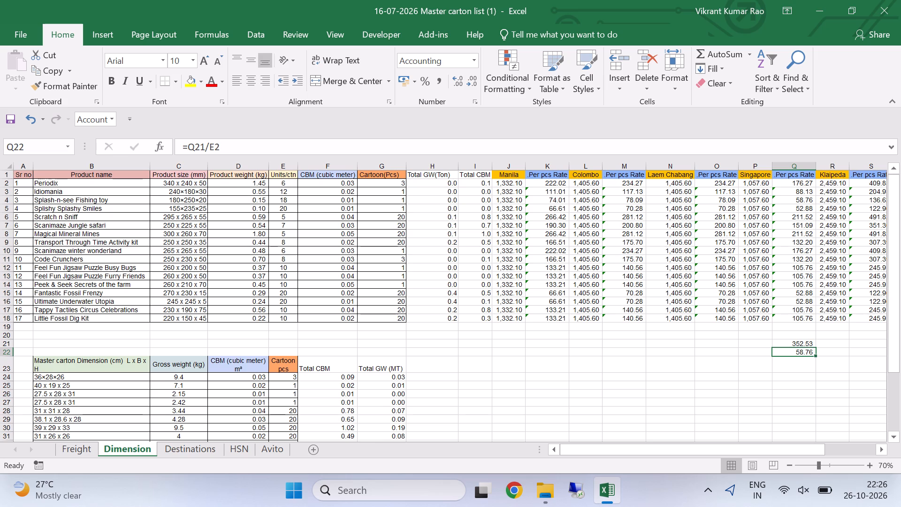
# Open the ThinkWittsy_Singapore_Pricing_Model workbook from 02 Thinkwistty's Cost Sheet subfolder Singapore Costing 05-10-2026, choosing to update its links and continue.
pyautogui.click(22, 33)
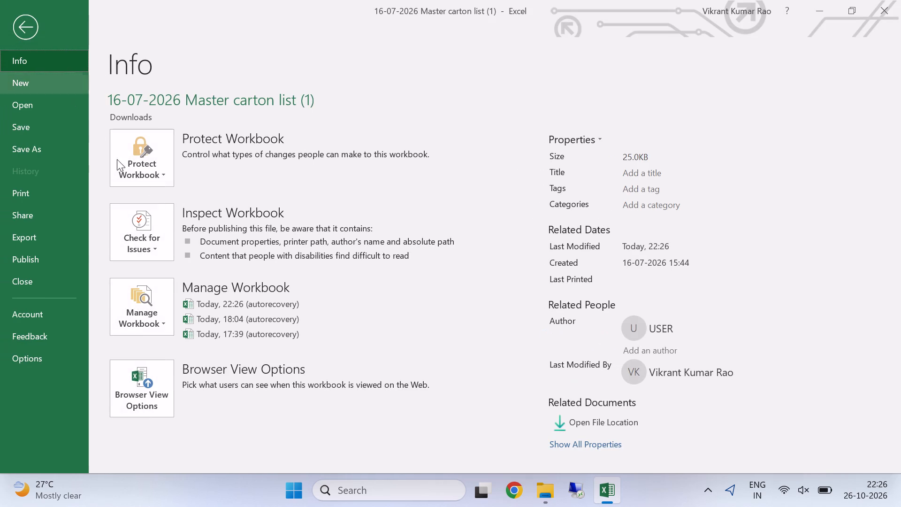
pyautogui.click(537, 499)
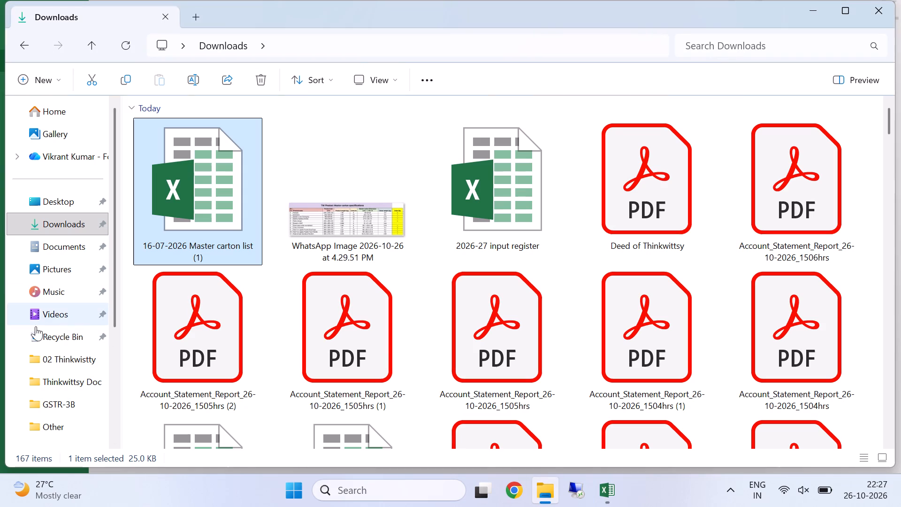
pyautogui.click(75, 365)
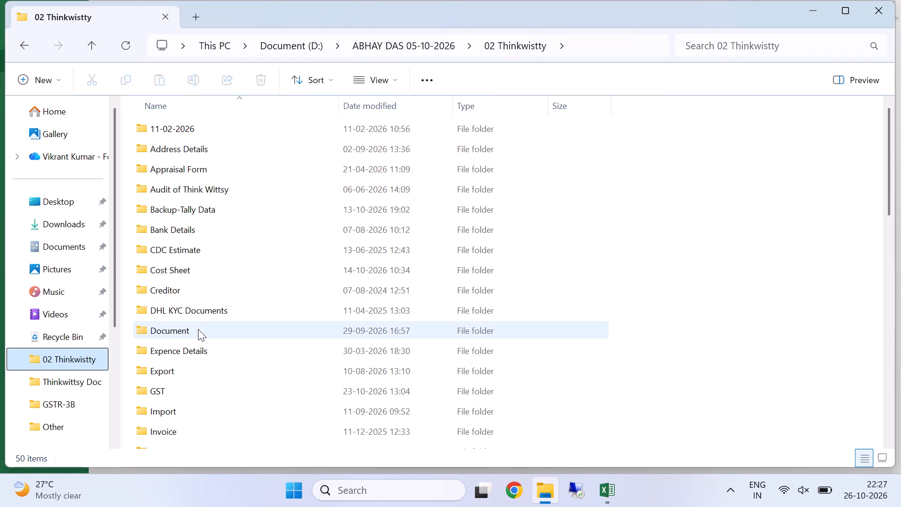
pyautogui.scroll(-2, 203, 370)
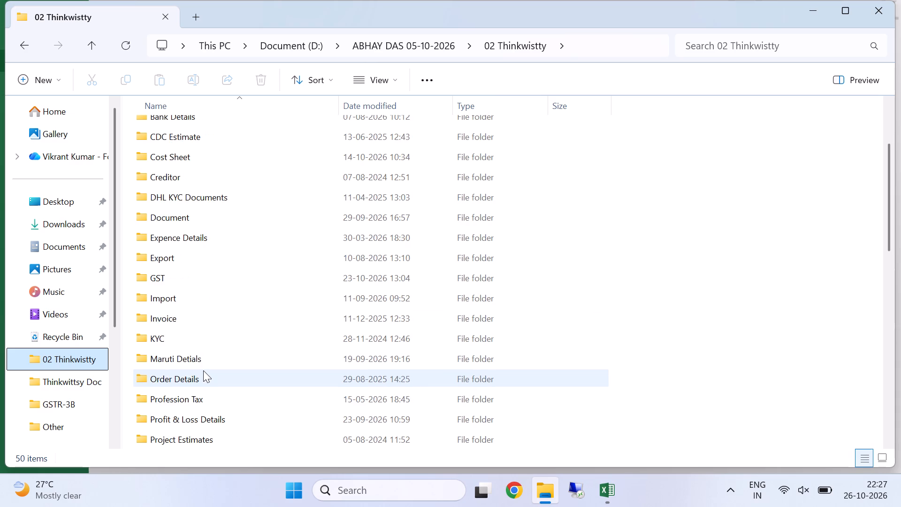
pyautogui.scroll(-2, 203, 370)
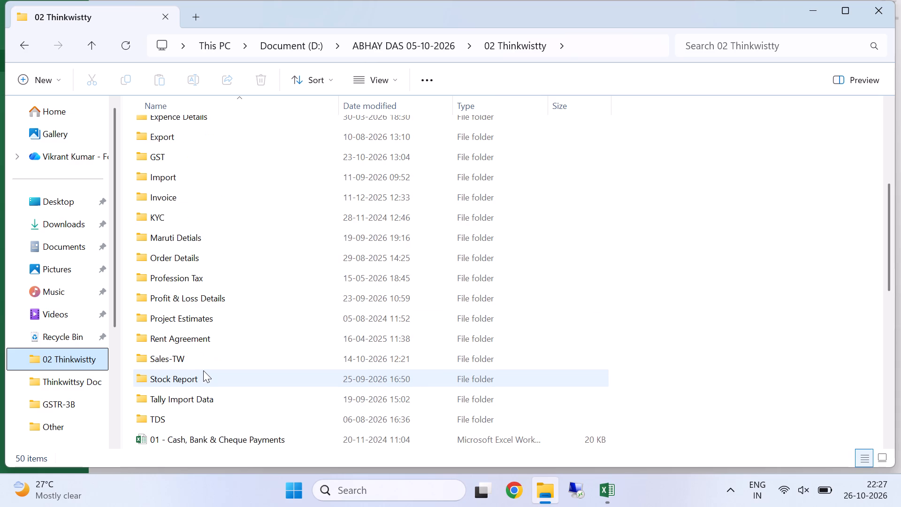
pyautogui.scroll(2, 203, 370)
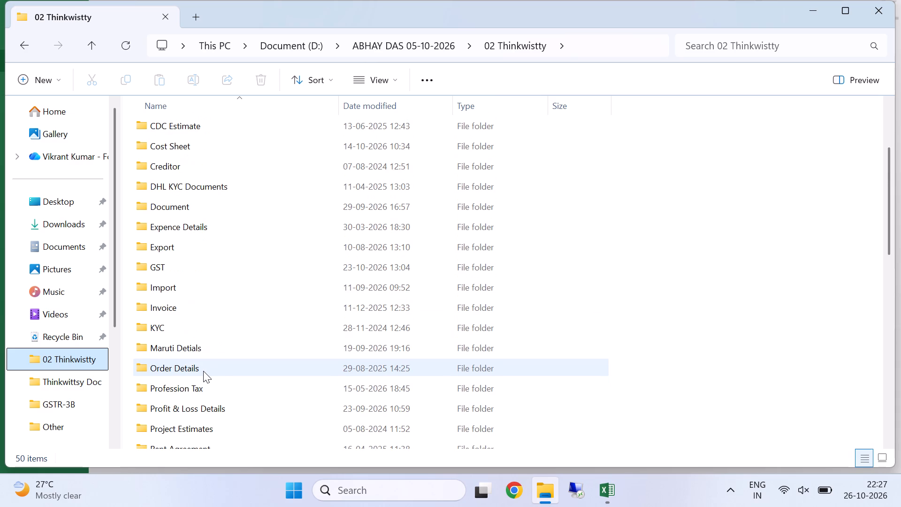
pyautogui.scroll(3, 202, 370)
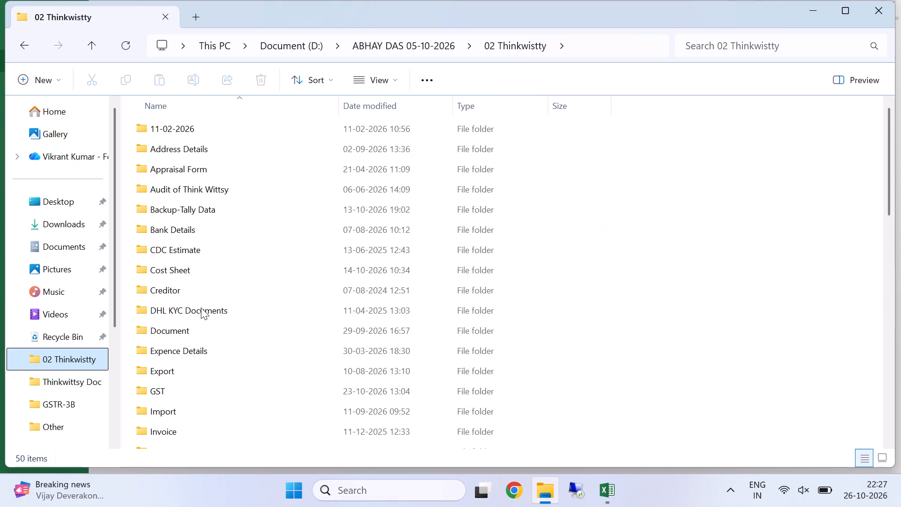
pyautogui.doubleClick(207, 269)
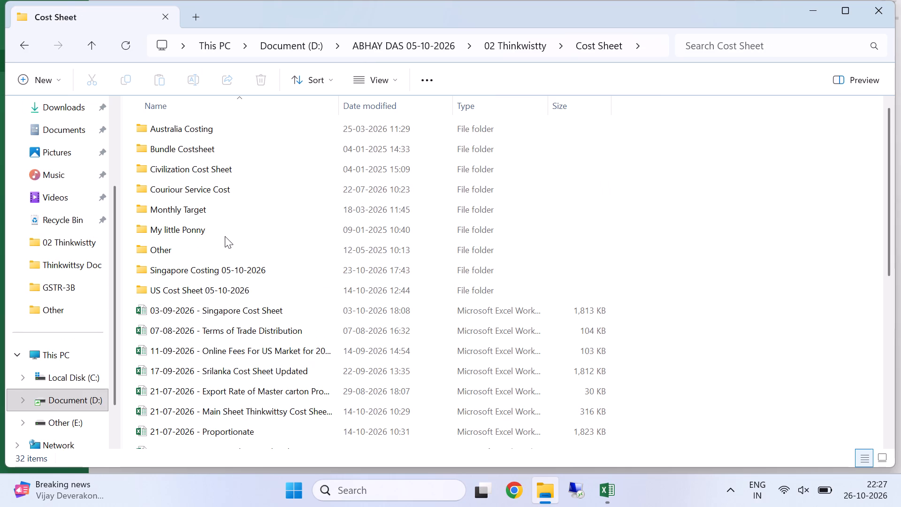
pyautogui.doubleClick(240, 268)
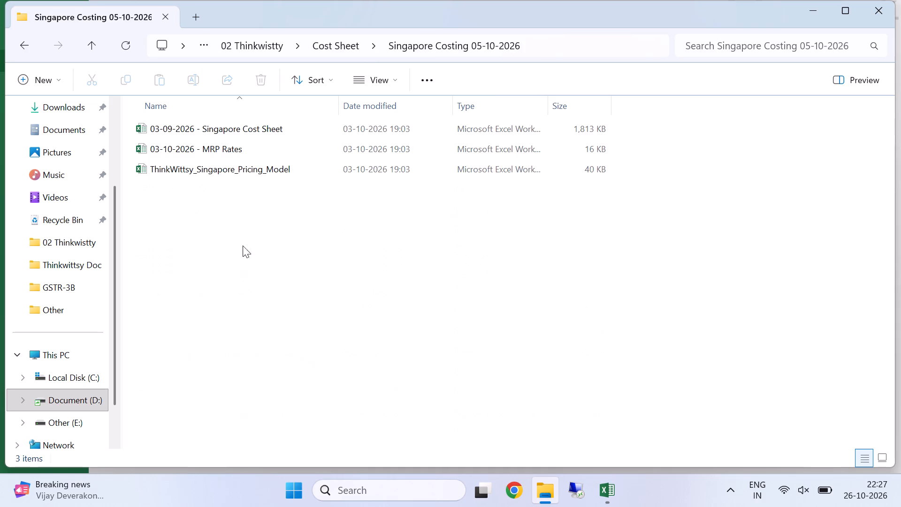
pyautogui.doubleClick(266, 169)
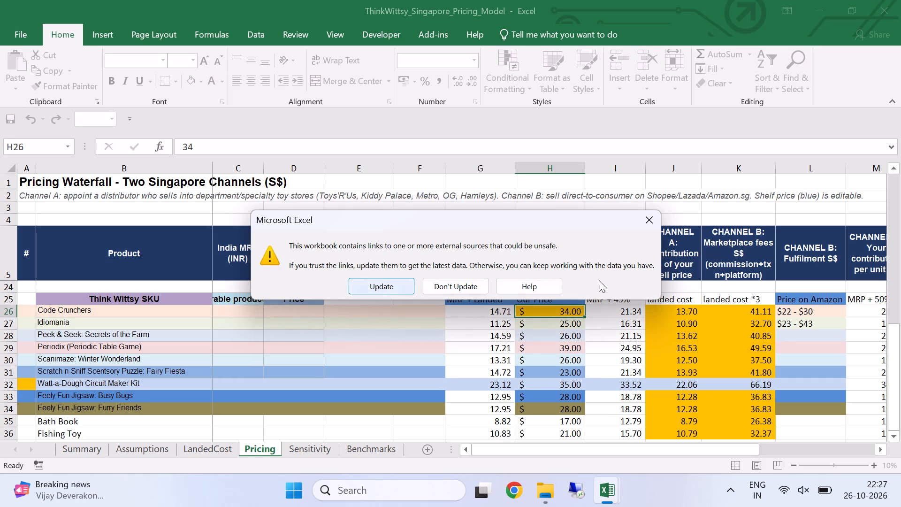
pyautogui.click(369, 285)
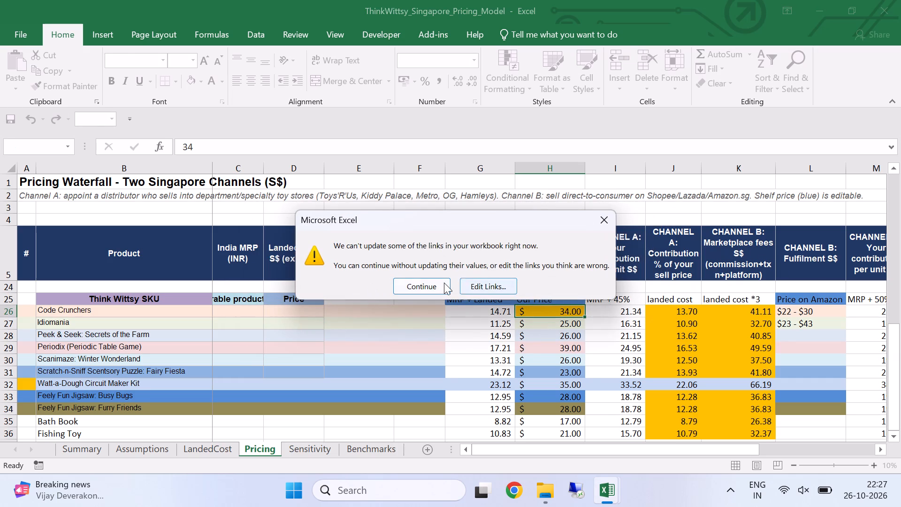
pyautogui.click(444, 283)
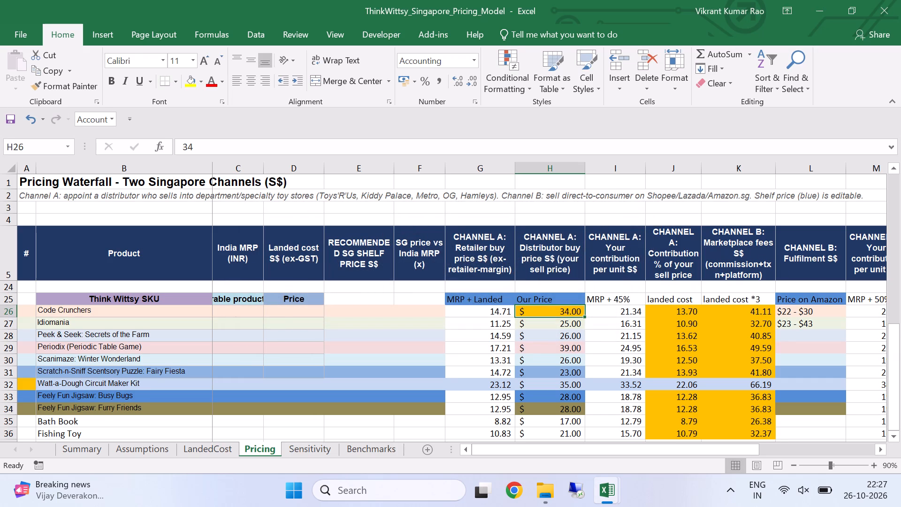
# Examine the Code Crunchers and Periodix rows on the Pricing sheet, across the price columns from MRP + Landed to MRP + 60%.
pyautogui.scroll(-1, 445, 281)
pyautogui.scroll(3, 445, 281)
pyautogui.scroll(-1, 892, 359)
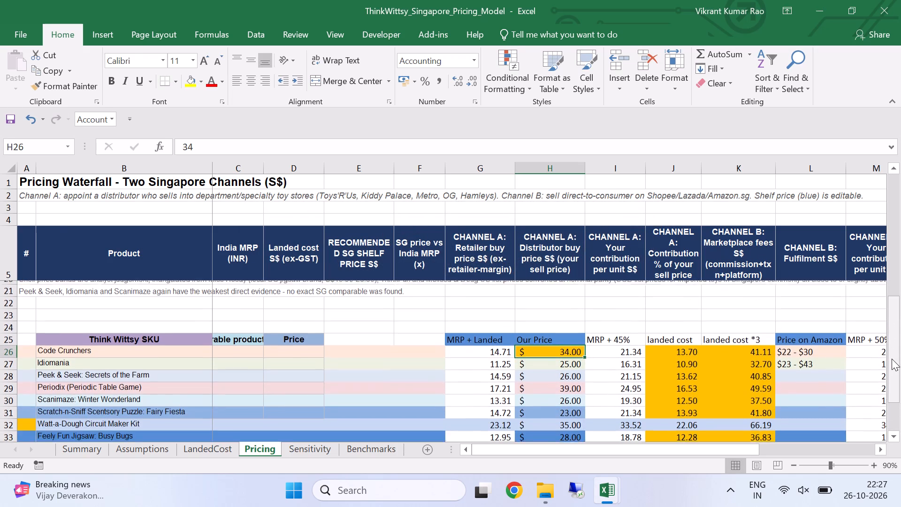
pyautogui.moveTo(739, 448); pyautogui.dragTo(758, 445)
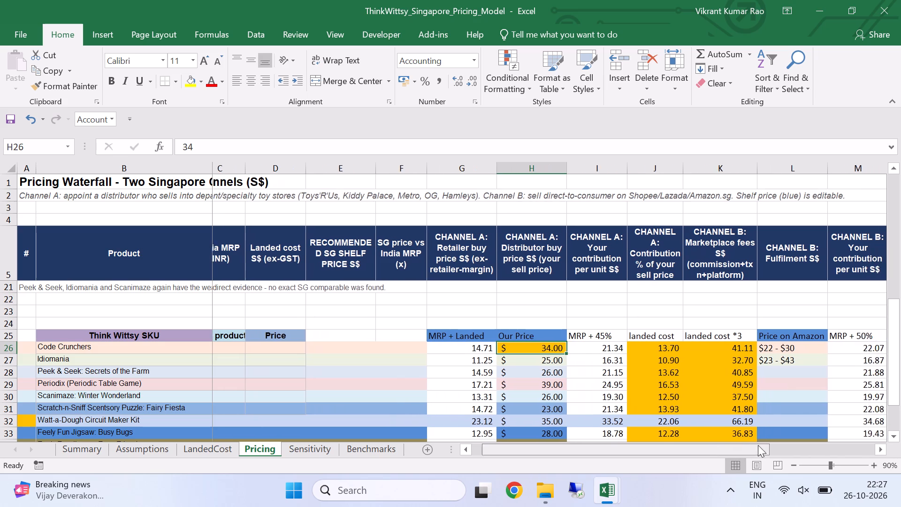
pyautogui.moveTo(758, 445); pyautogui.dragTo(808, 444)
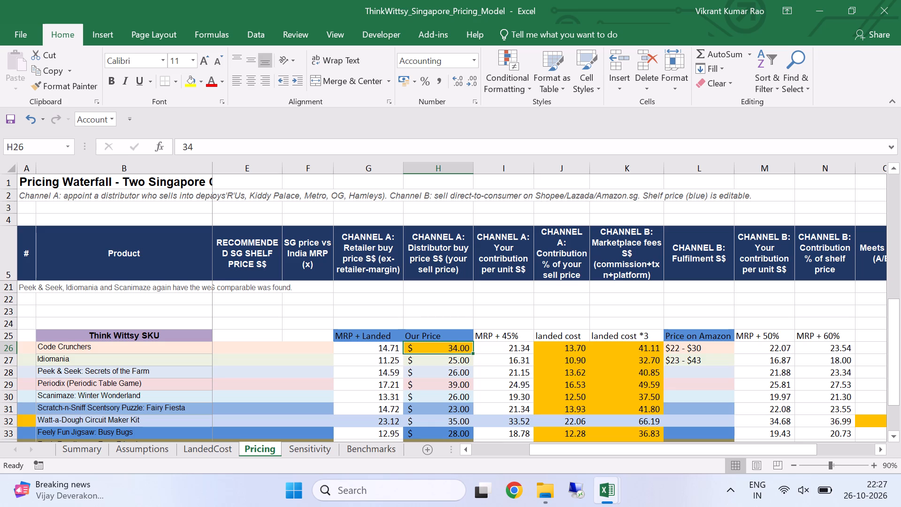
pyautogui.moveTo(491, 349); pyautogui.dragTo(639, 353)
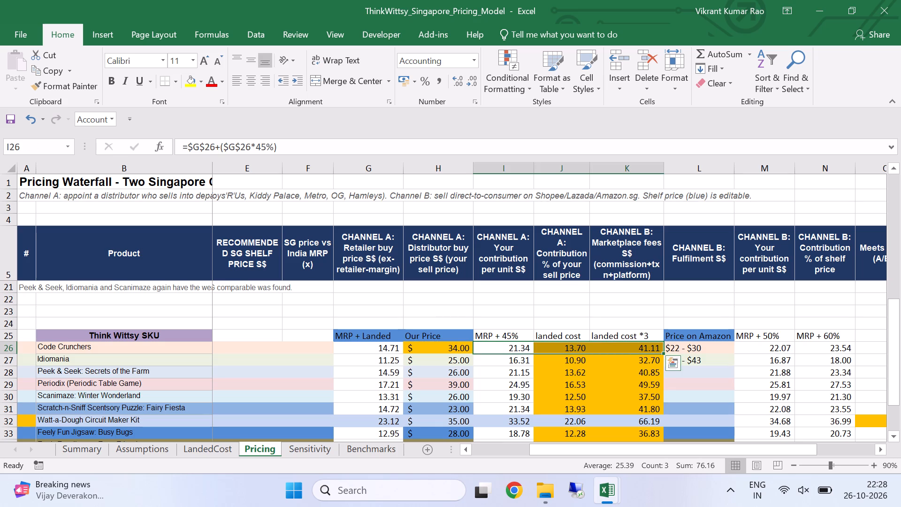
pyautogui.moveTo(750, 351); pyautogui.dragTo(837, 350)
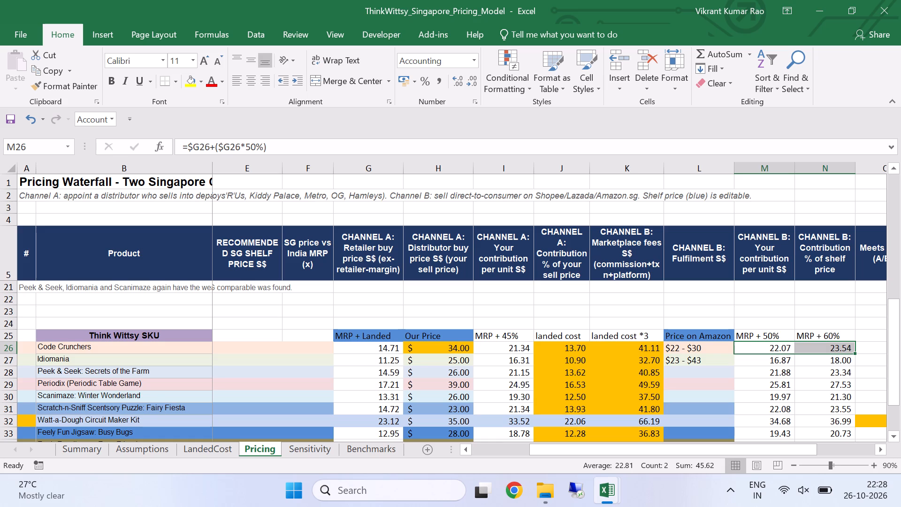
pyautogui.moveTo(90, 383); pyautogui.dragTo(134, 383)
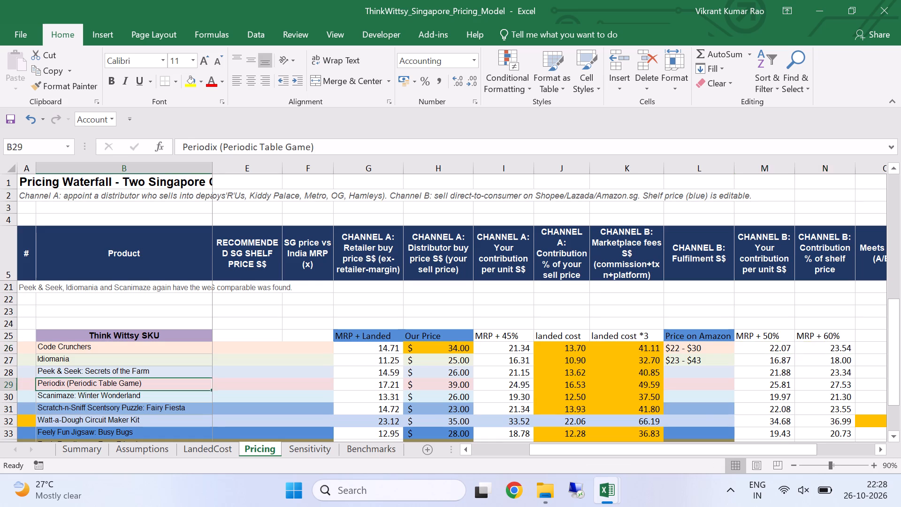
pyautogui.moveTo(134, 383); pyautogui.dragTo(193, 384)
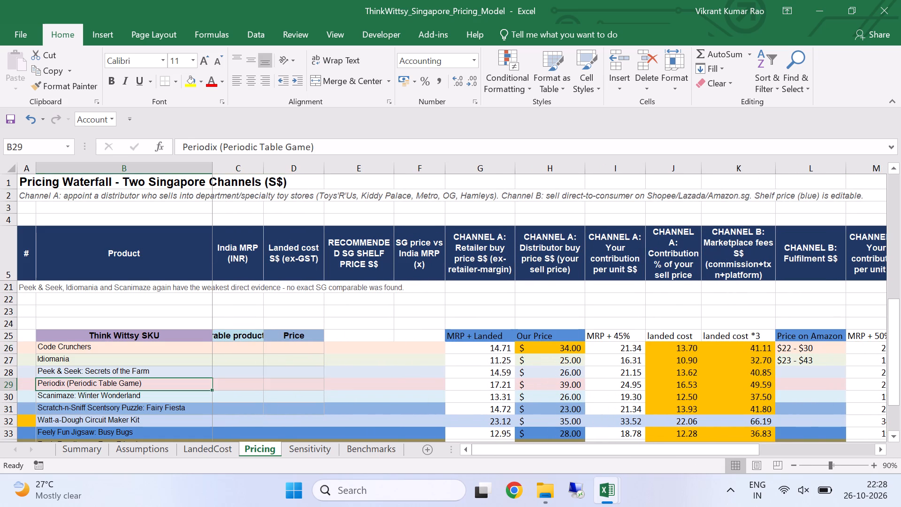
pyautogui.moveTo(588, 451); pyautogui.dragTo(642, 451)
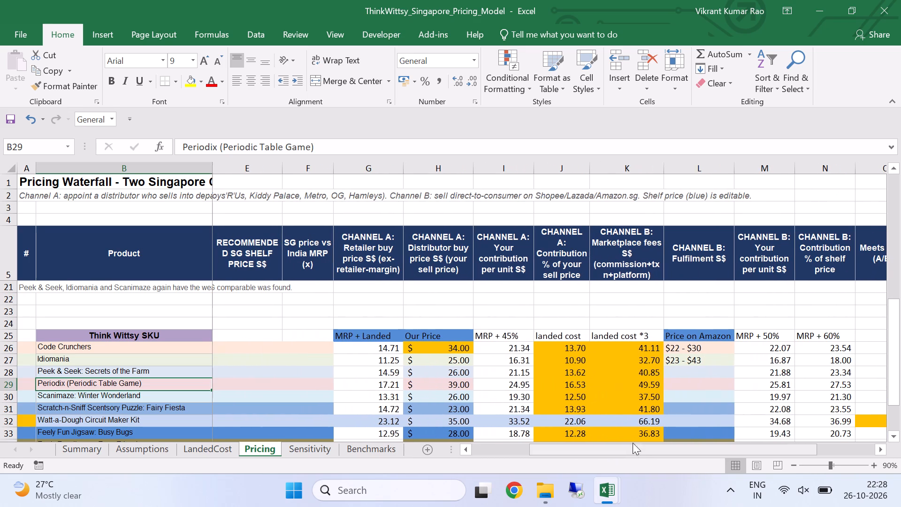
pyautogui.moveTo(364, 385); pyautogui.dragTo(725, 407)
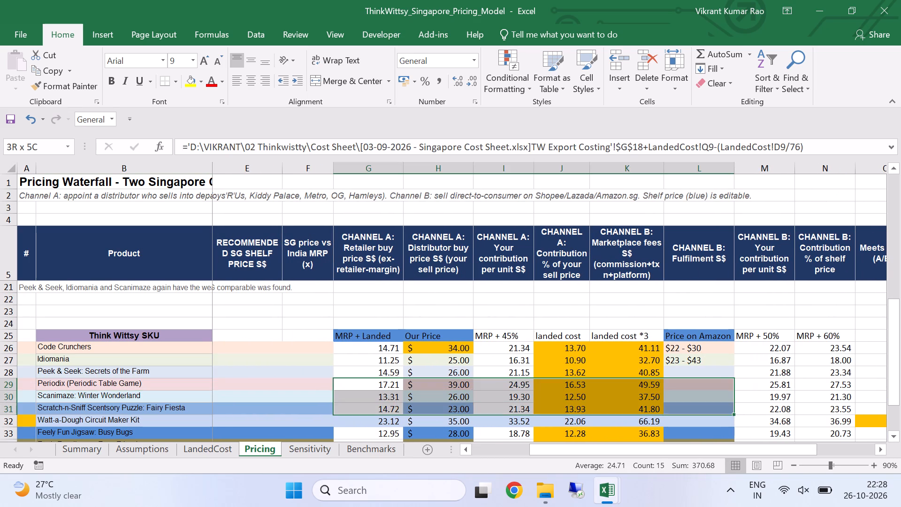
pyautogui.moveTo(725, 407); pyautogui.dragTo(817, 384)
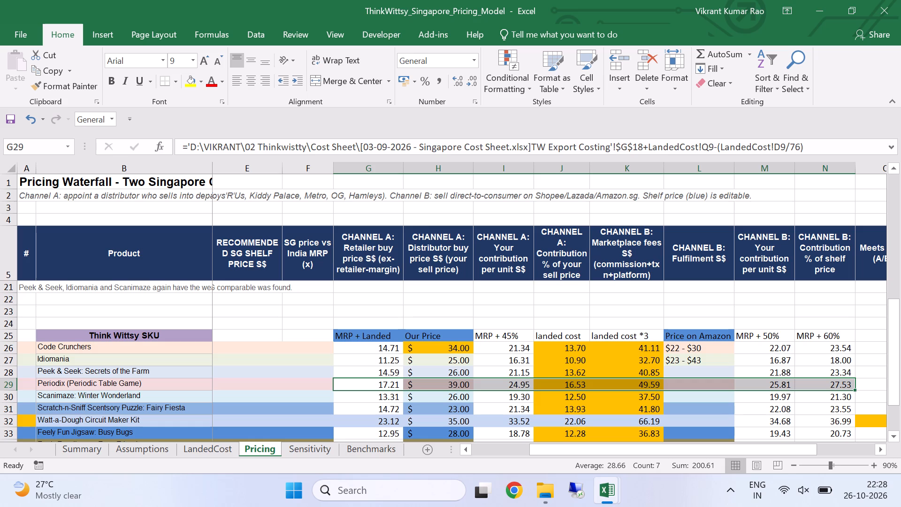
pyautogui.click(776, 390)
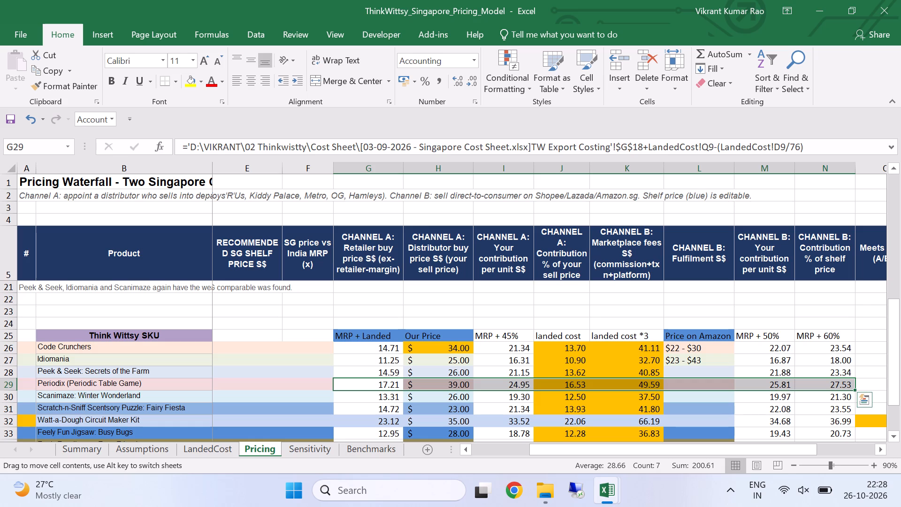
pyautogui.click(776, 388)
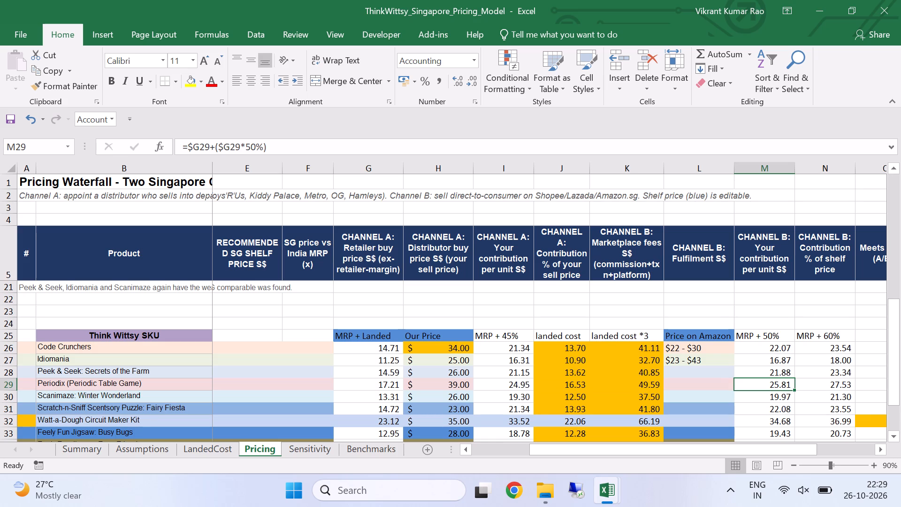
# Switch to the master carton list workbook and examine Singapore's per-carton cost on the Destinations sheet alongside the pricing model.
pyautogui.hotkey('alt', 'Tab')
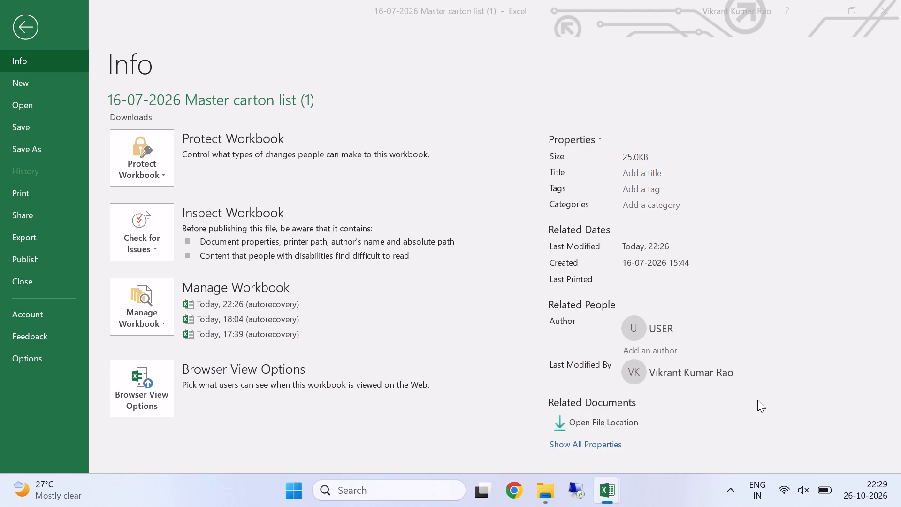
pyautogui.hotkey('alt', 'Tab')
pyautogui.hotkey('alt', 'Tab')
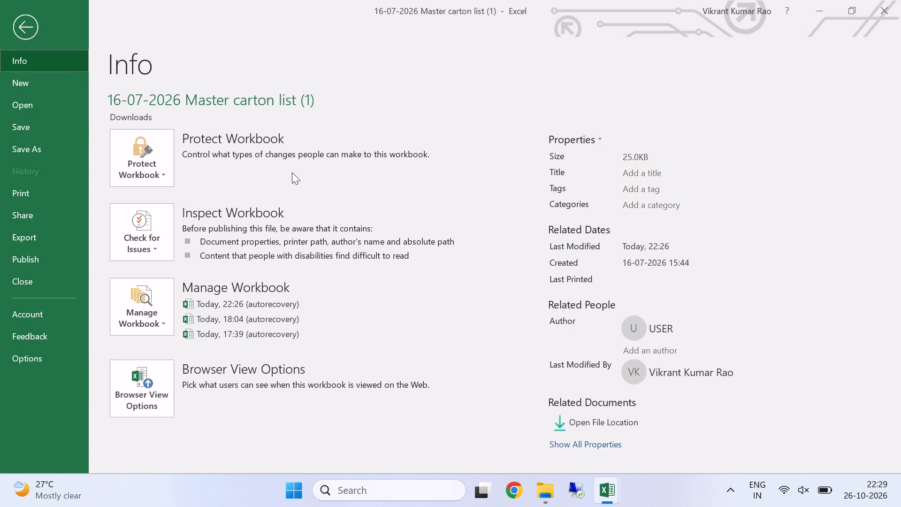
pyautogui.click(18, 12)
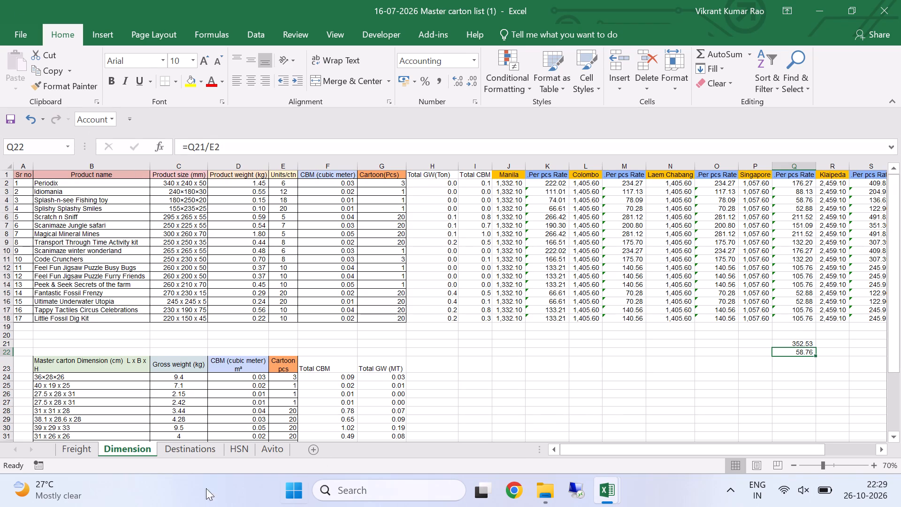
pyautogui.click(181, 450)
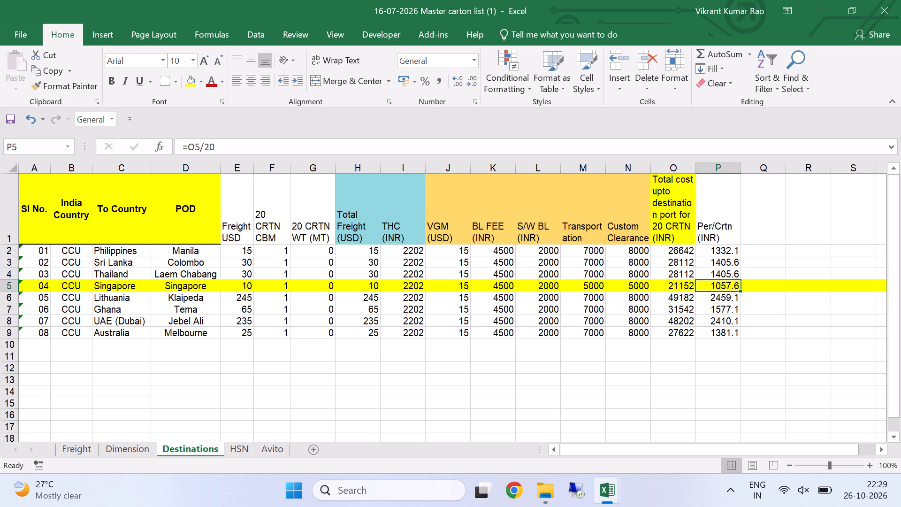
pyautogui.click(724, 287)
pyautogui.hotkey('alt', 'Tab')
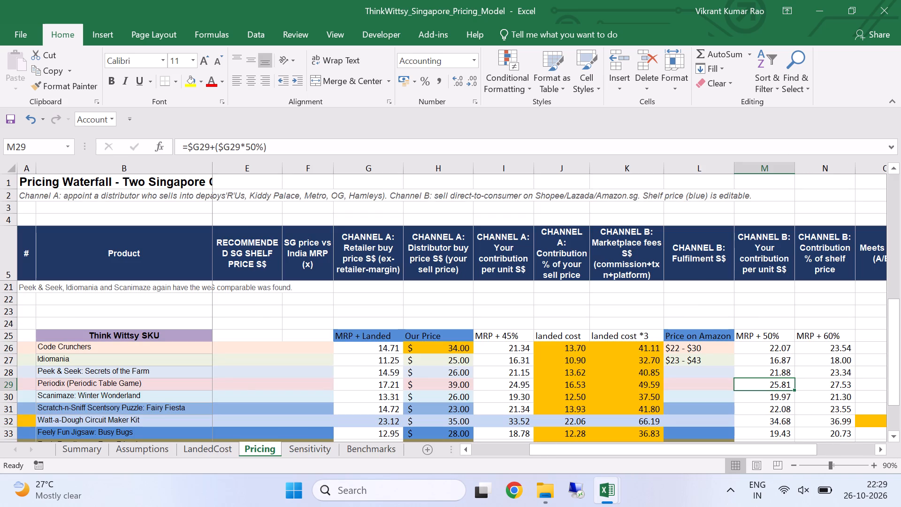
pyautogui.hotkey('alt', 'Tab')
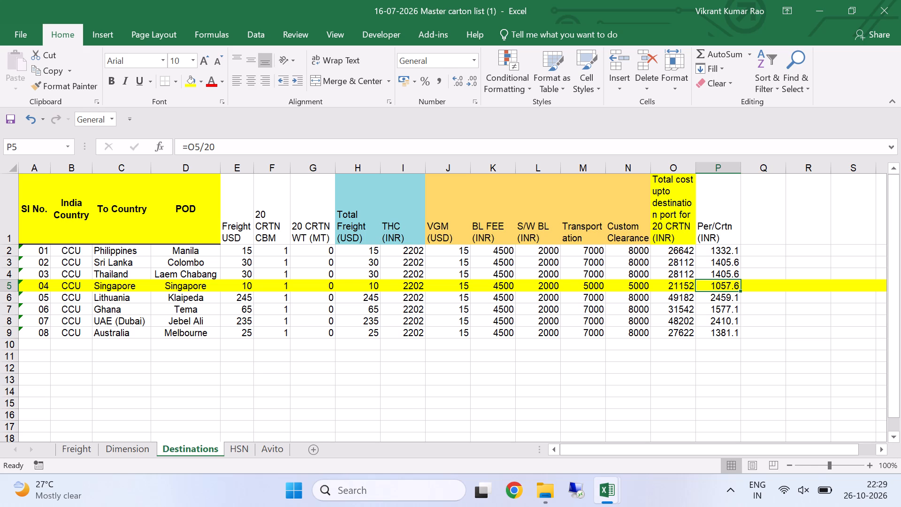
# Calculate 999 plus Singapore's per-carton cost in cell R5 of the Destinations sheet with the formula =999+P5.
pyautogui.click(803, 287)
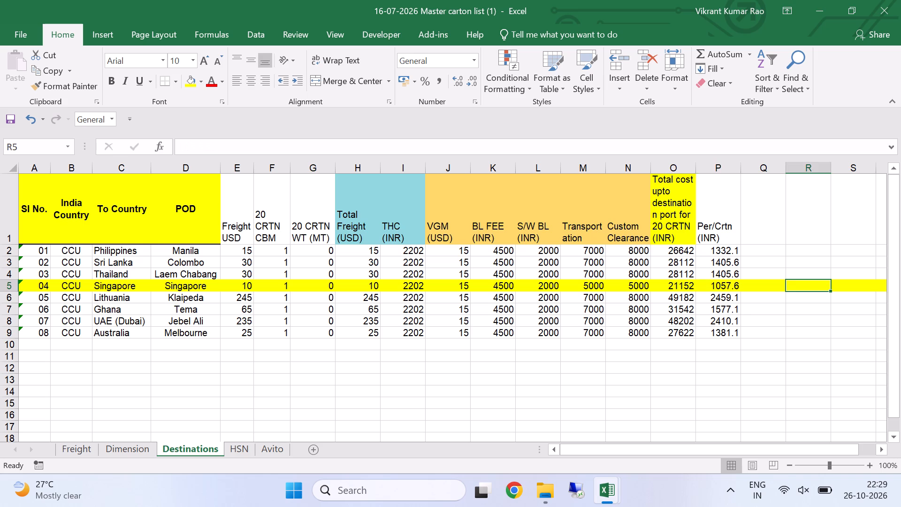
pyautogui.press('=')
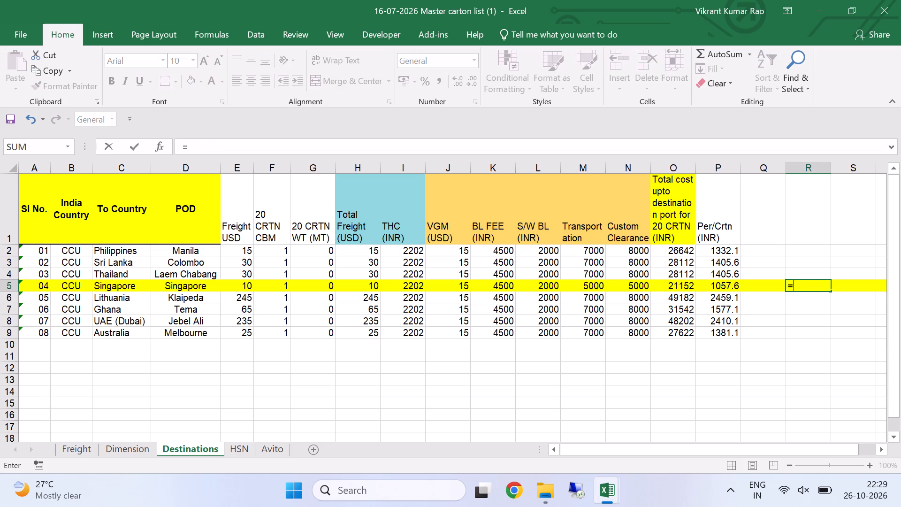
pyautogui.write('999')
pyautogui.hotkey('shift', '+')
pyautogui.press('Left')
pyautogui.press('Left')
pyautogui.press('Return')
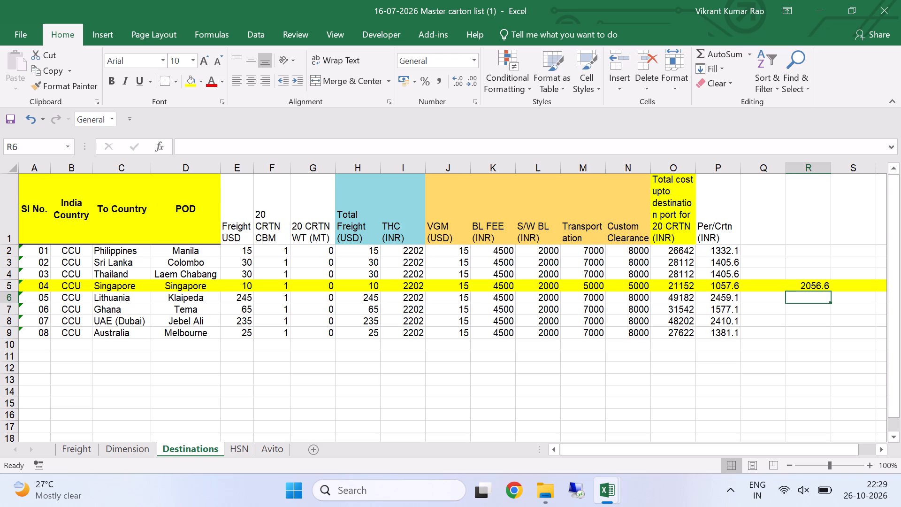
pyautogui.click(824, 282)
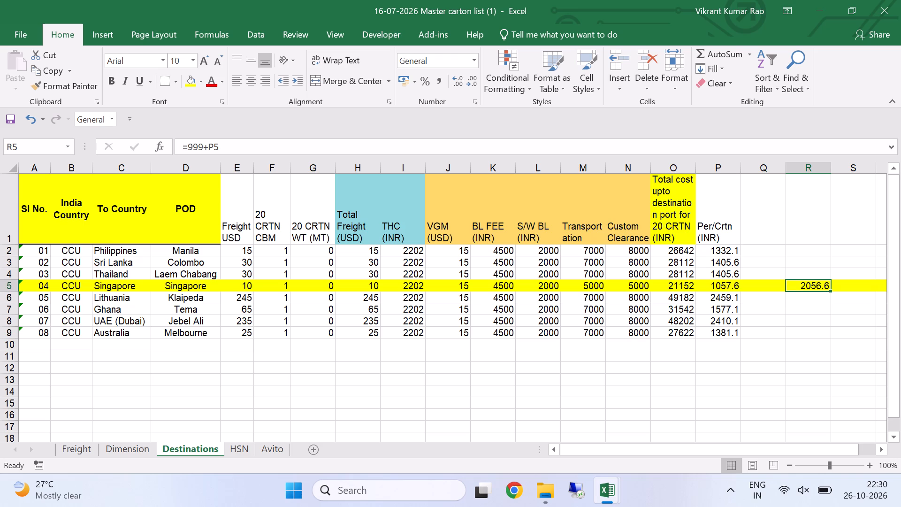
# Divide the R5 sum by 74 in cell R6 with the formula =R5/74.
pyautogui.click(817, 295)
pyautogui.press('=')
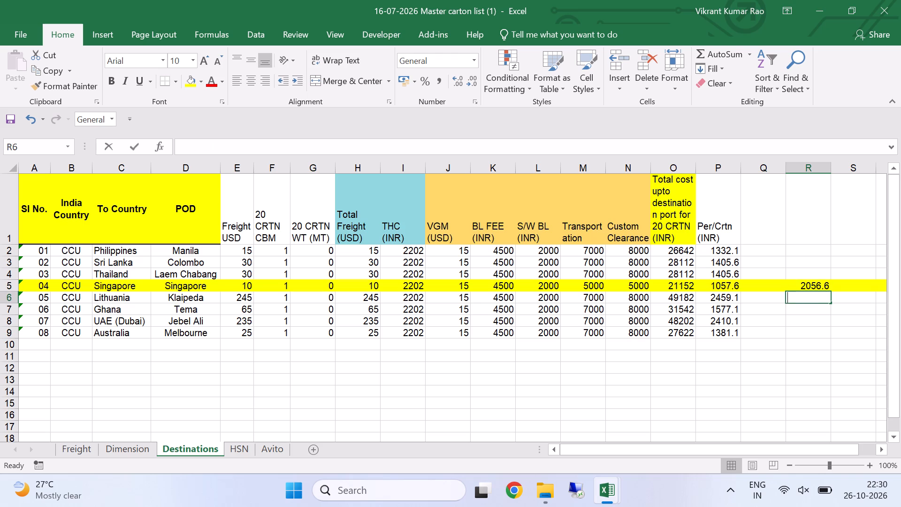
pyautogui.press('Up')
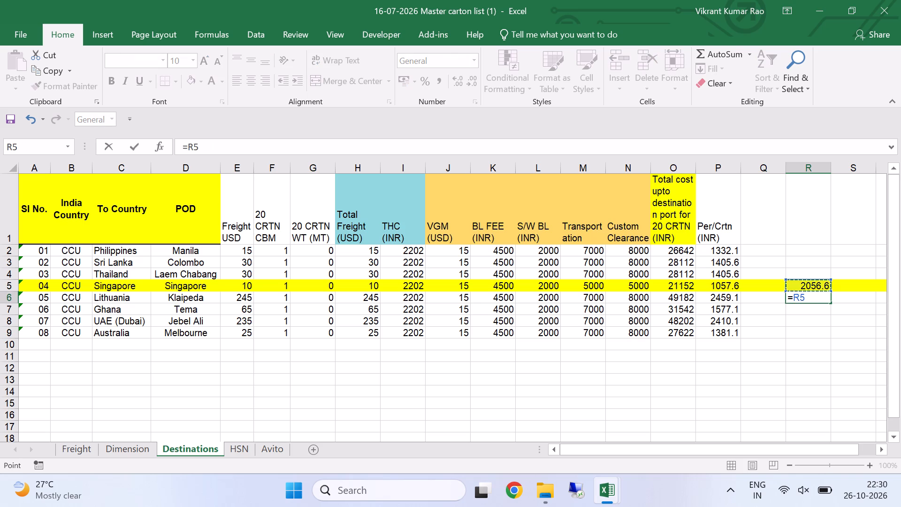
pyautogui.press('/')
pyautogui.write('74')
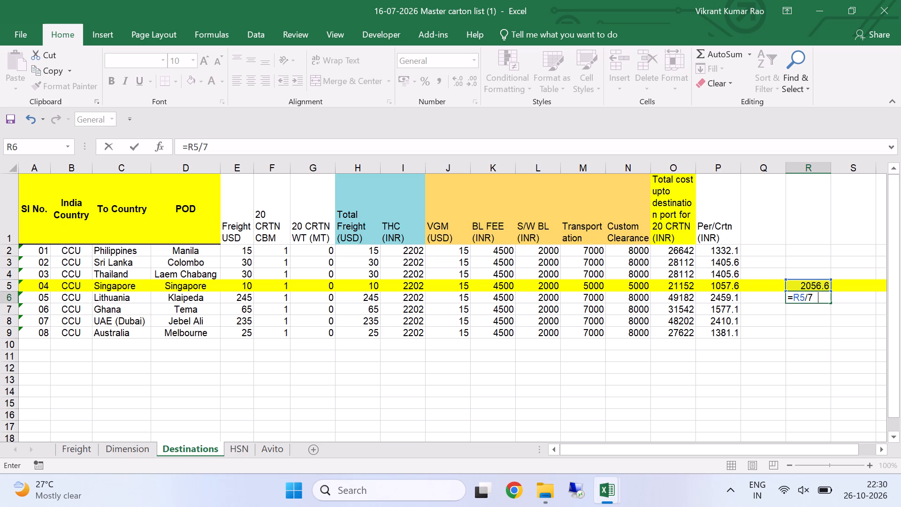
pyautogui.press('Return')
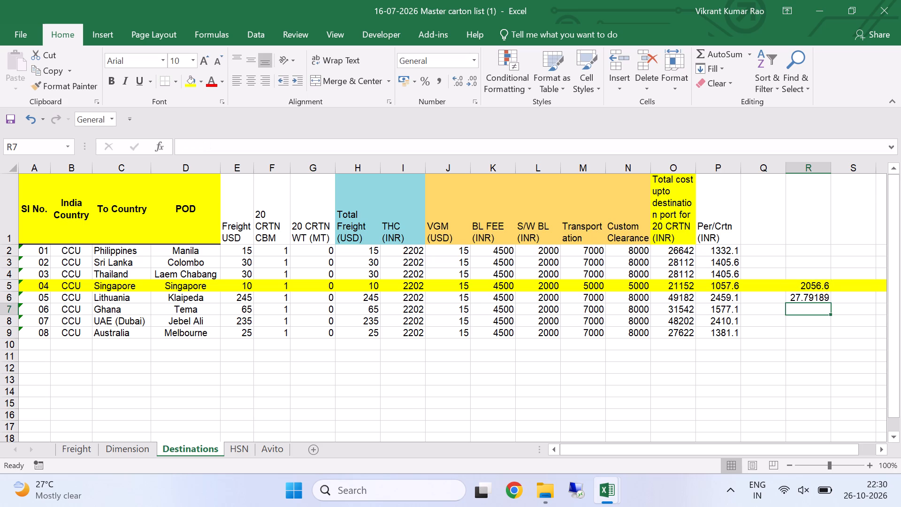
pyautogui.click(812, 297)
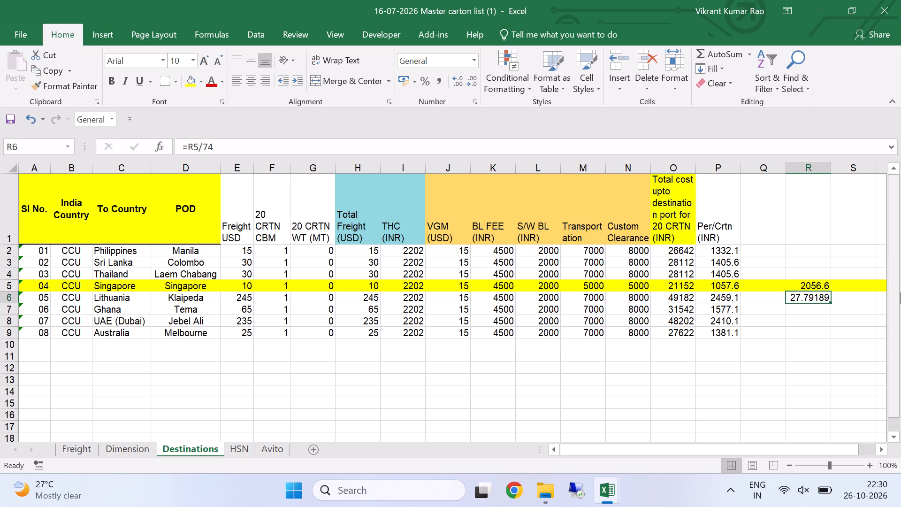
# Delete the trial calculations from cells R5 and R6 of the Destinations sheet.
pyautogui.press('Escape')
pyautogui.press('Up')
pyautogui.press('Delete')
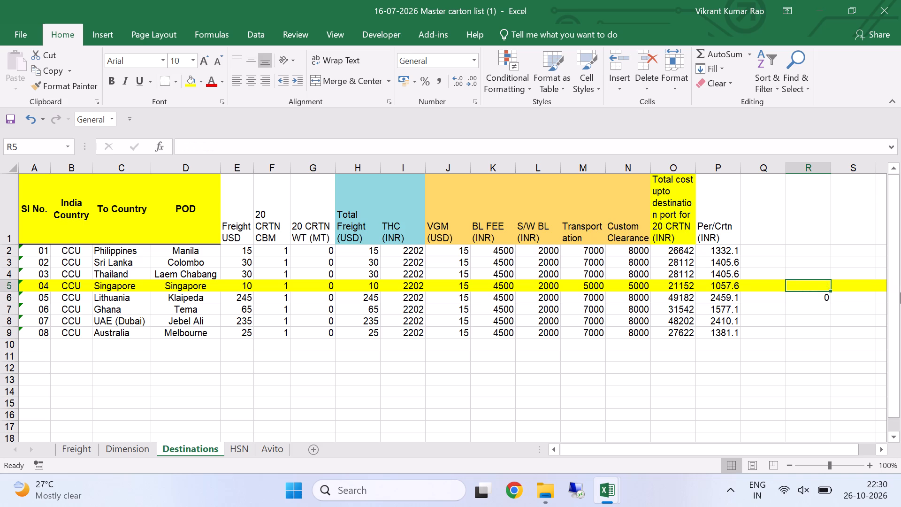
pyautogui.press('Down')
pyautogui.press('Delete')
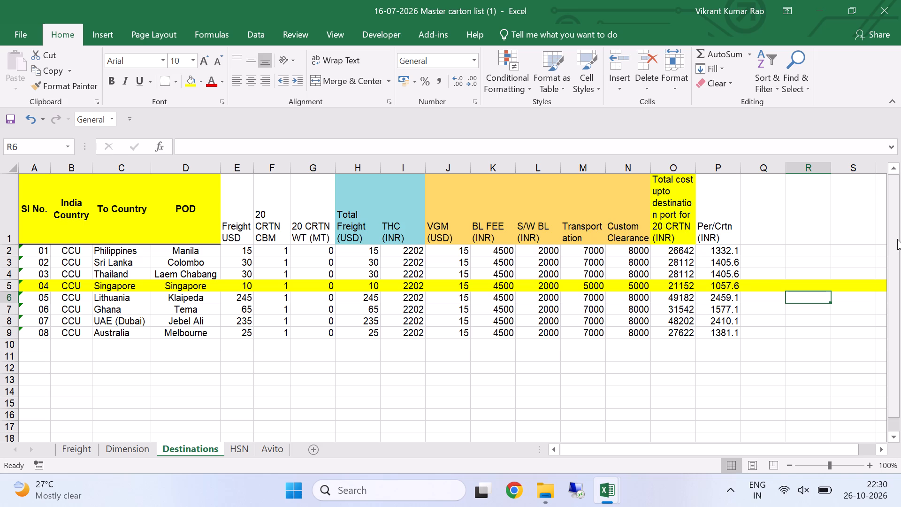
# Examine the Singapore per-carton cost in P2 and the formula in Q21 on the Dimension sheet.
pyautogui.hotkey('alt', 'Tab')
pyautogui.hotkey('alt', 'Tab')
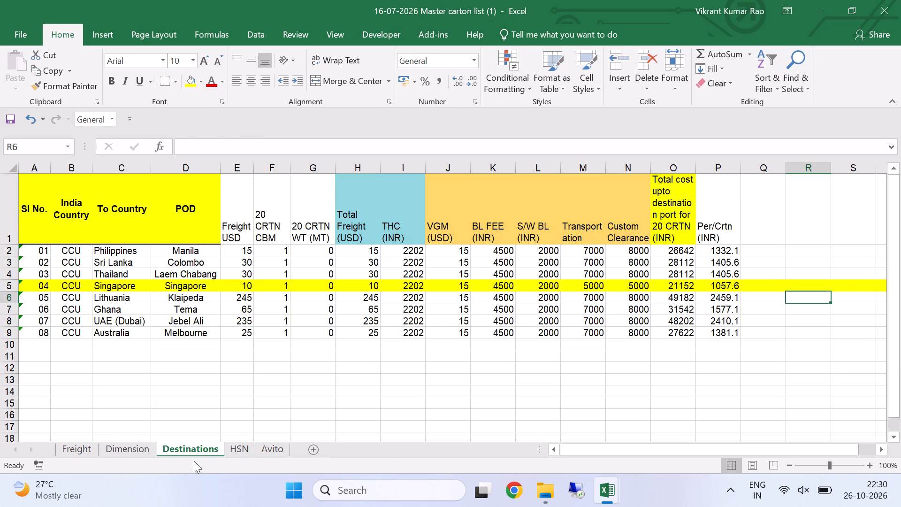
pyautogui.click(61, 446)
pyautogui.click(141, 453)
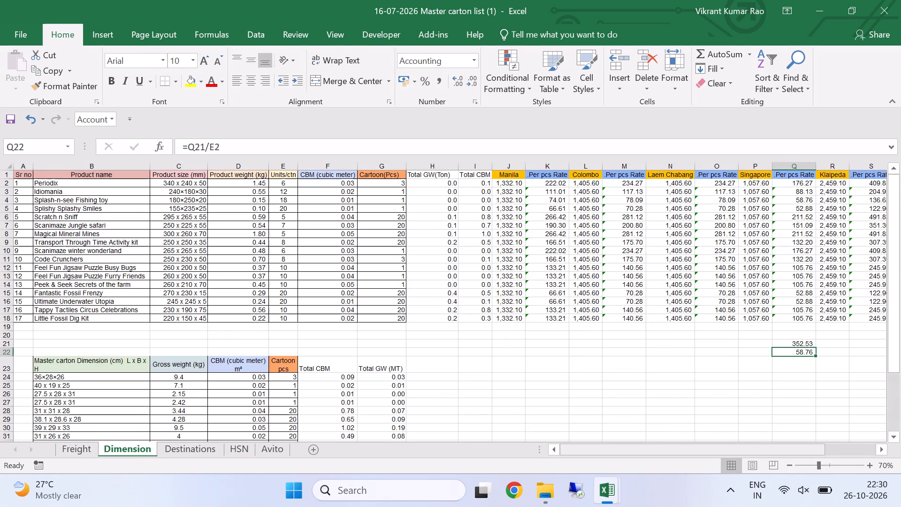
pyautogui.click(783, 343)
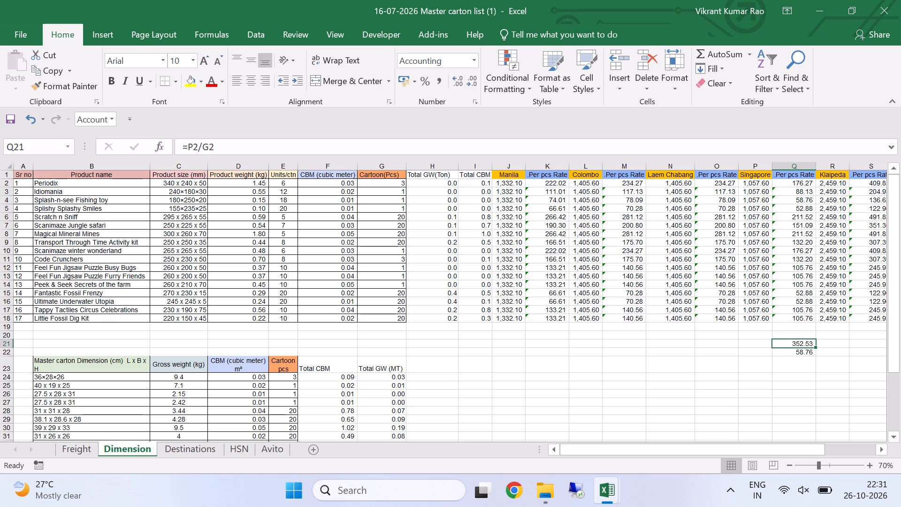
pyautogui.click(760, 182)
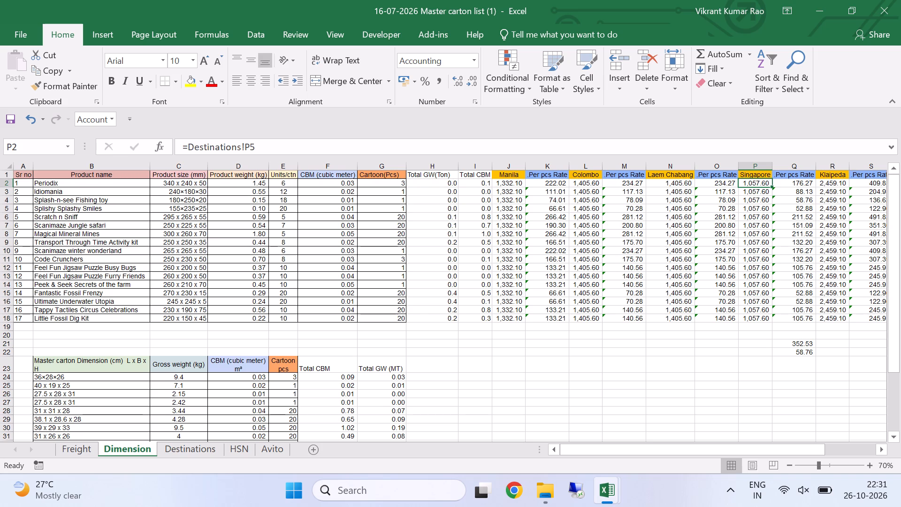
pyautogui.click(806, 344)
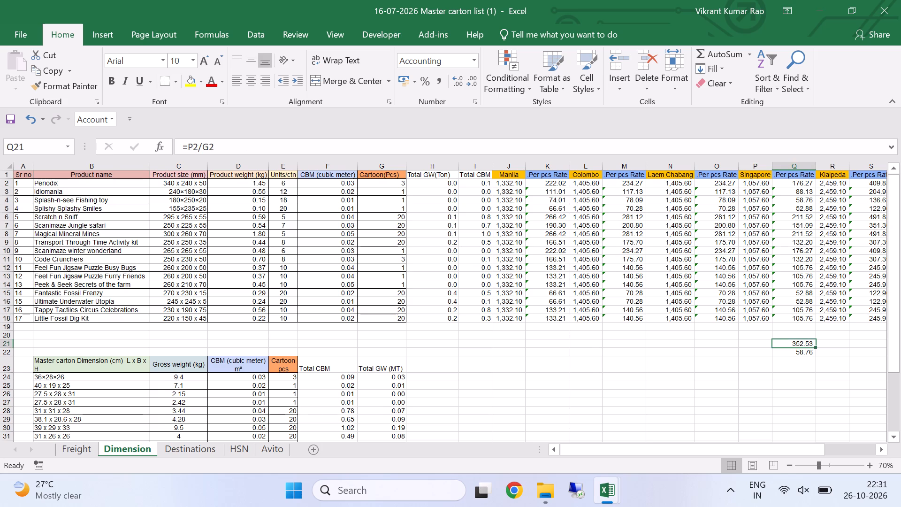
pyautogui.click(372, 152)
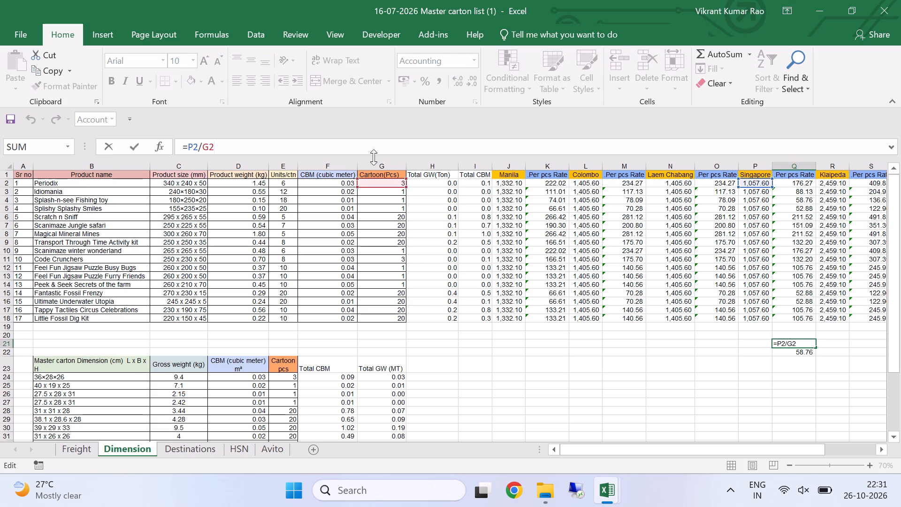
pyautogui.click(536, 382)
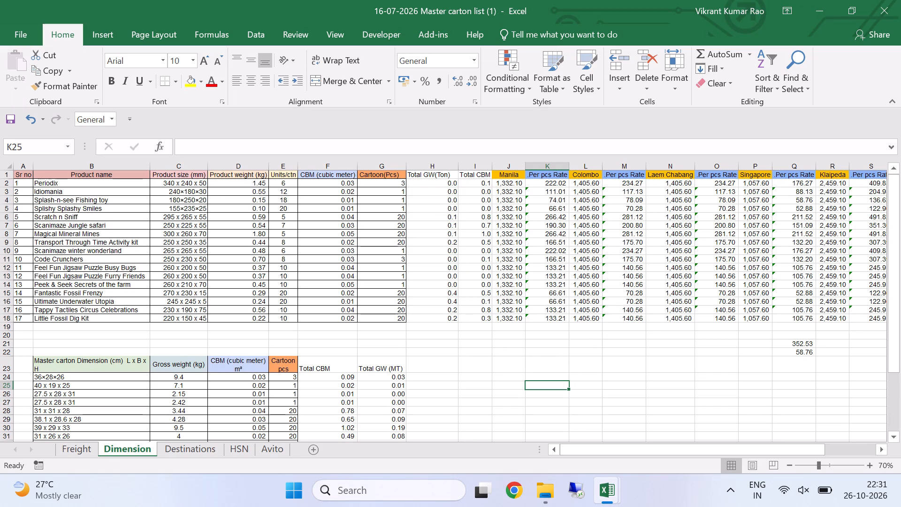
# Calculate the 999 price for six units in cell P21 with =999*6, and check it together with Q21.
pyautogui.click(751, 346)
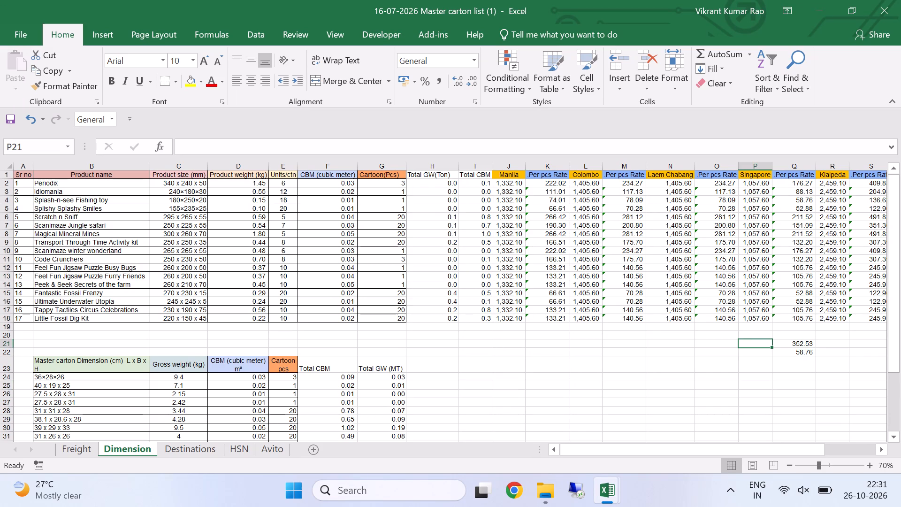
pyautogui.write('=999')
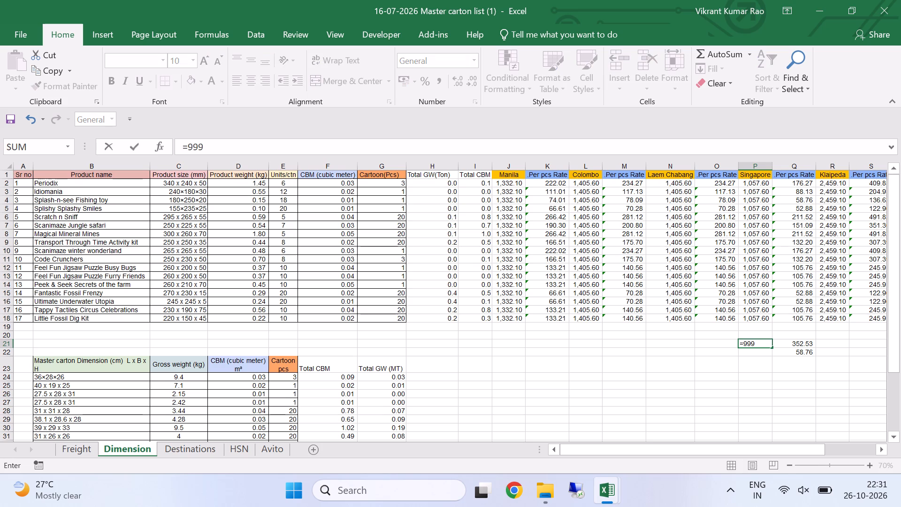
pyautogui.press('8')
pyautogui.press('6')
pyautogui.press('BackSpace')
pyautogui.press('BackSpace')
pyautogui.write('*6')
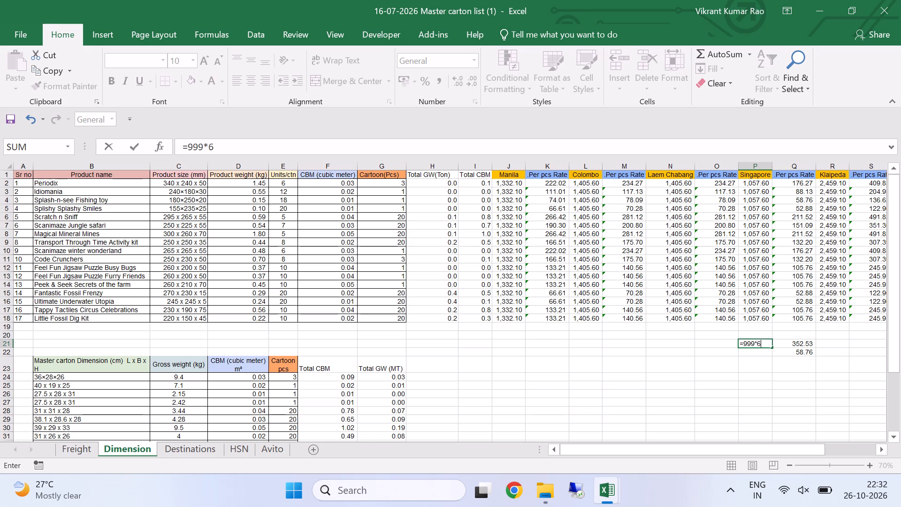
pyautogui.press('Return')
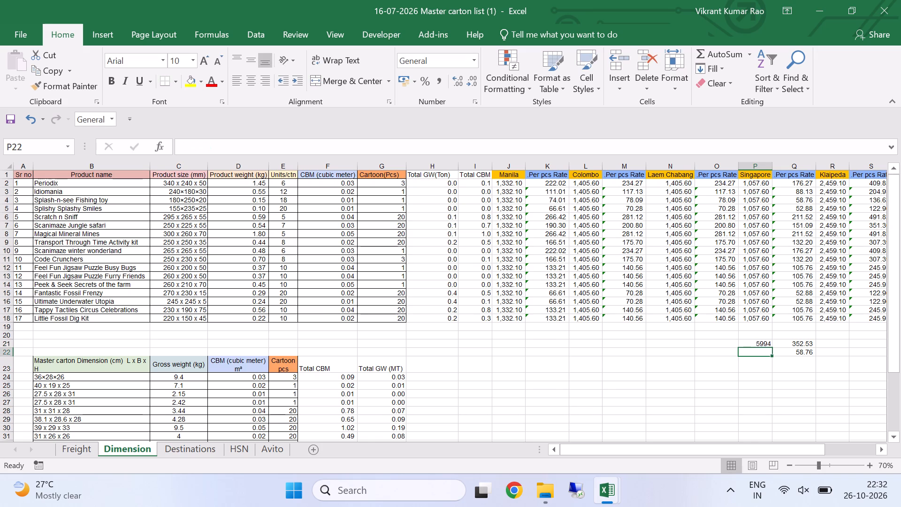
pyautogui.click(764, 342)
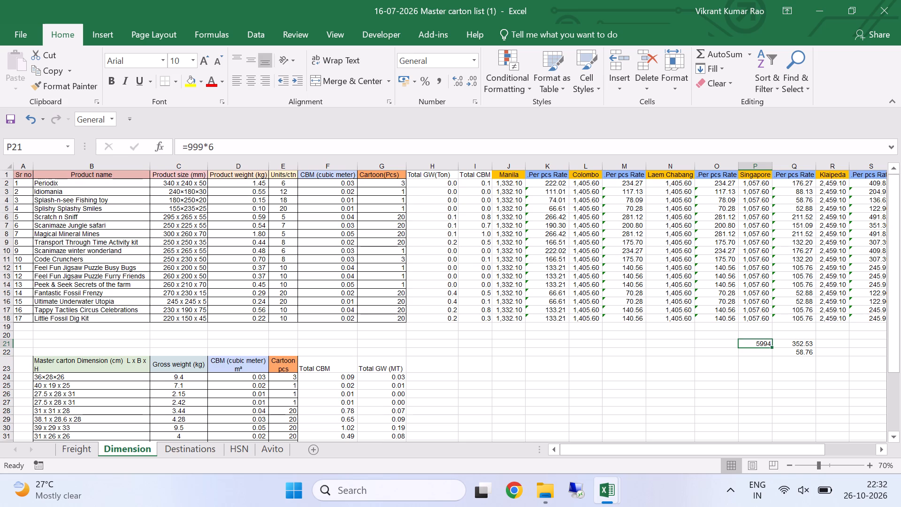
pyautogui.click(796, 342)
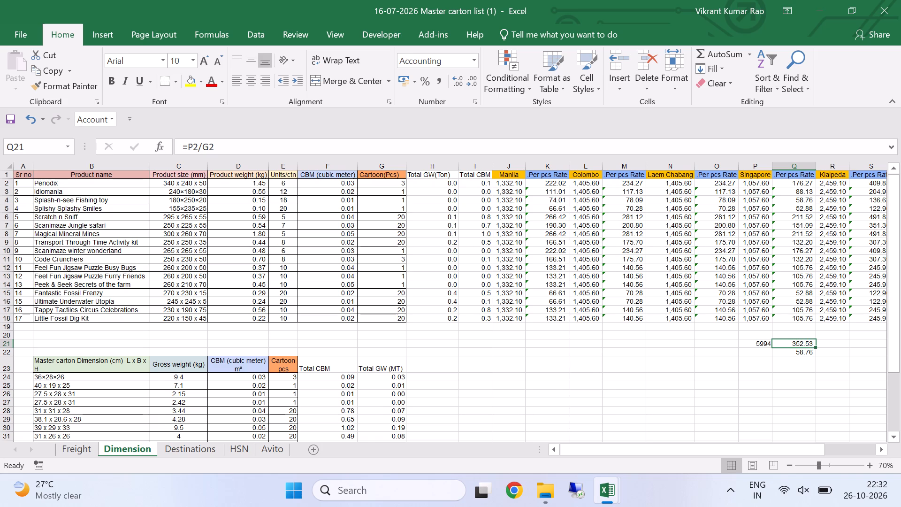
pyautogui.moveTo(756, 345); pyautogui.dragTo(790, 345)
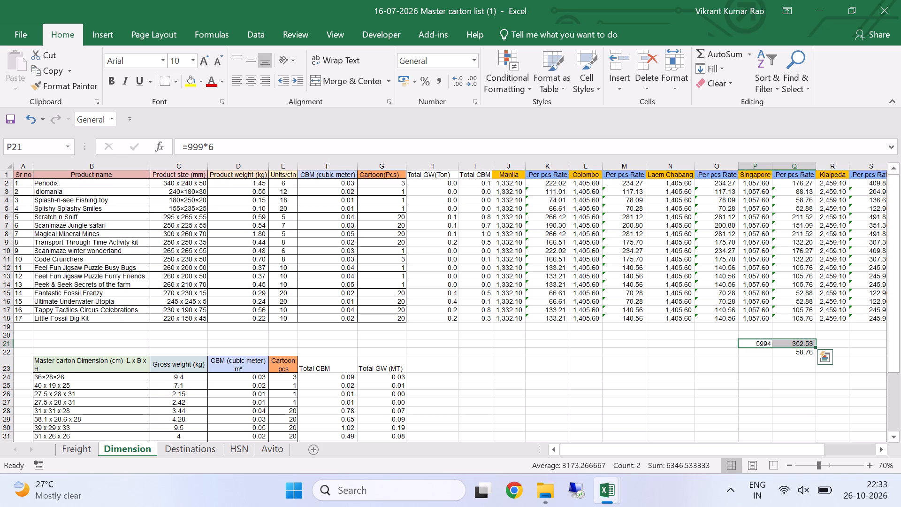
# Divide the six-unit amount by 74 in cell P22 with the formula =P21/74.
pyautogui.click(741, 351)
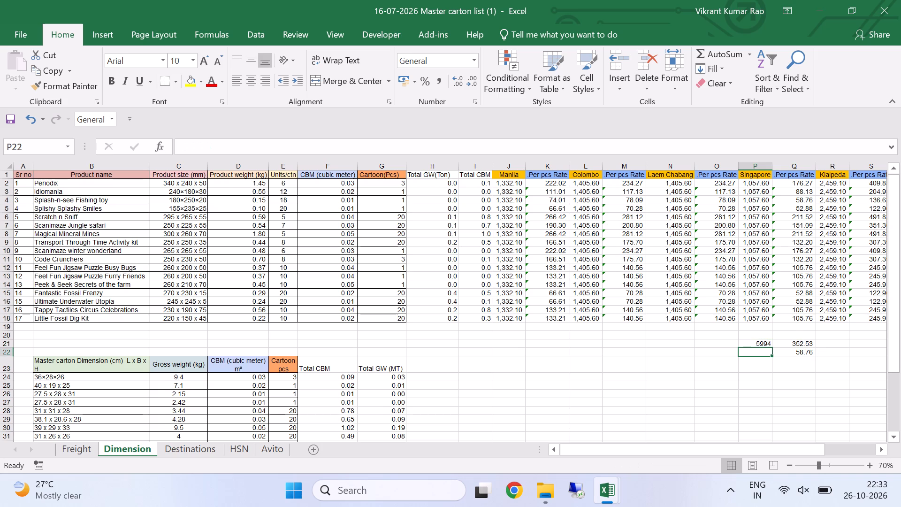
pyautogui.press('=')
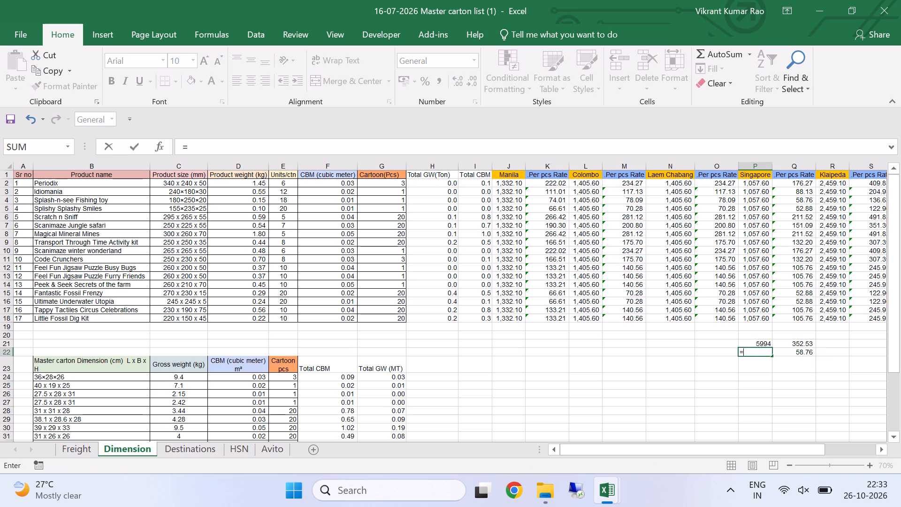
pyautogui.press('Up')
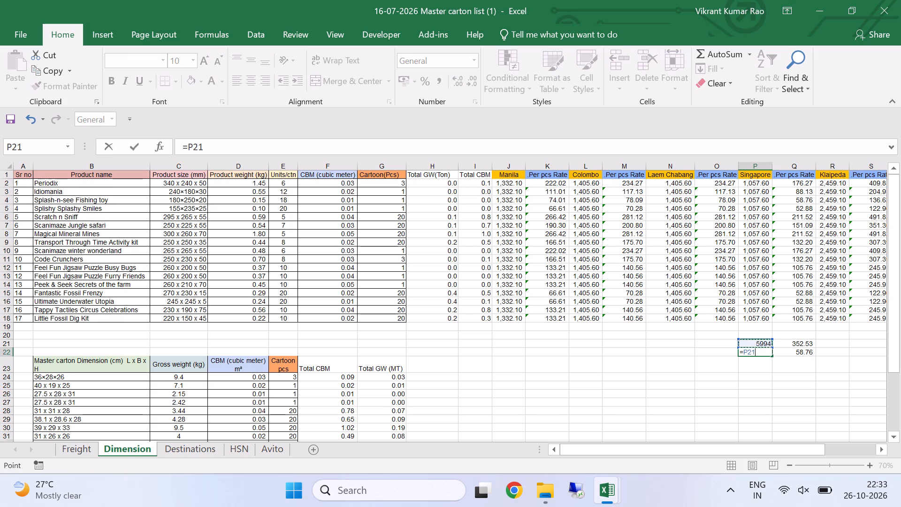
pyautogui.press('/')
pyautogui.press('7')
pyautogui.press('4')
pyautogui.press('Return')
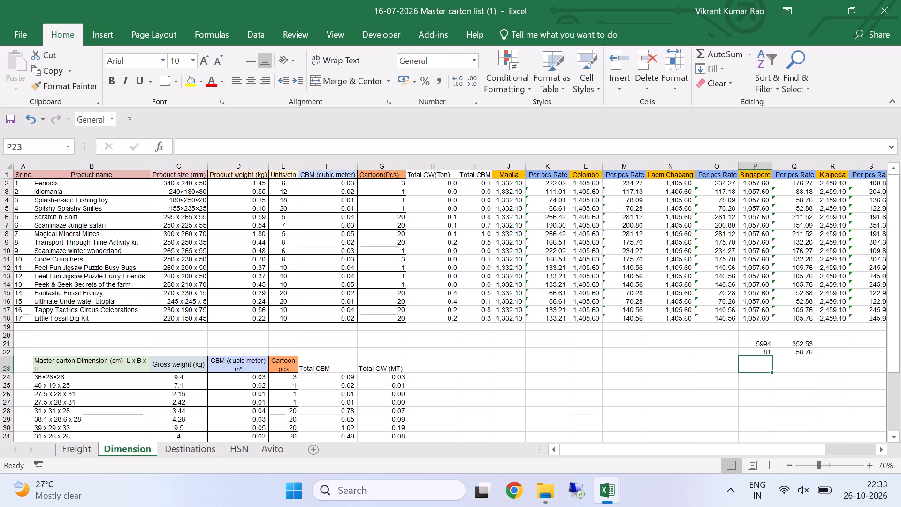
pyautogui.click(753, 353)
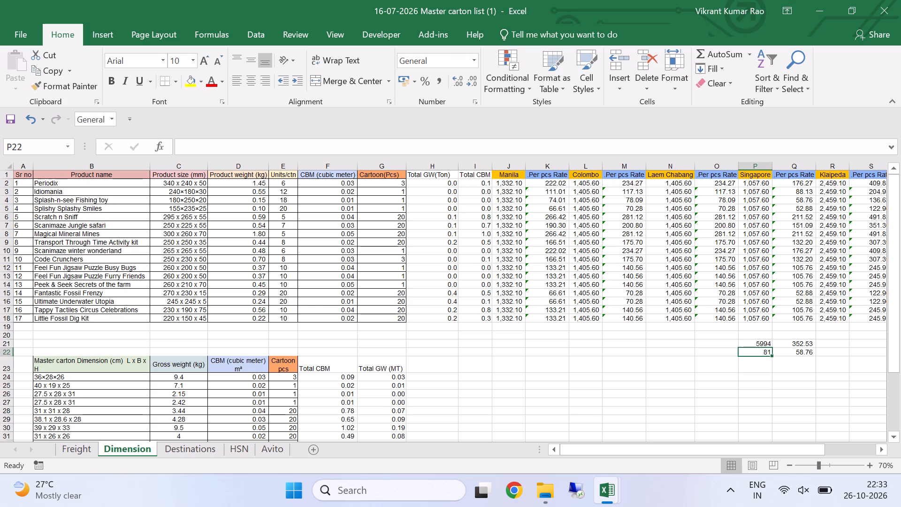
# Examine which cells the shipping cost formula in Q21 refers to.
pyautogui.click(791, 342)
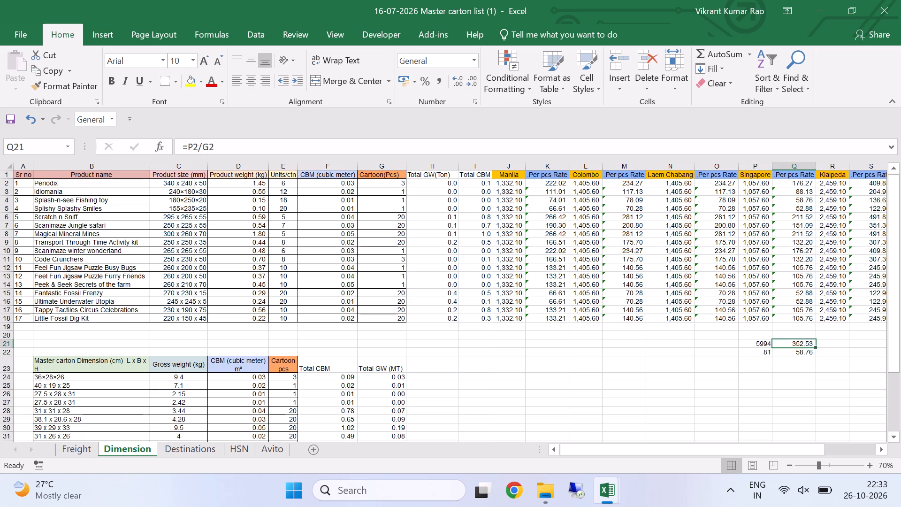
pyautogui.click(748, 150)
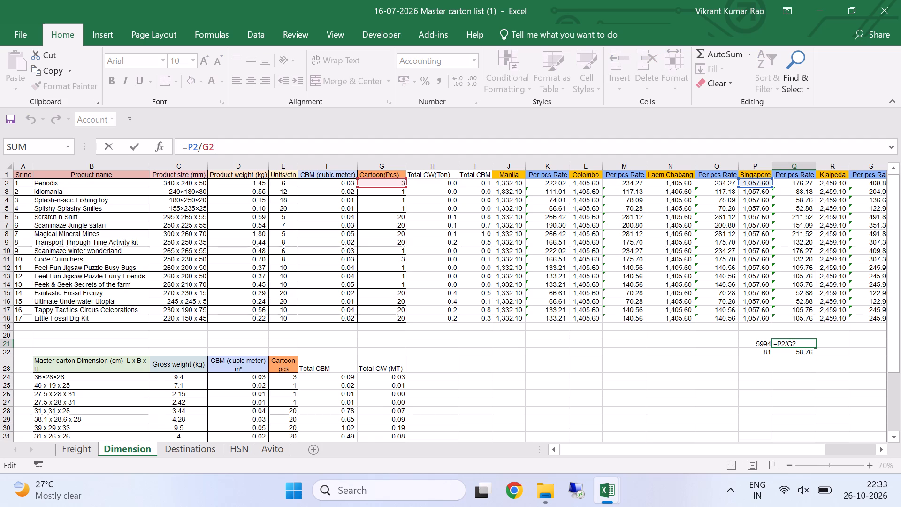
pyautogui.press('Return')
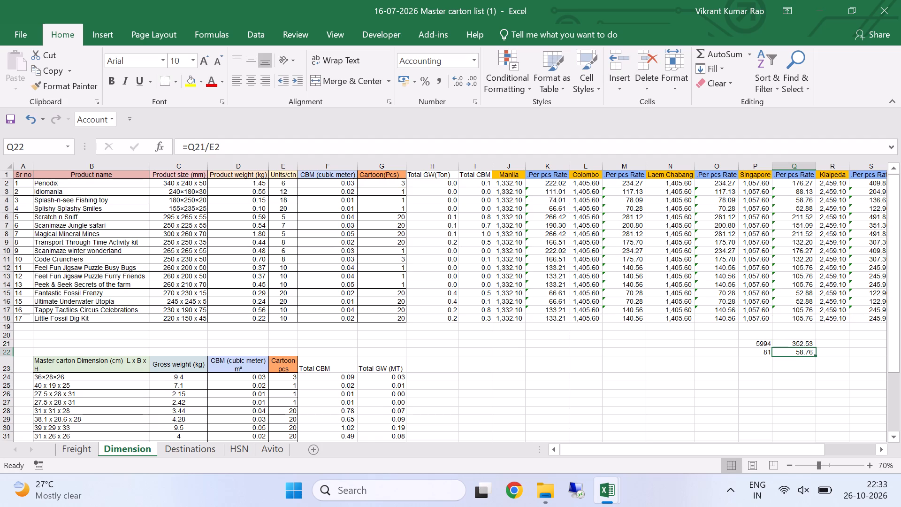
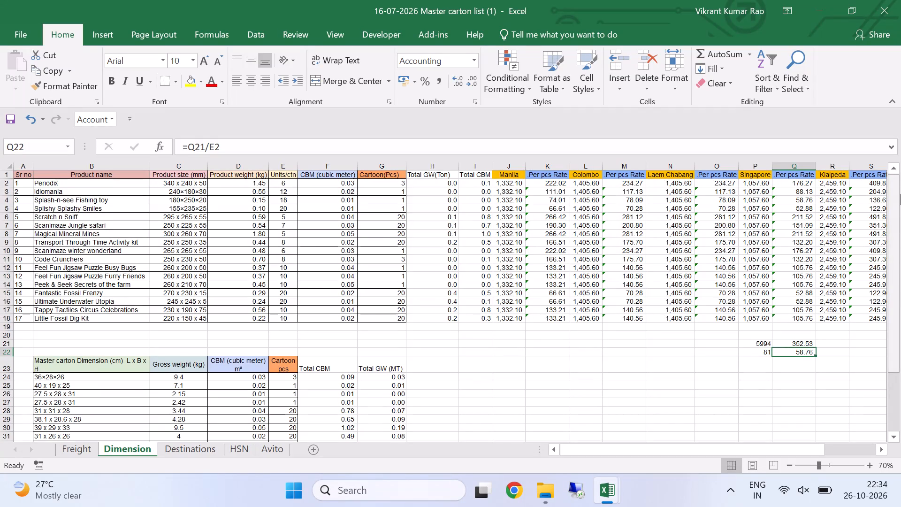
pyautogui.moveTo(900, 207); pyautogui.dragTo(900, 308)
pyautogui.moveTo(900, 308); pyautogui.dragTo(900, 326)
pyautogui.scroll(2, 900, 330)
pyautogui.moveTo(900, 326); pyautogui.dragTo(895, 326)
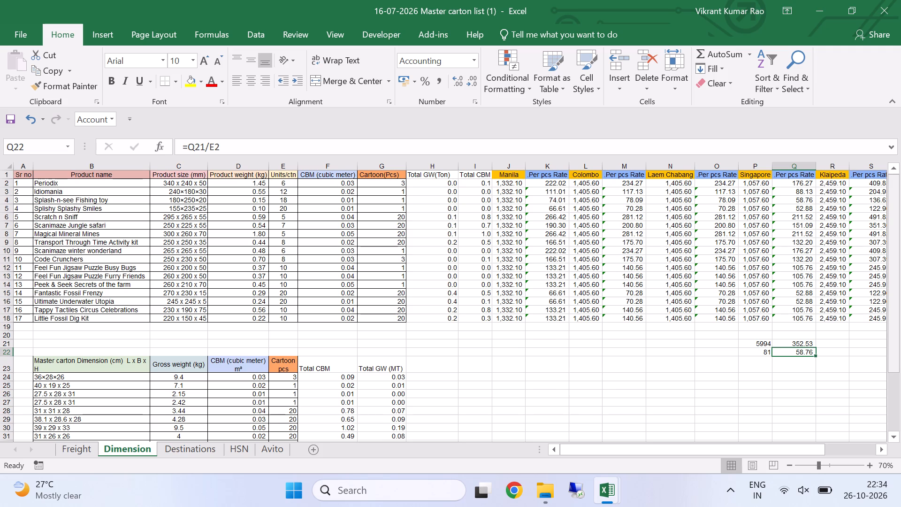
# Add the Singapore per-carton cost to the 999 price in cell R21 of the Dimension sheet with =999+P2.
pyautogui.press('Up')
pyautogui.press('Left')
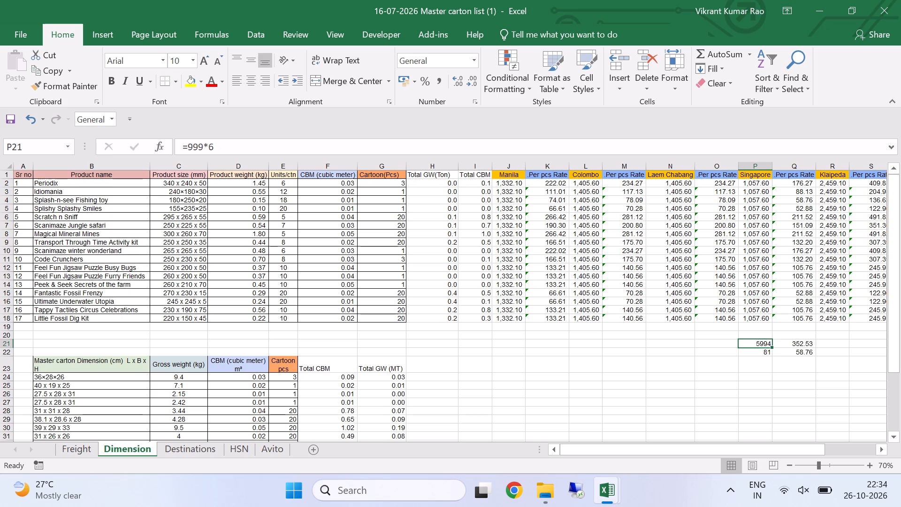
pyautogui.press('Right')
pyautogui.press('Right')
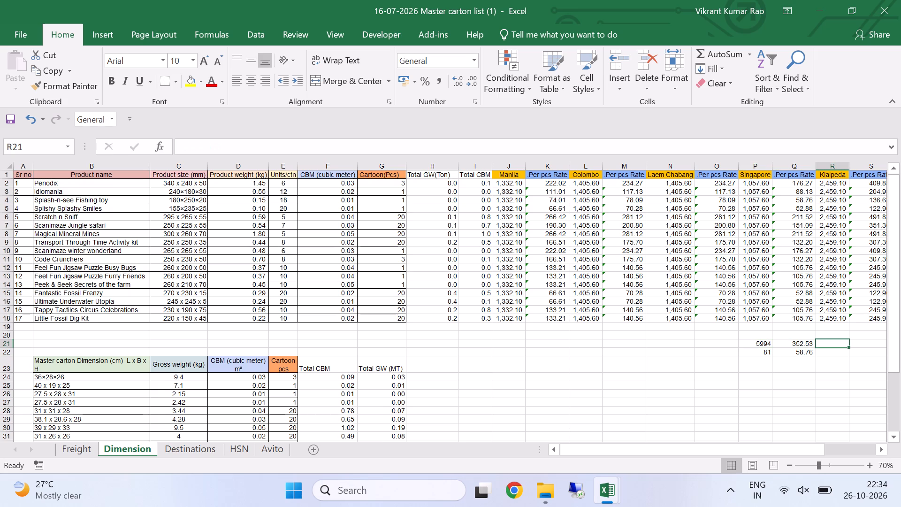
pyautogui.press('=')
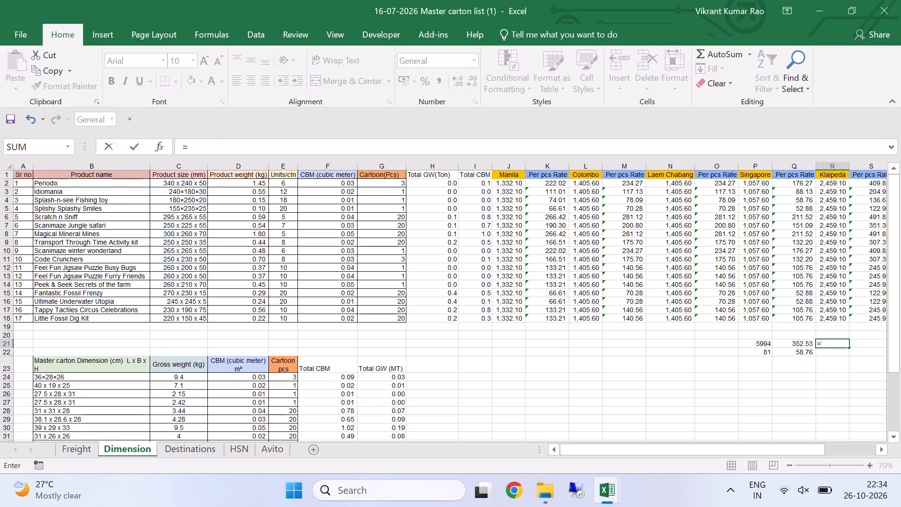
pyautogui.write('999')
pyautogui.hotkey('shift', '+')
pyautogui.click(754, 183)
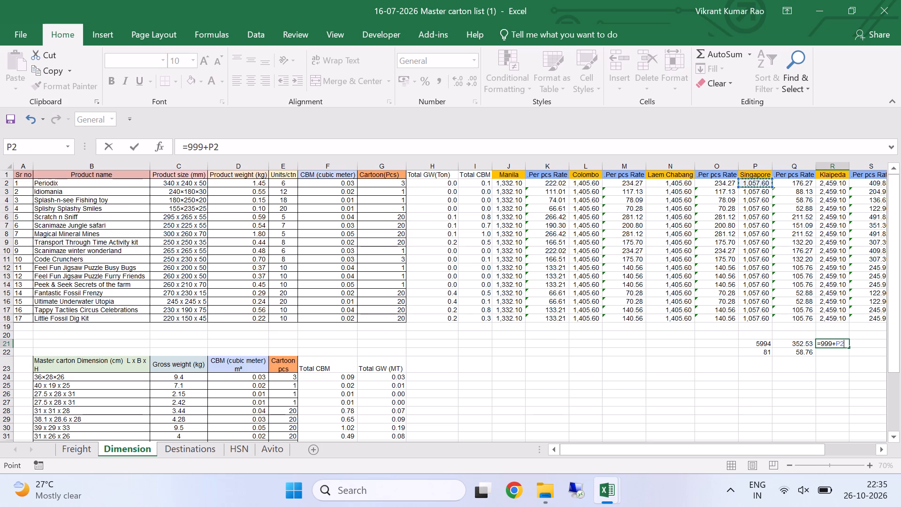
pyautogui.press('Return')
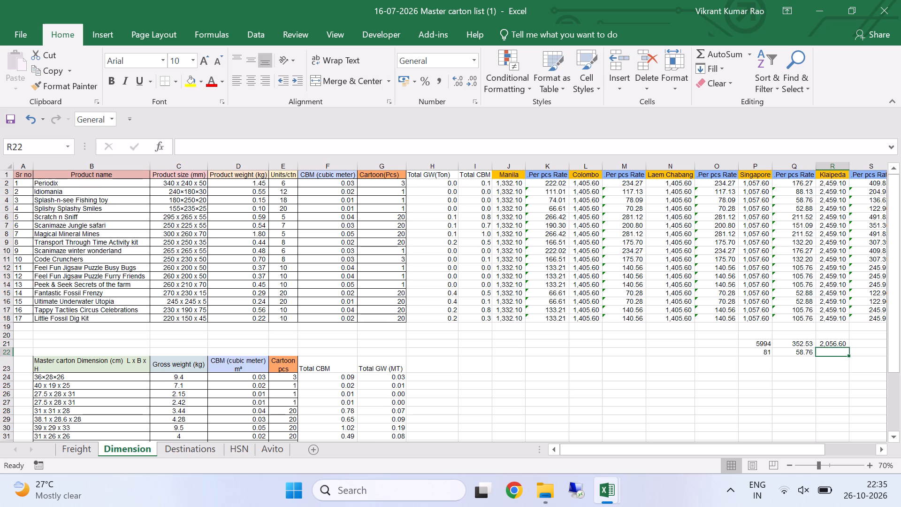
# Trace P2 to its source on the Destinations sheet and calculate Singapore's per-unit shipping cost there in R5 with =P5/6.
pyautogui.click(755, 183)
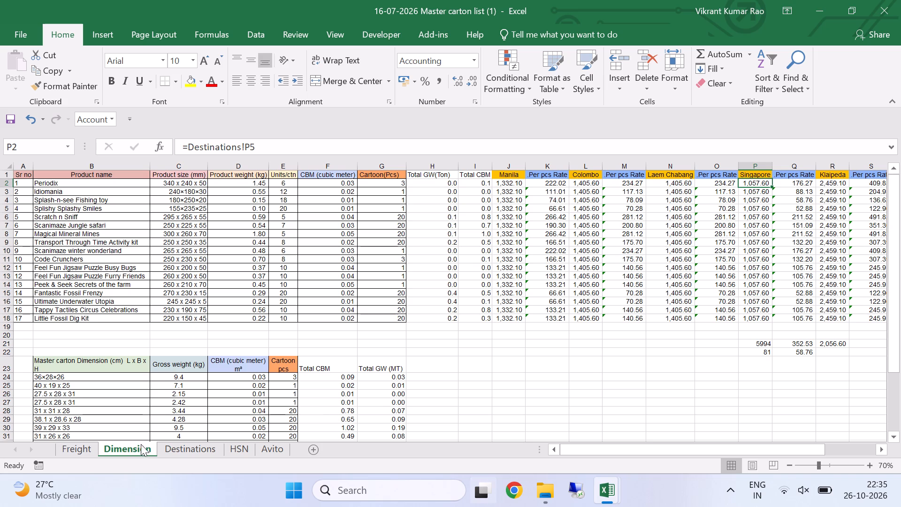
pyautogui.click(176, 442)
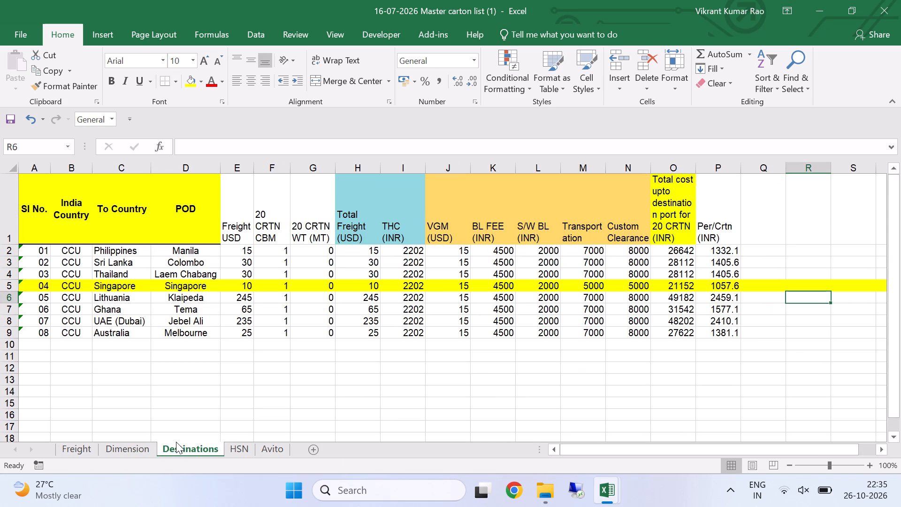
pyautogui.press('Up')
pyautogui.press('Left')
pyautogui.press('Right')
pyautogui.press('Right')
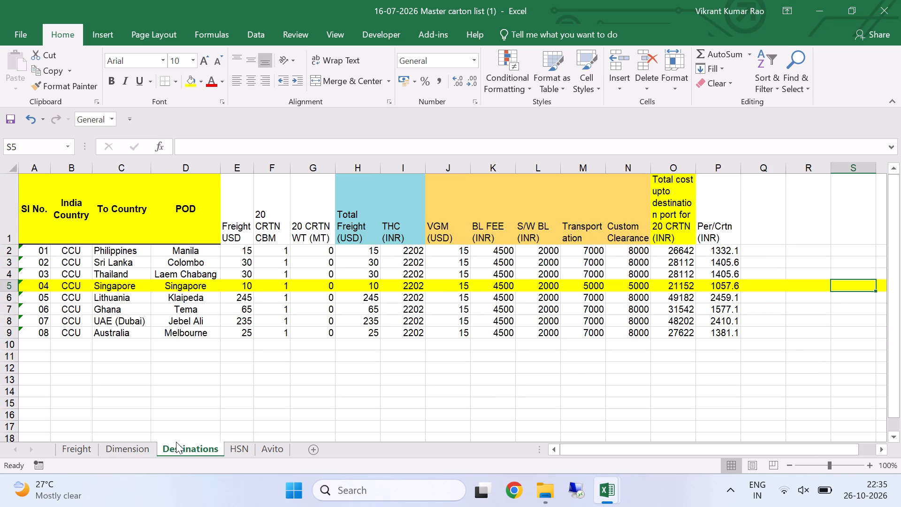
pyautogui.press('Down')
pyautogui.press('Up')
pyautogui.press('Left')
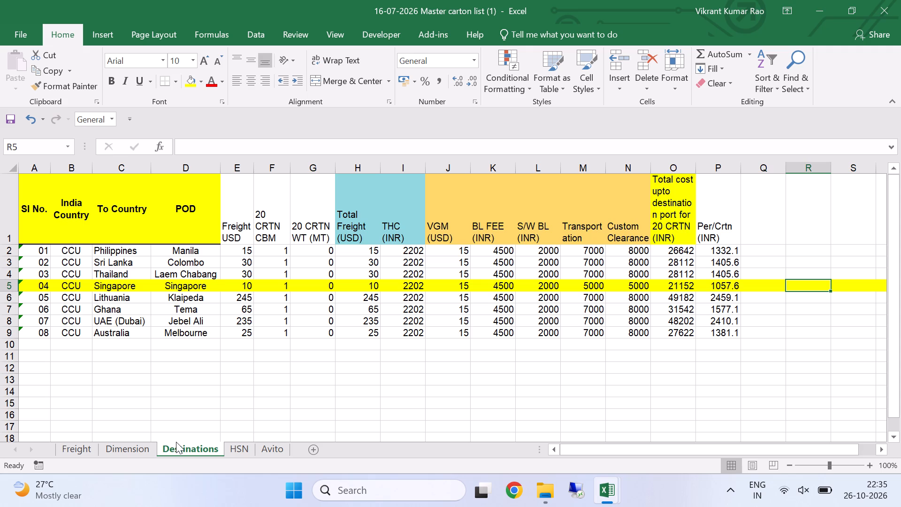
pyautogui.hotkey('shift', '+')
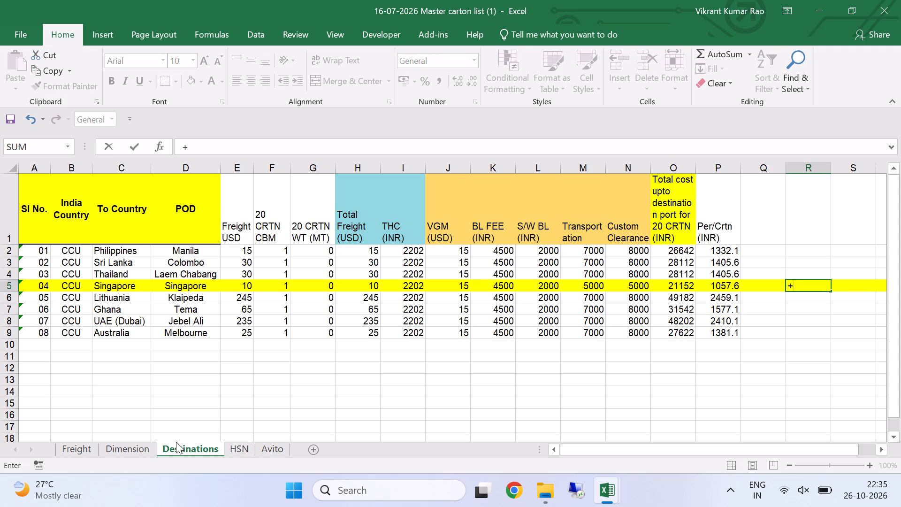
pyautogui.press('BackSpace')
pyautogui.press('=')
pyautogui.press('Left')
pyautogui.press('Left')
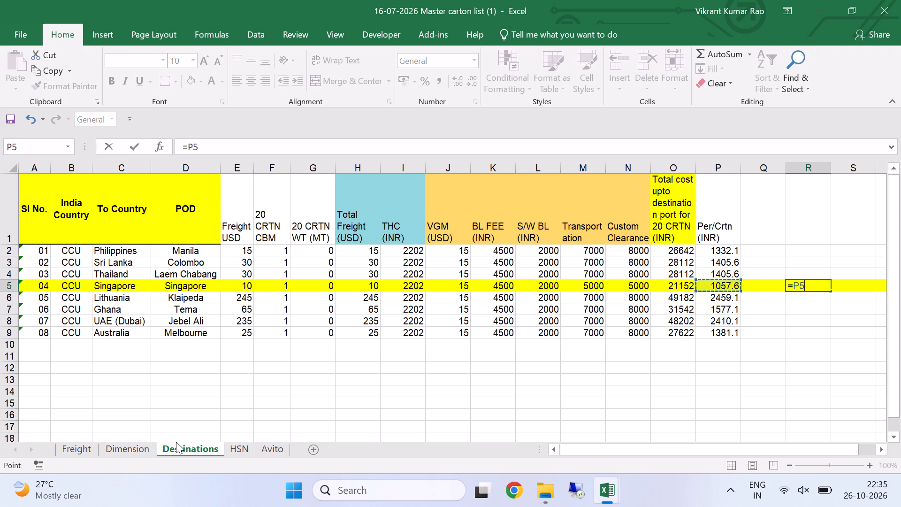
pyautogui.press('/')
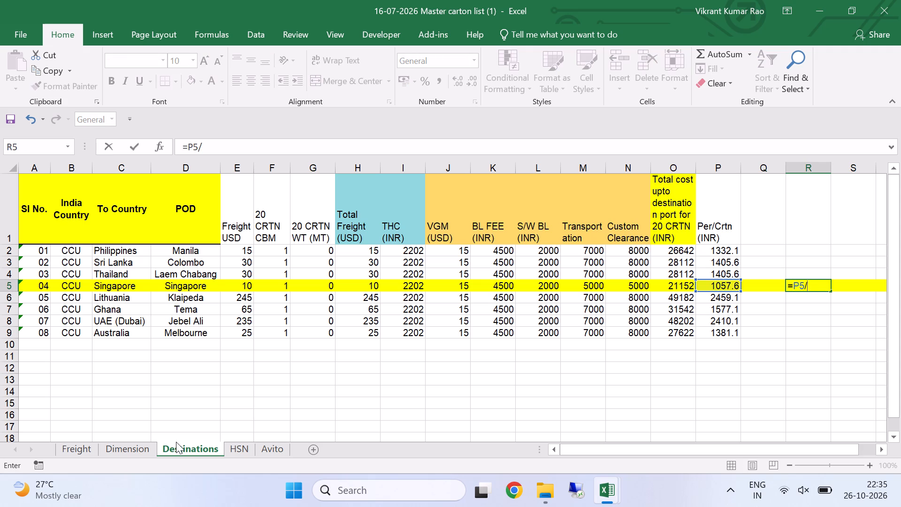
pyautogui.press('6')
pyautogui.press('Return')
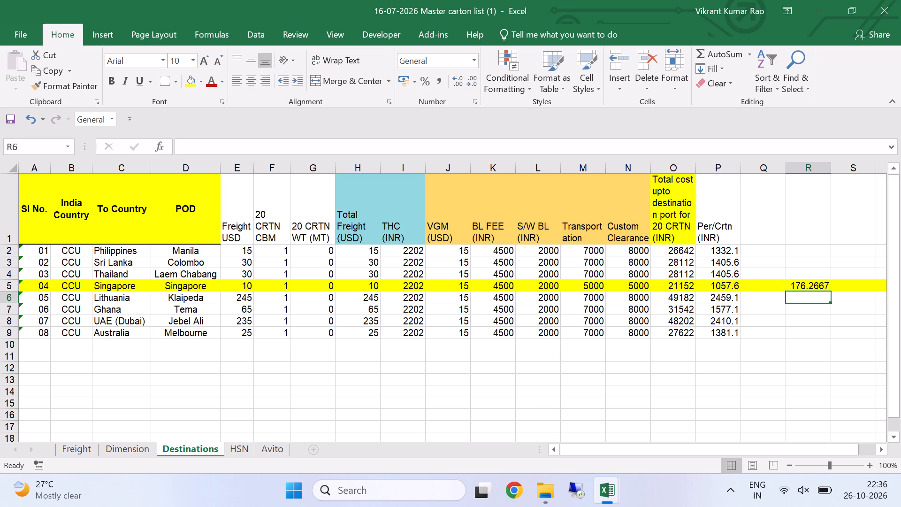
# Switch to the Pricing sheet of the ThinkWittsy_Singapore_Pricing_Model workbook.
pyautogui.hotkey('alt', 'Tab')
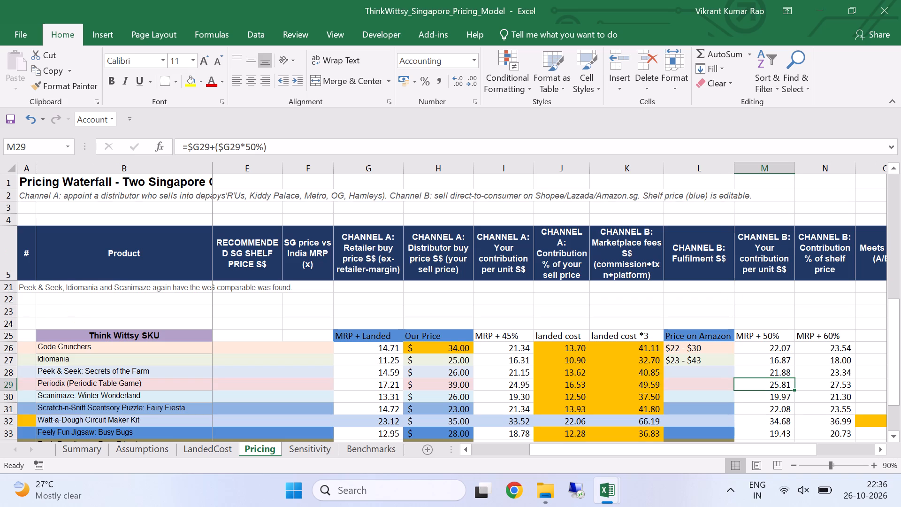
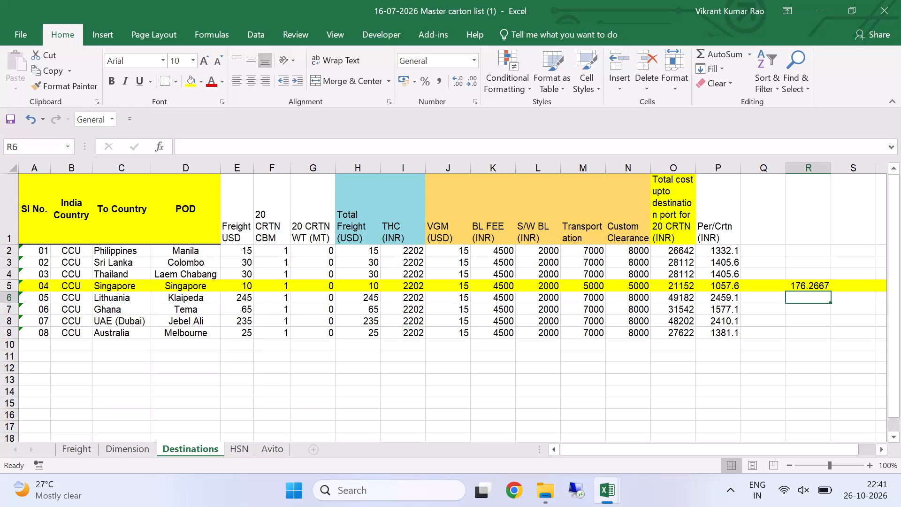
# Examine the formulas in Q21 and Q22 of the Dimension sheet and trace Singapore's per-carton cost in P2 back to P5 on Destinations.
pyautogui.click(83, 444)
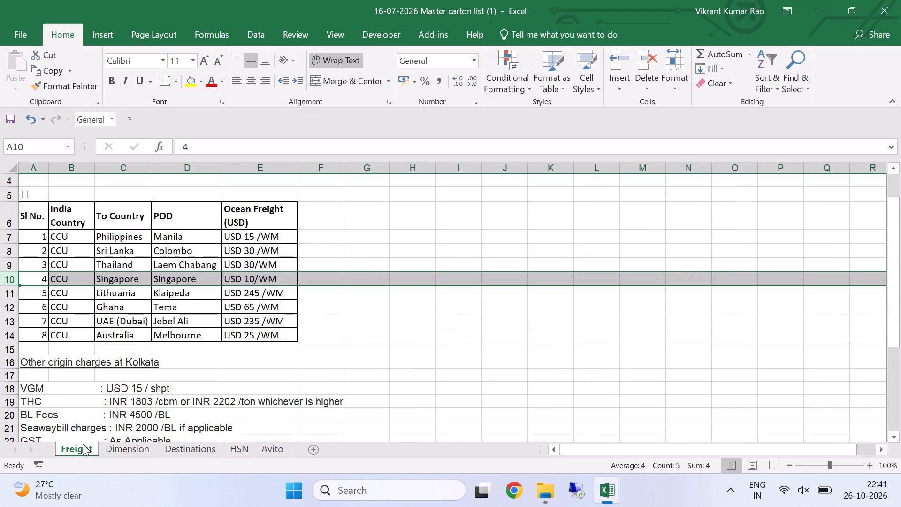
pyautogui.click(117, 451)
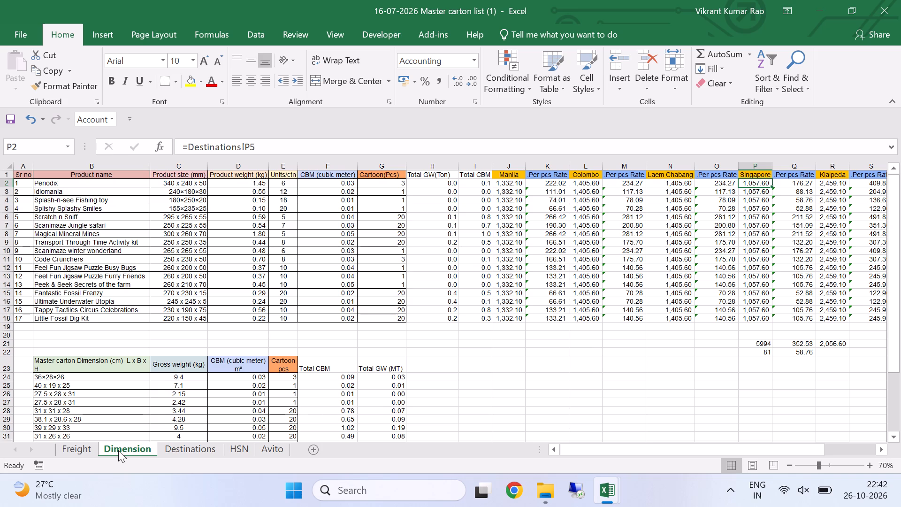
pyautogui.click(783, 346)
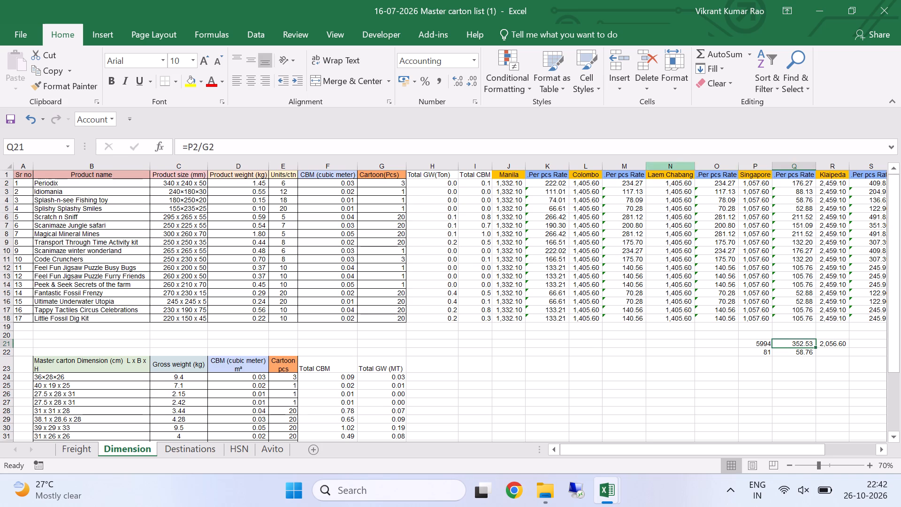
pyautogui.click(682, 156)
pyautogui.click(681, 150)
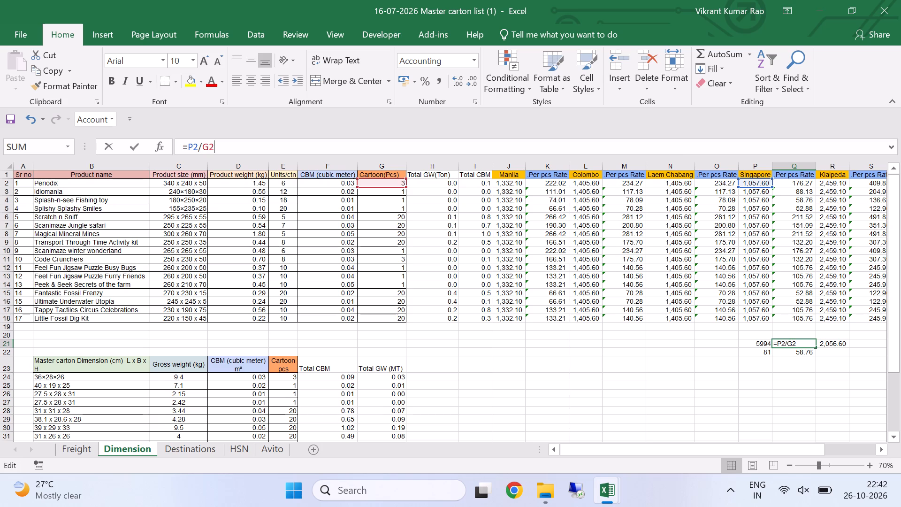
pyautogui.click(696, 400)
pyautogui.click(797, 346)
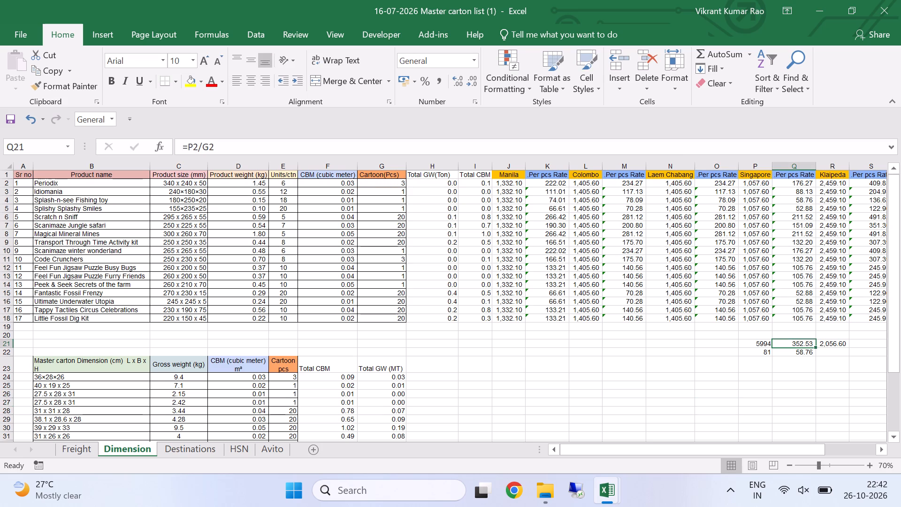
pyautogui.click(794, 355)
pyautogui.click(549, 150)
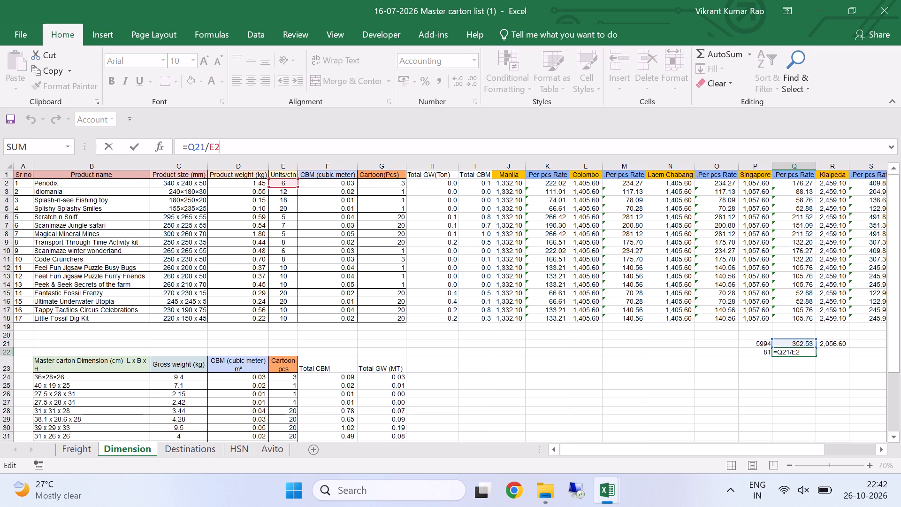
pyautogui.click(549, 144)
pyautogui.click(577, 327)
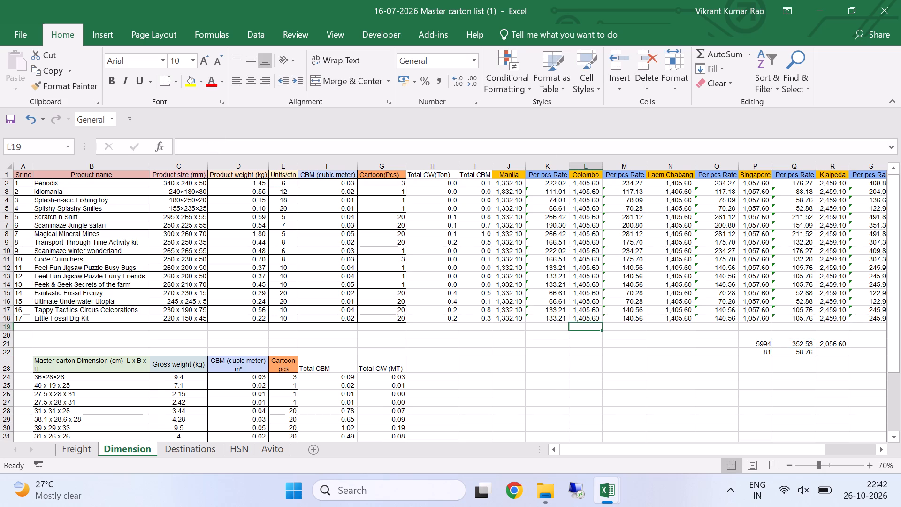
pyautogui.click(215, 447)
pyautogui.click(723, 286)
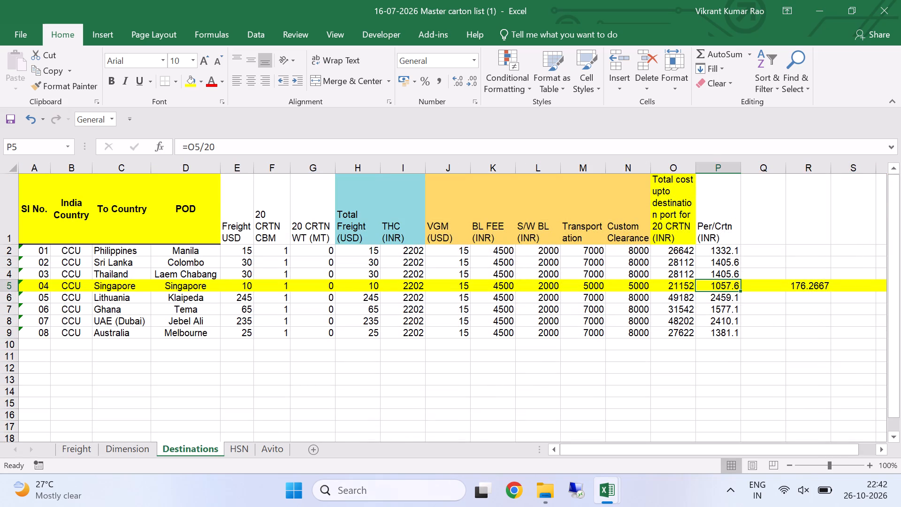
pyautogui.click(134, 452)
pyautogui.click(766, 185)
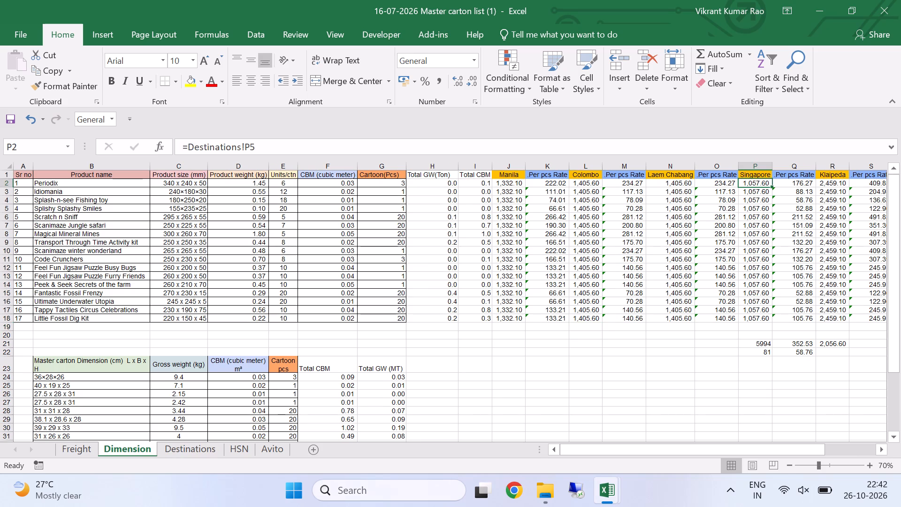
pyautogui.click(396, 186)
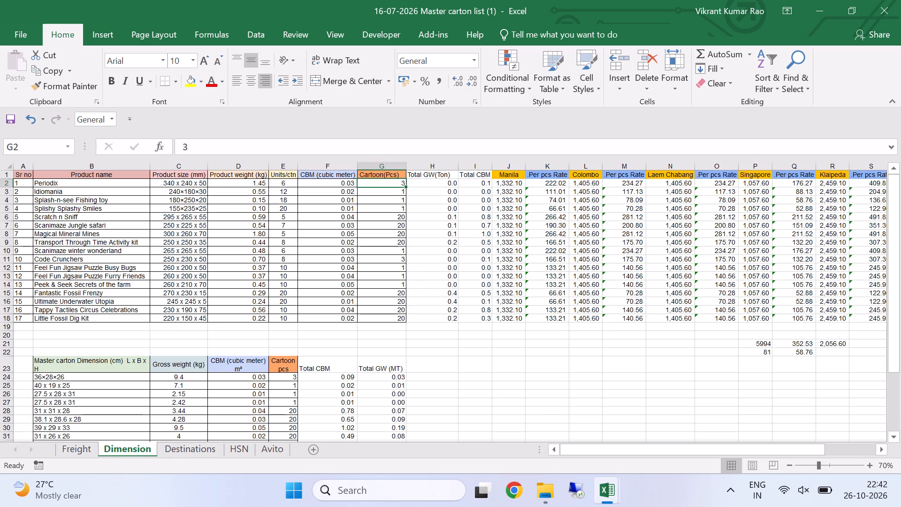
# Change the formula in Q21 of the Dimension sheet to =P2*3 to get Singapore's shipping cost for three cartons.
pyautogui.click(802, 346)
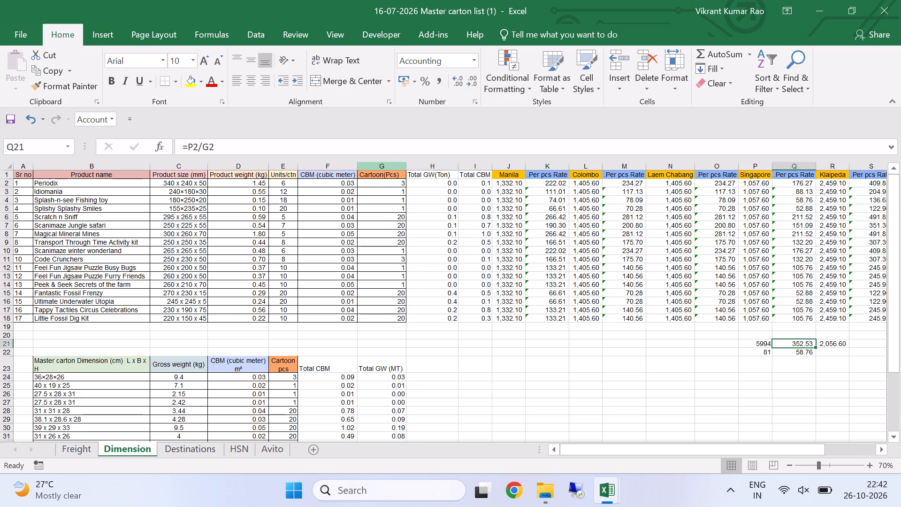
pyautogui.moveTo(310, 148); pyautogui.dragTo(189, 146)
pyautogui.click(219, 147)
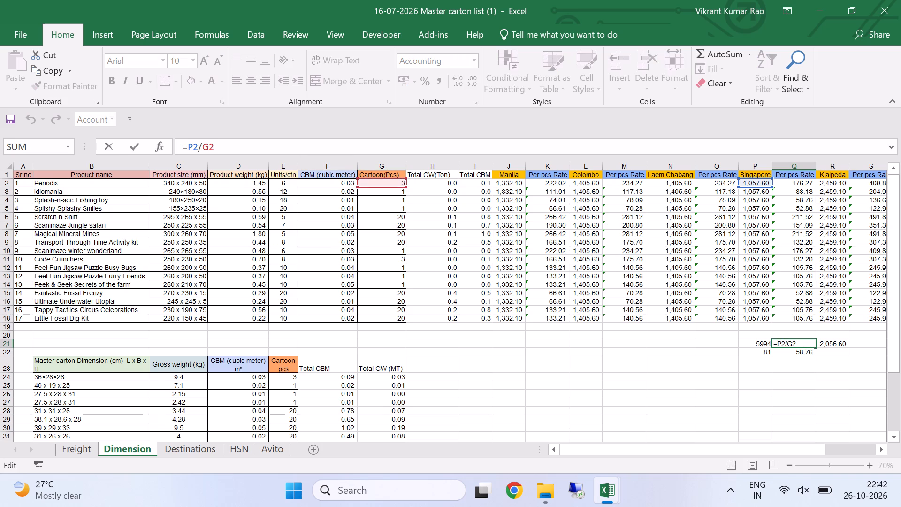
pyautogui.press('BackSpace')
pyautogui.press('BackSpace')
pyautogui.press('BackSpace')
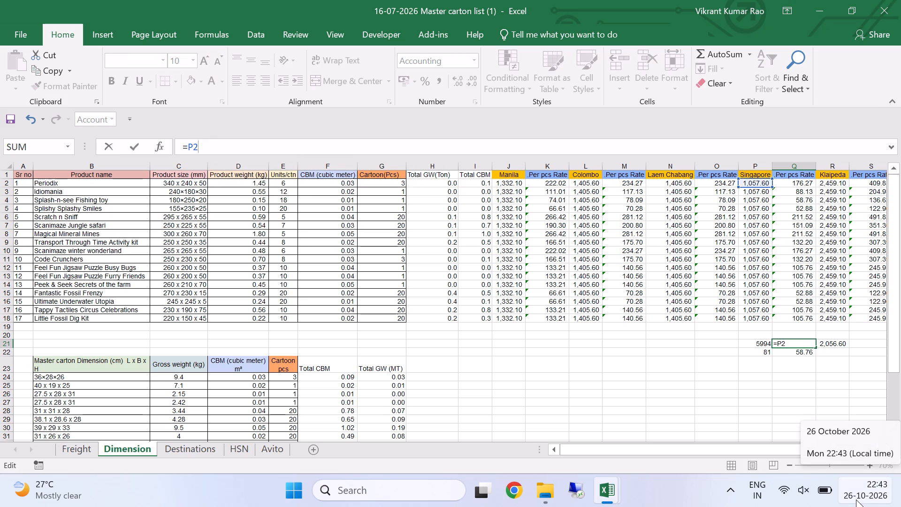
pyautogui.hotkey('shift', '*')
pyautogui.press('3')
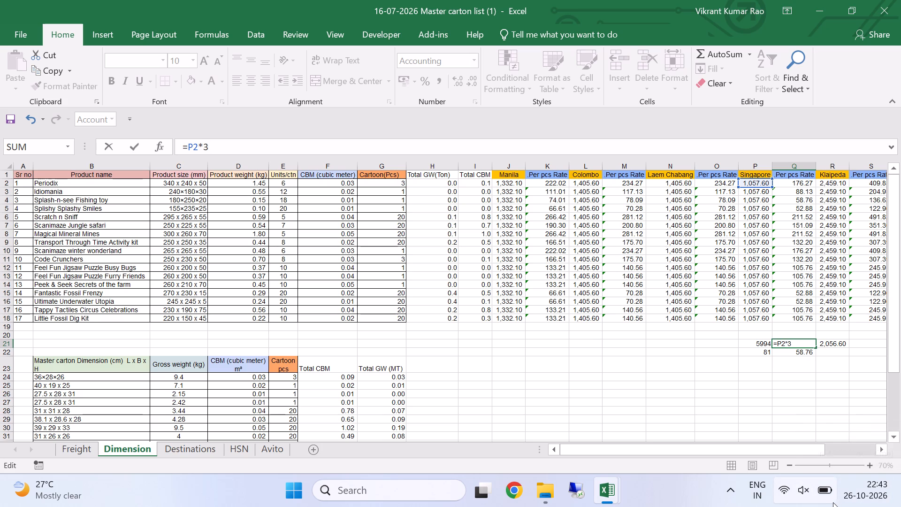
pyautogui.press('Return')
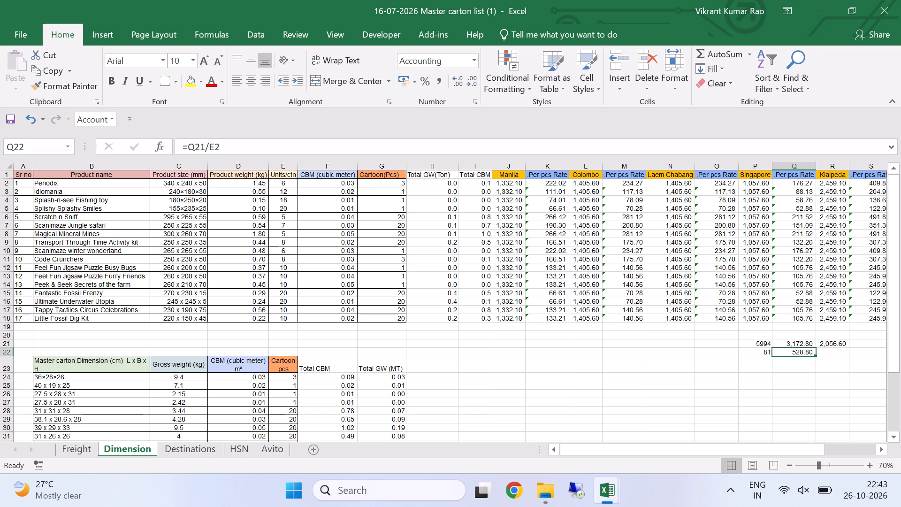
# Check the Periodix Singapore rate formula in Q2, and calculate the per-piece shipping cost in Q23 with =P2/E2.
pyautogui.click(791, 184)
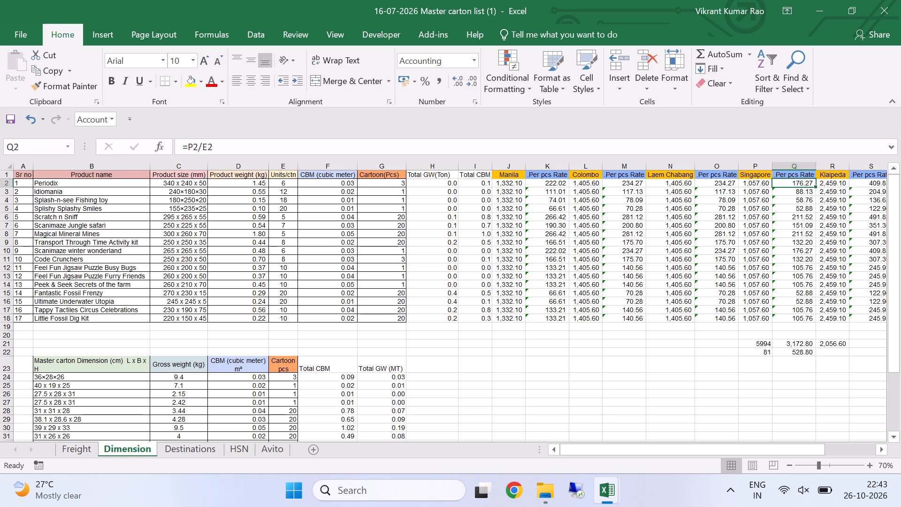
pyautogui.click(759, 185)
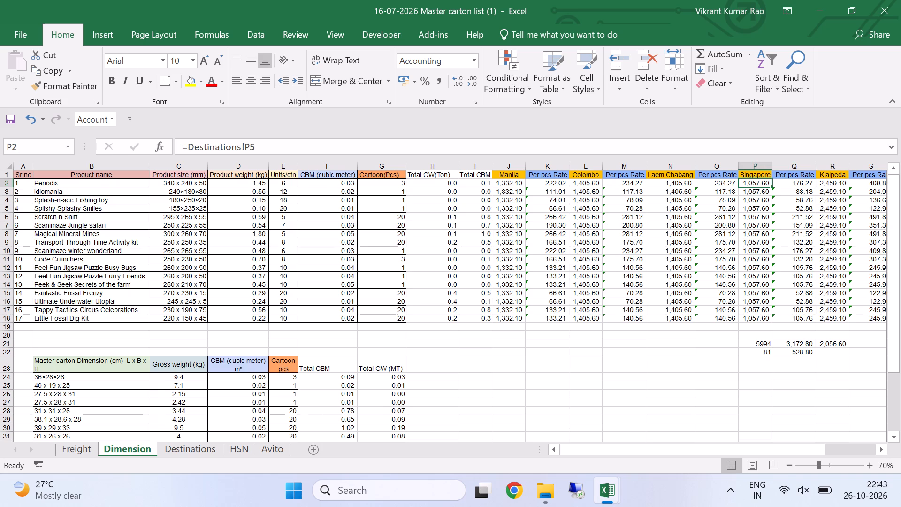
pyautogui.click(797, 363)
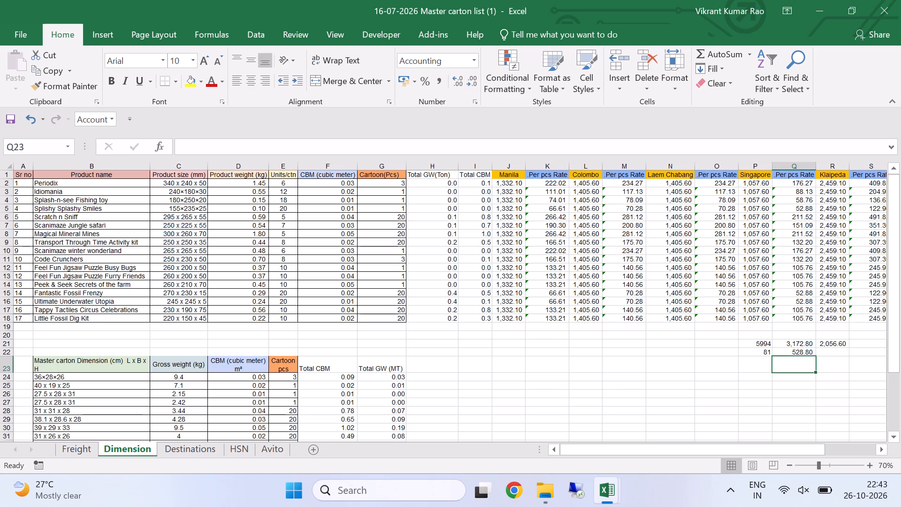
pyautogui.press('=')
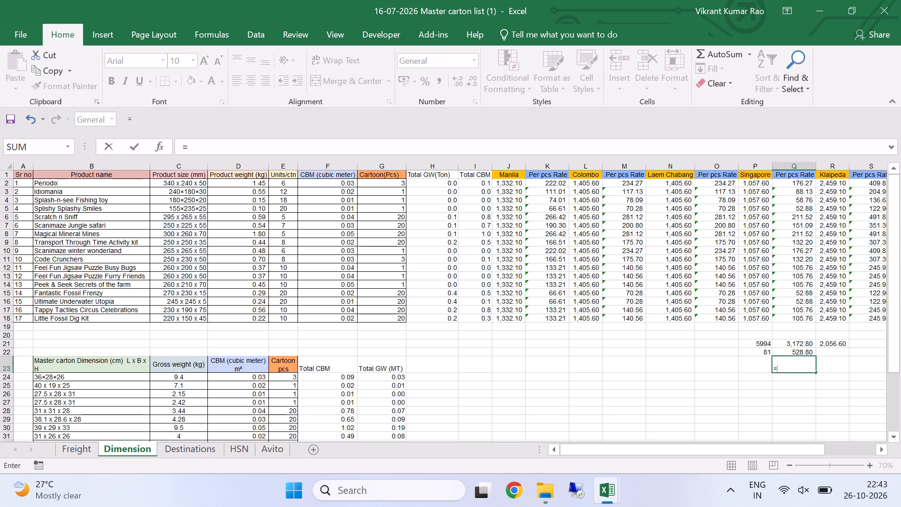
pyautogui.click(763, 180)
pyautogui.press('/')
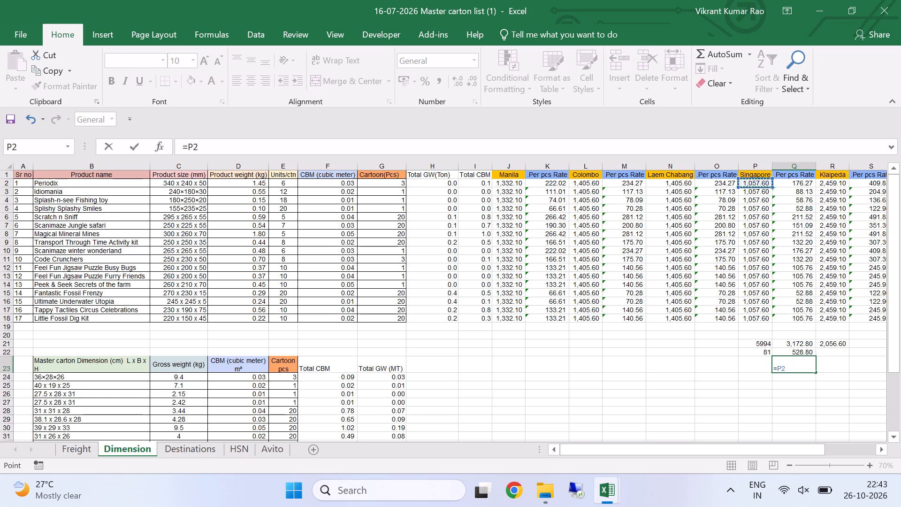
pyautogui.click(284, 184)
pyautogui.press('Return')
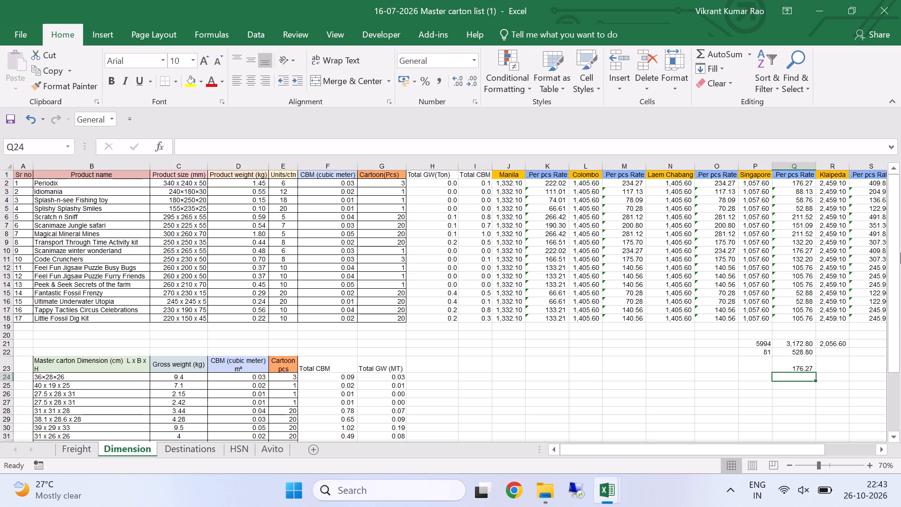
pyautogui.click(783, 369)
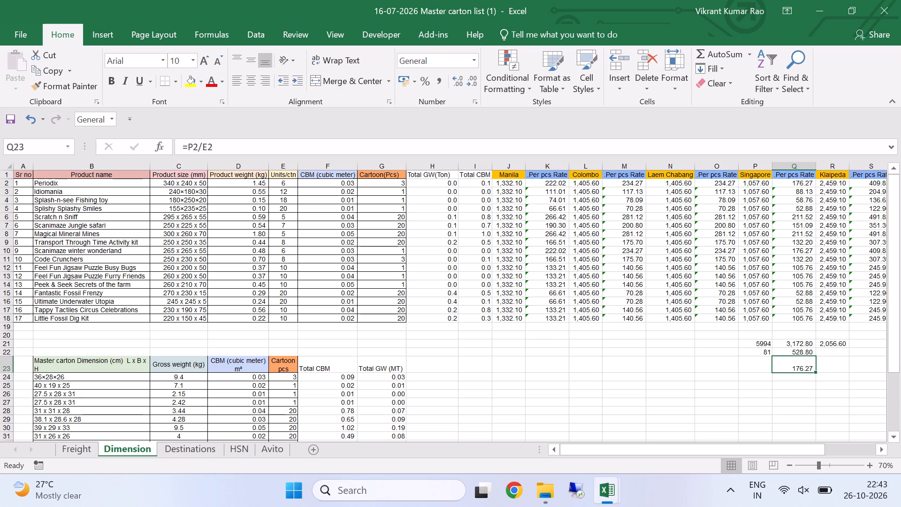
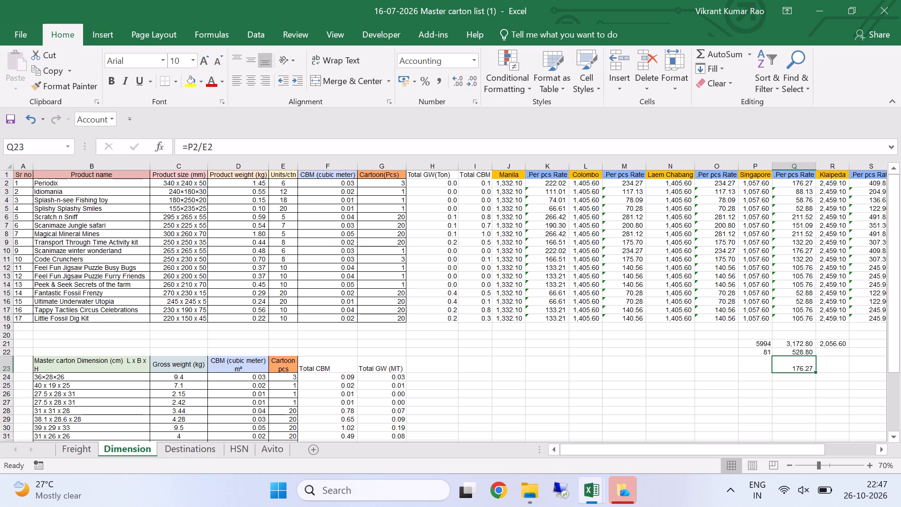
# Add 999 to Singapore's per-piece shipping cost by entering =Q23+999 in R23 of the Dimension sheet.
pyautogui.press('Right')
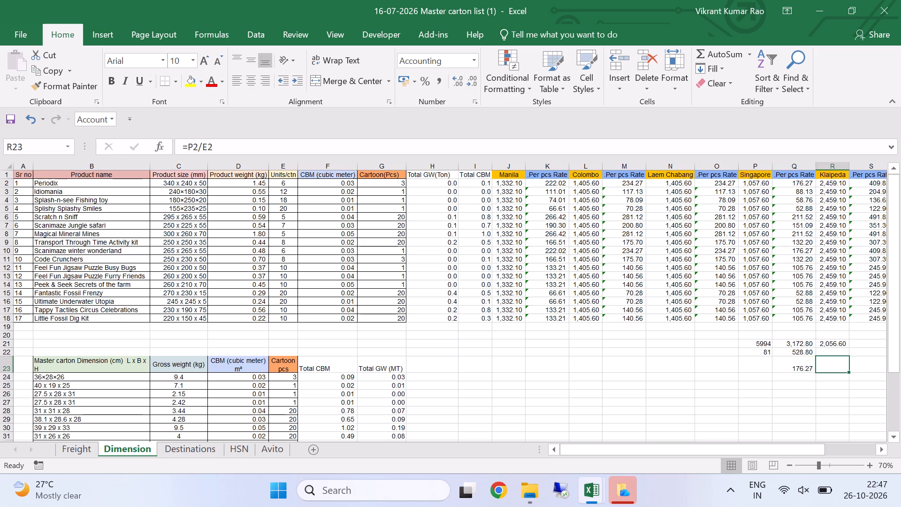
pyautogui.press('=')
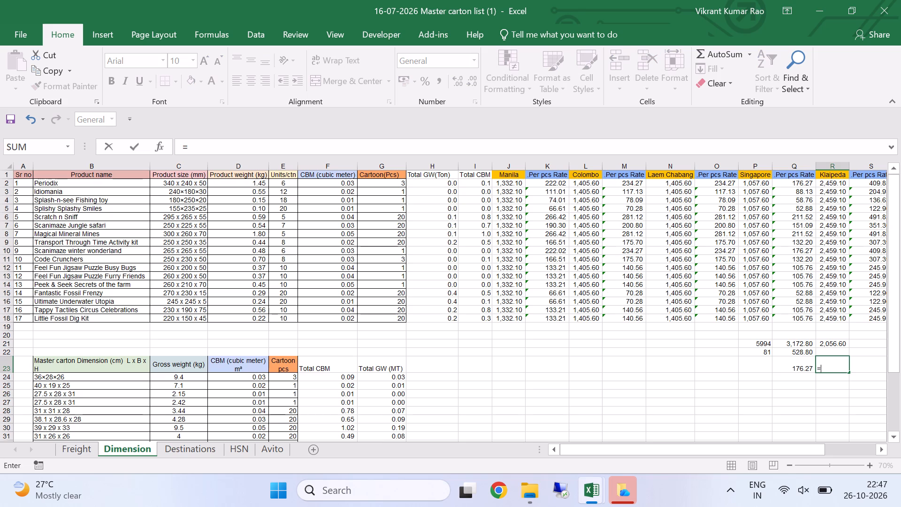
pyautogui.press('Left')
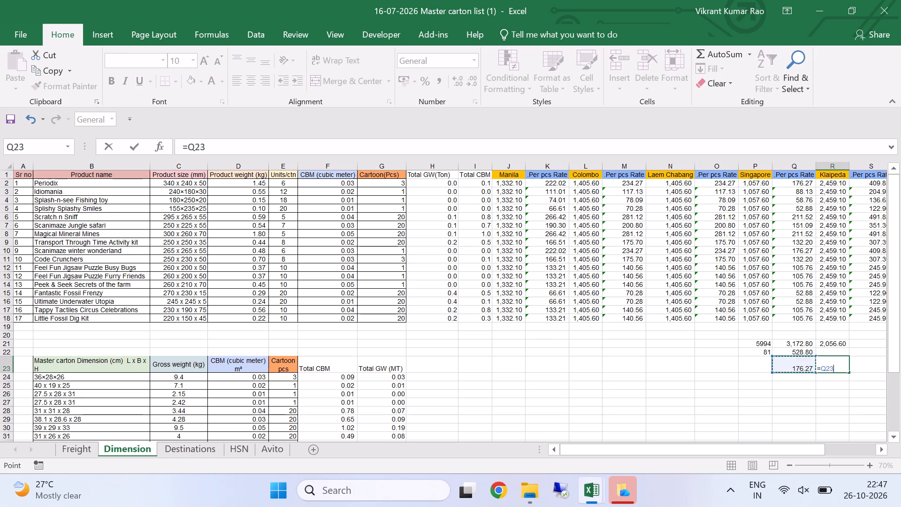
pyautogui.hotkey('shift', '+')
pyautogui.write('999')
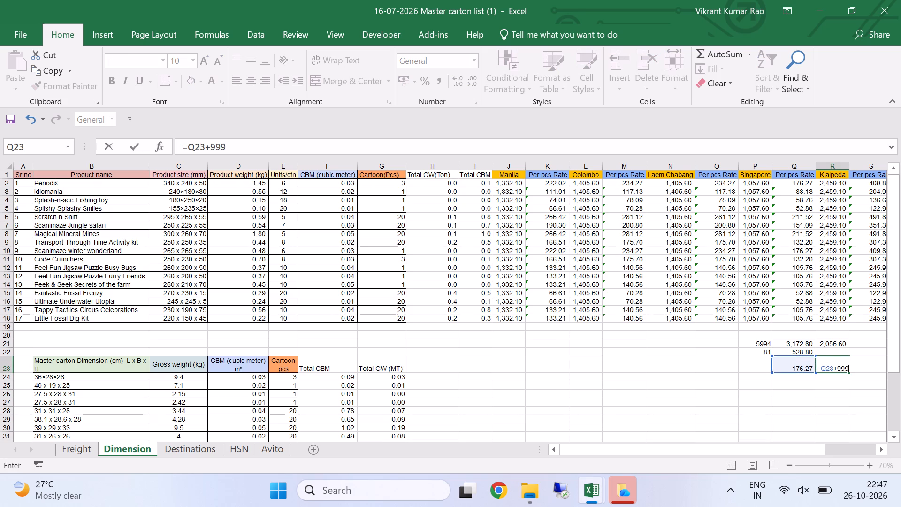
pyautogui.press('Return')
# Divide the combined per-piece amount by 74 by entering =R23/74 in S23.
pyautogui.press('Up')
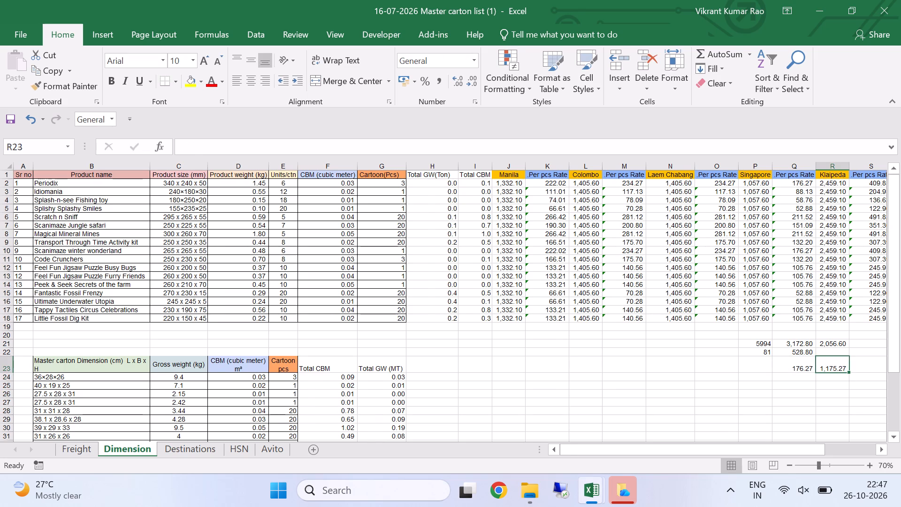
pyautogui.press('Right')
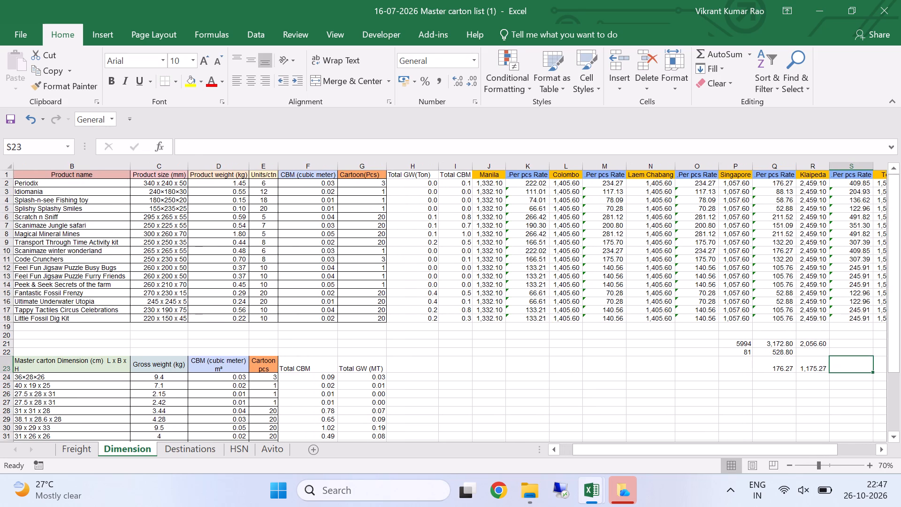
pyautogui.press('=')
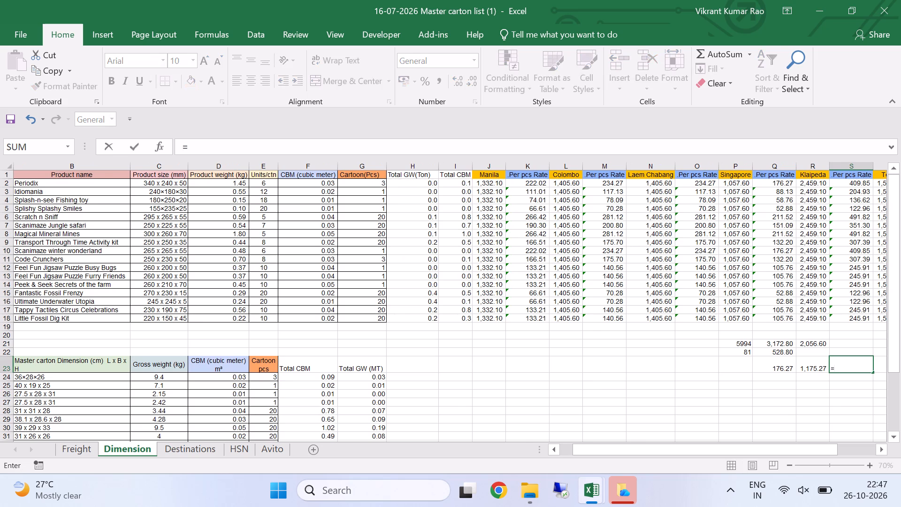
pyautogui.press('Left')
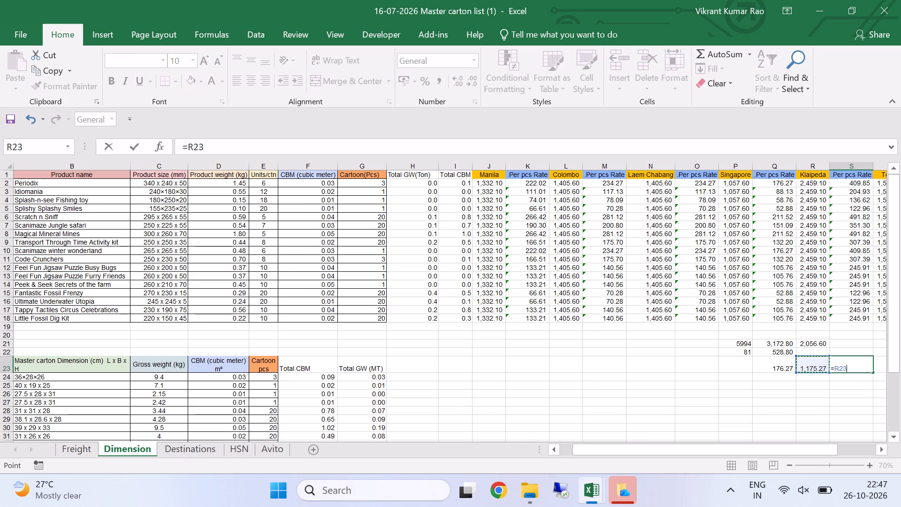
pyautogui.press('/')
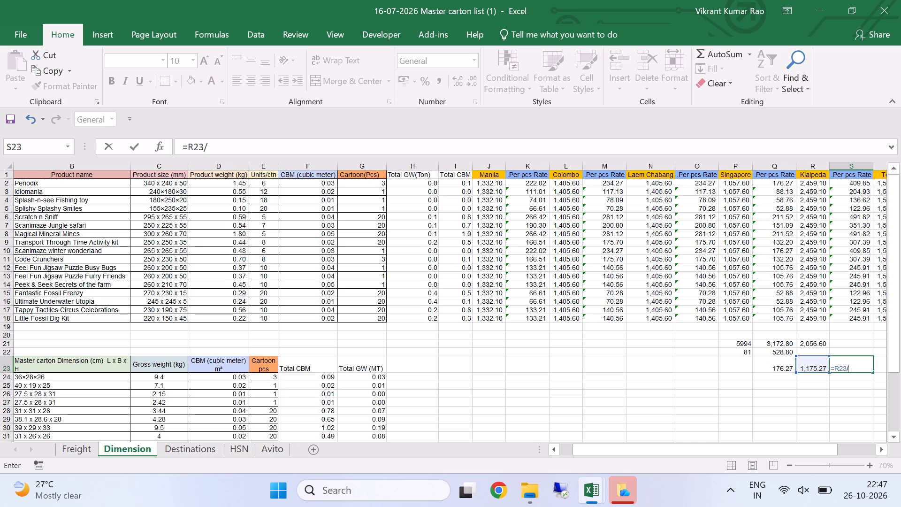
pyautogui.press('7')
pyautogui.press('4')
pyautogui.press('Return')
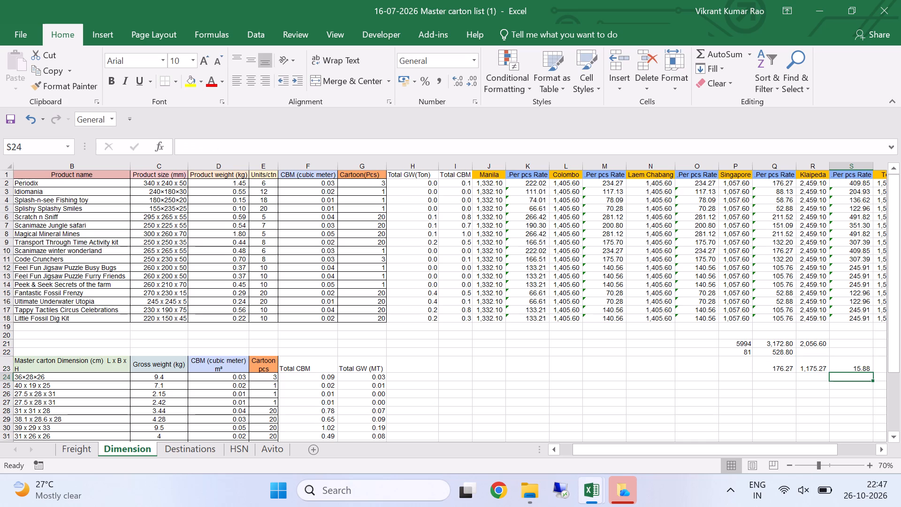
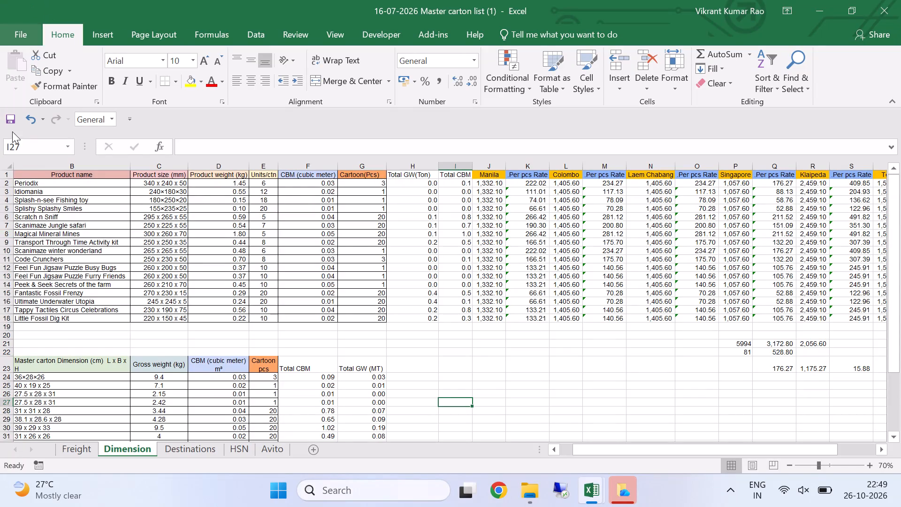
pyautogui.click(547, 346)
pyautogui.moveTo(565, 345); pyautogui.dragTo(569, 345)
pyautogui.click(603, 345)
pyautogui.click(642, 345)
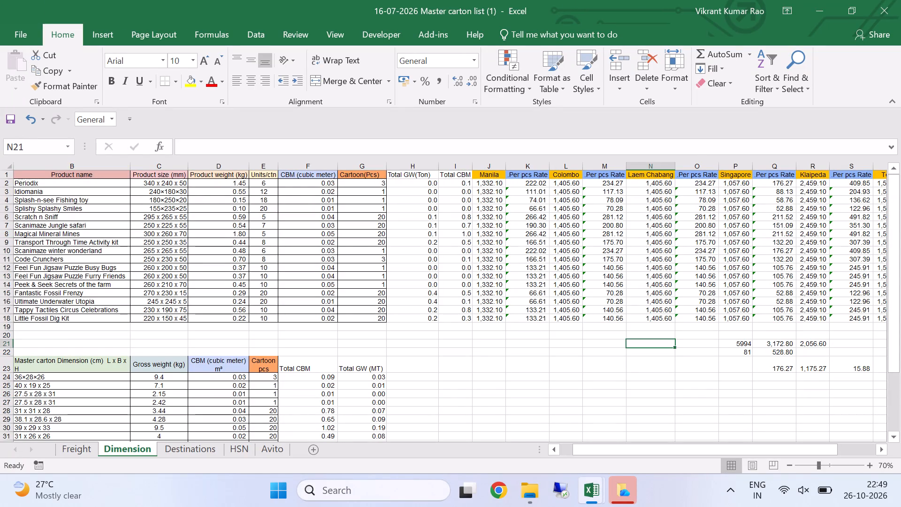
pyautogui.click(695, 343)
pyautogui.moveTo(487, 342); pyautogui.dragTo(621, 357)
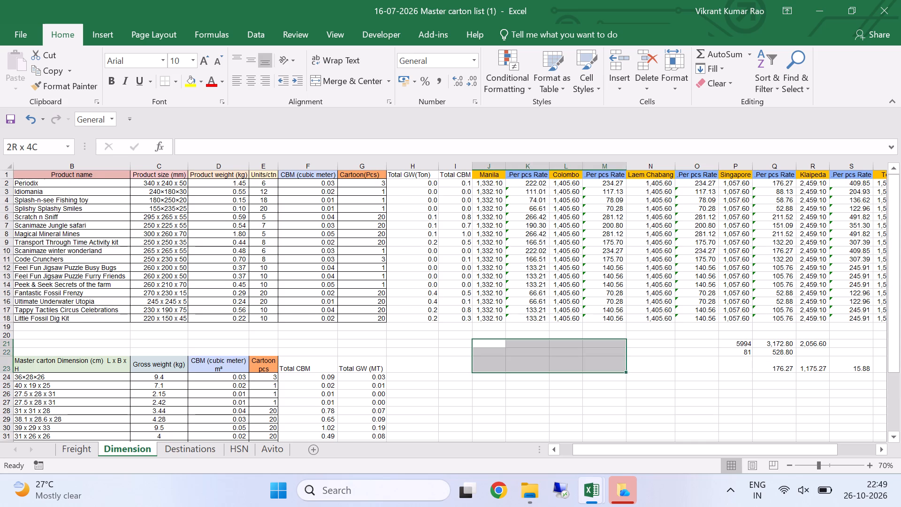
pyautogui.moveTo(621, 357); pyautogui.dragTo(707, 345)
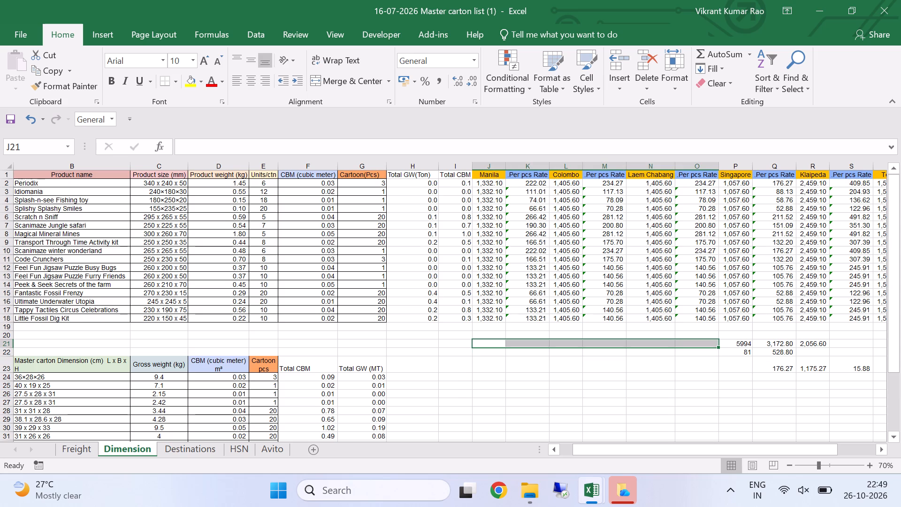
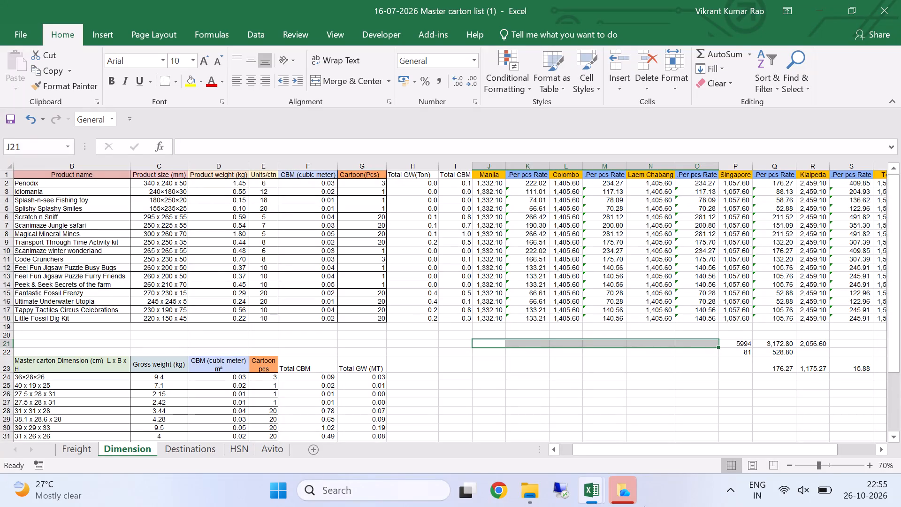
# Open the workbook "21-07-2026 - Main Sheet Thinkwittsy Cost Sheet Salary" from the Cost Sheet folder inside 02 Thinkwistty.
pyautogui.click(527, 490)
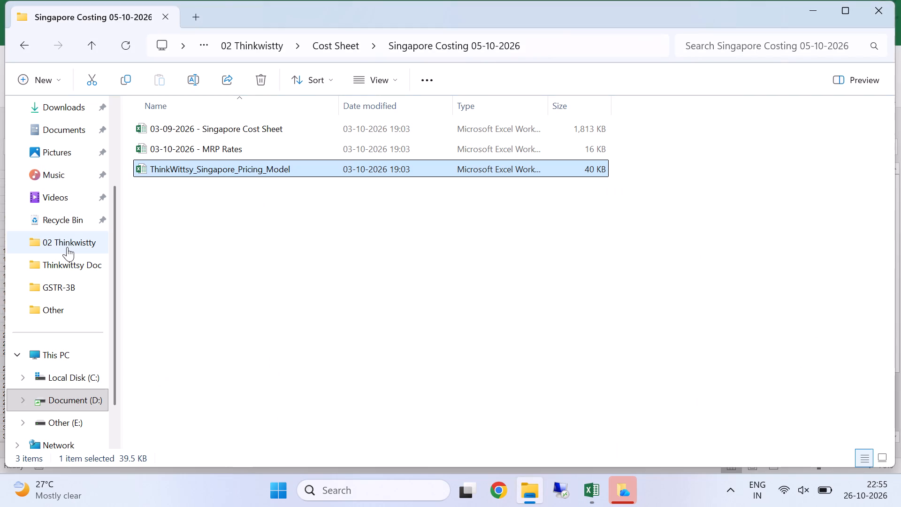
pyautogui.click(67, 247)
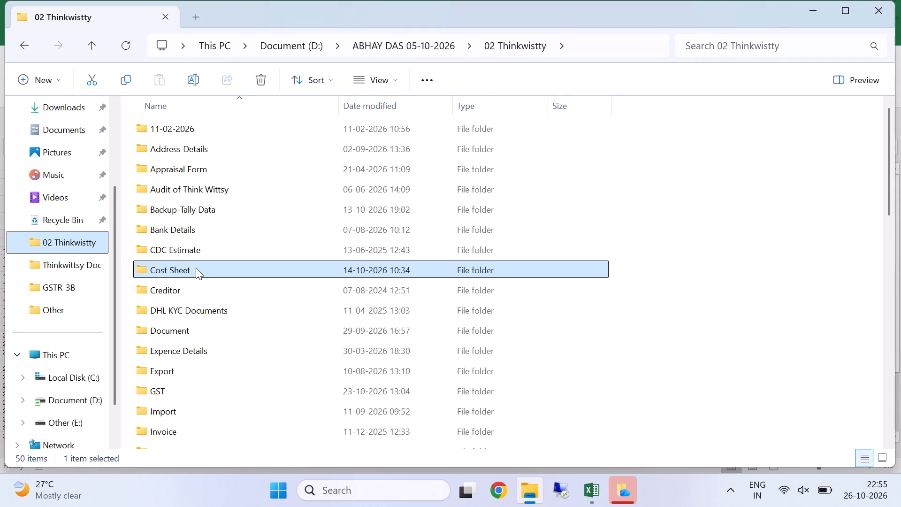
pyautogui.doubleClick(196, 268)
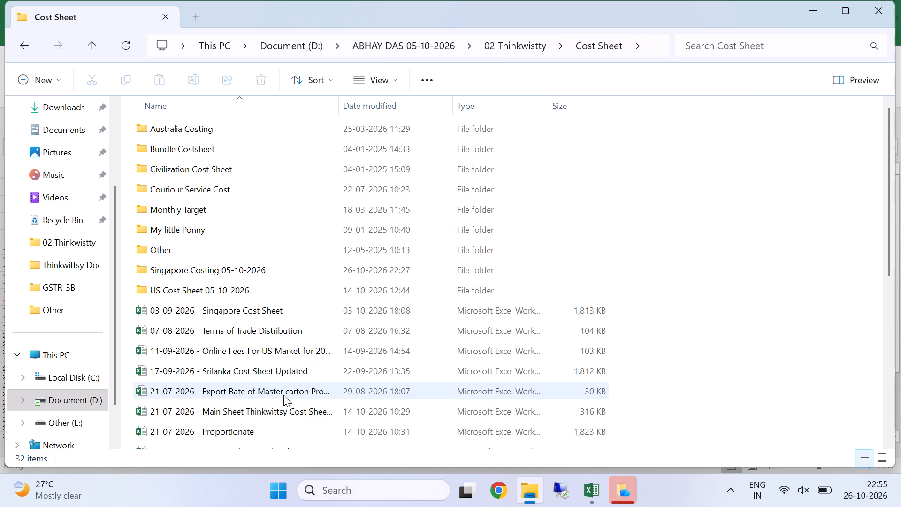
pyautogui.doubleClick(301, 407)
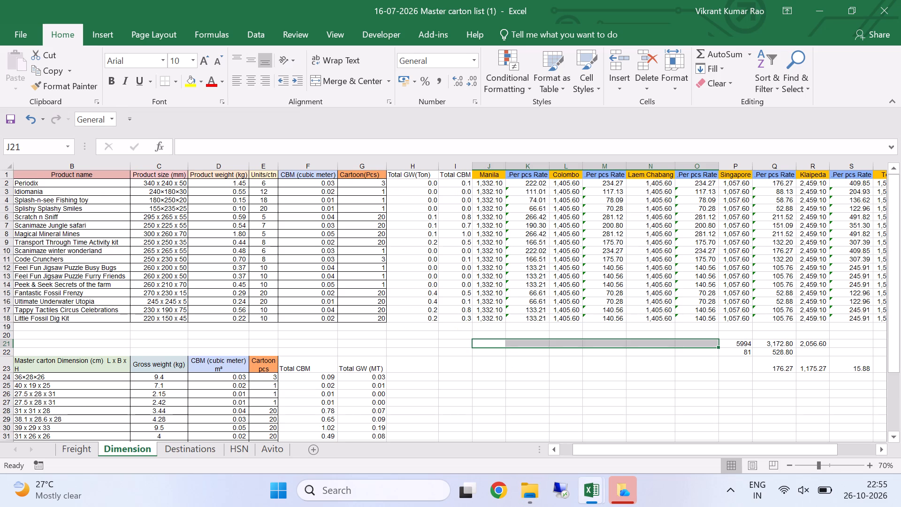
pyautogui.click(405, 339)
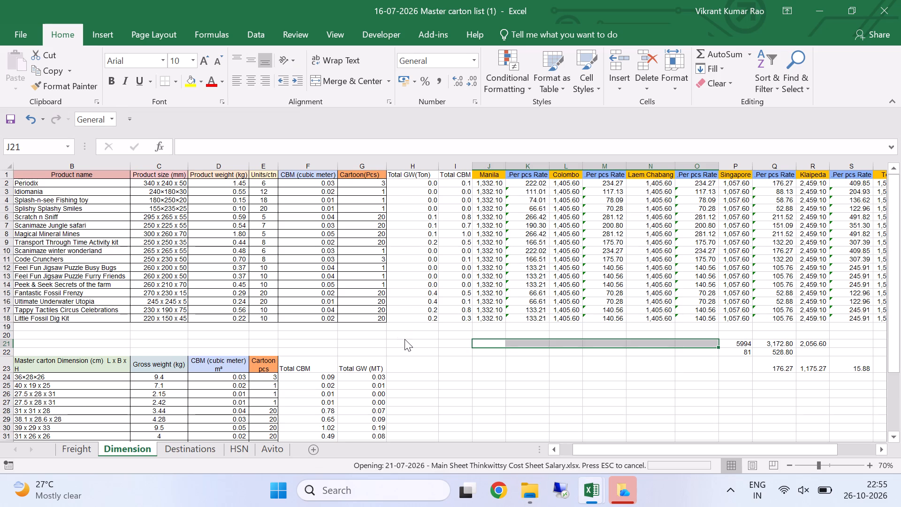
pyautogui.click(400, 289)
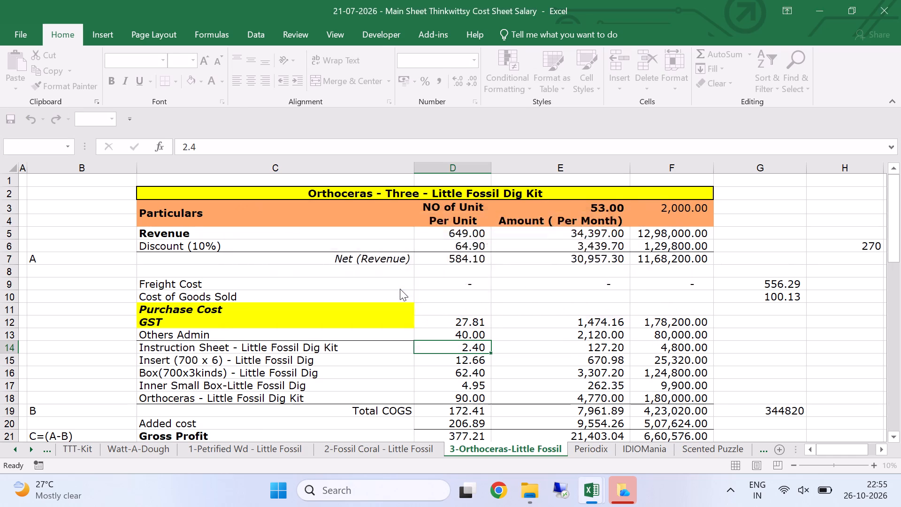
pyautogui.click(400, 289)
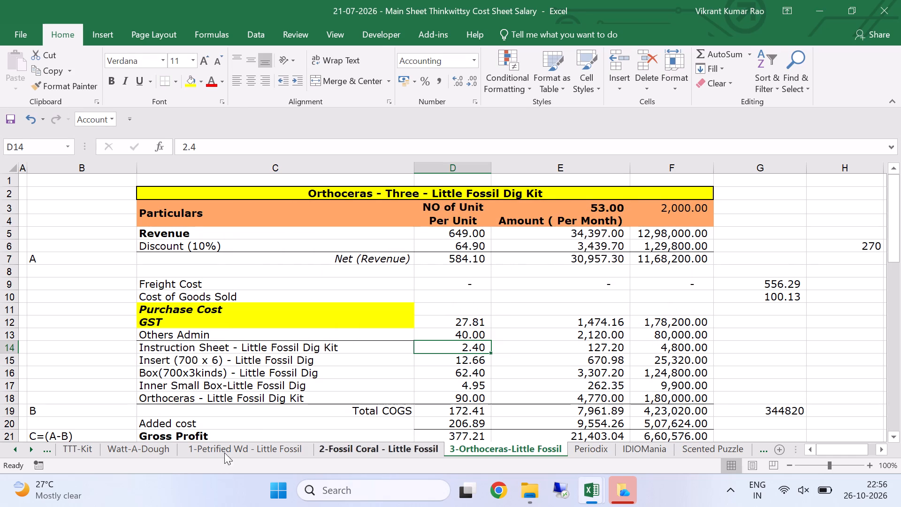
# Review the product costs, HSN codes and rates on the Cost Of All Product sheet.
pyautogui.tripleClick(12, 450)
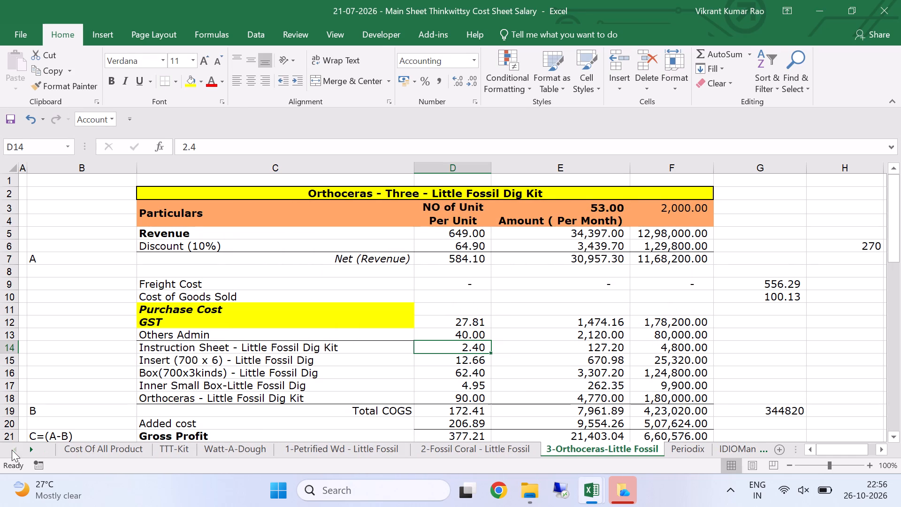
pyautogui.click(12, 450)
pyautogui.click(122, 447)
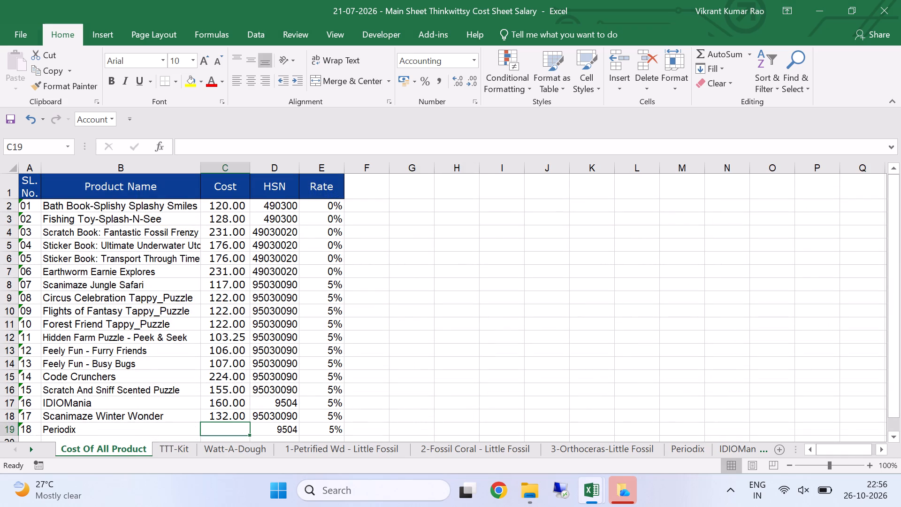
pyautogui.scroll(-1, 157, 280)
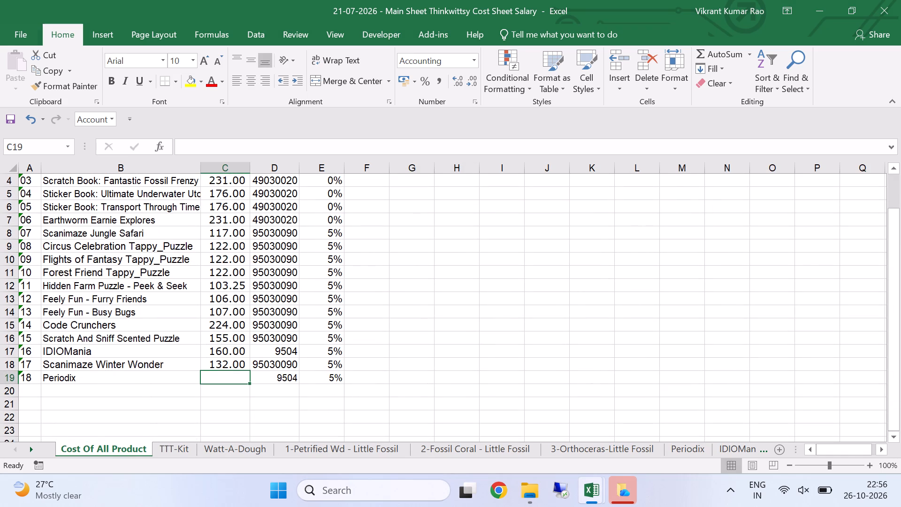
pyautogui.scroll(3, 157, 280)
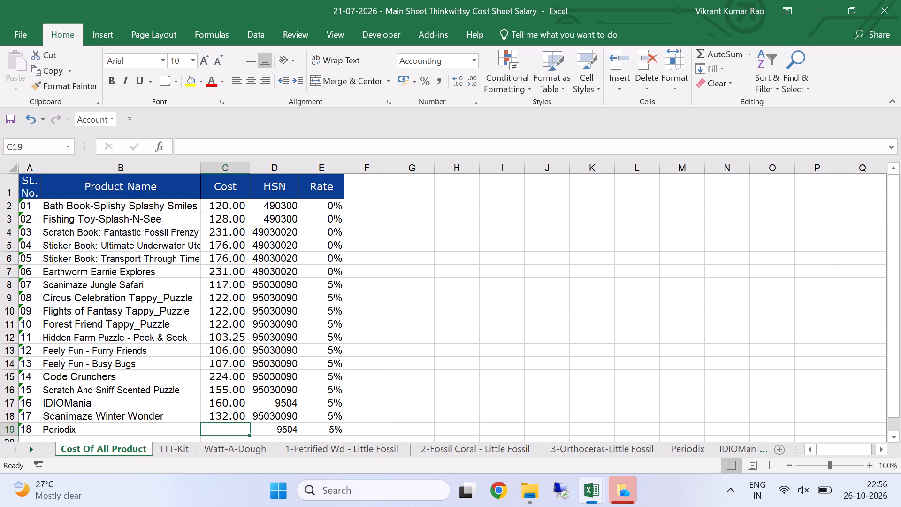
# Examine the per-unit cost breakdown and gross profit of the Transport Through Time Activity Kit on the TTT-Kit sheet.
pyautogui.click(179, 452)
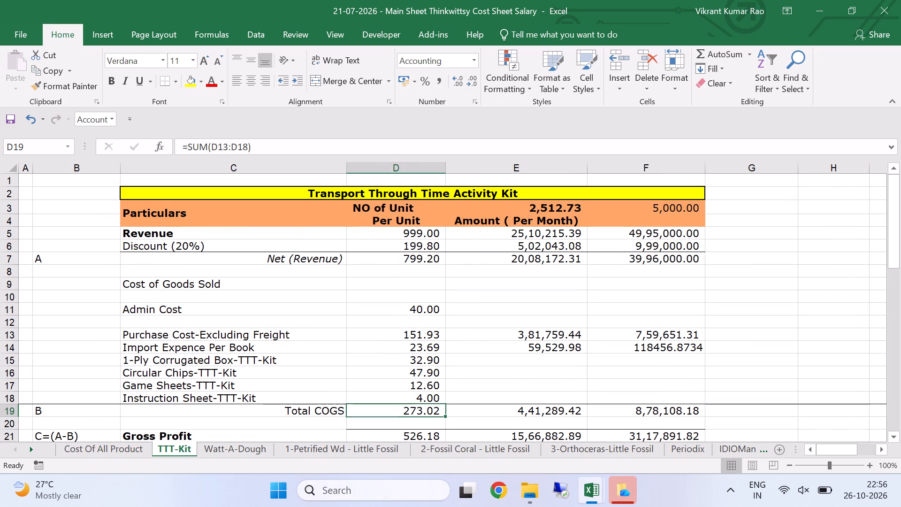
pyautogui.scroll(-1, 318, 384)
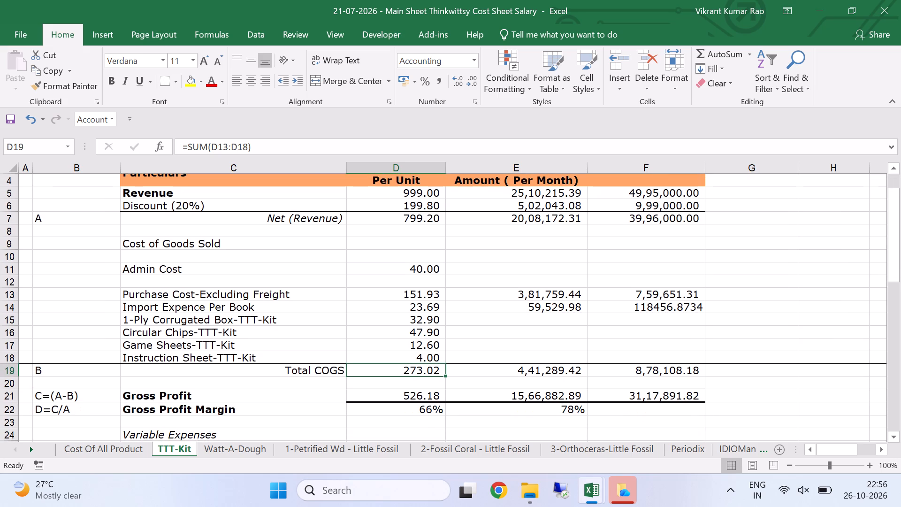
pyautogui.scroll(-1, 337, 371)
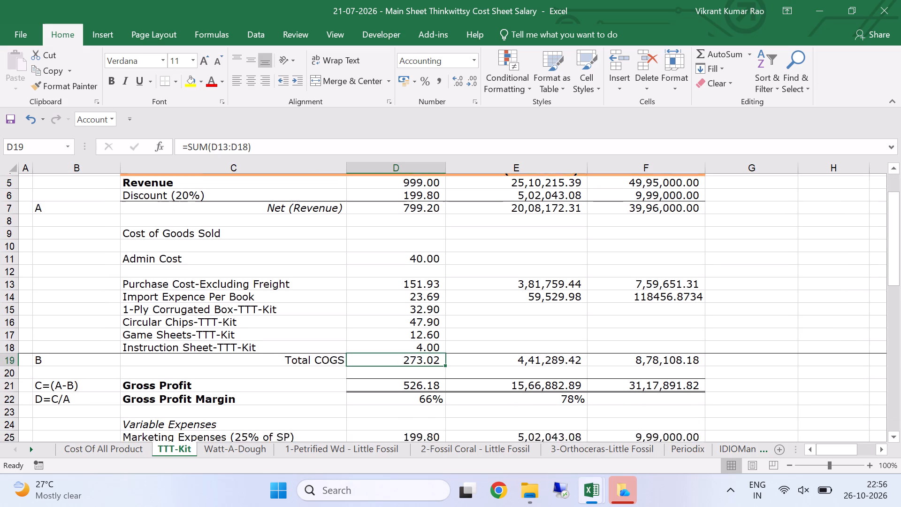
pyautogui.scroll(5, 419, 373)
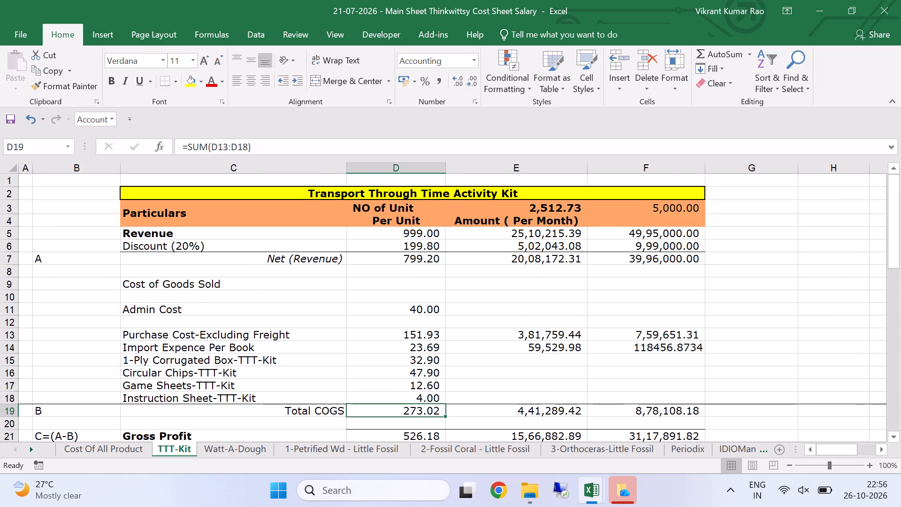
pyautogui.scroll(-3, 419, 373)
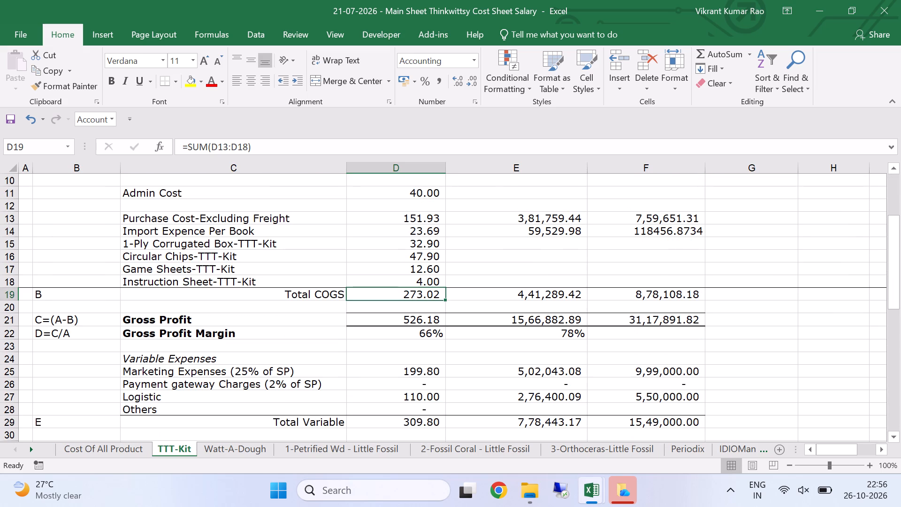
# Look through the cost breakdowns on the Watt-A-Dough sheet and the three Little Fossil sheets (Petrified Wd, Fossil Coral, Orthoceras).
pyautogui.click(229, 446)
pyautogui.scroll(-4, 386, 373)
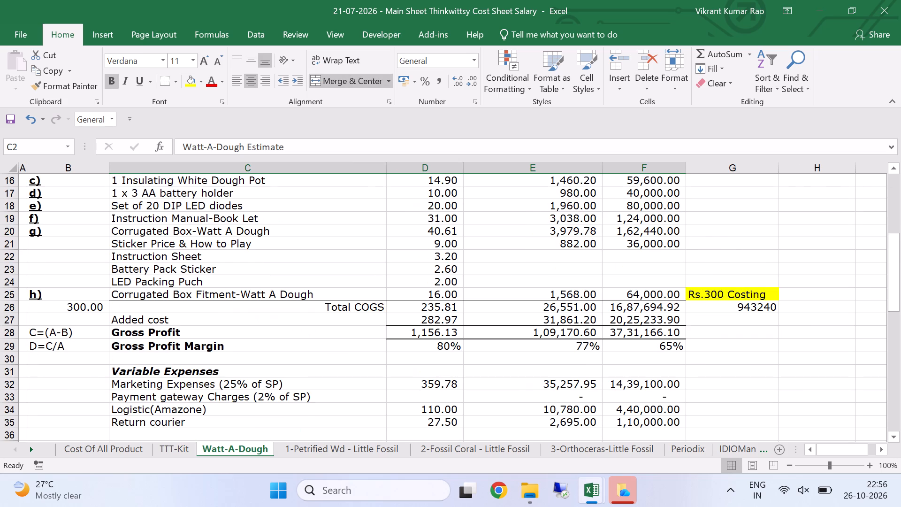
pyautogui.click(326, 449)
pyautogui.scroll(-1, 413, 348)
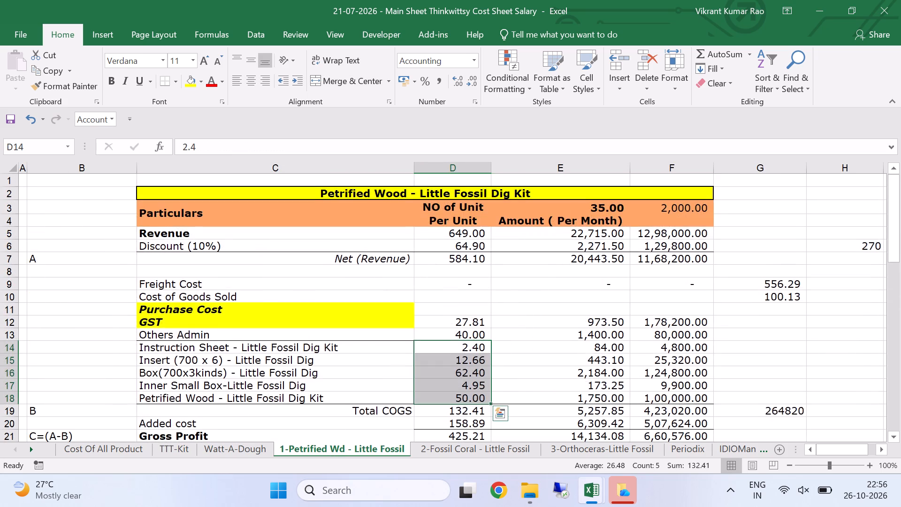
pyautogui.scroll(-2, 413, 348)
pyautogui.click(445, 455)
pyautogui.scroll(-1, 440, 342)
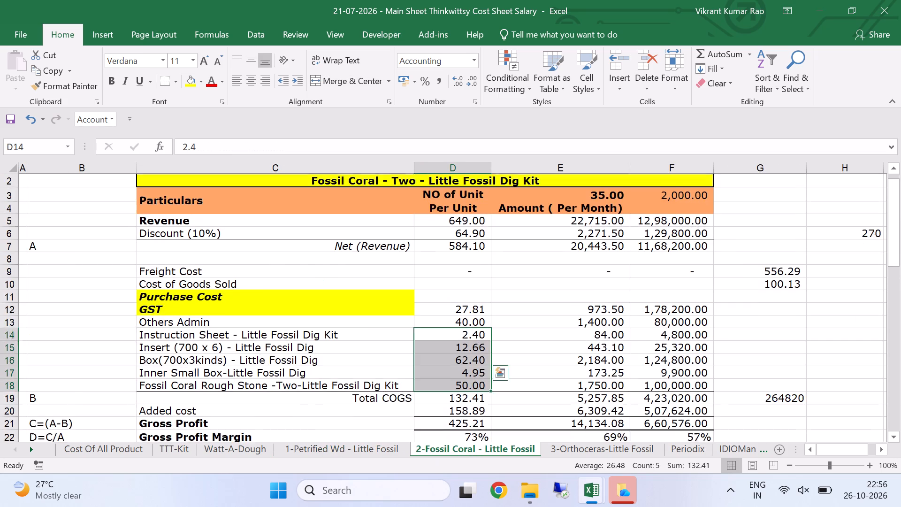
pyautogui.scroll(-2, 440, 342)
pyautogui.click(570, 451)
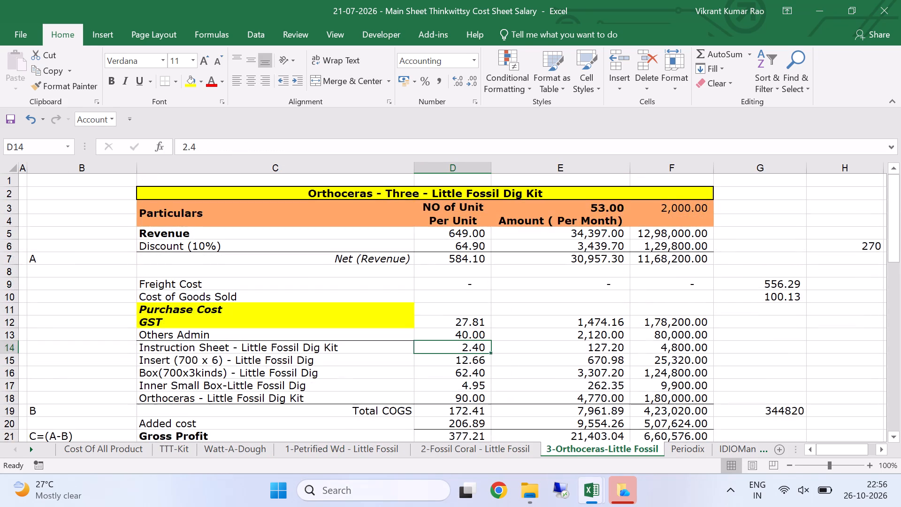
pyautogui.scroll(-3, 523, 365)
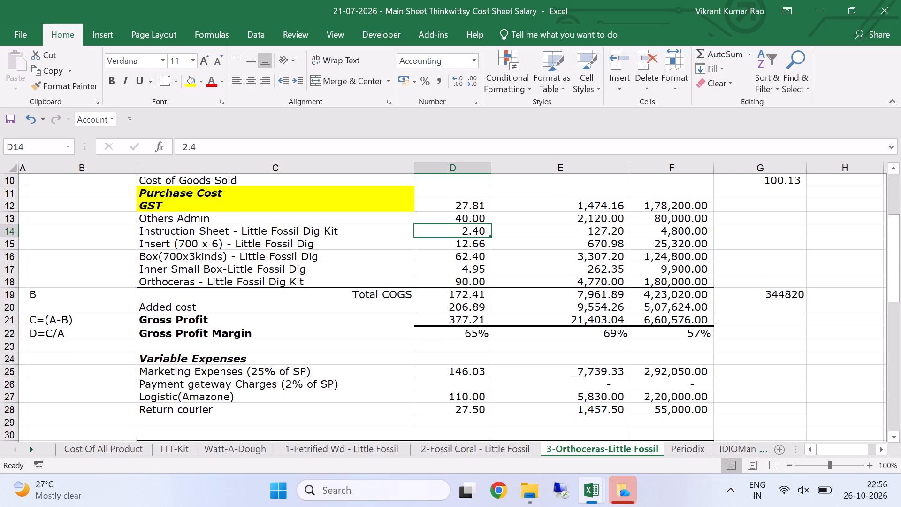
pyautogui.scroll(-2, 562, 350)
# Examine the Periodix estimate's revenue, cost of goods, gross profit and variable expenses on the Periodix sheet.
pyautogui.click(703, 453)
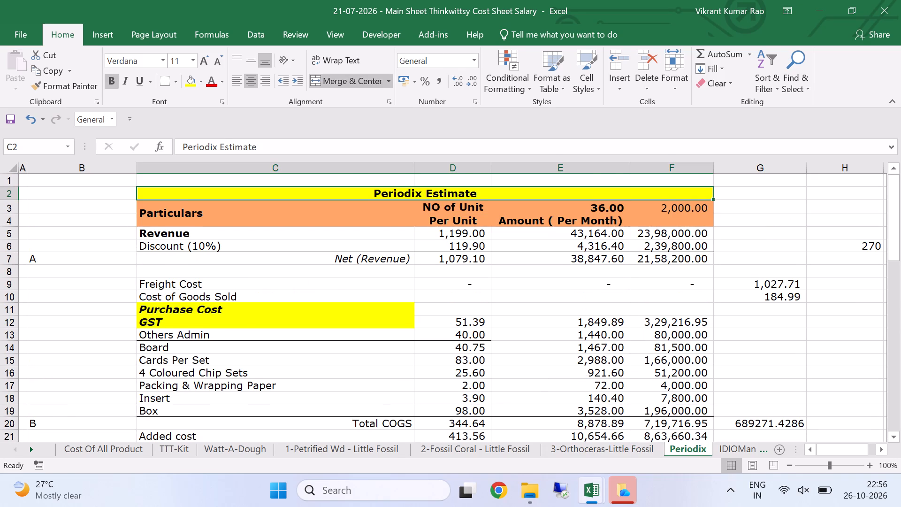
pyautogui.scroll(-3, 626, 331)
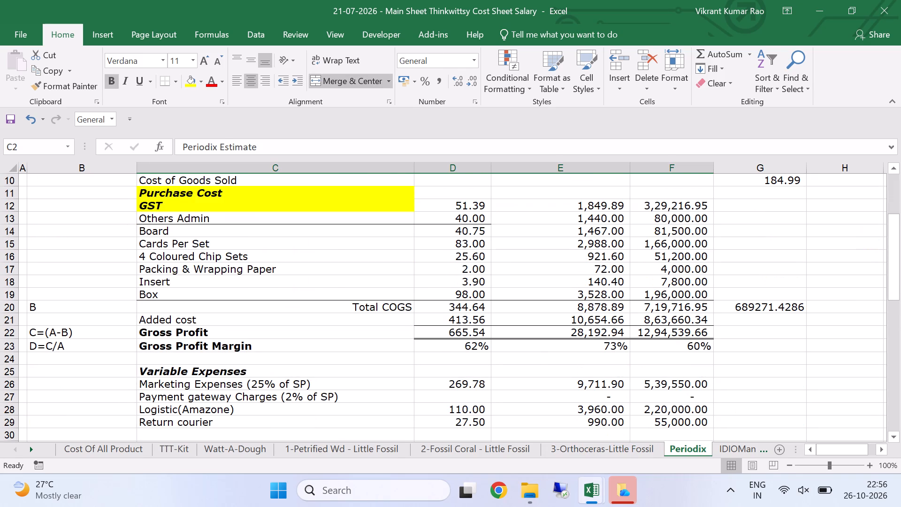
pyautogui.scroll(3, 626, 331)
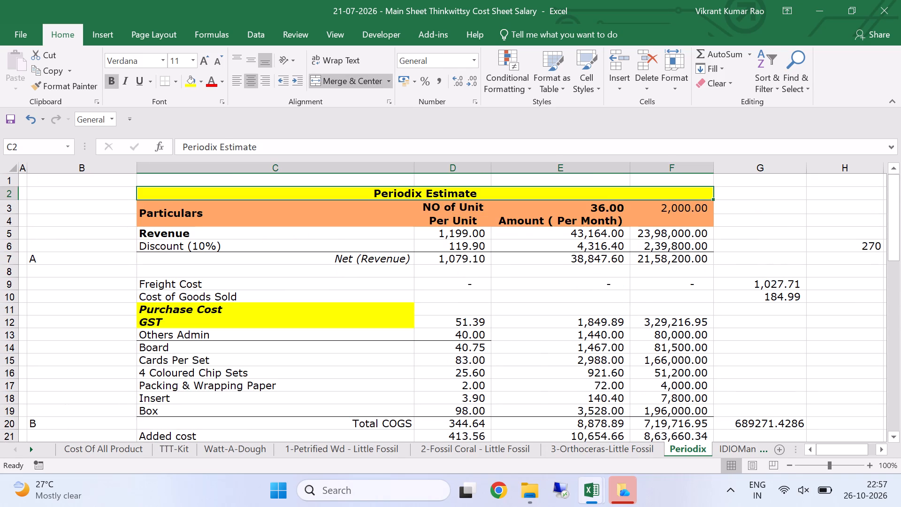
pyautogui.scroll(-1, 626, 331)
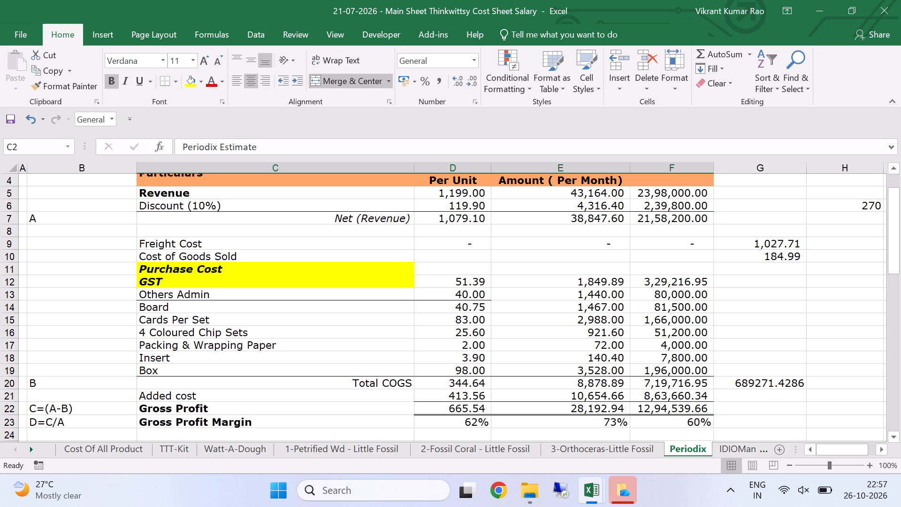
pyautogui.scroll(-2, 622, 333)
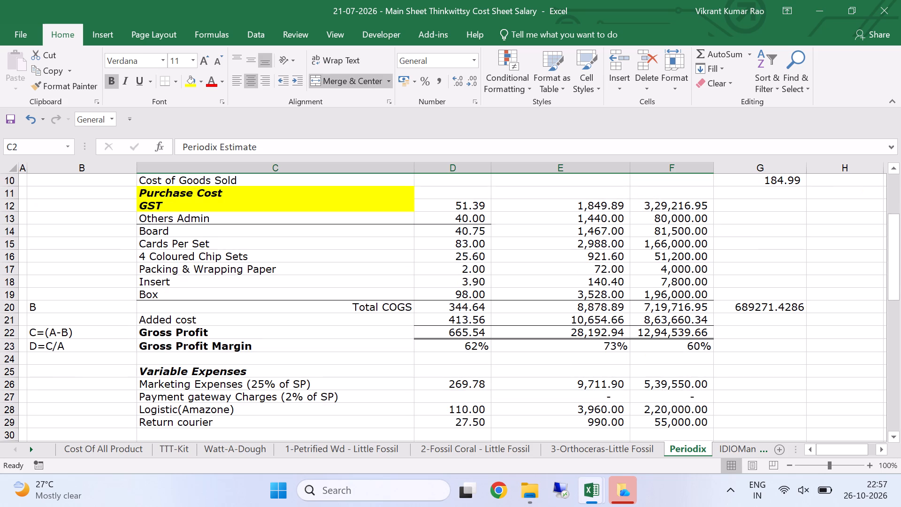
pyautogui.scroll(3, 621, 332)
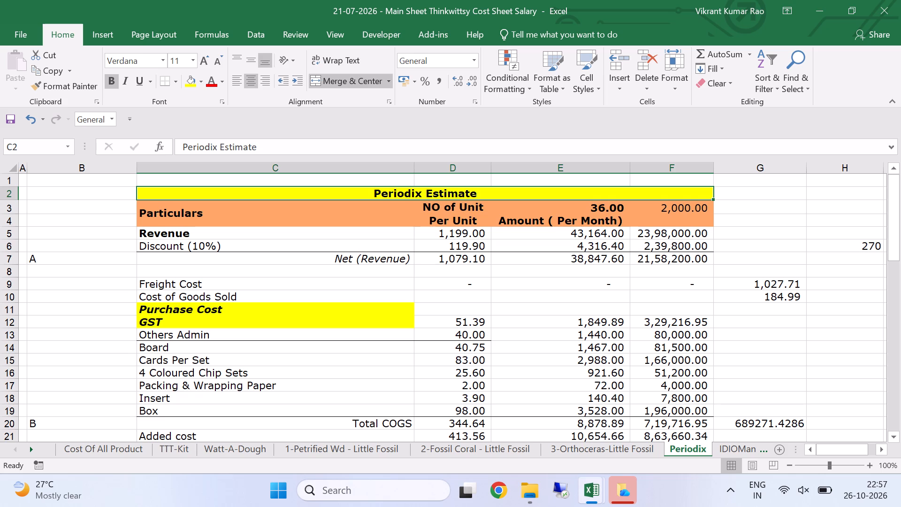
pyautogui.scroll(-1, 214, 259)
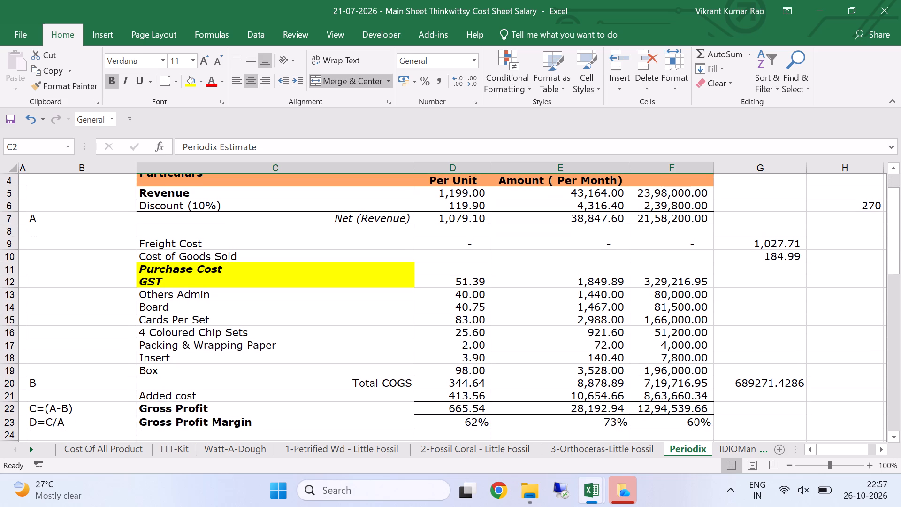
pyautogui.scroll(2, 214, 259)
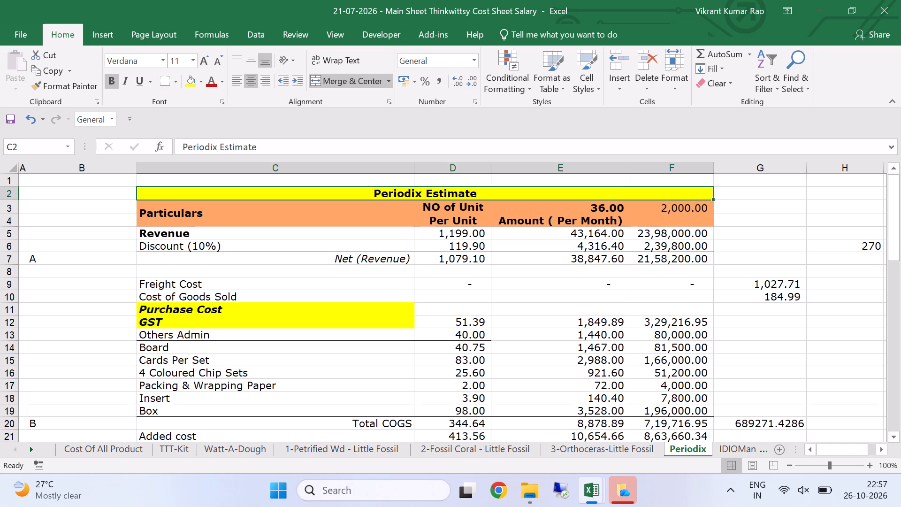
pyautogui.scroll(-1, 366, 402)
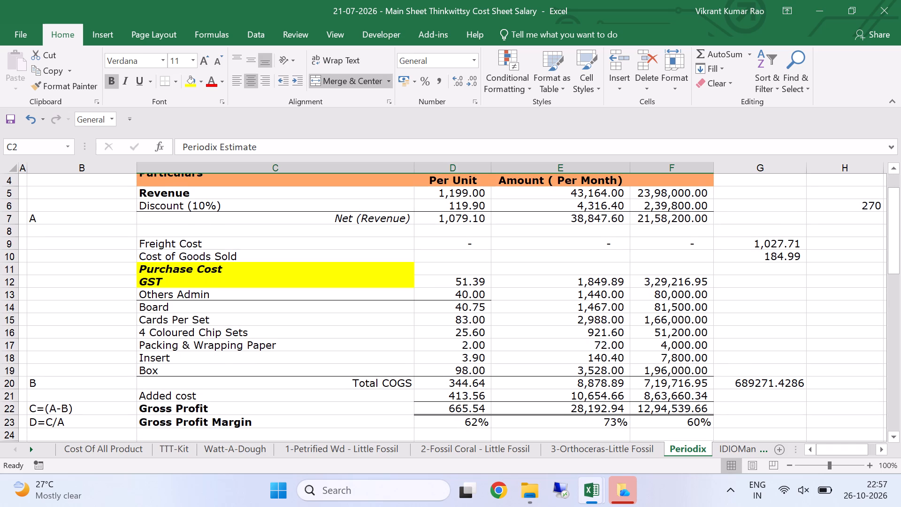
# Check the sums of Periodix's per-unit costs, first for Board through Box, then for GST through Box.
pyautogui.moveTo(152, 306); pyautogui.dragTo(162, 343)
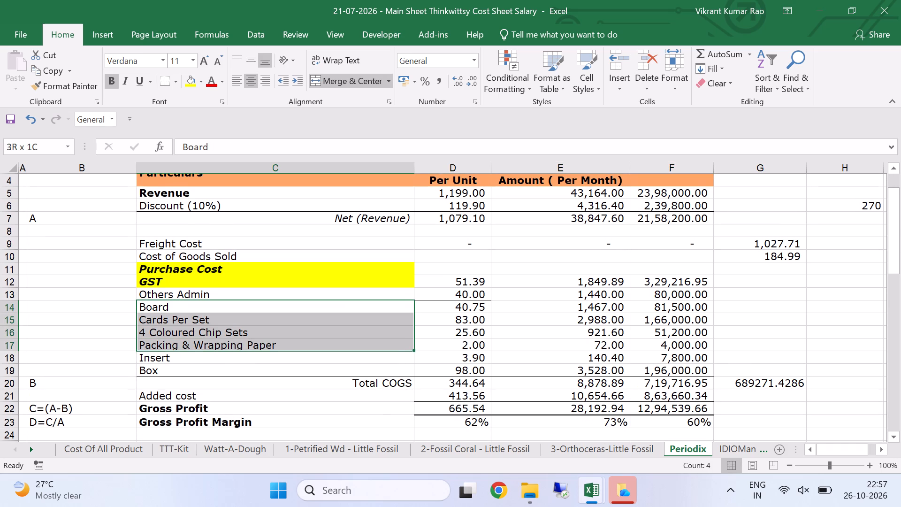
pyautogui.moveTo(162, 343); pyautogui.dragTo(407, 391)
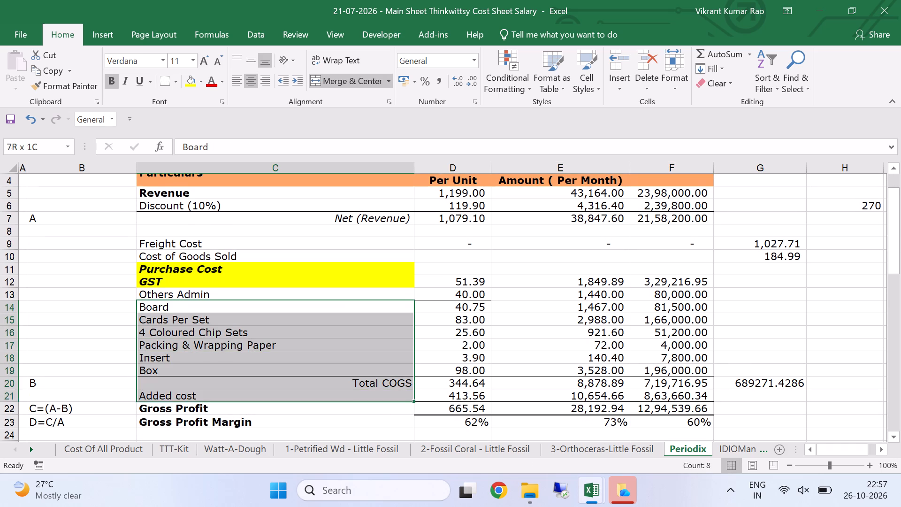
pyautogui.moveTo(407, 391); pyautogui.dragTo(450, 379)
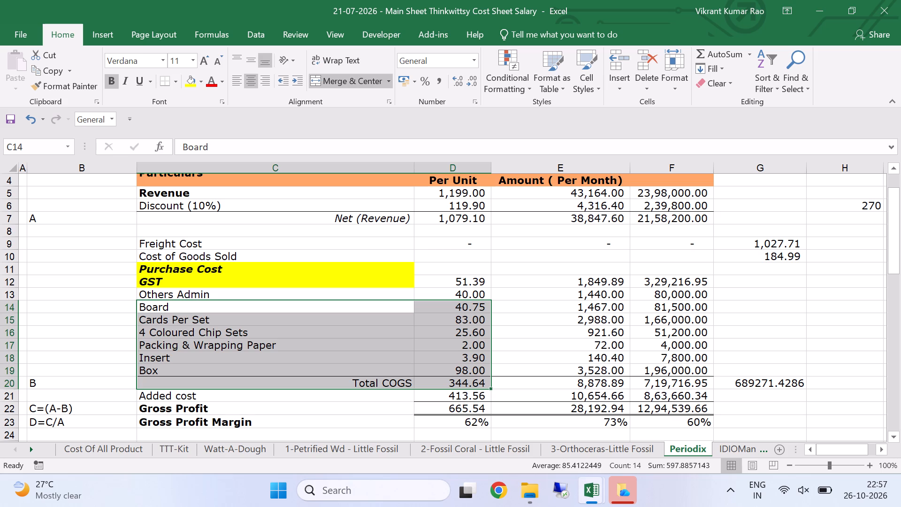
pyautogui.moveTo(468, 306); pyautogui.dragTo(474, 372)
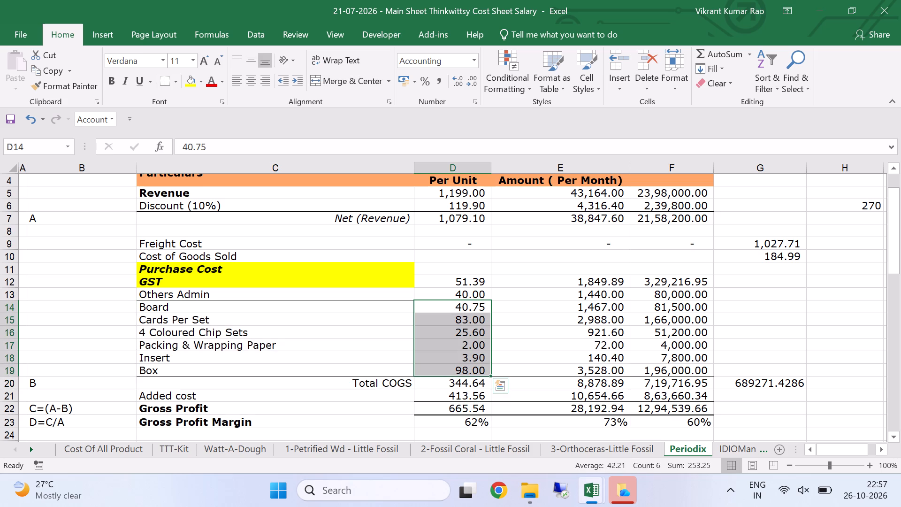
pyautogui.moveTo(453, 279); pyautogui.dragTo(473, 366)
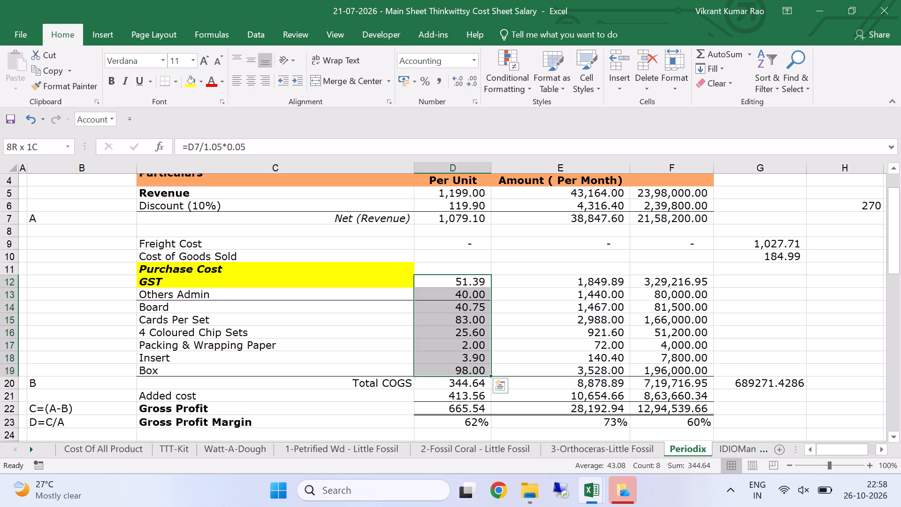
# Inspect the formulas behind Periodix's per-unit added cost and gross profit margin, tracing the cells the margin refers to.
pyautogui.moveTo(473, 366); pyautogui.dragTo(473, 367)
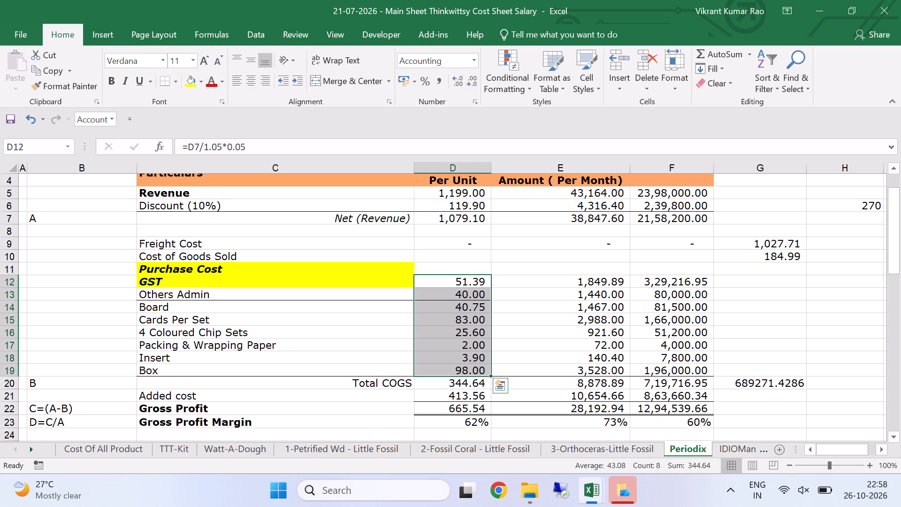
pyautogui.scroll(3, 449, 293)
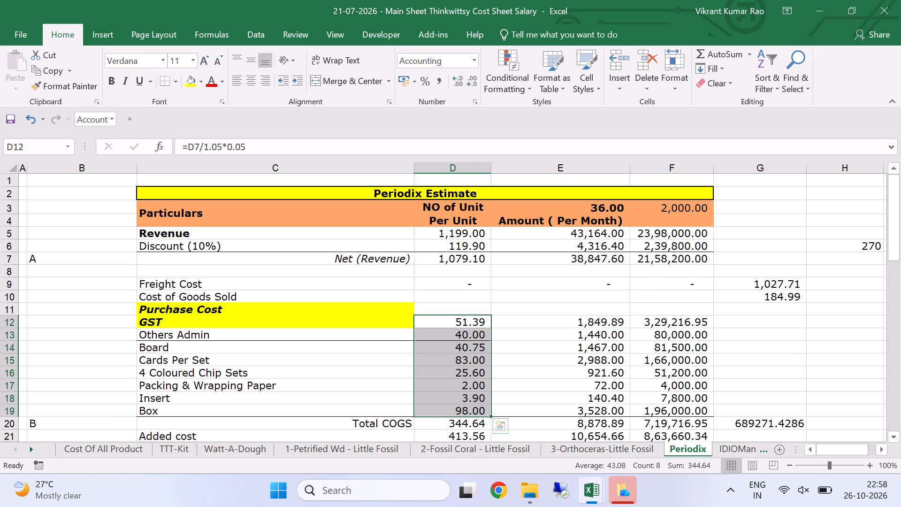
pyautogui.scroll(-2, 449, 293)
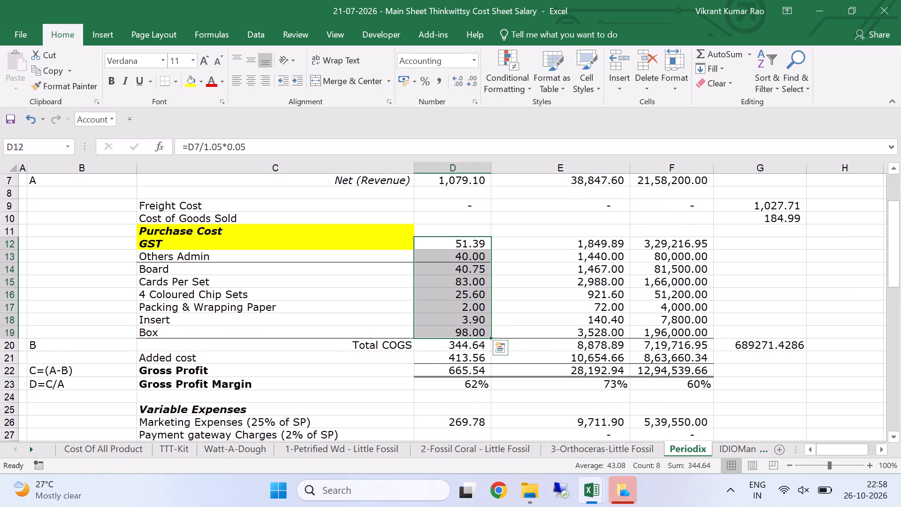
pyautogui.scroll(-1, 449, 304)
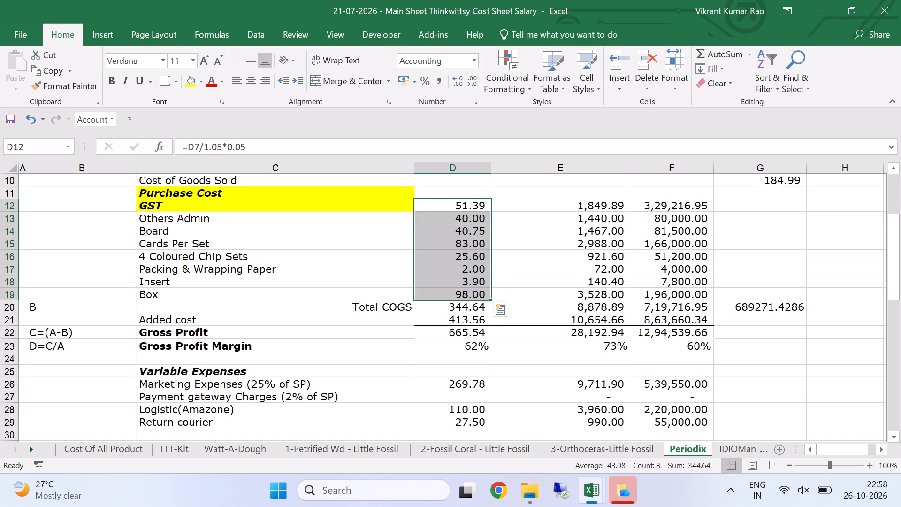
pyautogui.click(443, 321)
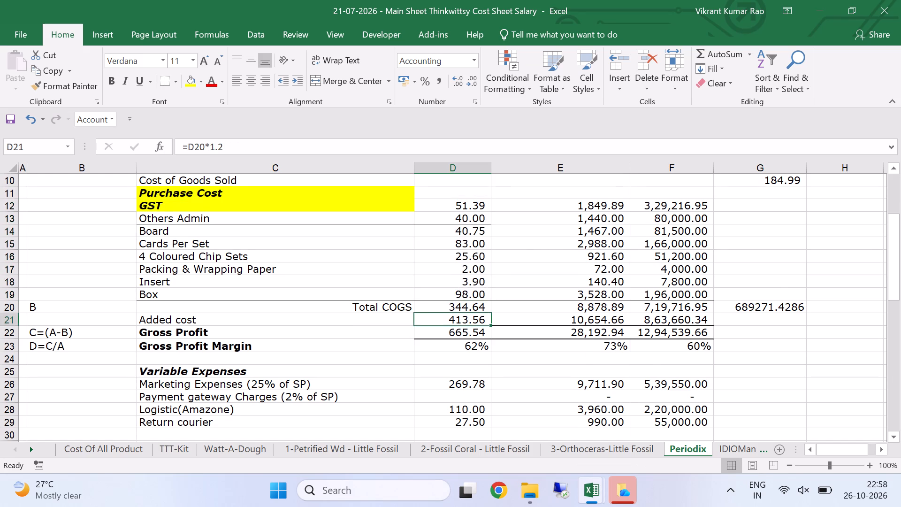
pyautogui.scroll(4, 443, 320)
pyautogui.scroll(-3, 442, 319)
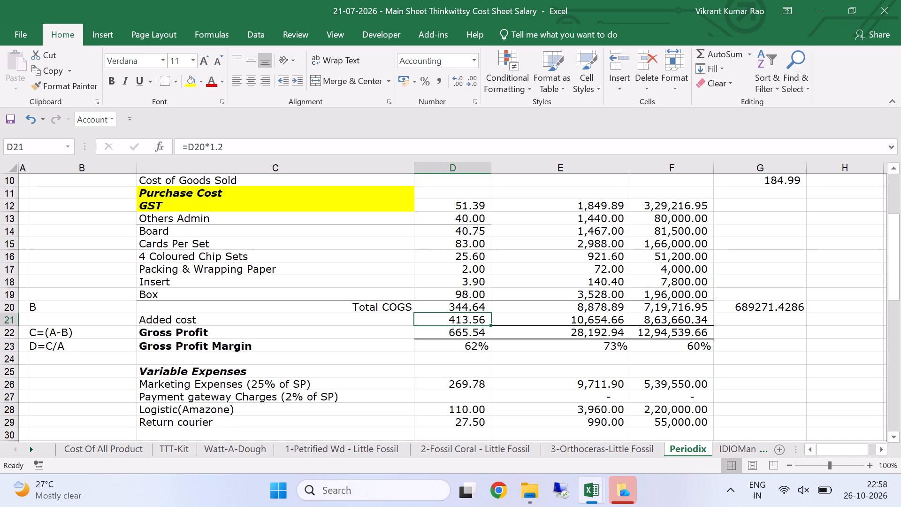
pyautogui.click(456, 352)
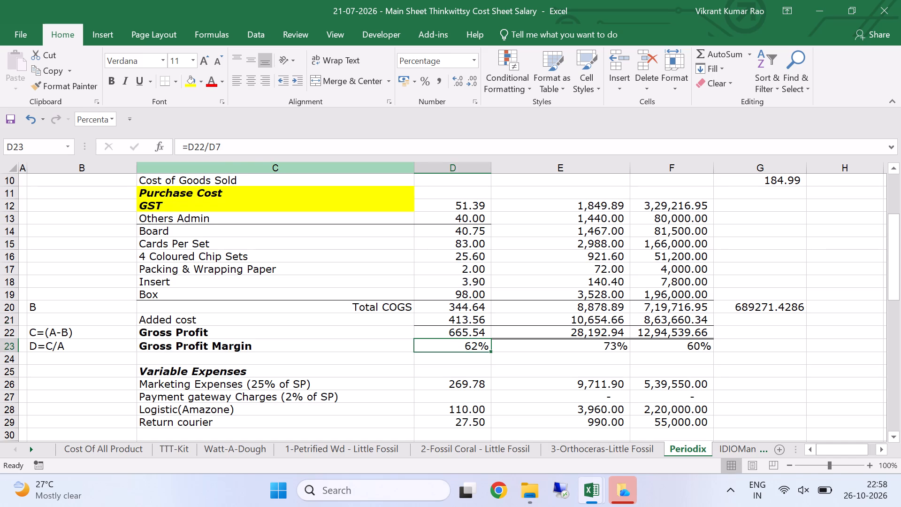
pyautogui.click(228, 147)
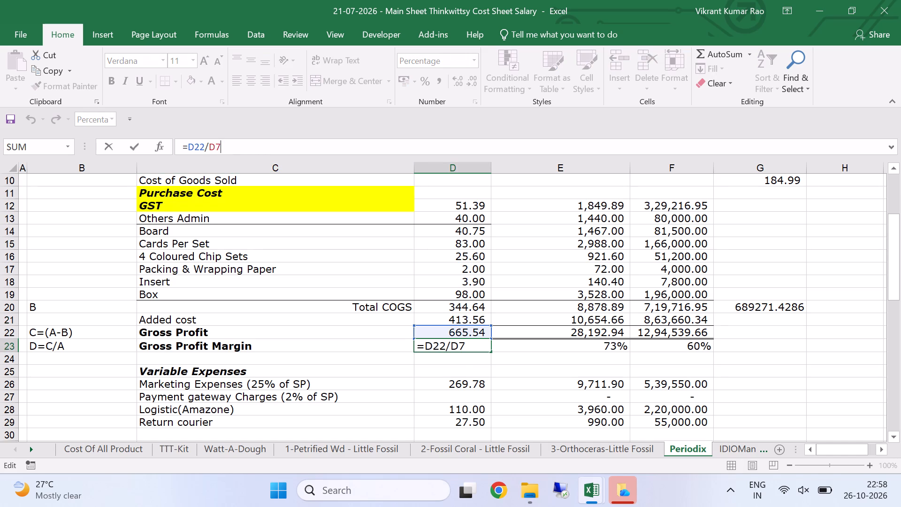
pyautogui.scroll(3, 419, 294)
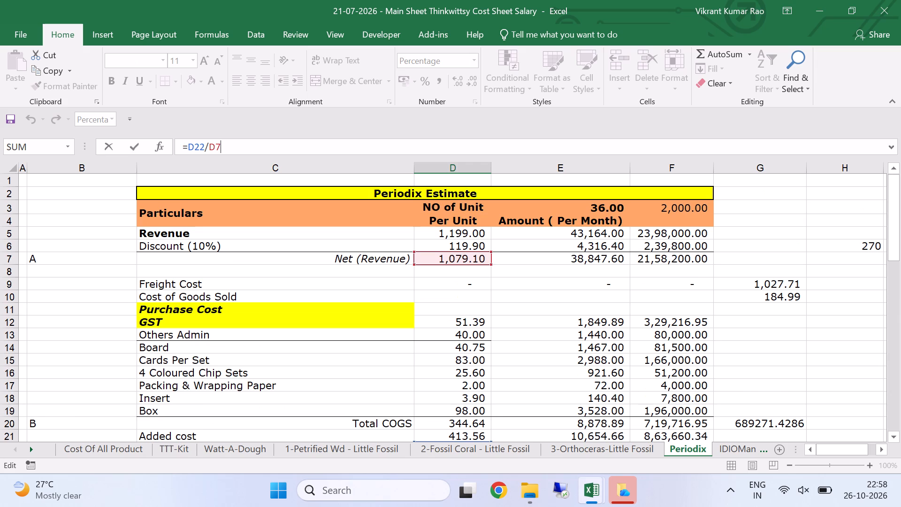
pyautogui.click(427, 279)
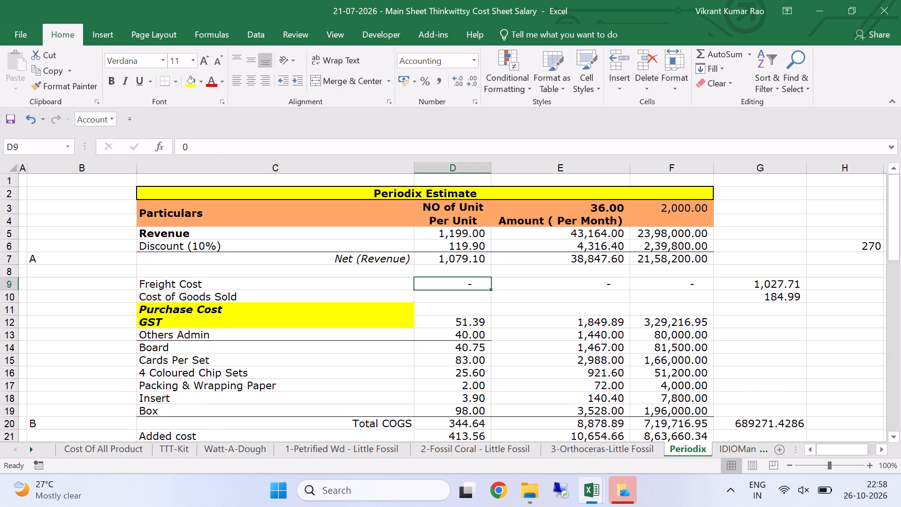
# Review Periodix's per-unit figures from revenue and purchase costs through gross profit and variable expenses.
pyautogui.scroll(-1, 427, 279)
pyautogui.scroll(2, 427, 279)
pyautogui.scroll(-1, 489, 244)
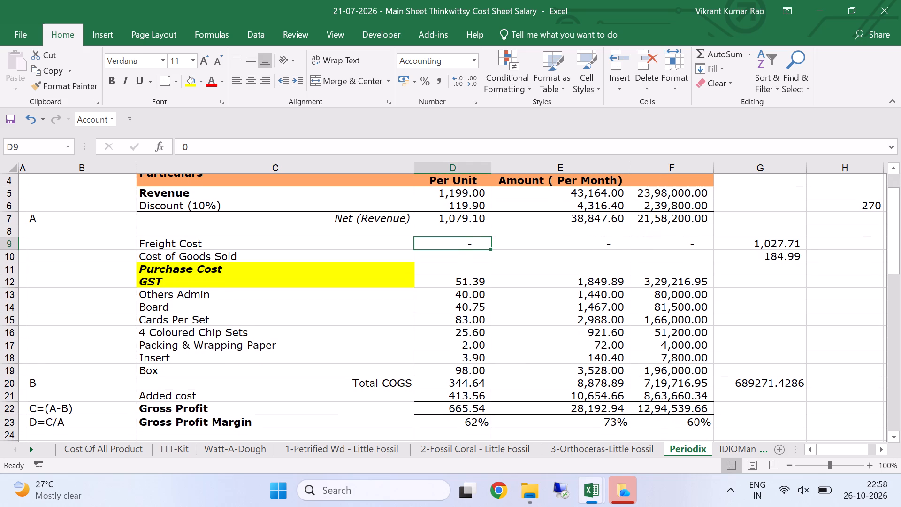
pyautogui.scroll(-2, 489, 244)
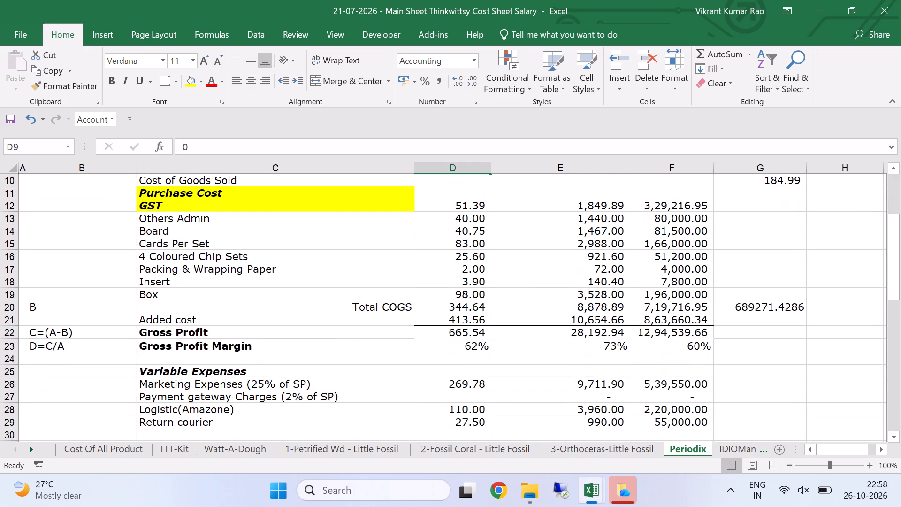
pyautogui.scroll(2, 466, 326)
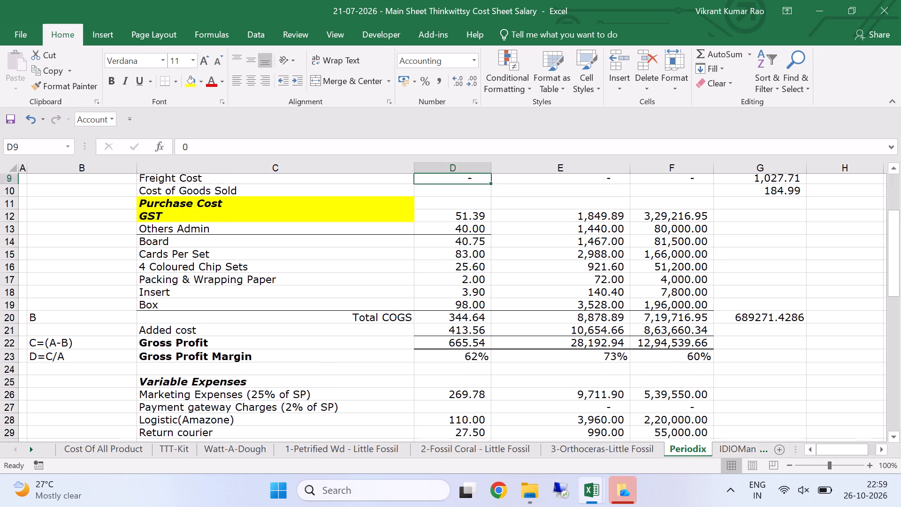
pyautogui.scroll(6, 466, 326)
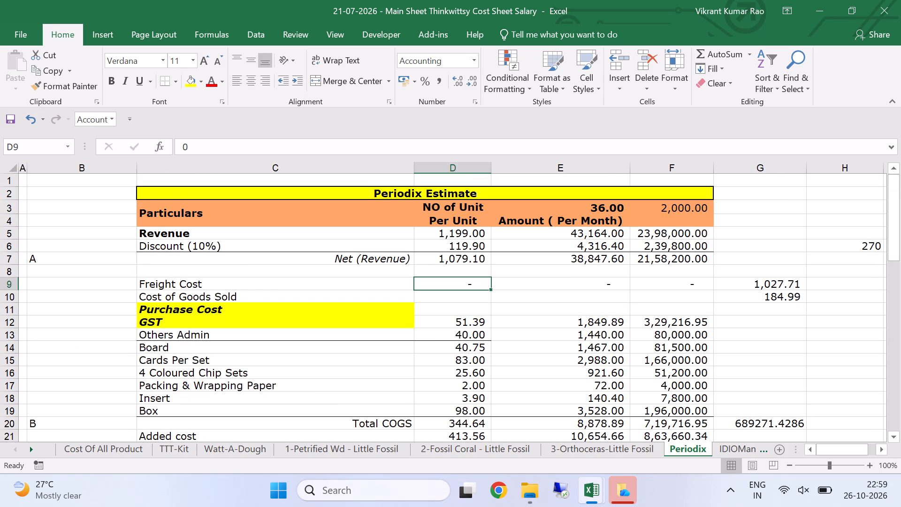
# Examine the rest of the Periodix estimate, covering contribution, fixed cost, operating profit, total expenses and break-even figures.
pyautogui.scroll(-7, 466, 325)
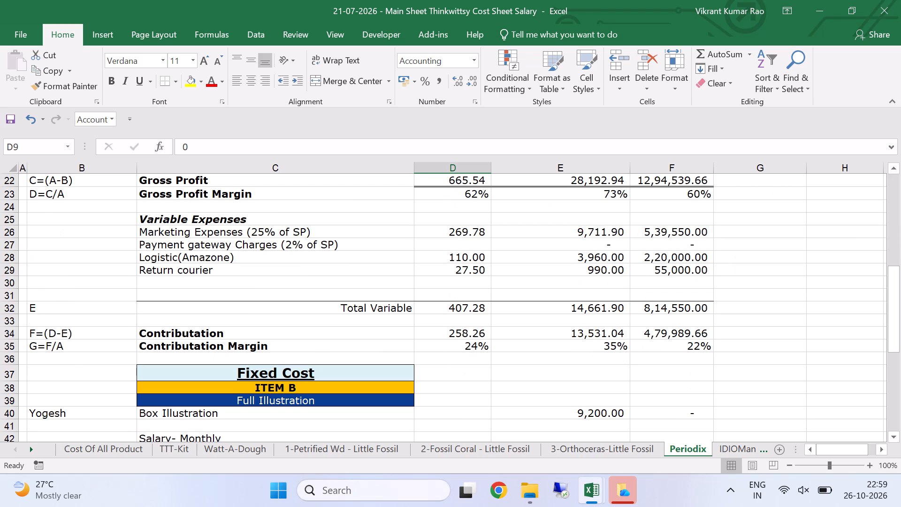
pyautogui.scroll(-4, 466, 325)
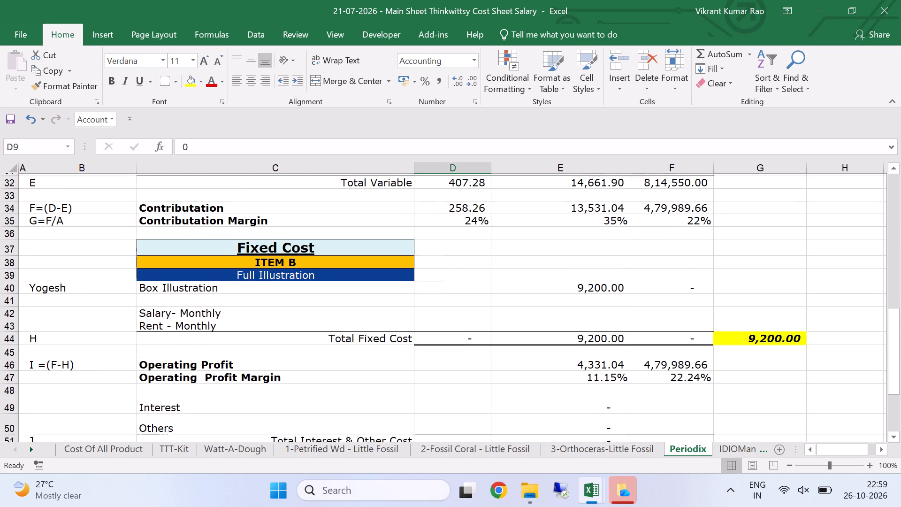
pyautogui.scroll(-2, 466, 325)
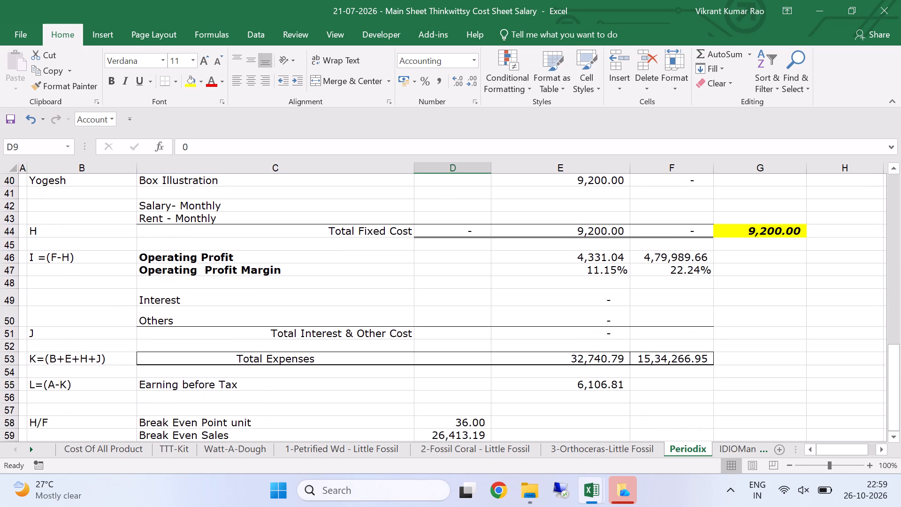
pyautogui.scroll(10, 466, 325)
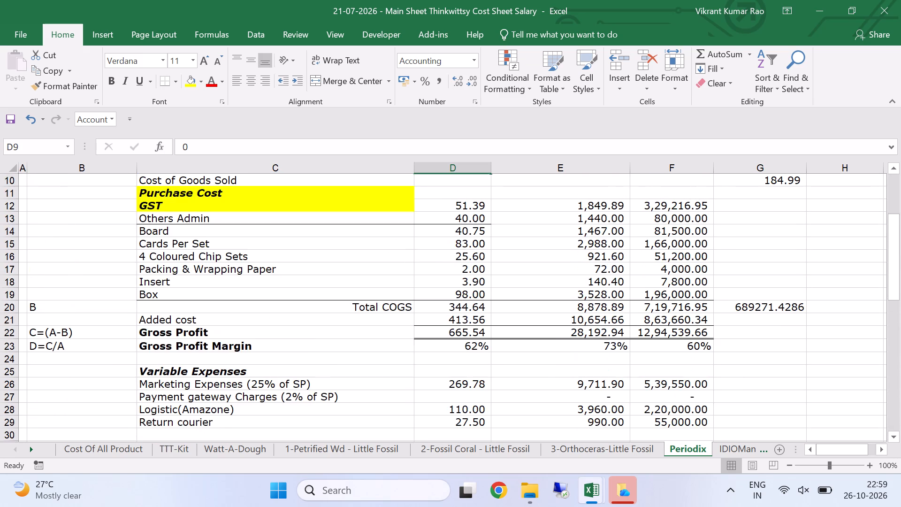
pyautogui.scroll(-3, 466, 325)
pyautogui.scroll(15, 466, 325)
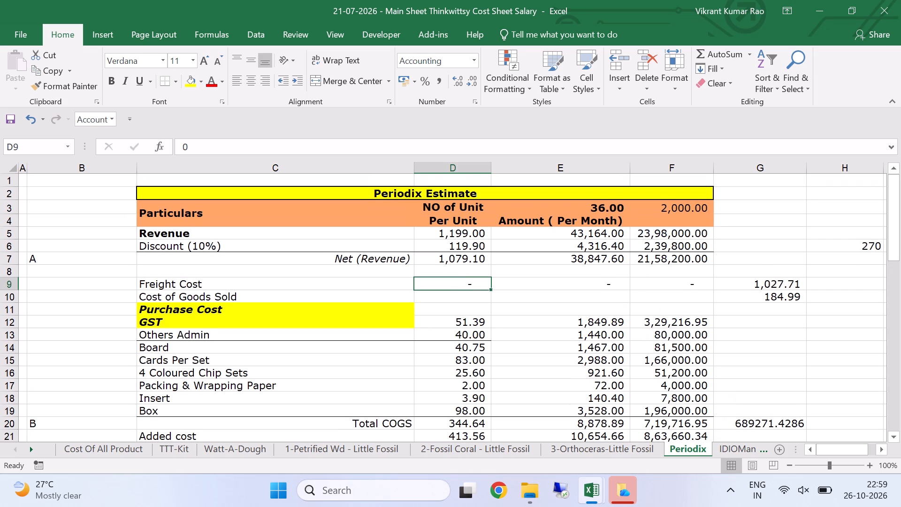
pyautogui.scroll(-14, 465, 325)
pyautogui.scroll(8, 465, 325)
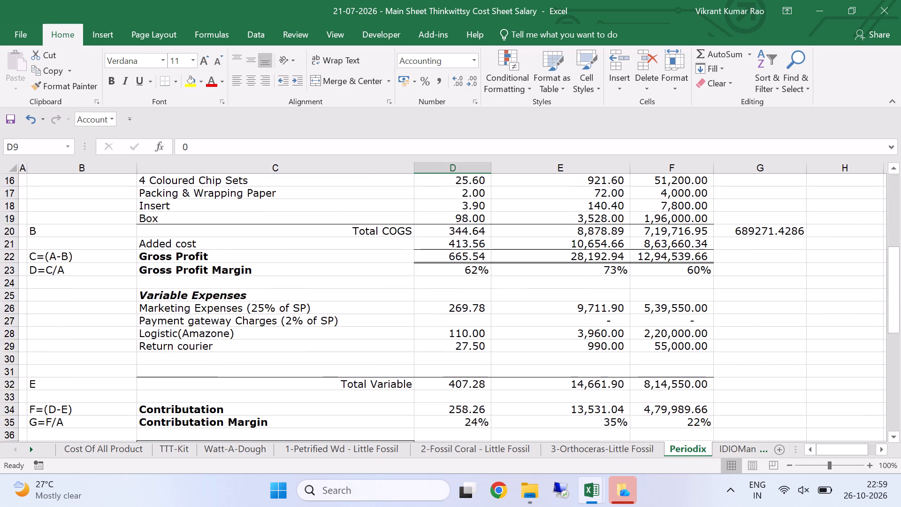
pyautogui.scroll(20, 465, 325)
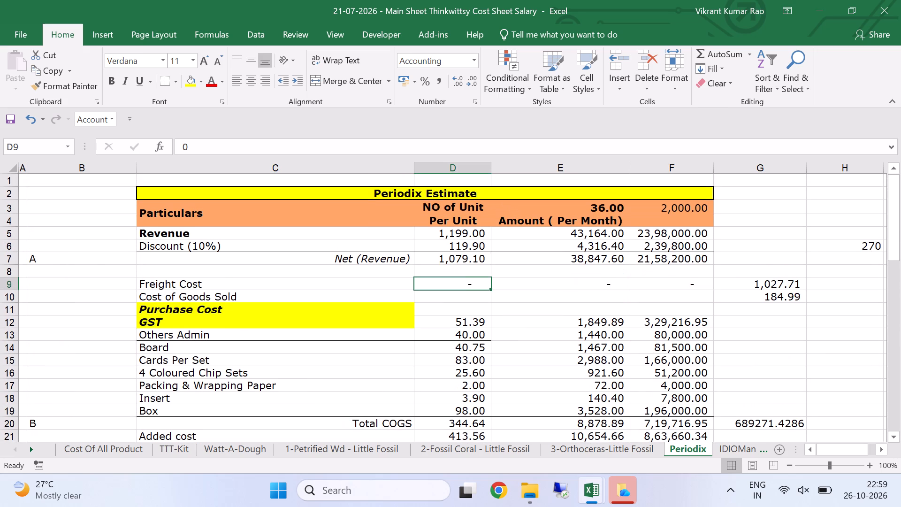
# Examine the IDIOMania estimate's revenue, purchase cost items, total COGS and variable expenses on the IDIOMania sheet.
pyautogui.click(575, 448)
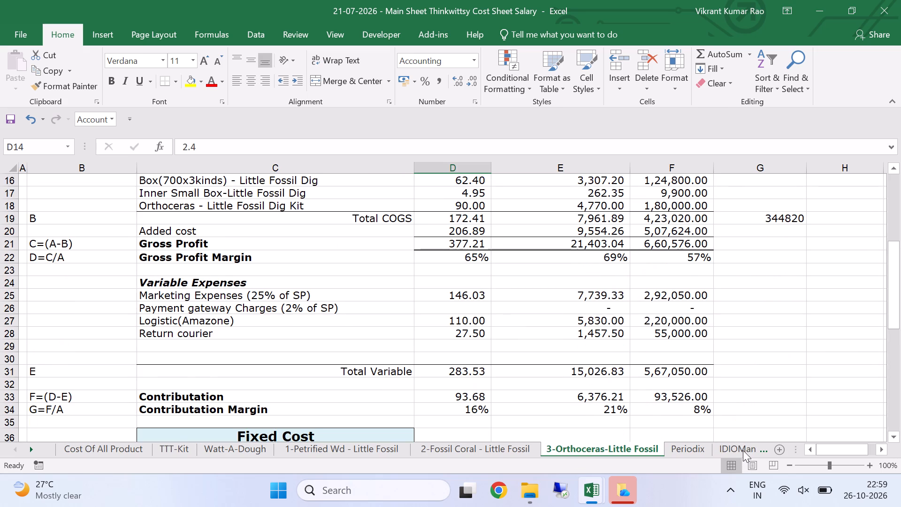
pyautogui.click(743, 450)
pyautogui.scroll(5, 543, 348)
pyautogui.scroll(-7, 543, 348)
pyautogui.scroll(2, 543, 348)
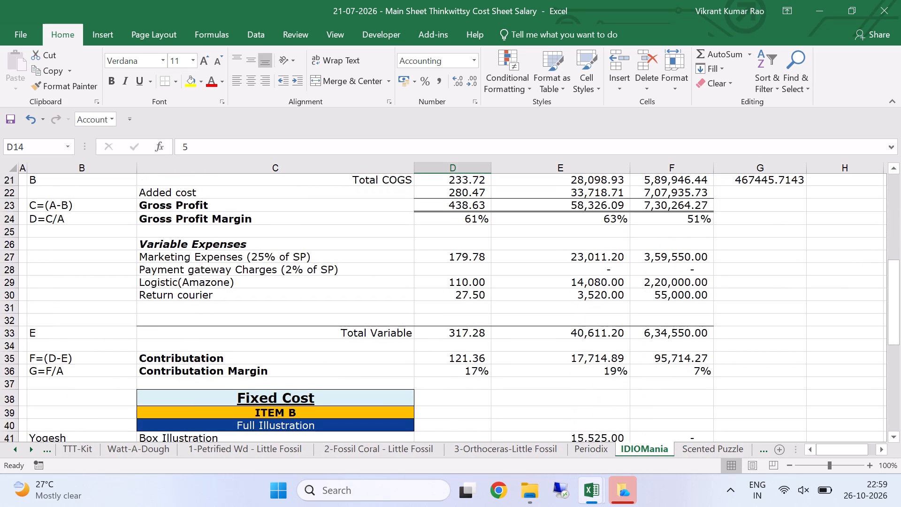
pyautogui.scroll(11, 543, 348)
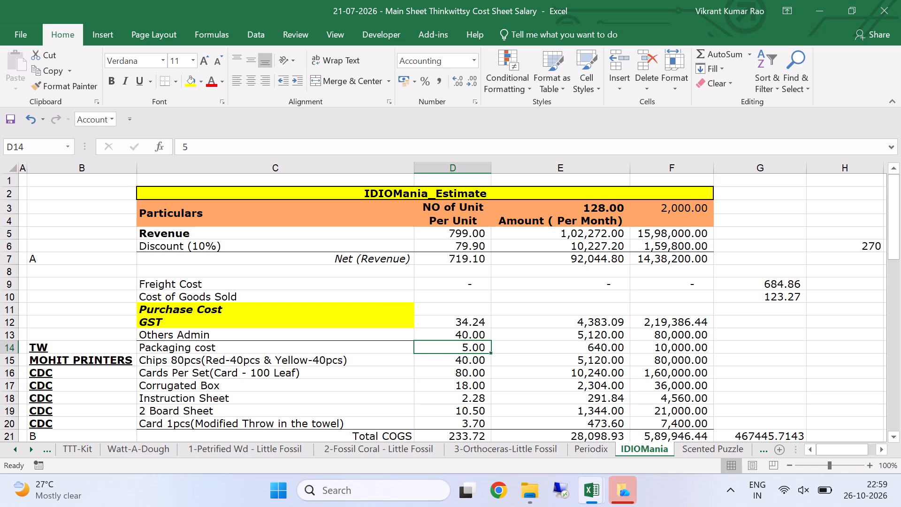
# Examine the revenue, purchase cost items and gross profit of the Scented Puzzle estimate on the Scented Puzzle sheet.
pyautogui.click(707, 449)
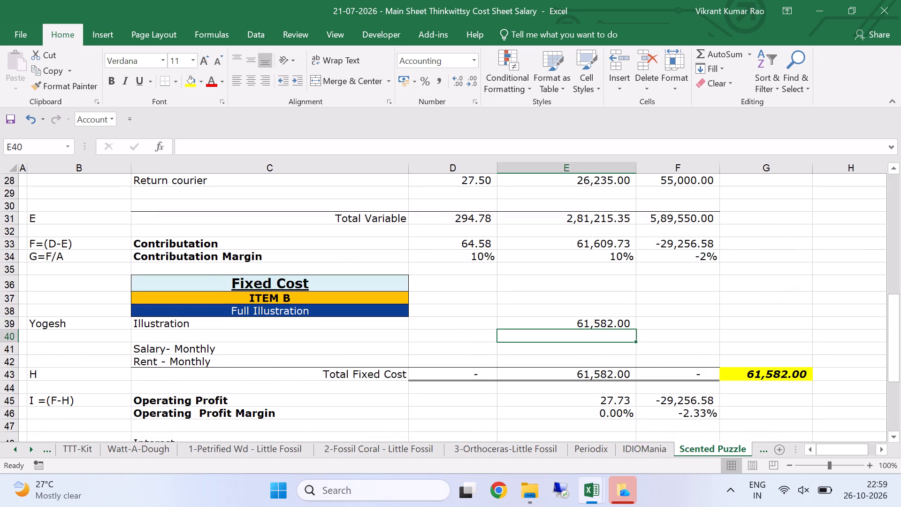
pyautogui.scroll(-1, 554, 352)
pyautogui.scroll(11, 554, 352)
pyautogui.scroll(-1, 554, 352)
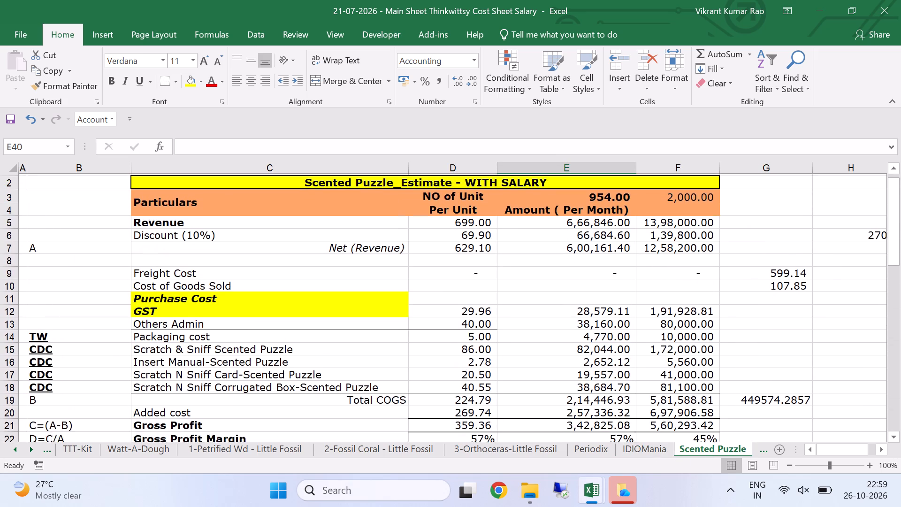
pyautogui.scroll(2, 552, 352)
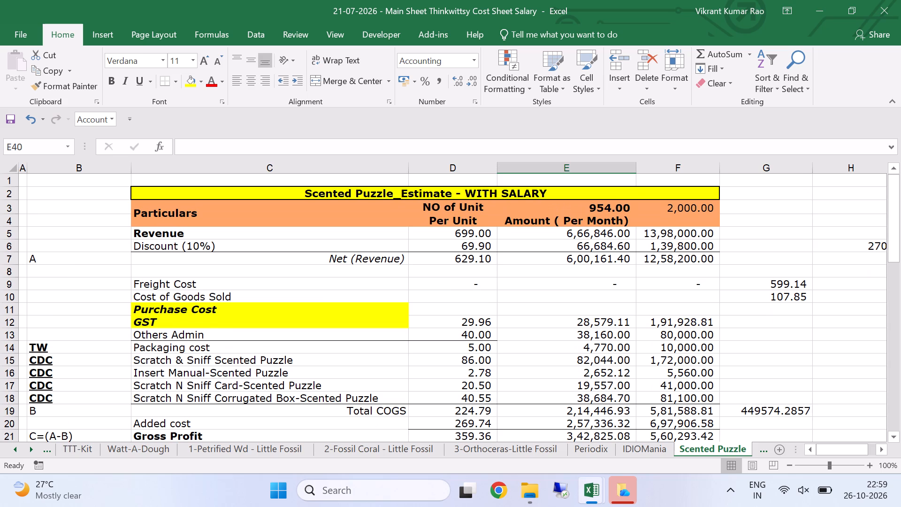
pyautogui.scroll(3, 548, 346)
# Inspect the formulas behind the Scented Puzzle's monthly revenue and discount amounts, tracing the cells the revenue refers to.
pyautogui.click(574, 232)
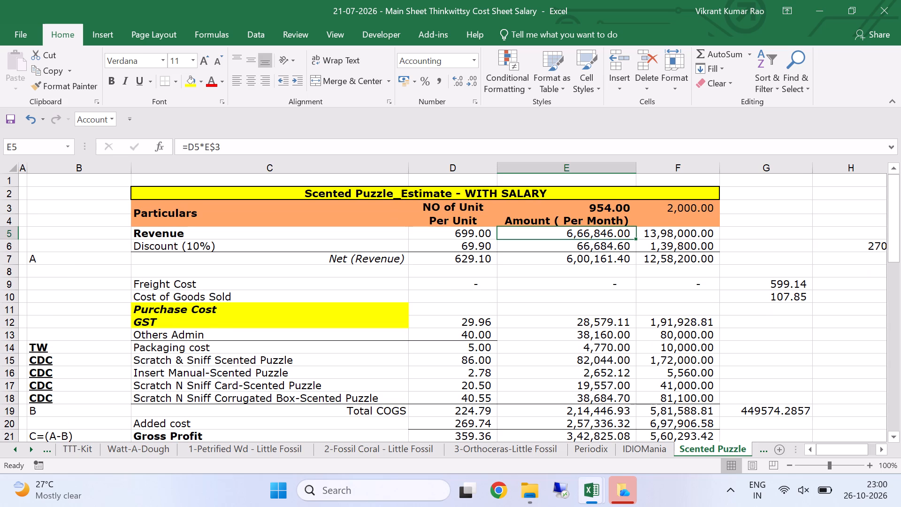
pyautogui.click(395, 150)
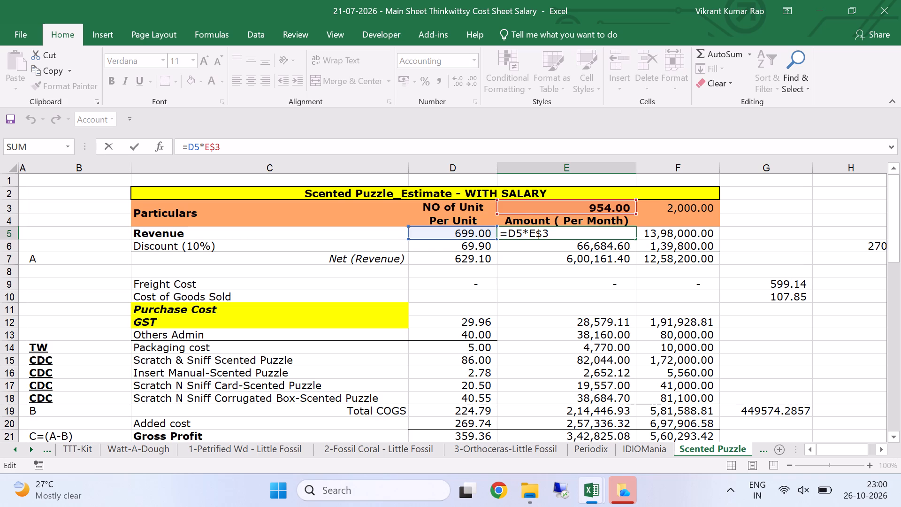
pyautogui.click(559, 273)
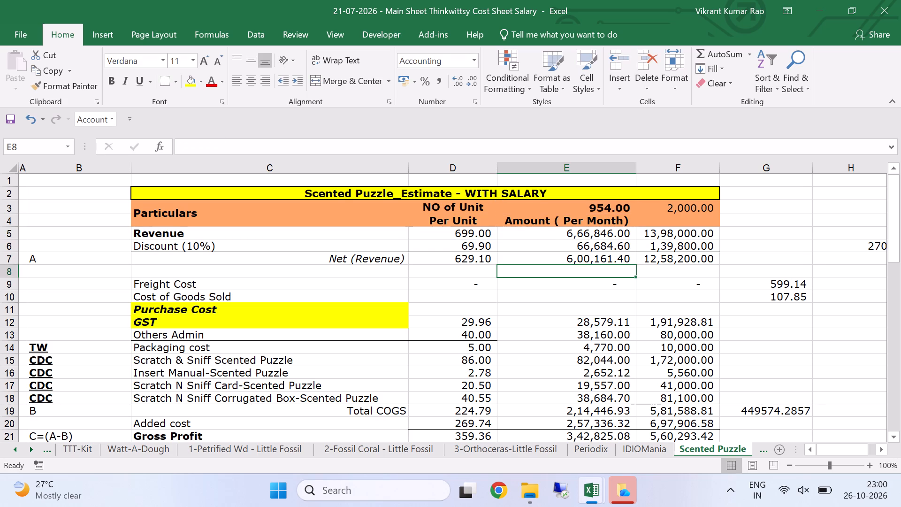
pyautogui.click(558, 234)
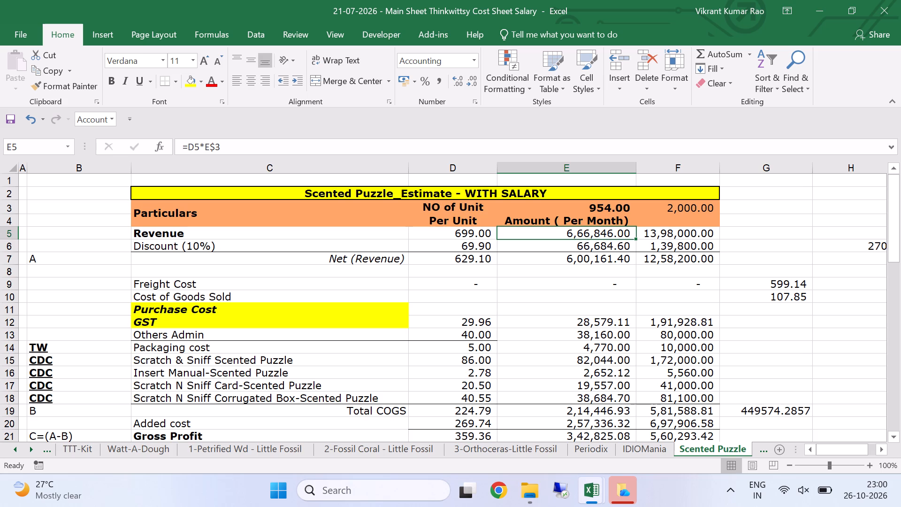
pyautogui.click(325, 140)
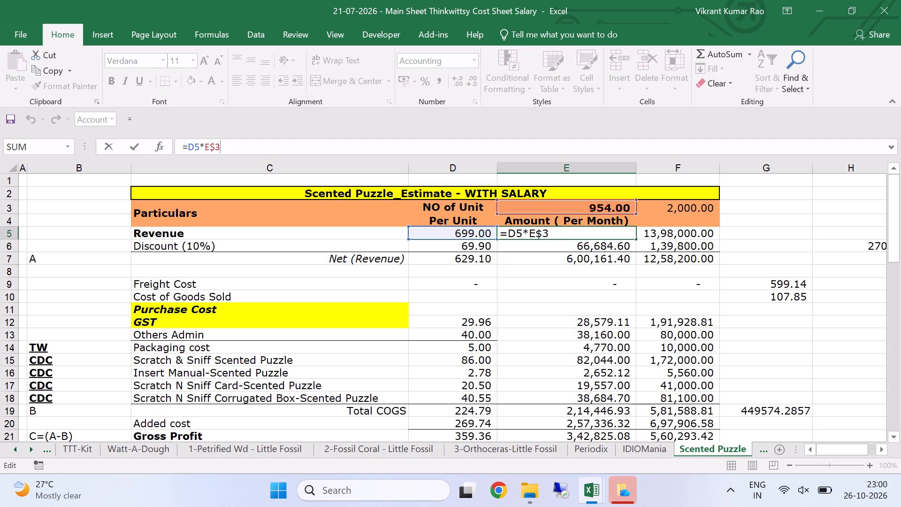
pyautogui.click(512, 269)
pyautogui.click(521, 239)
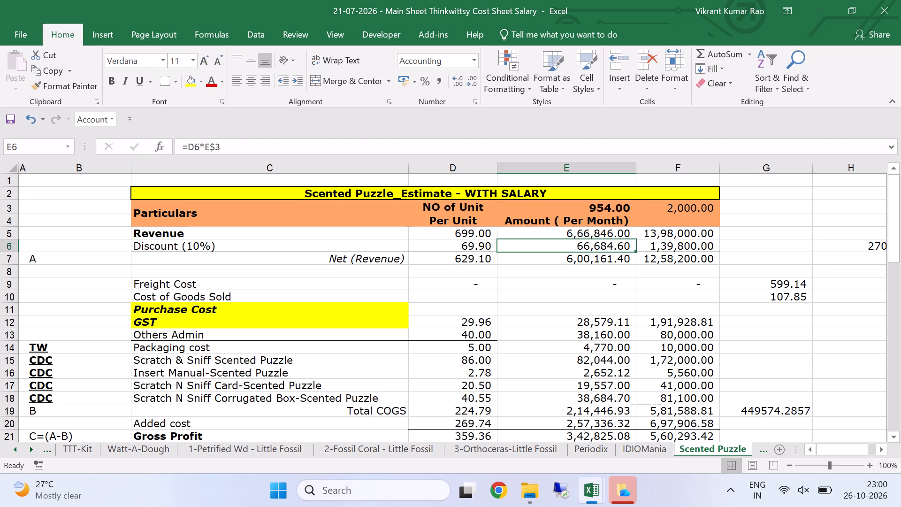
# Compare the Scented Puzzle's revenue formulas in the per-month and 2,000-unit columns, tracing the cells each one refers to.
pyautogui.click(521, 233)
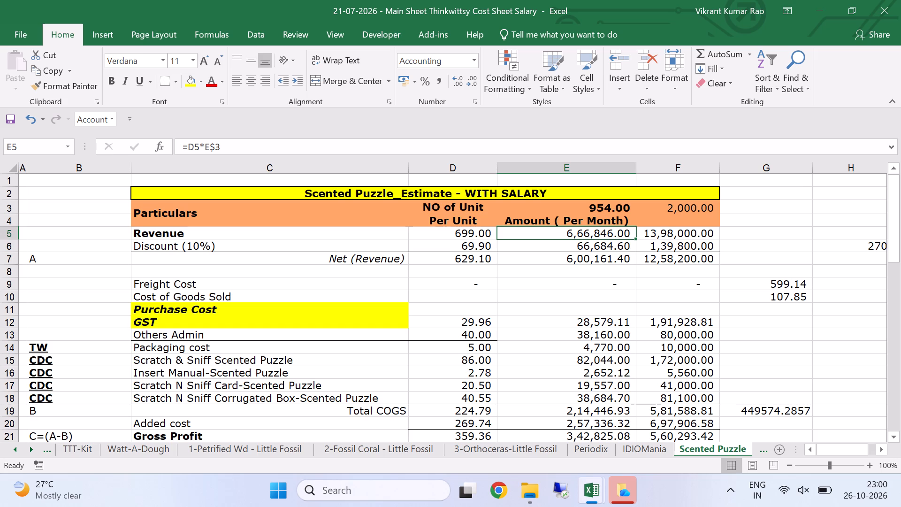
pyautogui.click(383, 146)
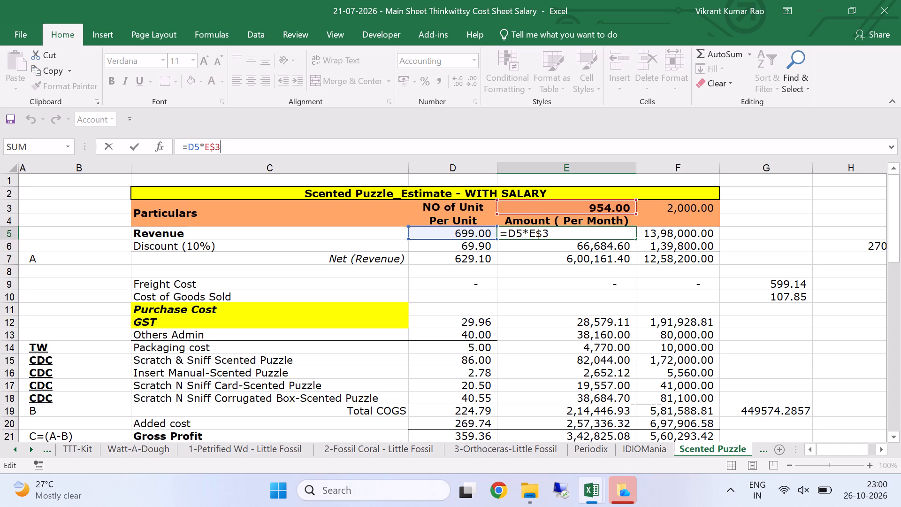
pyautogui.click(654, 205)
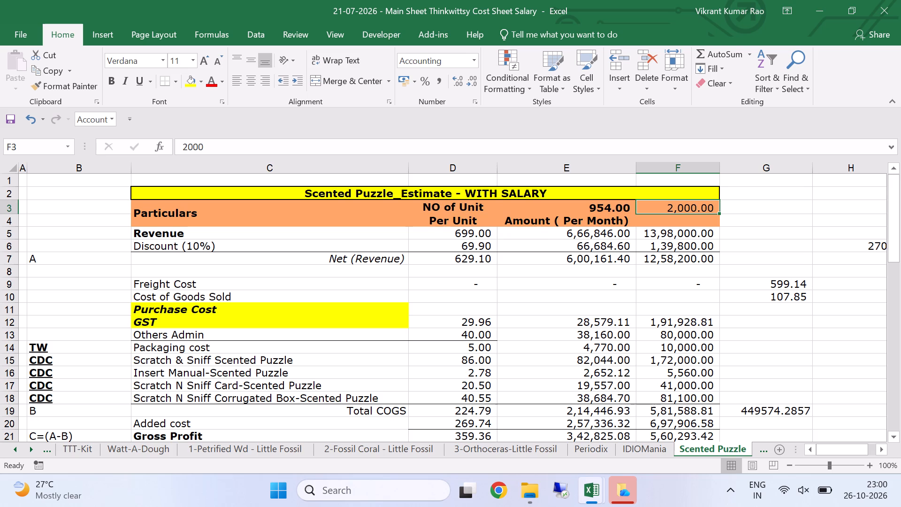
pyautogui.click(659, 236)
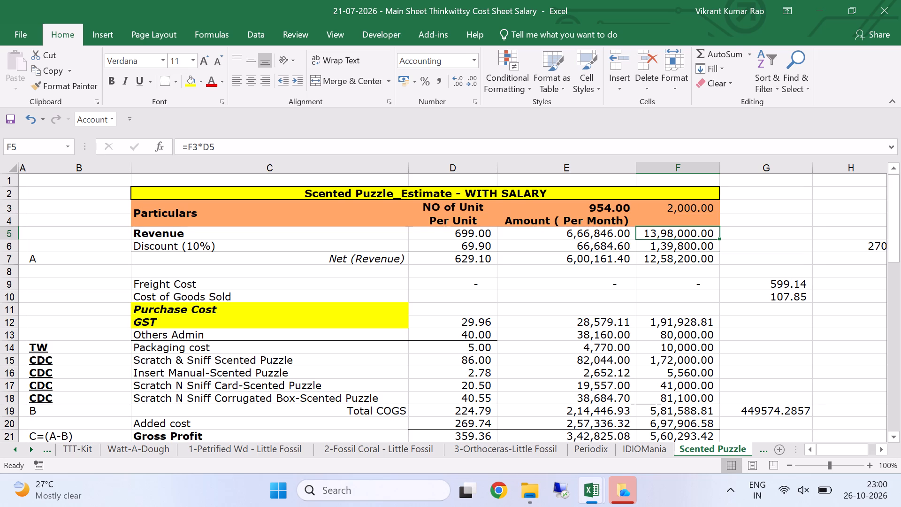
pyautogui.click(593, 146)
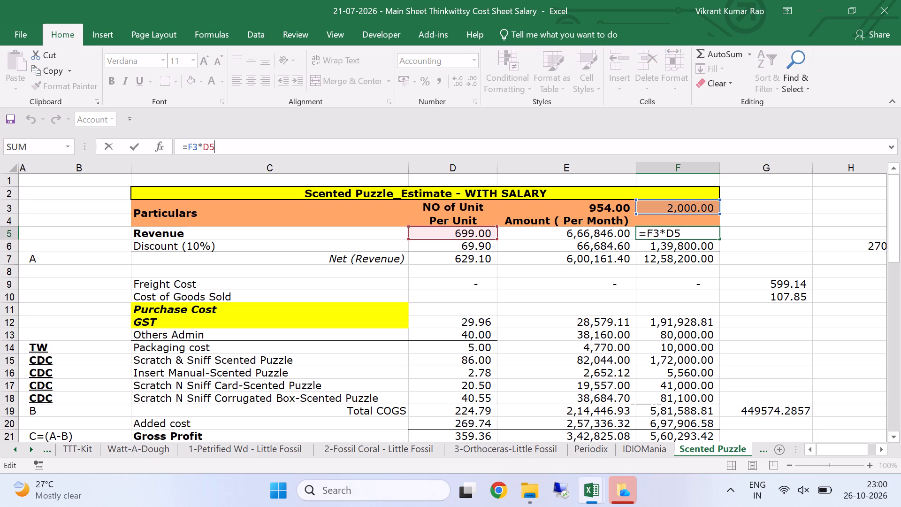
pyautogui.rightClick(594, 302)
pyautogui.click(575, 282)
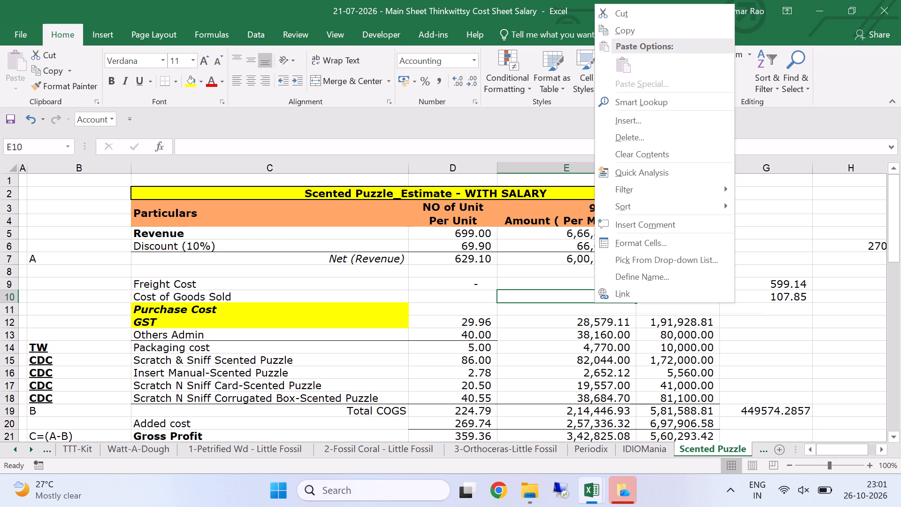
# Trace the unit quantity heading the Scented Puzzle's per-month column to its source, reviewing variable expenses, fixed cost, operating profit and break-even rows.
pyautogui.click(613, 204)
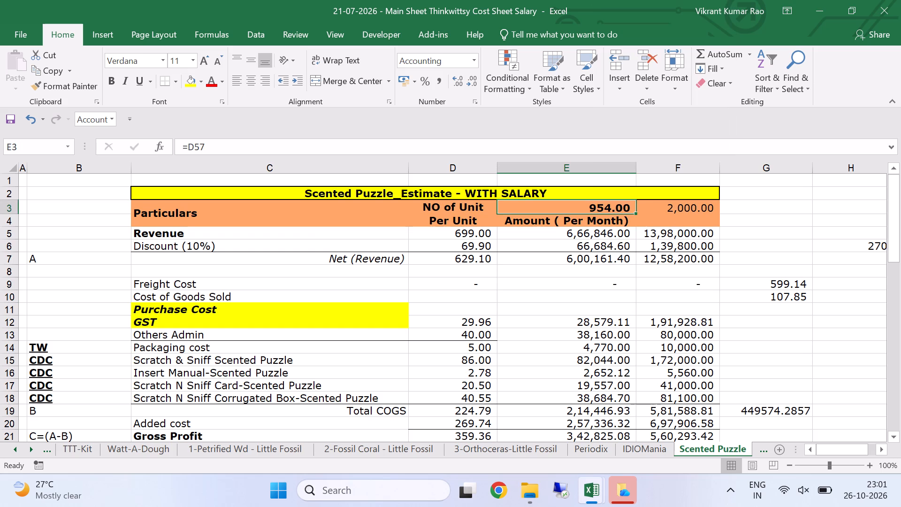
pyautogui.scroll(-2, 624, 196)
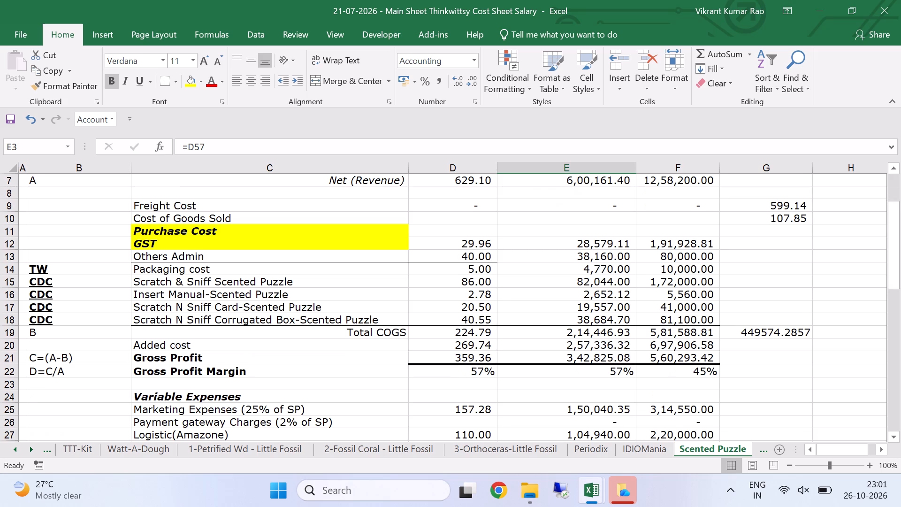
pyautogui.scroll(-4, 624, 196)
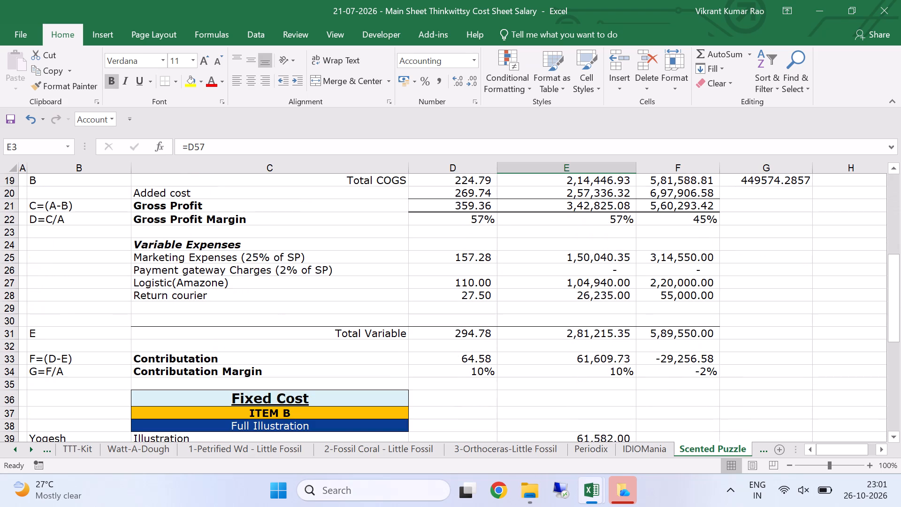
pyautogui.scroll(1, 618, 192)
pyautogui.scroll(-5, 618, 192)
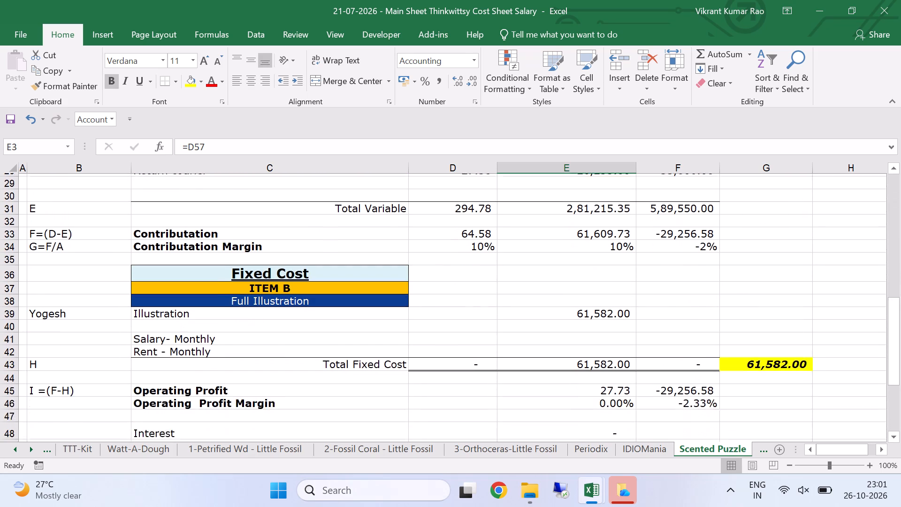
pyautogui.scroll(-6, 618, 192)
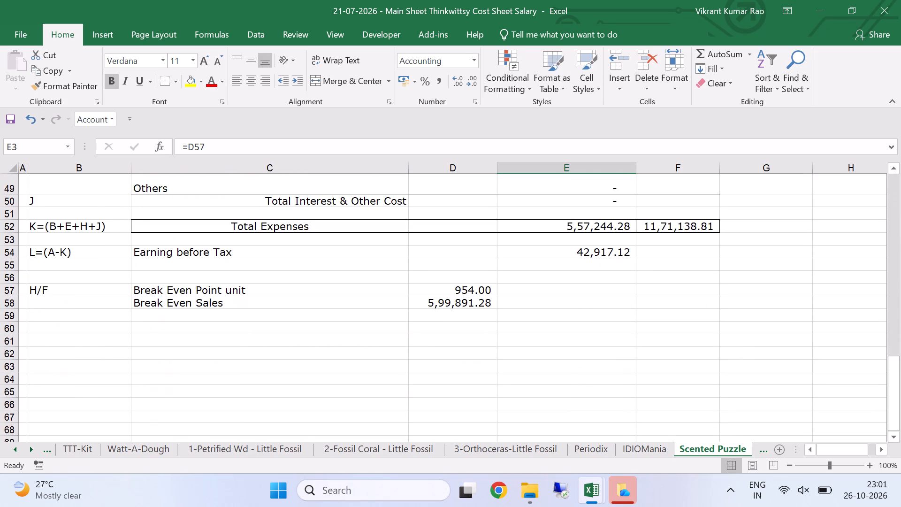
pyautogui.scroll(2, 618, 191)
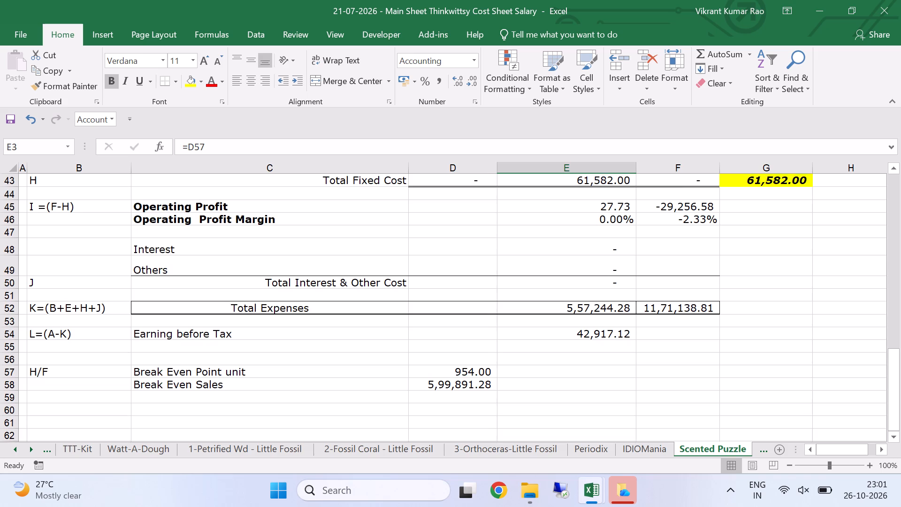
pyautogui.scroll(2, 618, 191)
pyautogui.scroll(20, 618, 191)
pyautogui.scroll(2, 618, 191)
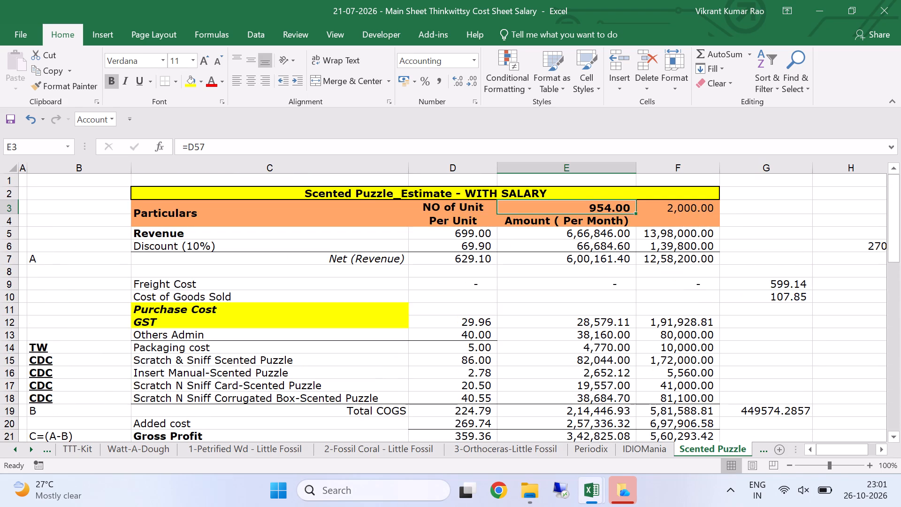
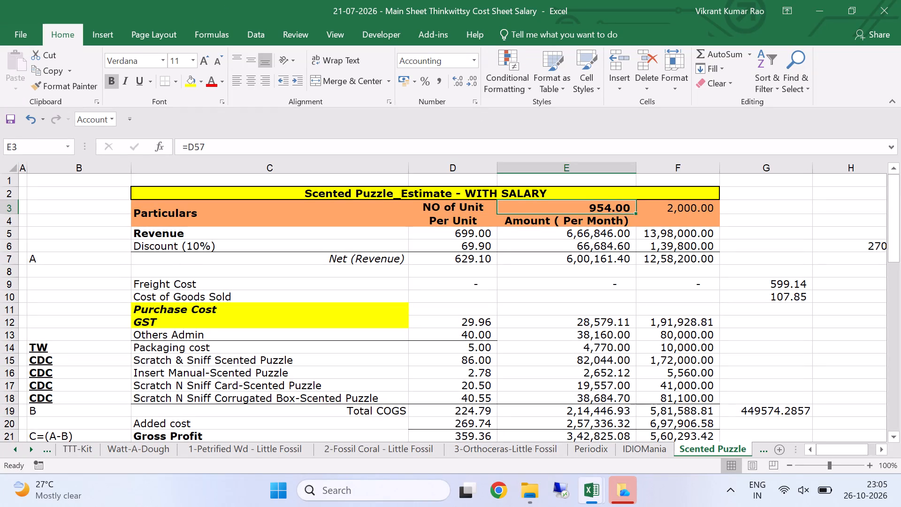
# Switch to the ThinkWittsy_Singapore_Pricing_Model workbook and examine Code Crunchers' MRP, ex-factory cost, carton and FOB figures on the LandedCost sheet.
pyautogui.hotkey('alt', 'Tab')
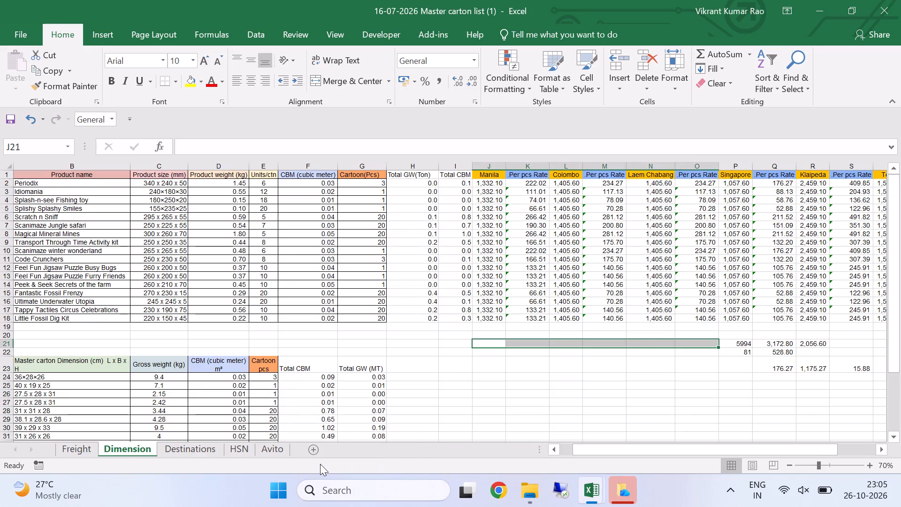
pyautogui.hotkey('alt', 'Tab')
pyautogui.hotkey('alt', 'Tab')
pyautogui.hotkey('alt', 'Tab')
pyautogui.hotkey('alt', 'Tab')
pyautogui.hotkey('alt', 'Tab')
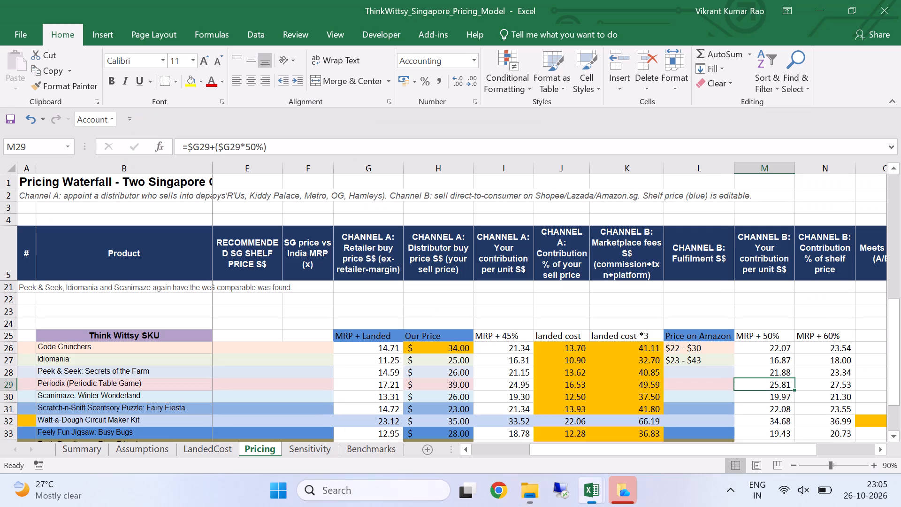
pyautogui.click(210, 444)
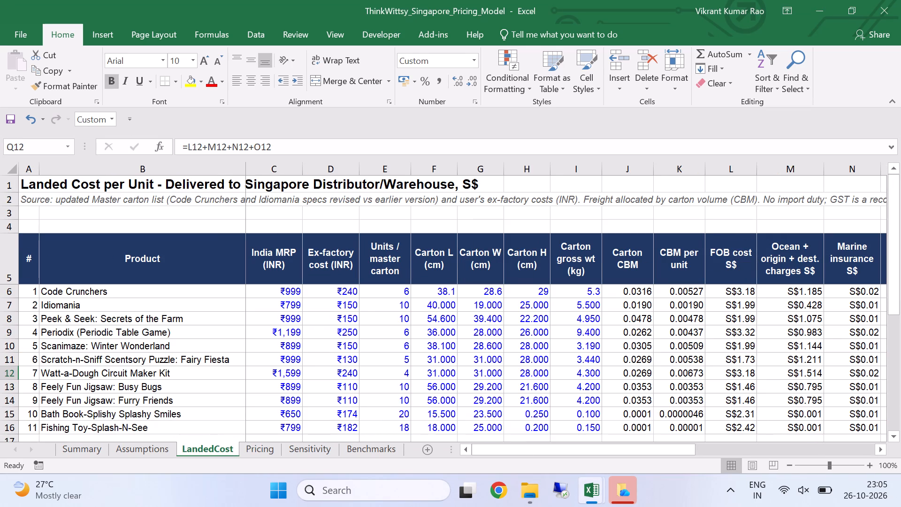
pyautogui.click(269, 291)
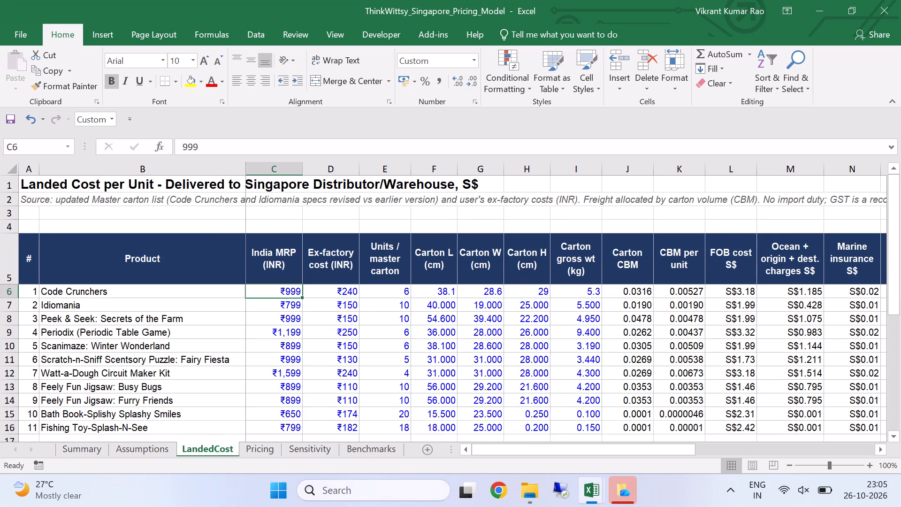
pyautogui.click(337, 289)
pyautogui.click(394, 290)
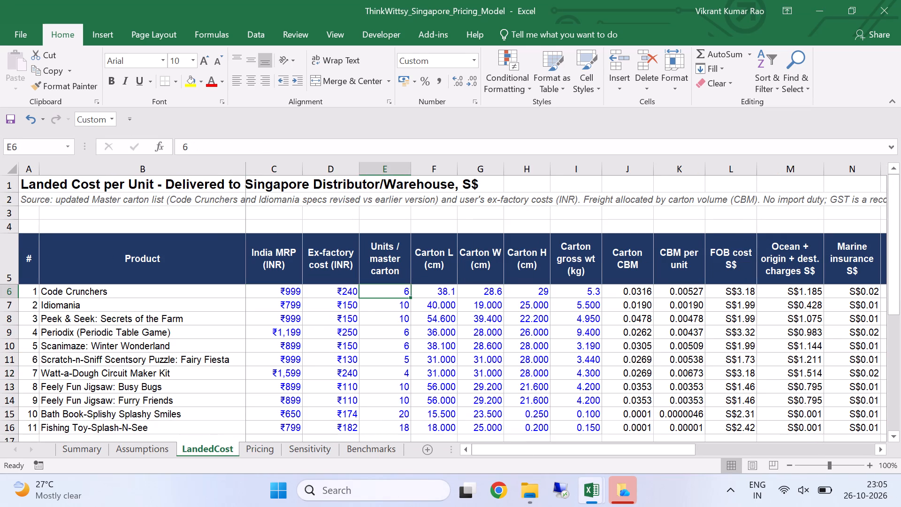
pyautogui.click(428, 292)
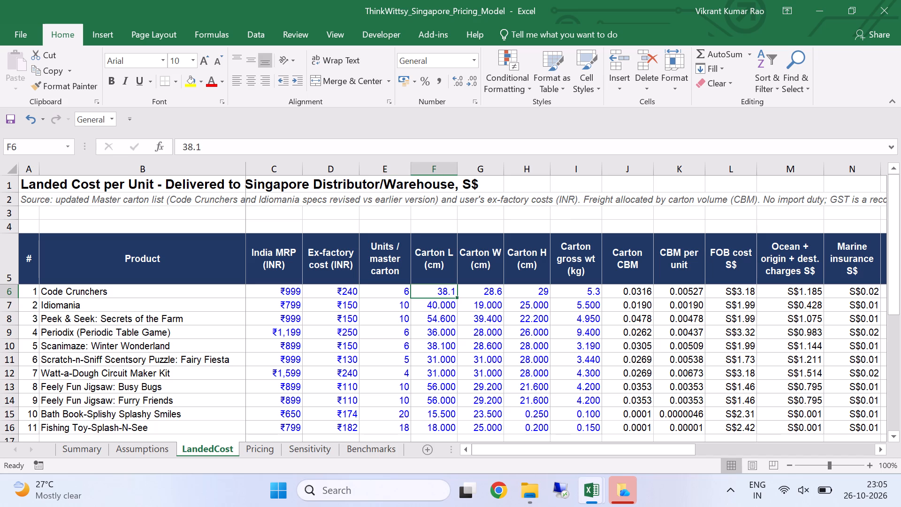
pyautogui.moveTo(326, 293); pyautogui.dragTo(597, 294)
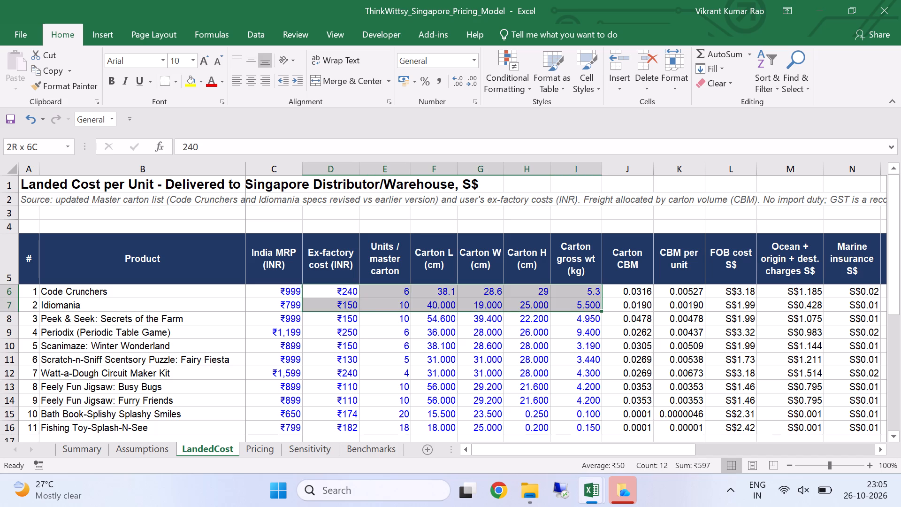
pyautogui.moveTo(597, 294); pyautogui.dragTo(615, 294)
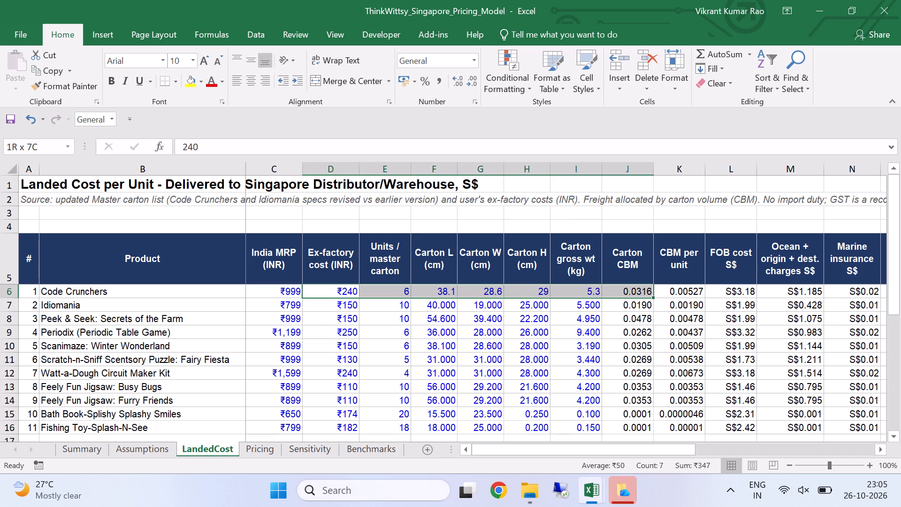
pyautogui.moveTo(615, 294); pyautogui.dragTo(711, 292)
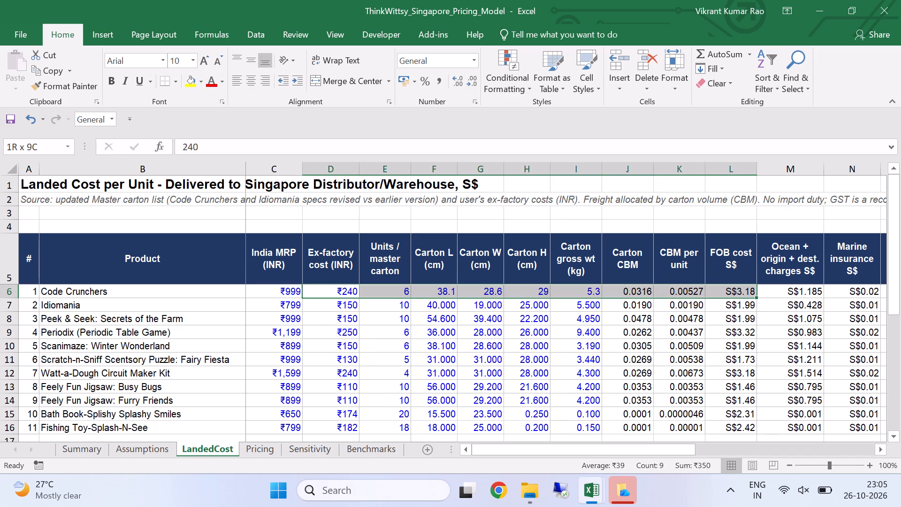
pyautogui.moveTo(711, 292); pyautogui.dragTo(694, 292)
# Inspect the formulas behind Code Crunchers' FOB cost and ocean, origin and destination charges, tracing the cells they refer to.
pyautogui.click(735, 292)
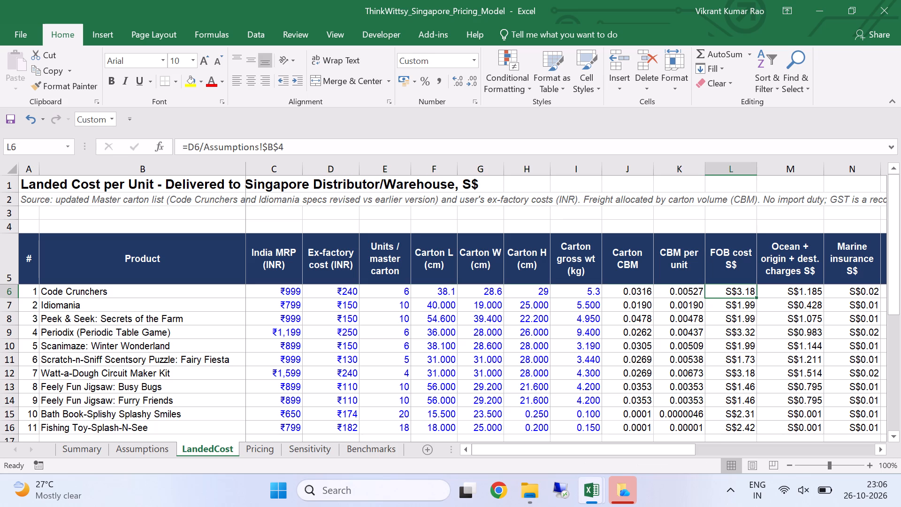
pyautogui.click(375, 147)
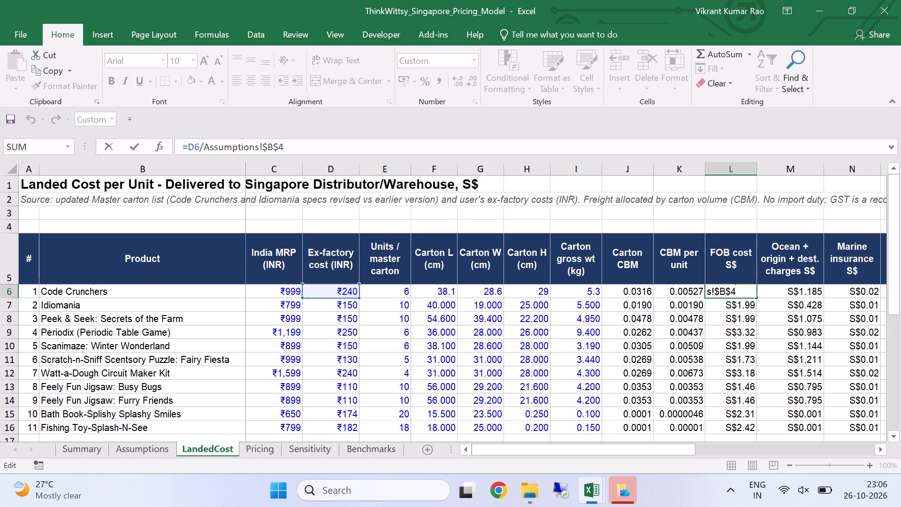
pyautogui.click(498, 221)
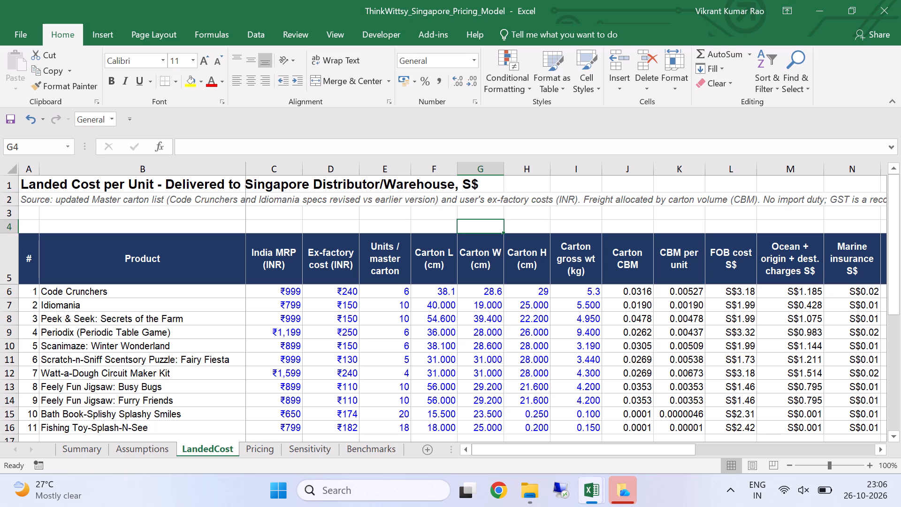
pyautogui.click(717, 295)
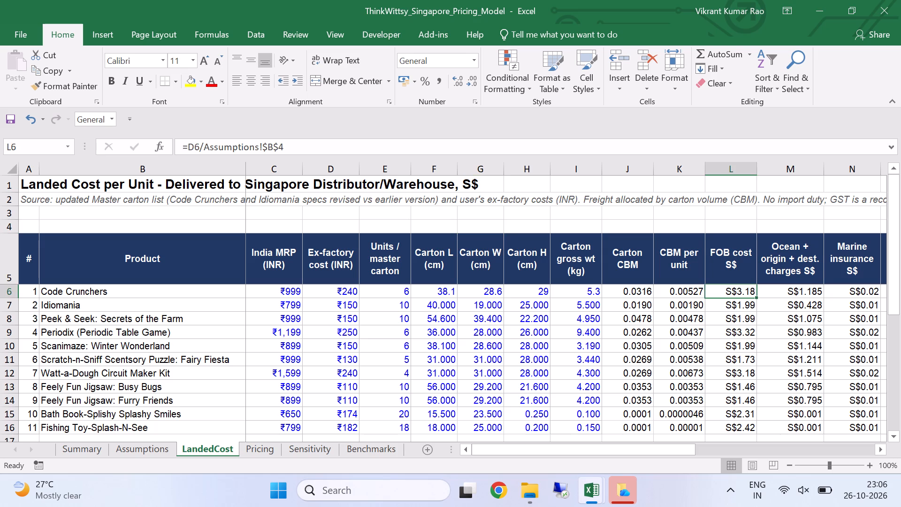
pyautogui.click(777, 292)
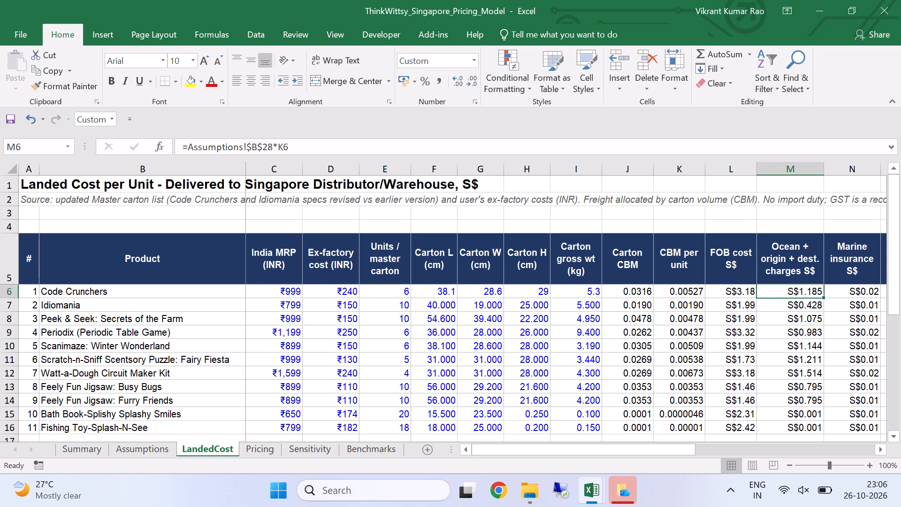
pyautogui.click(368, 148)
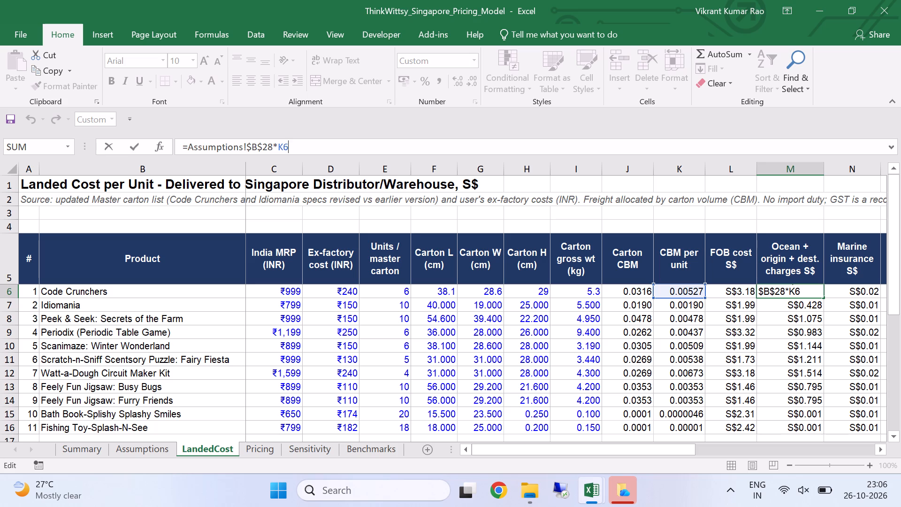
pyautogui.click(638, 311)
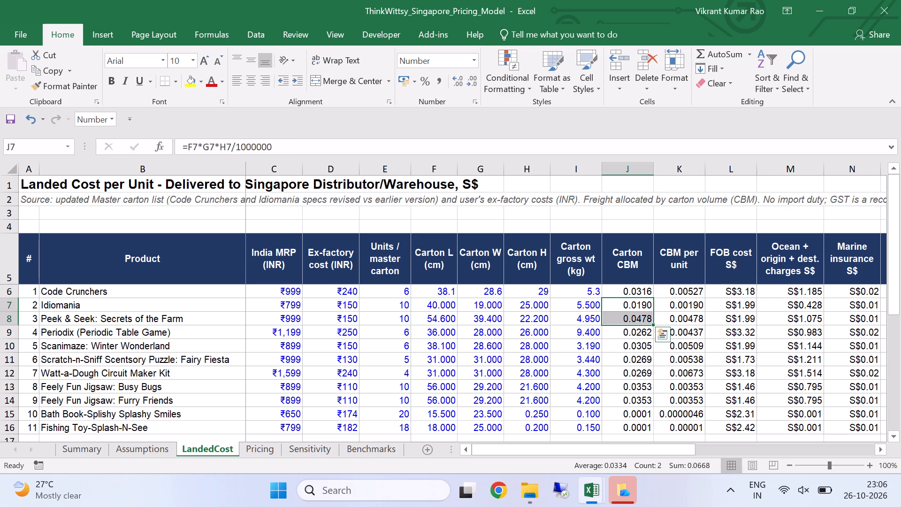
pyautogui.moveTo(732, 291); pyautogui.dragTo(779, 291)
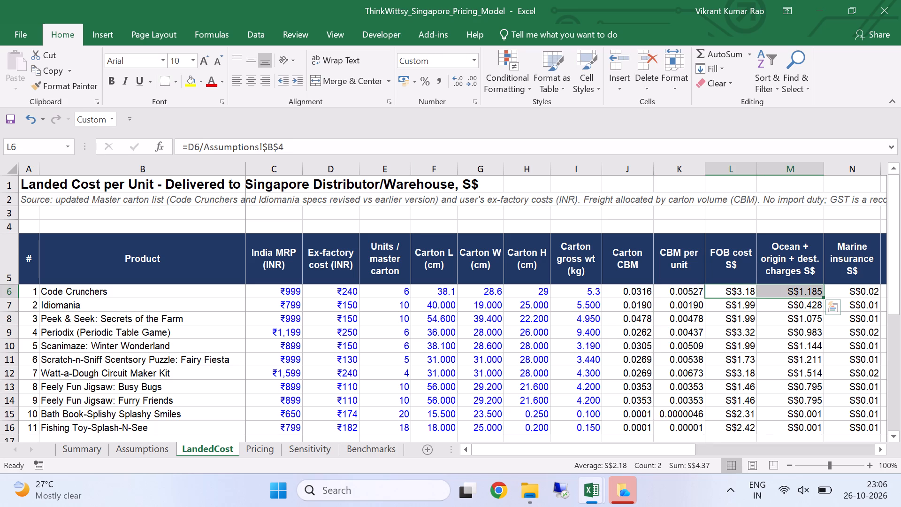
# Review the remaining LandedCost columns, from marine insurance through landed cost and GST to units per 20ft slot.
pyautogui.moveTo(680, 447); pyautogui.dragTo(725, 446)
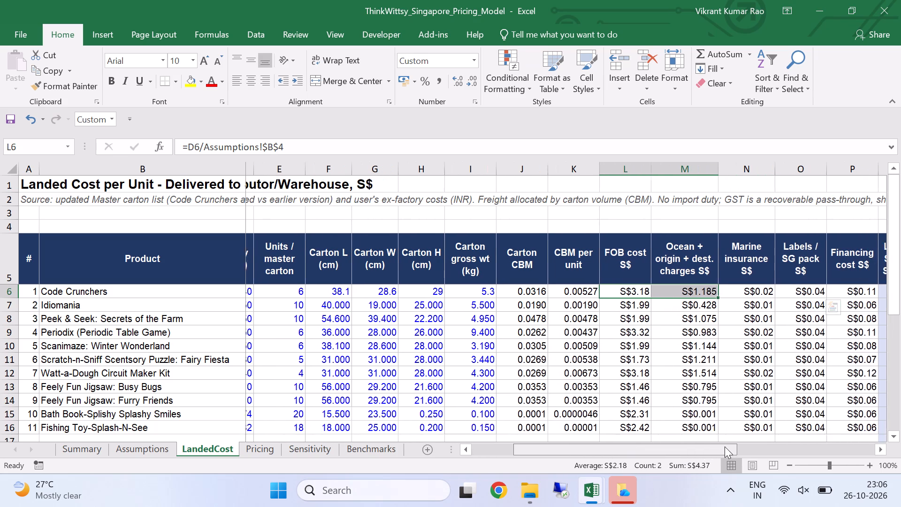
pyautogui.moveTo(725, 446); pyautogui.dragTo(777, 443)
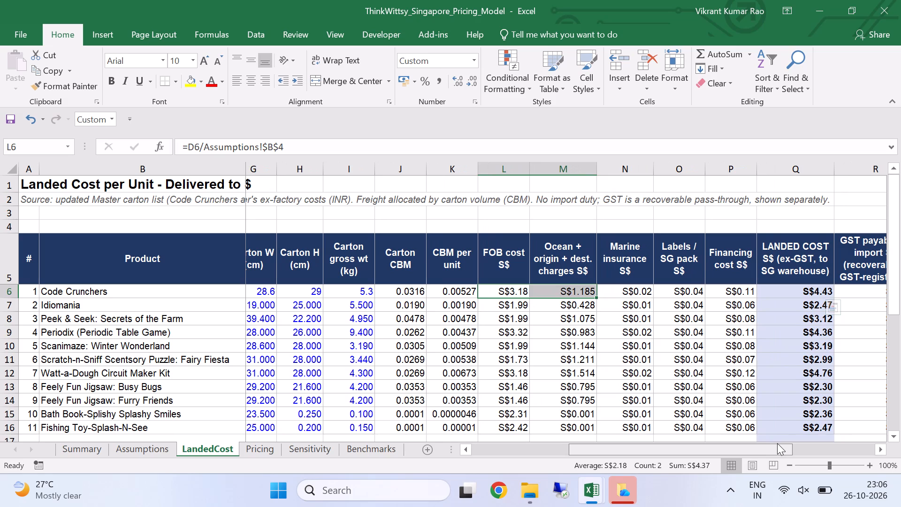
pyautogui.moveTo(777, 443); pyautogui.dragTo(783, 440)
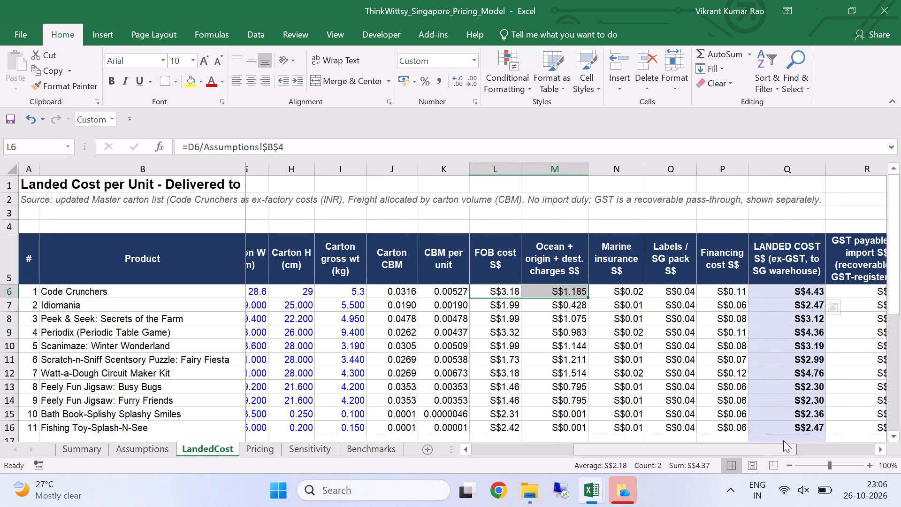
pyautogui.moveTo(783, 440); pyautogui.dragTo(860, 431)
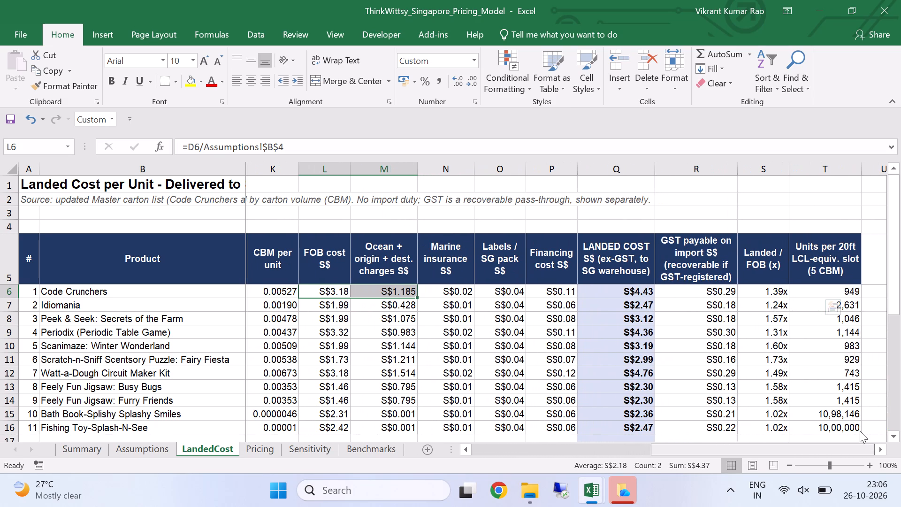
pyautogui.moveTo(860, 431); pyautogui.dragTo(863, 430)
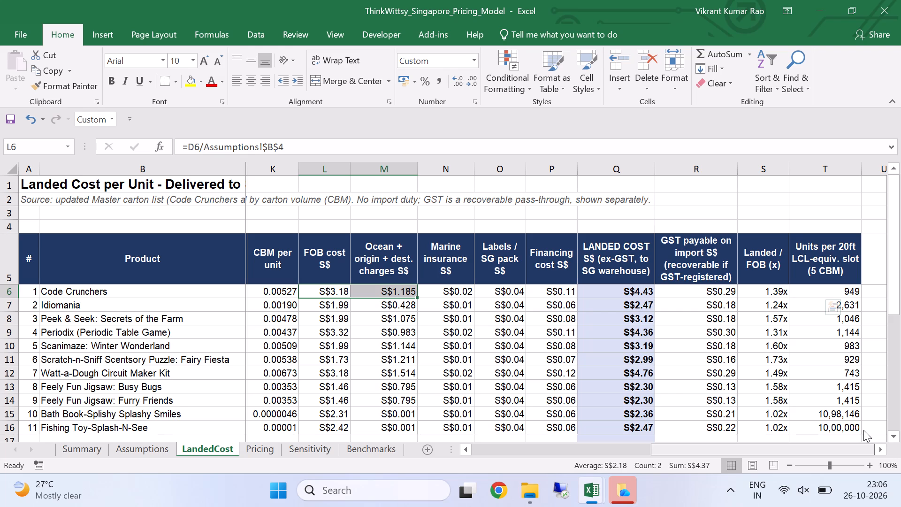
pyautogui.moveTo(863, 430); pyautogui.dragTo(508, 442)
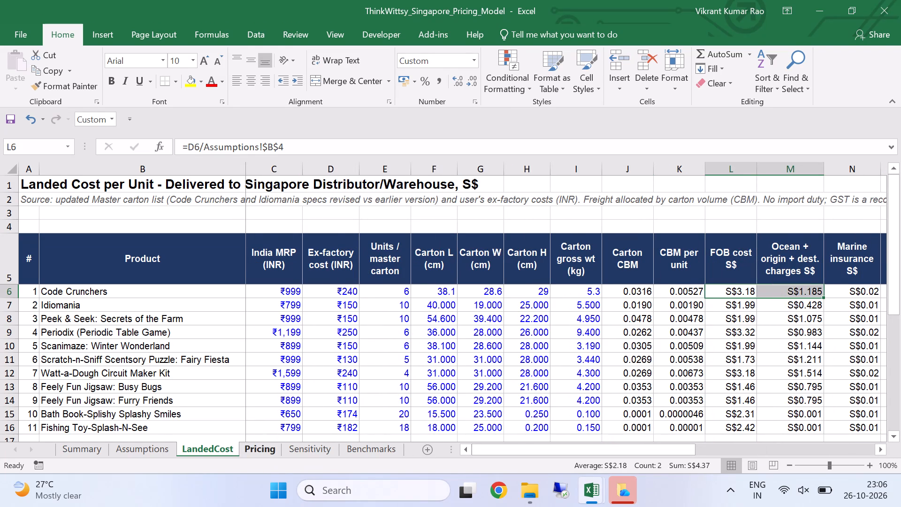
# Trace the cells behind Code Crunchers' Landed / FOB ratio on the LandedCost sheet, after glancing at the Pricing and Assumptions sheets.
pyautogui.click(251, 450)
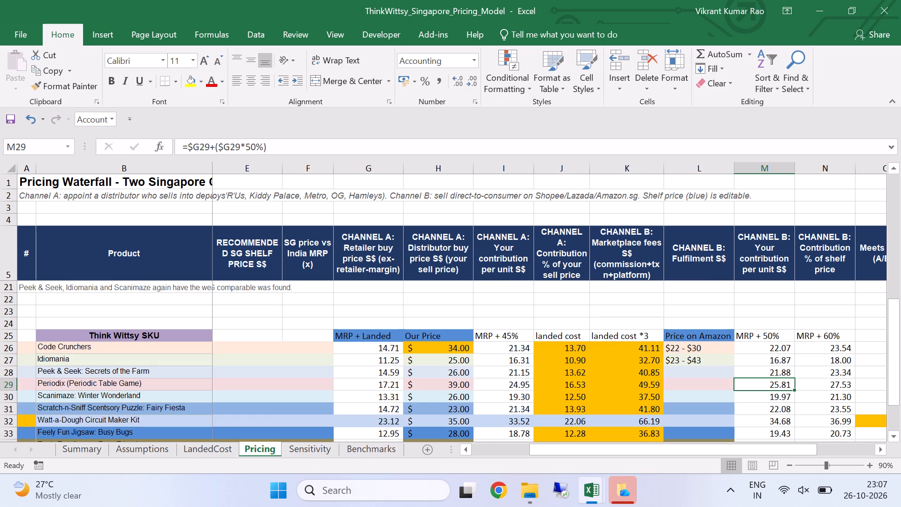
pyautogui.click(171, 450)
pyautogui.click(206, 450)
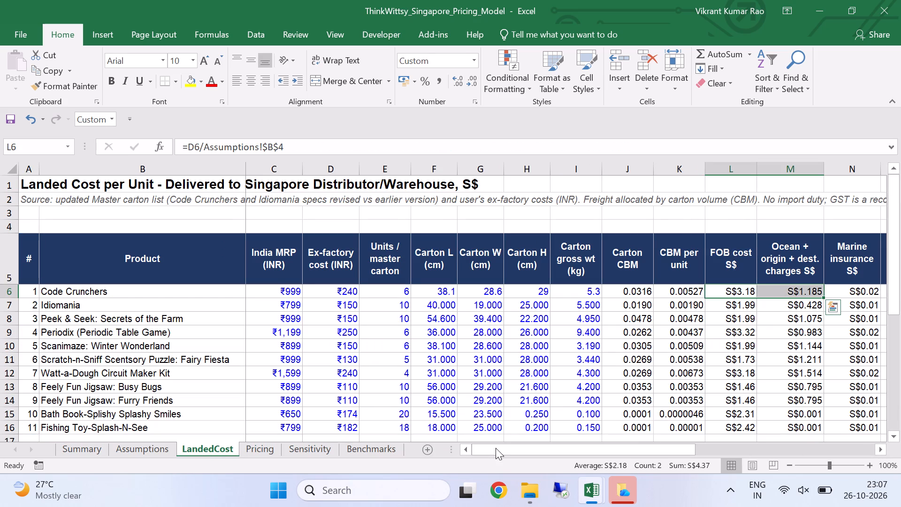
pyautogui.moveTo(496, 448); pyautogui.dragTo(656, 435)
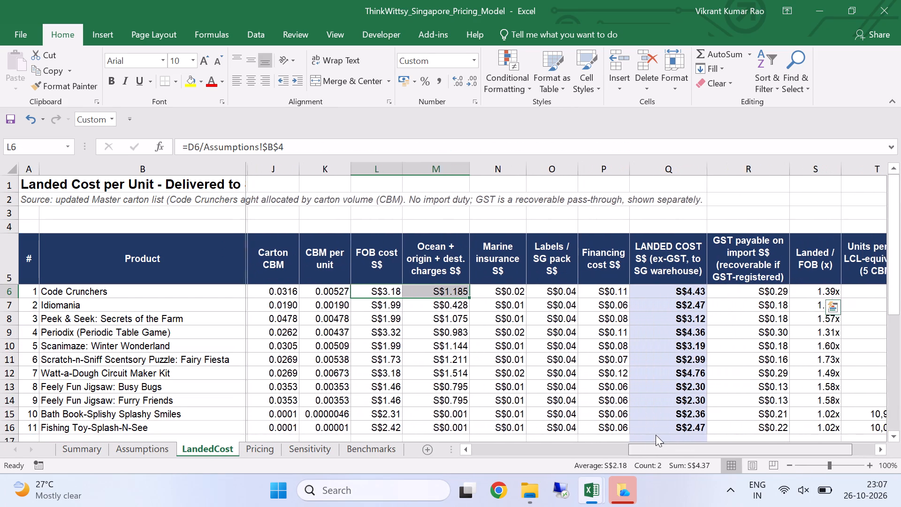
pyautogui.moveTo(656, 435); pyautogui.dragTo(729, 419)
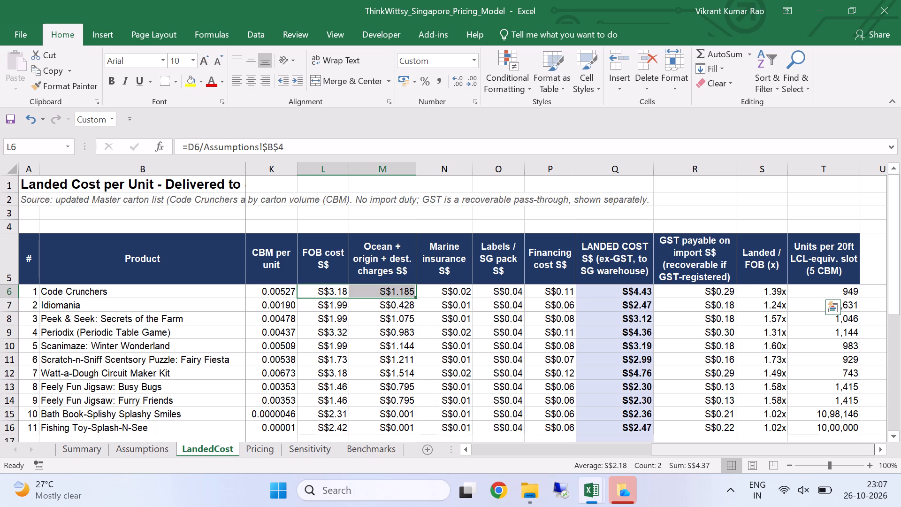
pyautogui.click(748, 294)
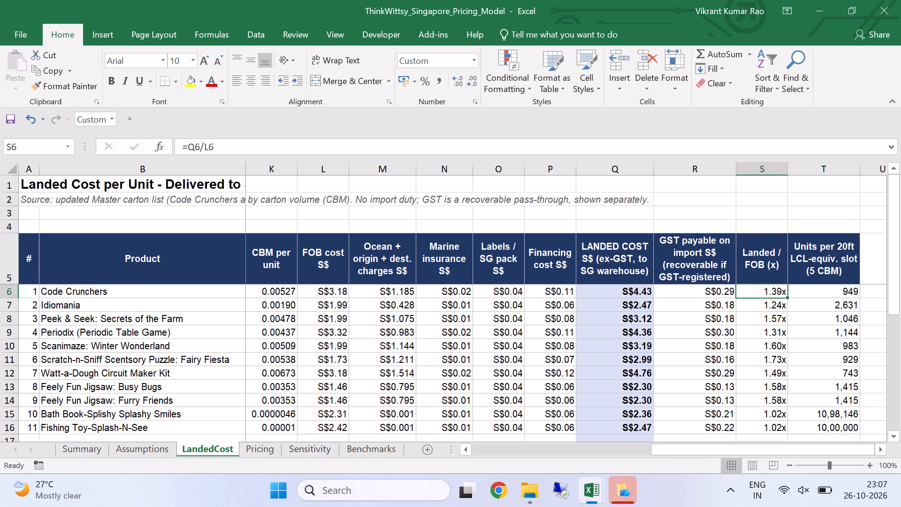
pyautogui.click(262, 150)
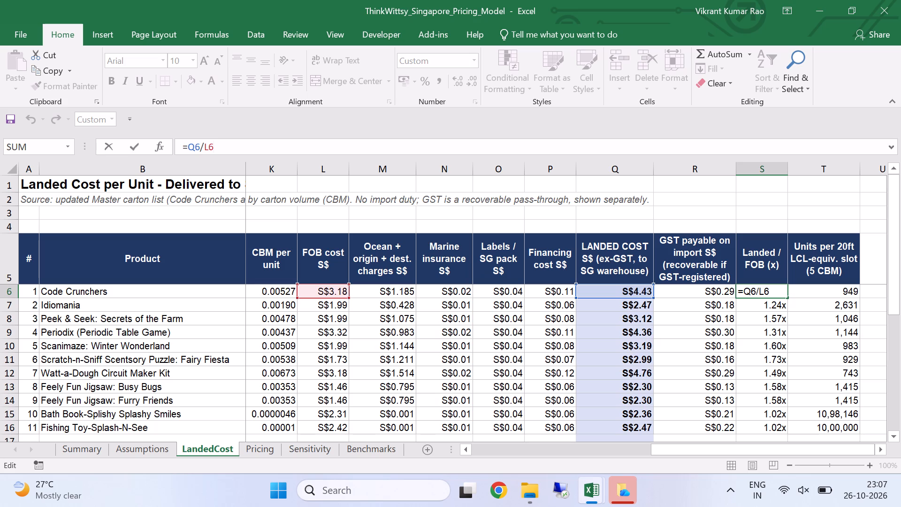
pyautogui.press('Return')
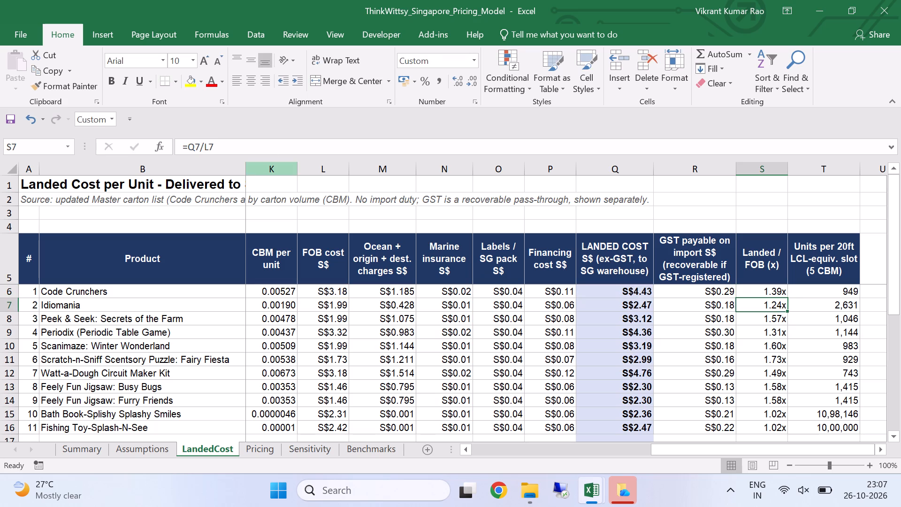
# Inspect the formula behind Code Crunchers' MRP + Landed price on the Pricing sheet, checking it against the channel pricing table and notes.
pyautogui.click(258, 448)
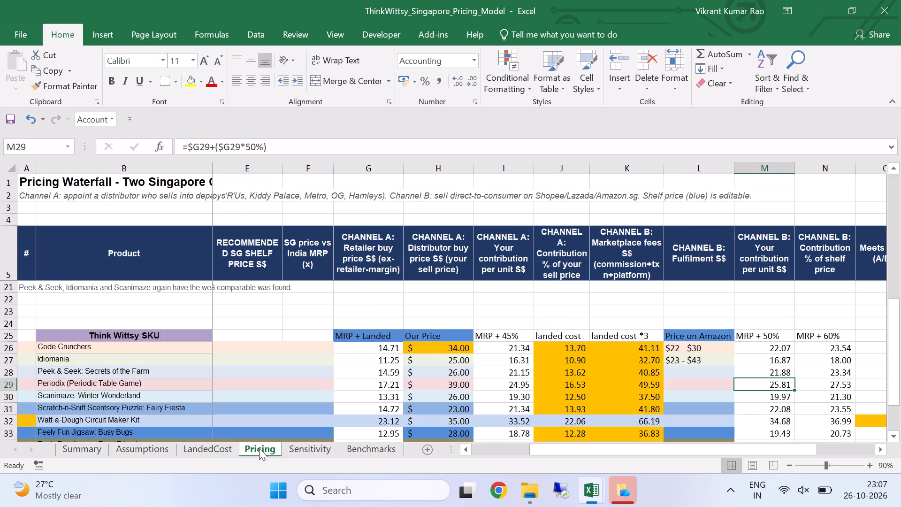
pyautogui.click(369, 353)
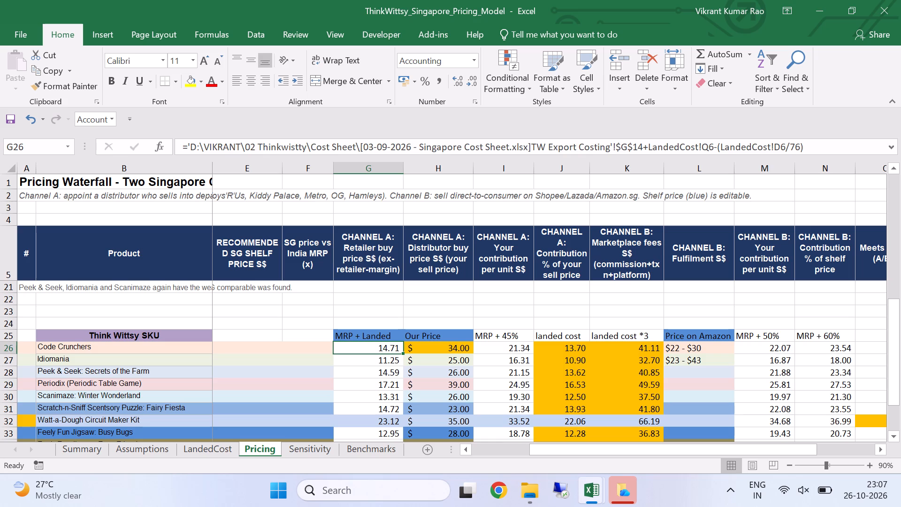
pyautogui.click(820, 149)
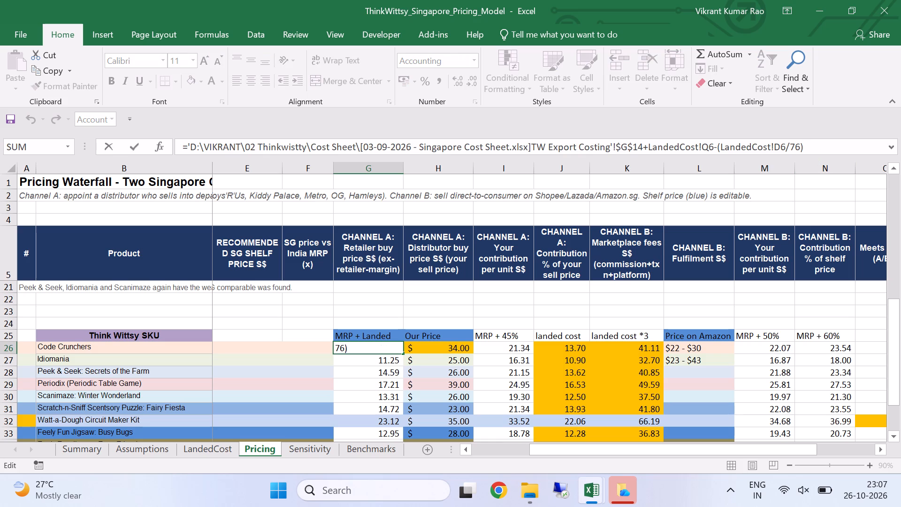
pyautogui.scroll(6, 495, 348)
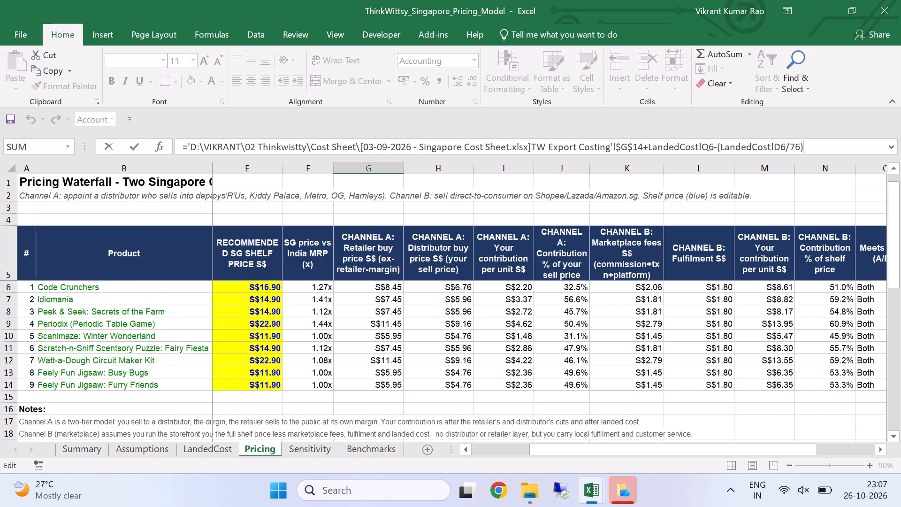
pyautogui.scroll(8, 487, 339)
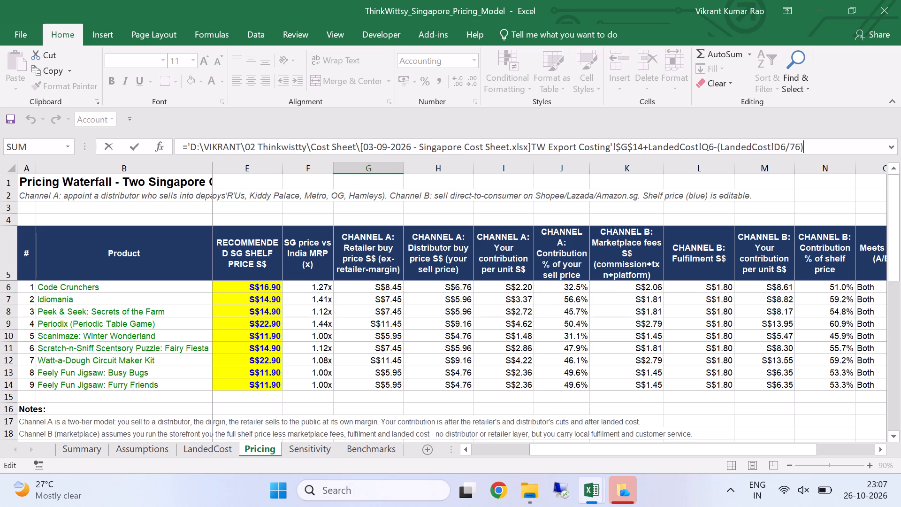
pyautogui.scroll(-4, 485, 332)
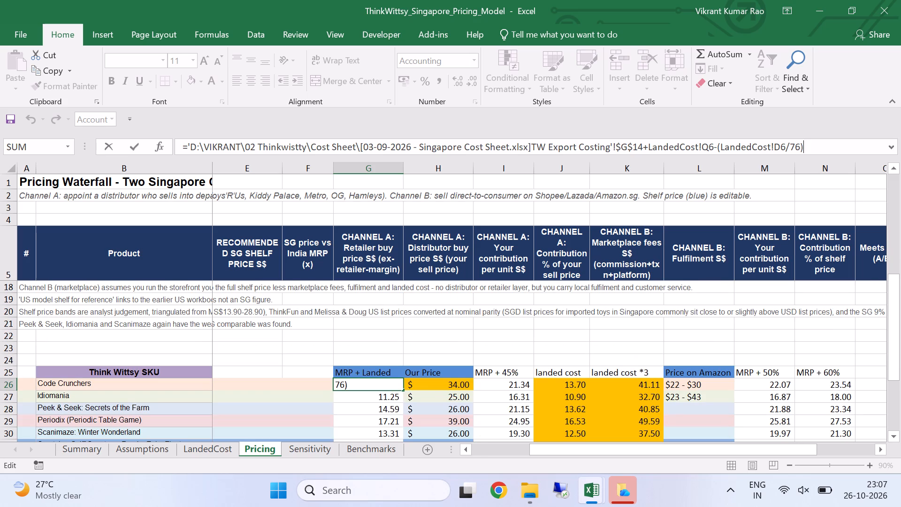
pyautogui.scroll(-1, 379, 282)
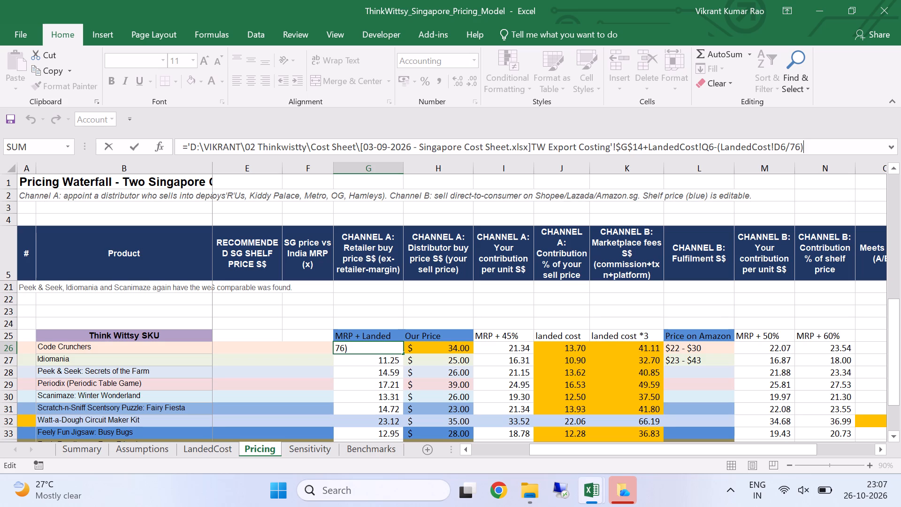
pyautogui.click(83, 445)
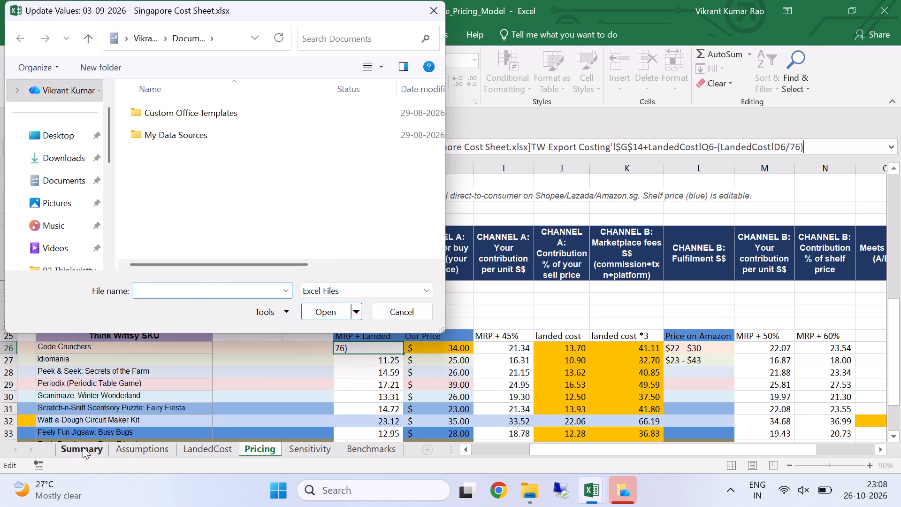
pyautogui.click(428, 6)
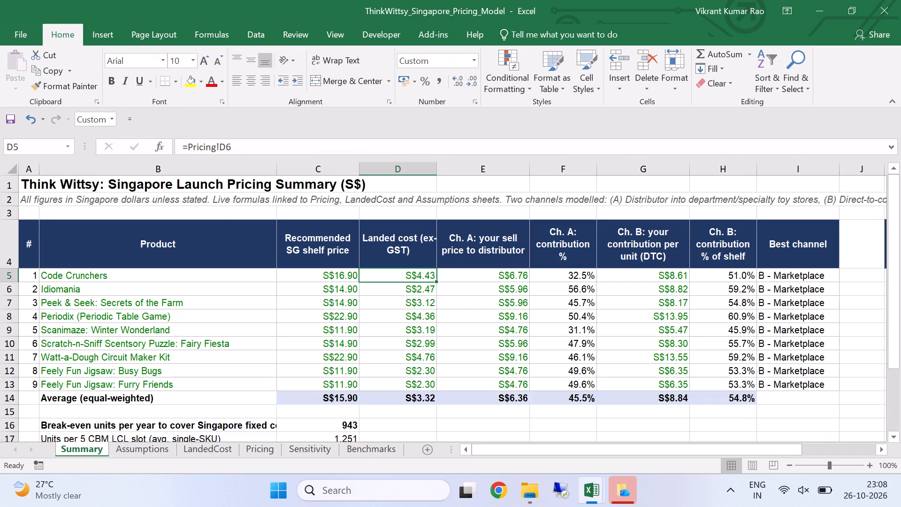
pyautogui.click(251, 445)
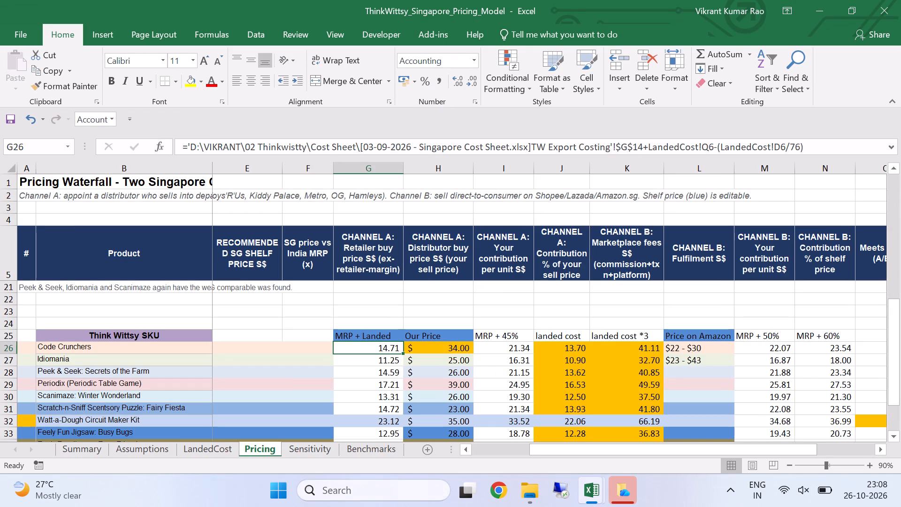
pyautogui.click(367, 331)
# Look through the Summary sheet's launch prices and key assumptions, and skim the Assumptions and LandedCost sheets.
pyautogui.click(91, 443)
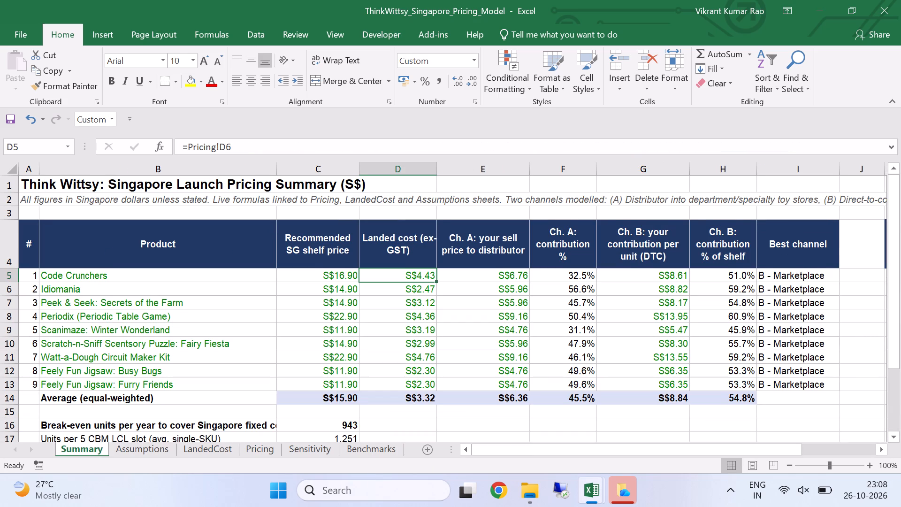
pyautogui.scroll(-8, 345, 357)
pyautogui.scroll(4, 343, 354)
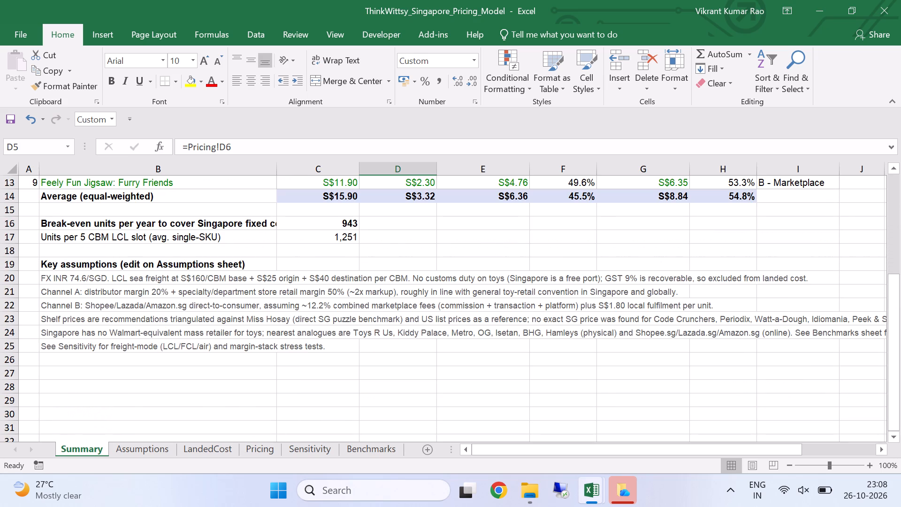
pyautogui.click(125, 450)
pyautogui.scroll(-17, 274, 329)
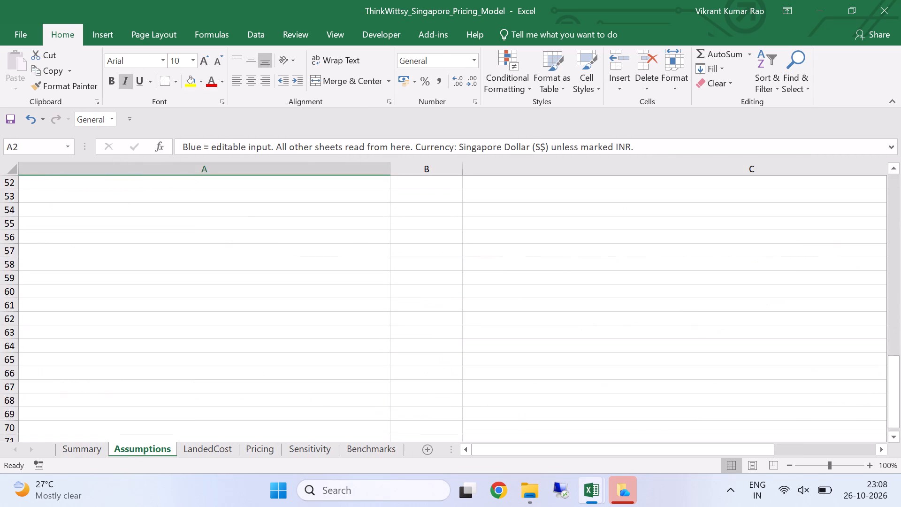
pyautogui.scroll(6, 276, 316)
pyautogui.click(199, 452)
pyautogui.scroll(-10, 251, 330)
pyautogui.scroll(3, 251, 324)
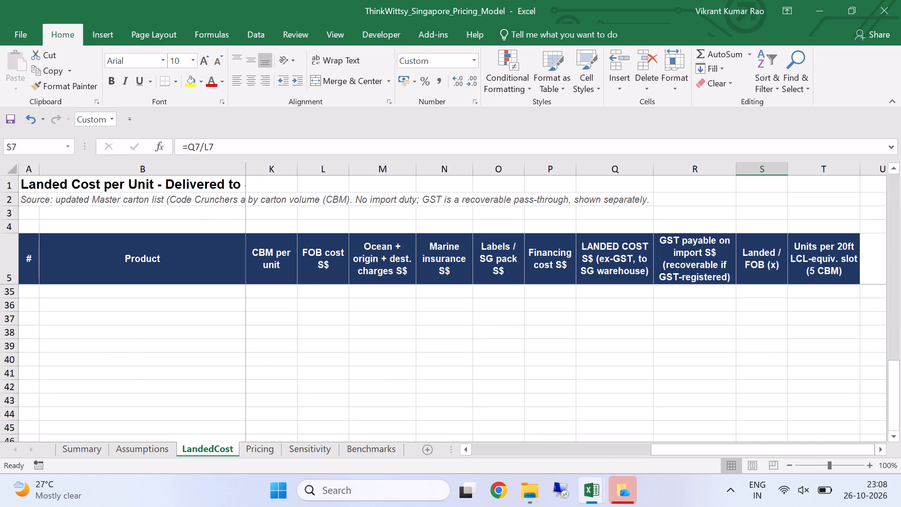
pyautogui.scroll(14, 251, 324)
# Review the Think Wittsy SKU price table on the Pricing sheet and recheck Code Crunchers' MRP + Landed formula, glancing at the Sensitivity sheet.
pyautogui.click(274, 454)
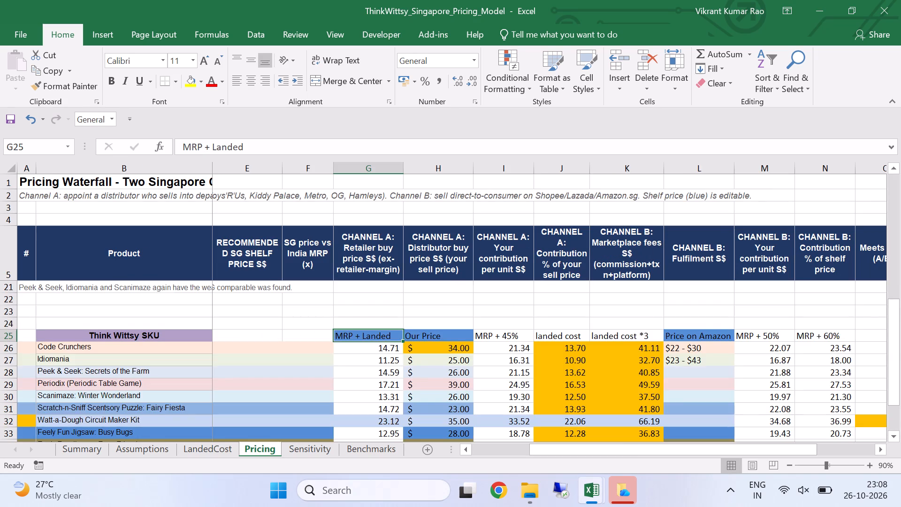
pyautogui.scroll(-5, 317, 343)
pyautogui.scroll(3, 317, 340)
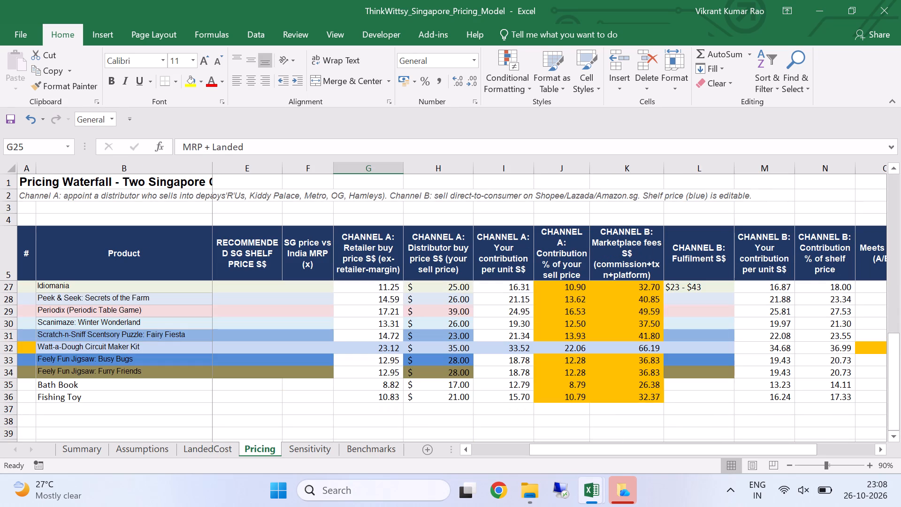
pyautogui.scroll(1, 317, 340)
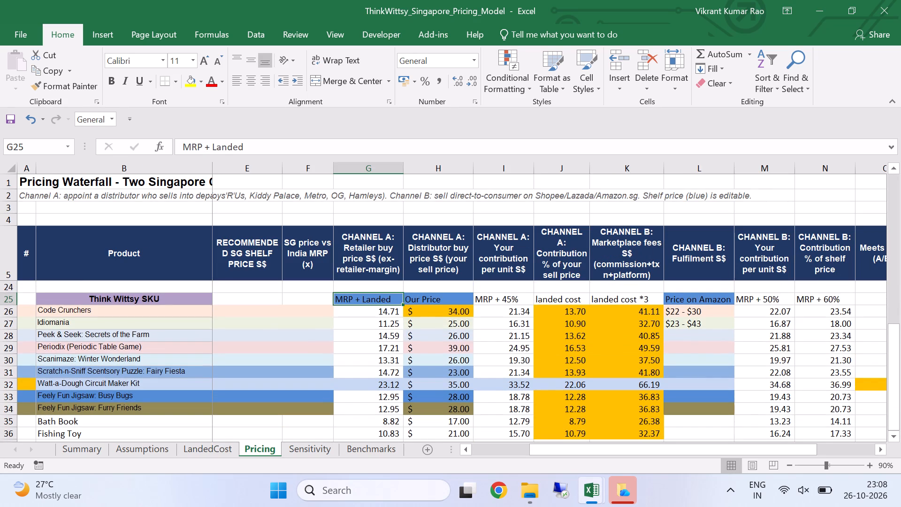
pyautogui.scroll(1, 317, 340)
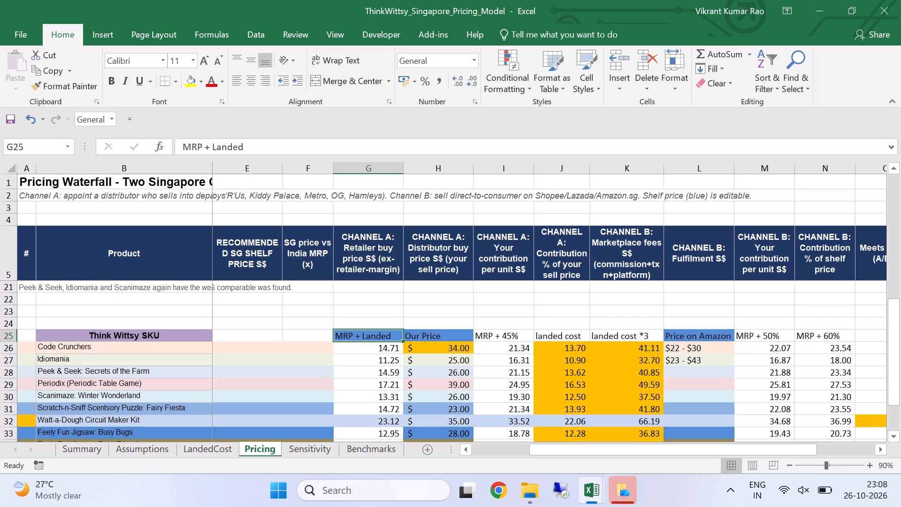
pyautogui.click(360, 349)
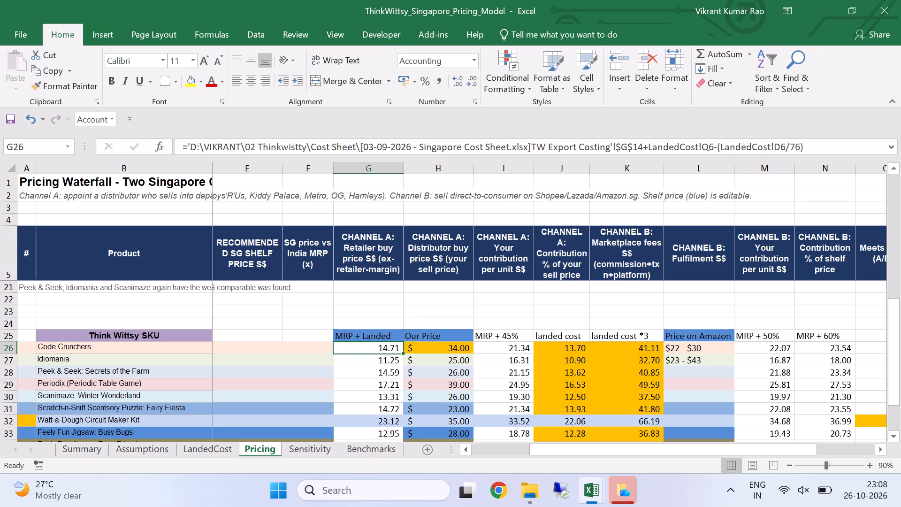
pyautogui.click(293, 450)
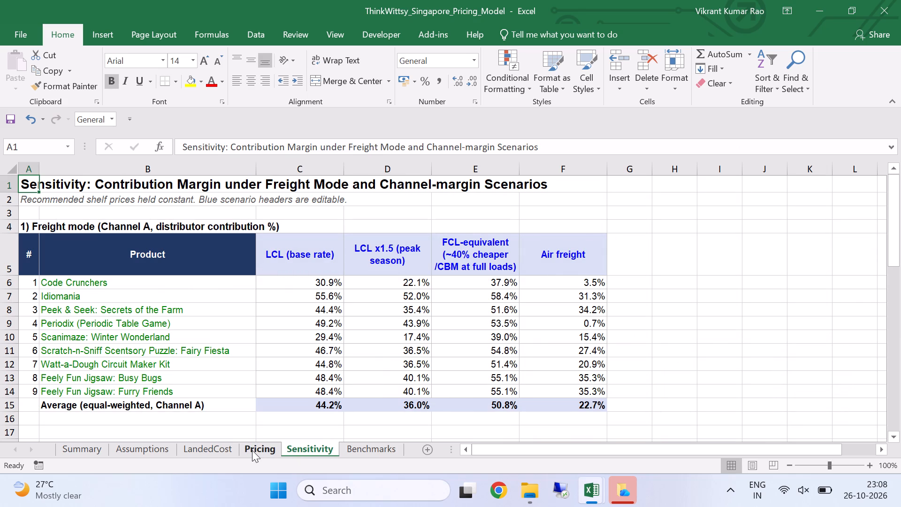
pyautogui.click(252, 450)
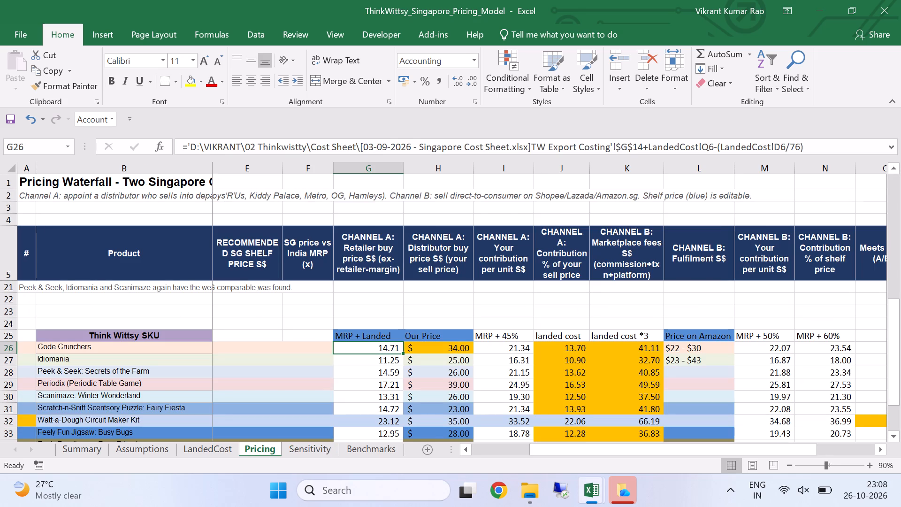
# Switch to the Microsoft OneDrive sign-in notice and start re-entering the account credentials.
pyautogui.click(634, 492)
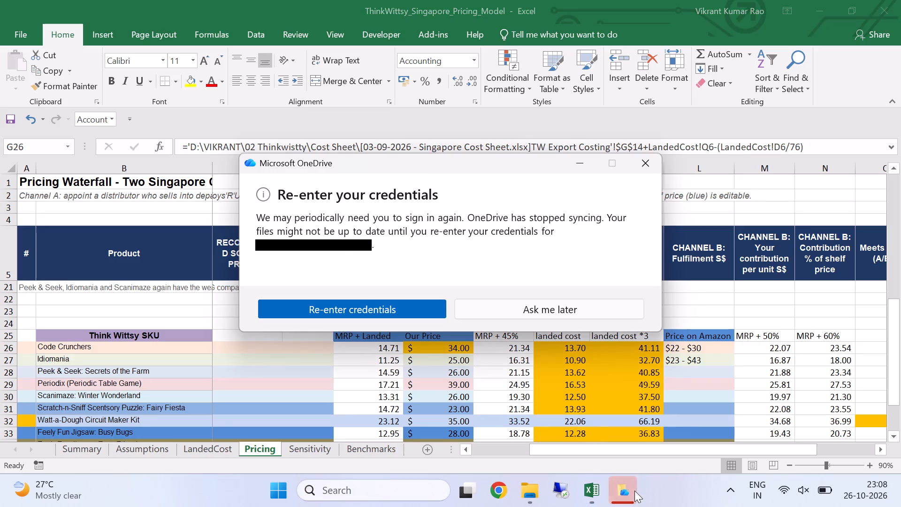
pyautogui.click(400, 310)
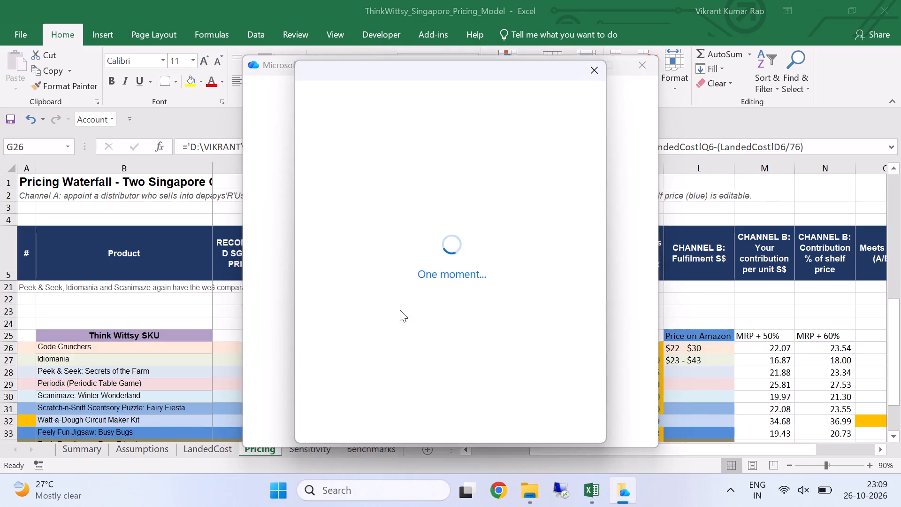
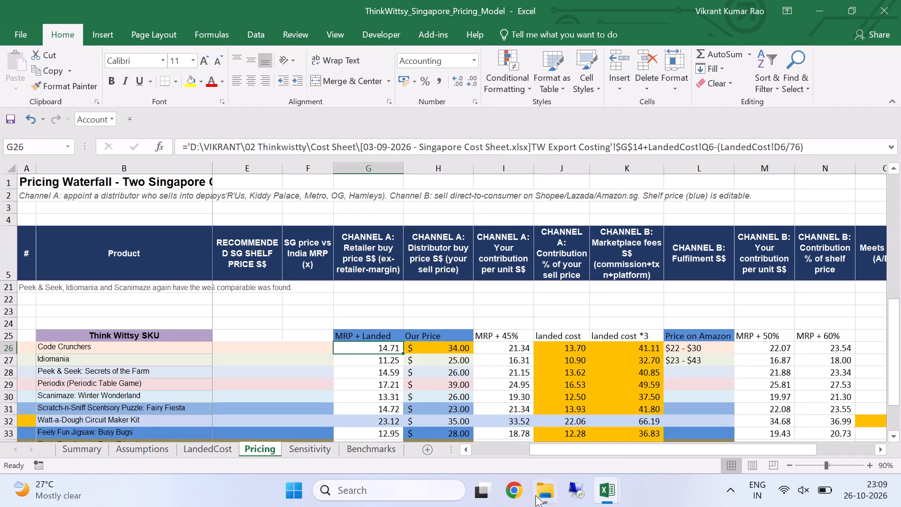
# Switch to Google Chrome and open a browser window with the Accounts Think Wittsy profile.
pyautogui.click(521, 492)
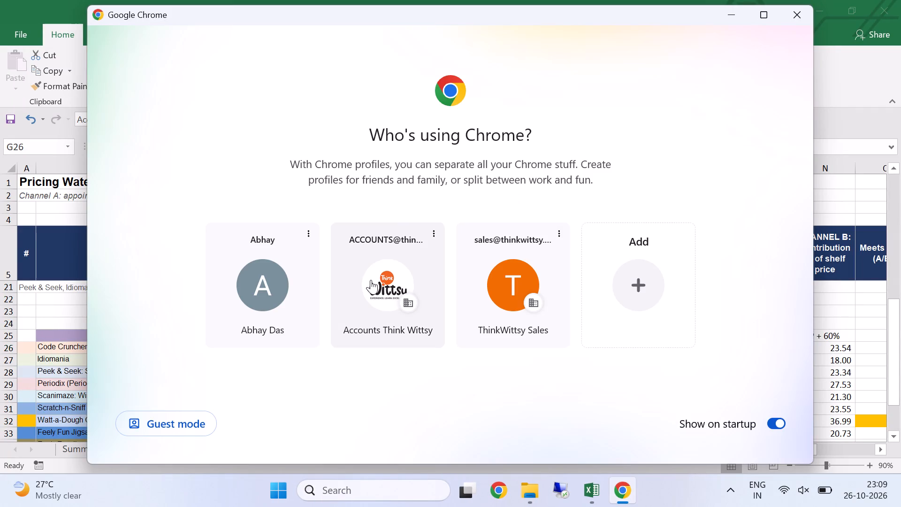
pyautogui.click(371, 280)
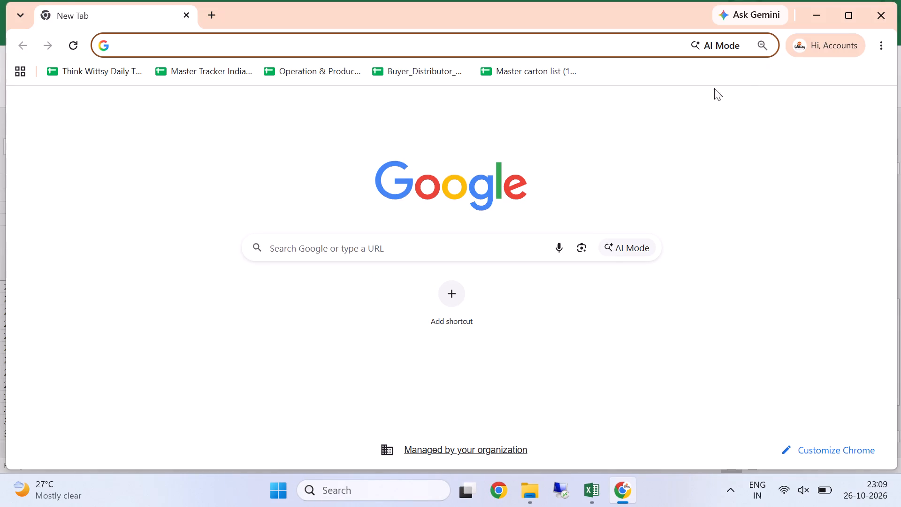
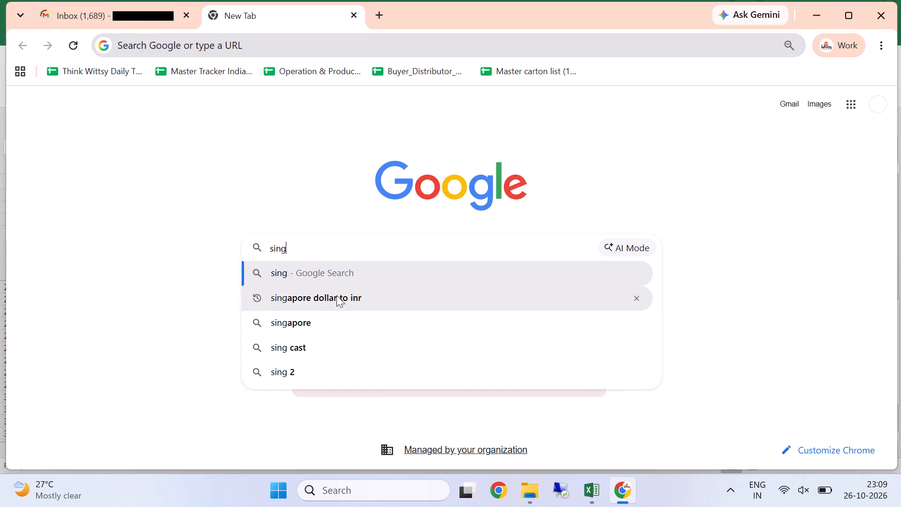
# Search Google for the Singapore dollar to INR exchange rate.
pyautogui.click(336, 295)
pyautogui.click(341, 260)
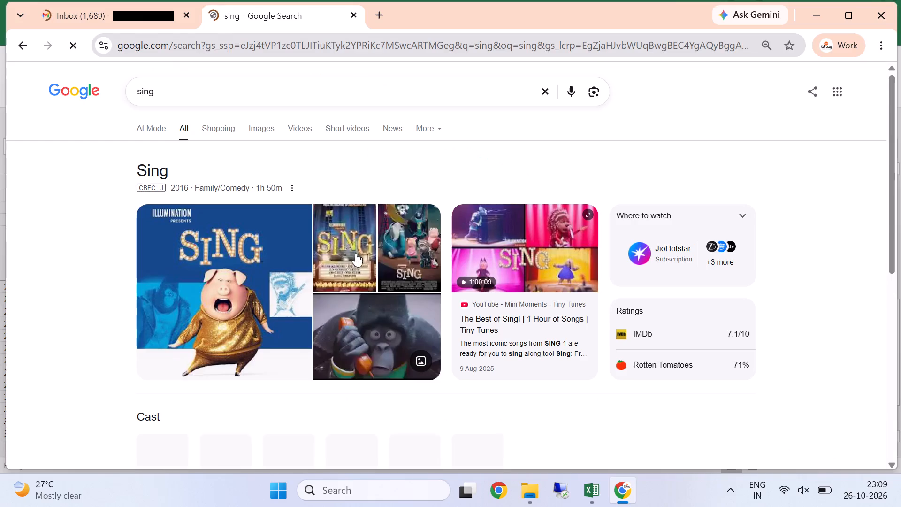
pyautogui.click(194, 96)
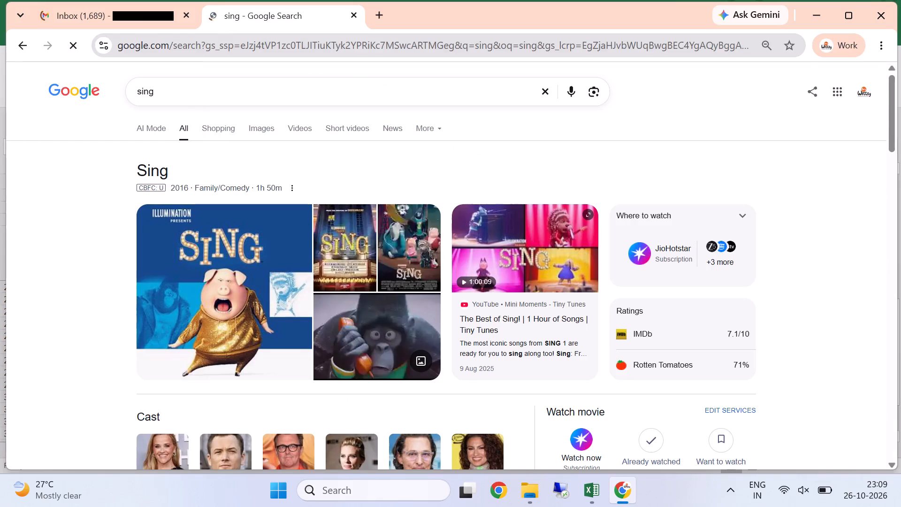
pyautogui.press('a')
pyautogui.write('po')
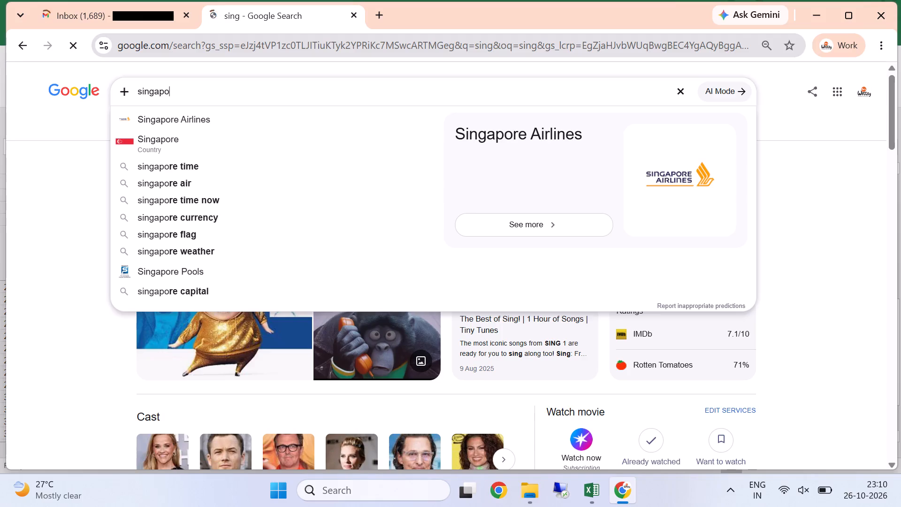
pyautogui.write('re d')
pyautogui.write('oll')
pyautogui.click(188, 113)
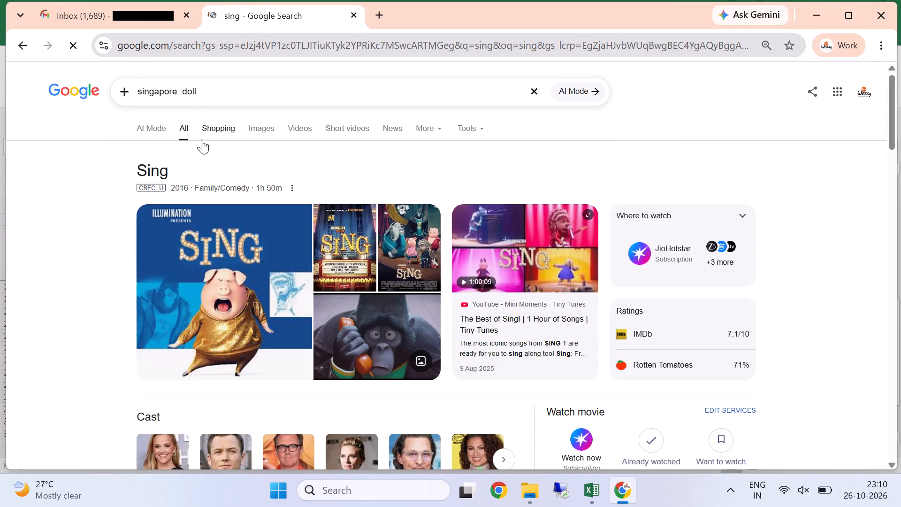
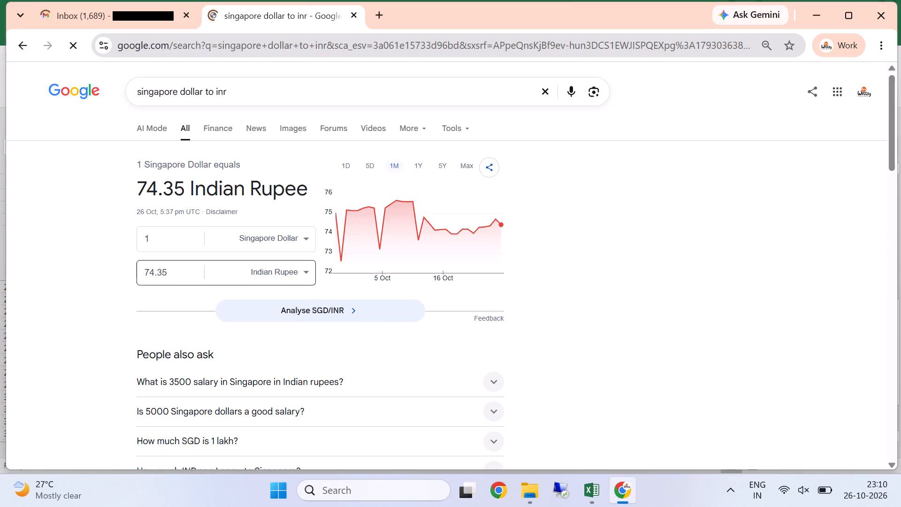
# Convert 999 Indian rupees to Singapore dollars in Google's currency converter, and return to the Singapore pricing model workbook in Excel.
pyautogui.moveTo(166, 275); pyautogui.dragTo(128, 272)
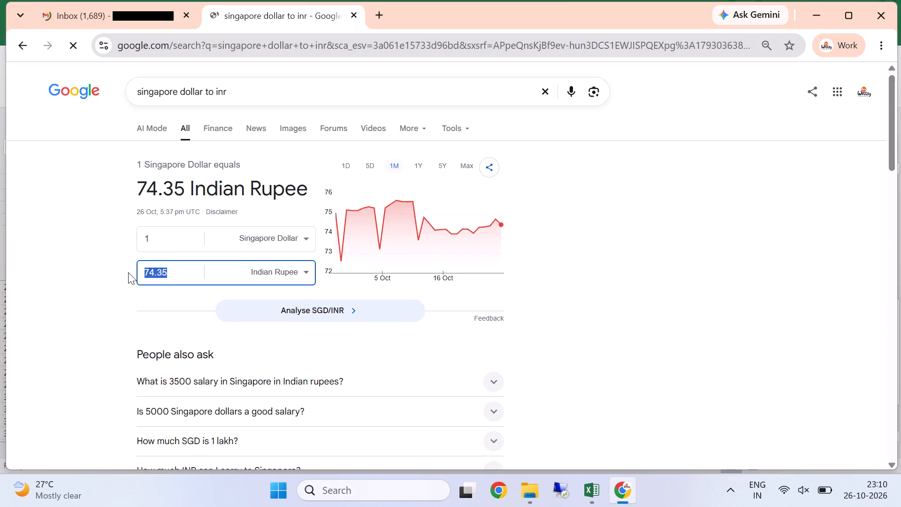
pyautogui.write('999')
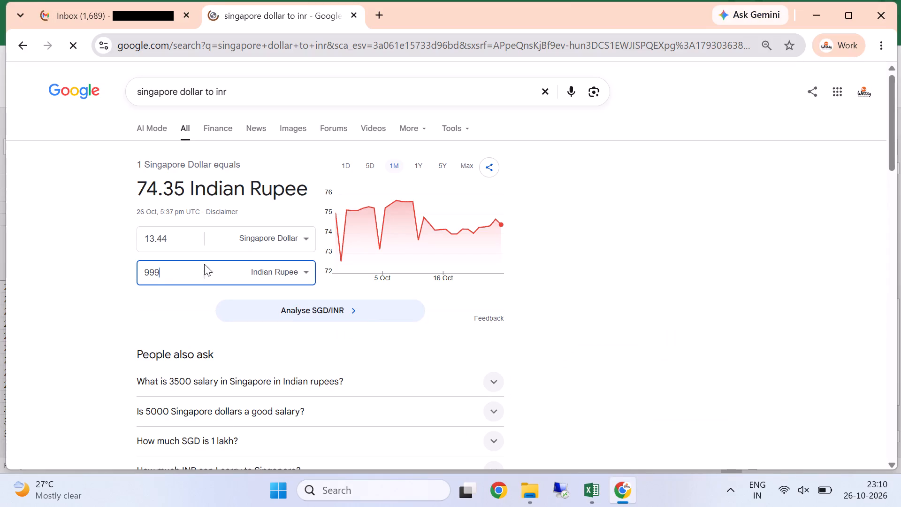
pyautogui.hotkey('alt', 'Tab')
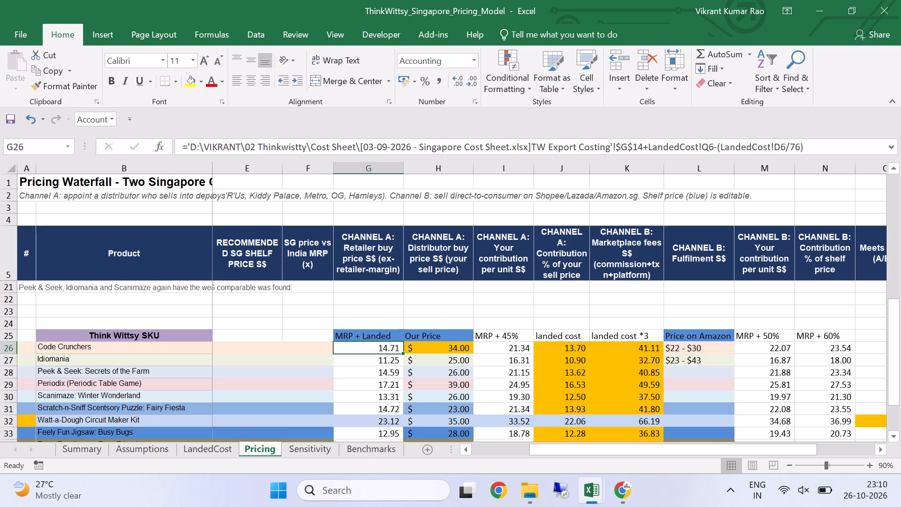
# Inspect the formula behind Idiomania's MRP + Landed price on the Pricing sheet, and glance through the Assumptions sheet.
pyautogui.click(391, 363)
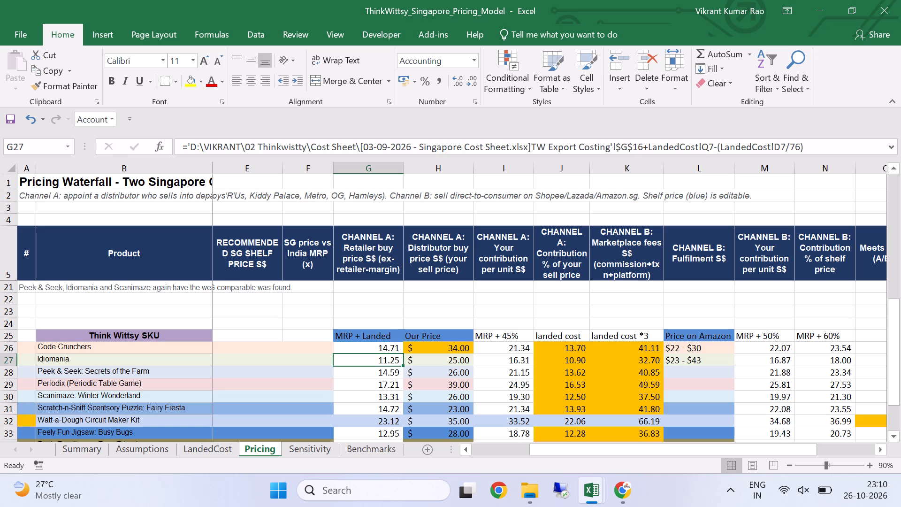
pyautogui.click(192, 441)
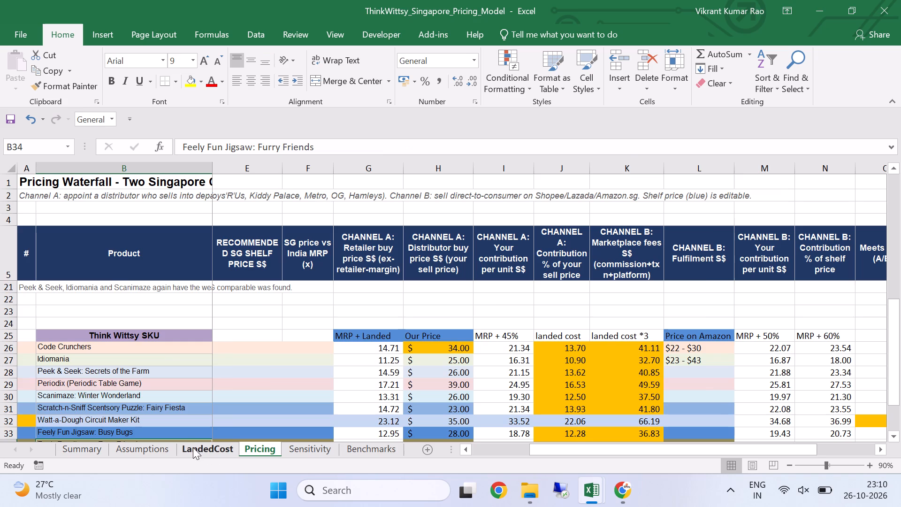
pyautogui.click(193, 450)
pyautogui.click(142, 444)
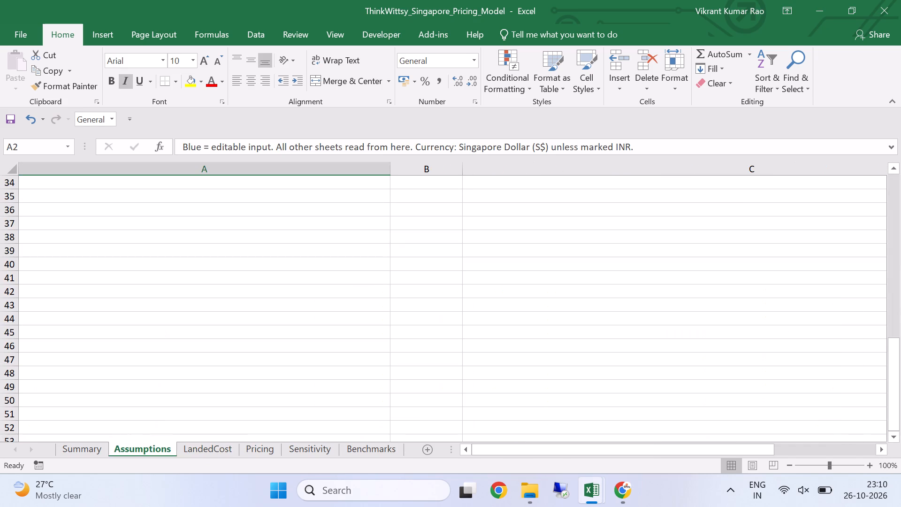
pyautogui.scroll(-2, 196, 368)
pyautogui.scroll(8, 196, 363)
# Look across the LandedCost sheet's carton, FOB and freight columns, glancing at the Singapore dollar to rupee converter in the browser.
pyautogui.click(204, 450)
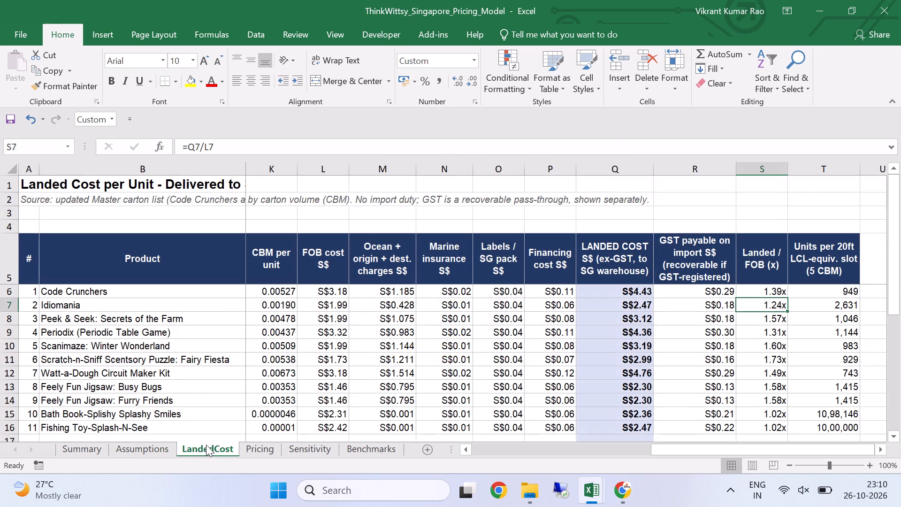
pyautogui.scroll(4, 286, 361)
pyautogui.moveTo(670, 449); pyautogui.dragTo(416, 437)
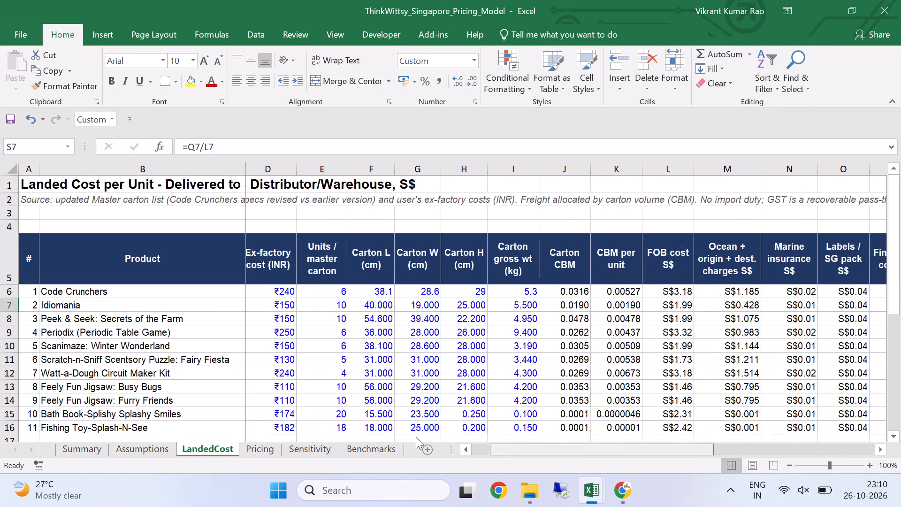
pyautogui.moveTo(416, 437); pyautogui.dragTo(309, 425)
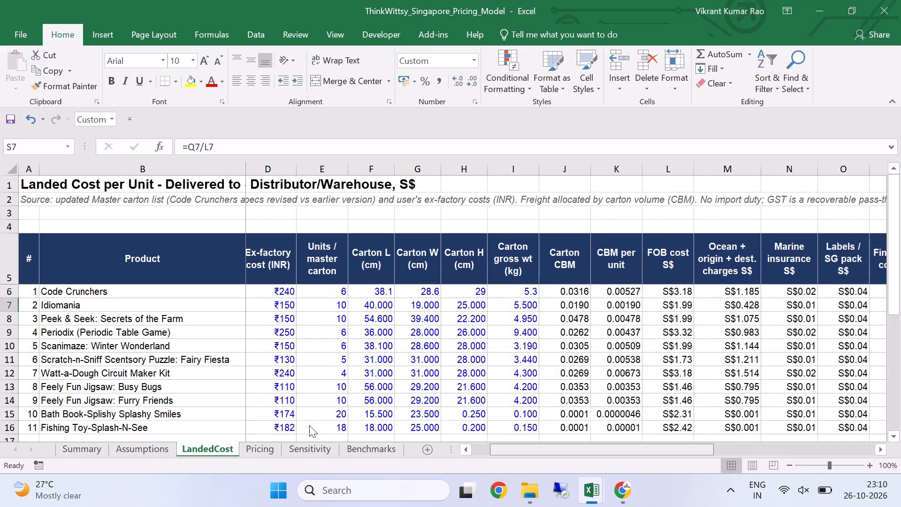
pyautogui.moveTo(309, 425); pyautogui.dragTo(309, 425)
pyautogui.moveTo(309, 425); pyautogui.dragTo(485, 425)
pyautogui.moveTo(485, 425); pyautogui.dragTo(646, 466)
pyautogui.hotkey('alt', 'Tab')
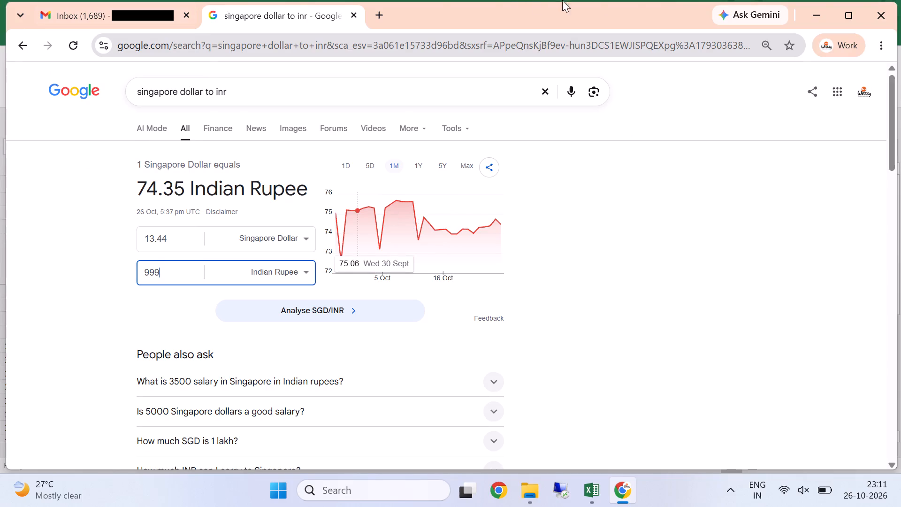
pyautogui.click(856, 8)
pyautogui.hotkey('alt', 'Tab')
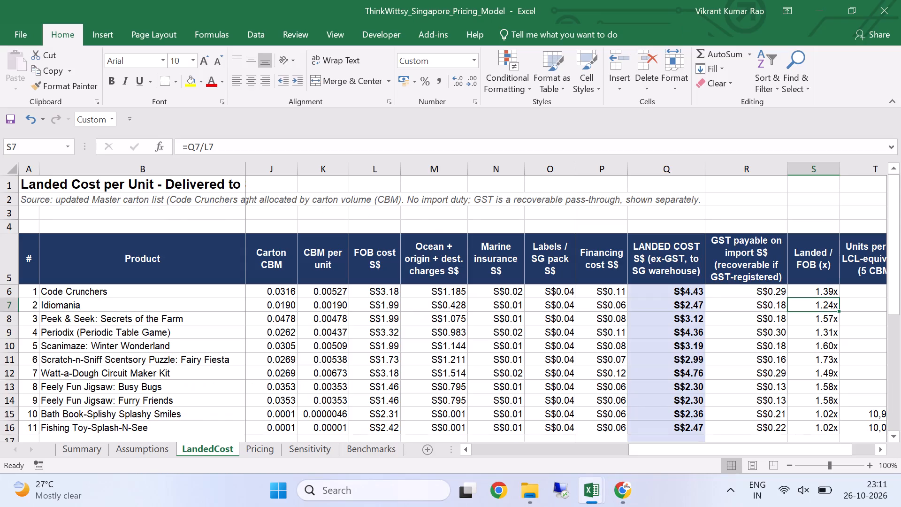
# Inspect Code Crunchers' formulas for landed cost, units per 20ft slot and Landed / FOB on the LandedCost sheet.
pyautogui.click(653, 295)
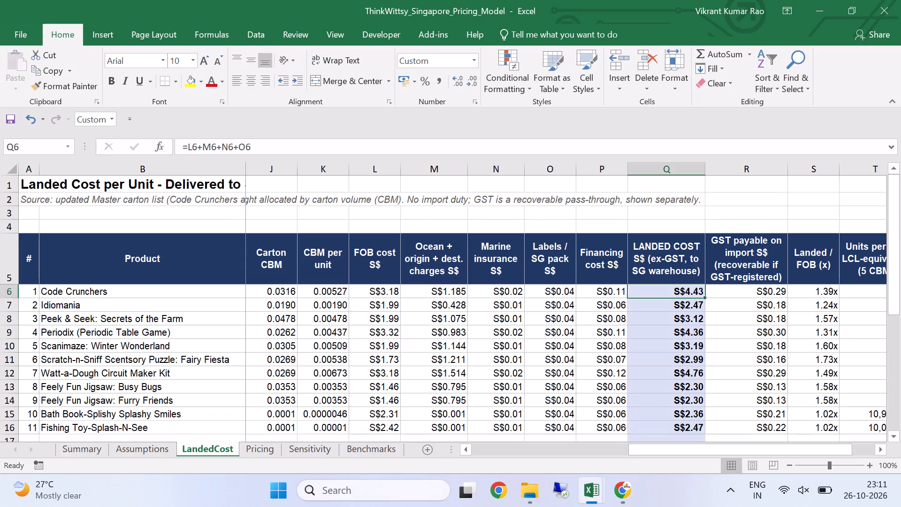
pyautogui.moveTo(721, 453); pyautogui.dragTo(818, 443)
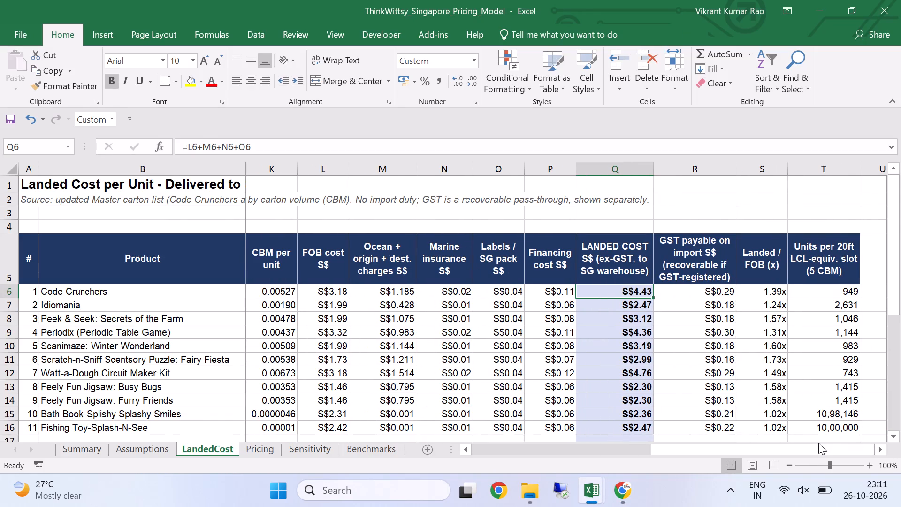
pyautogui.click(846, 296)
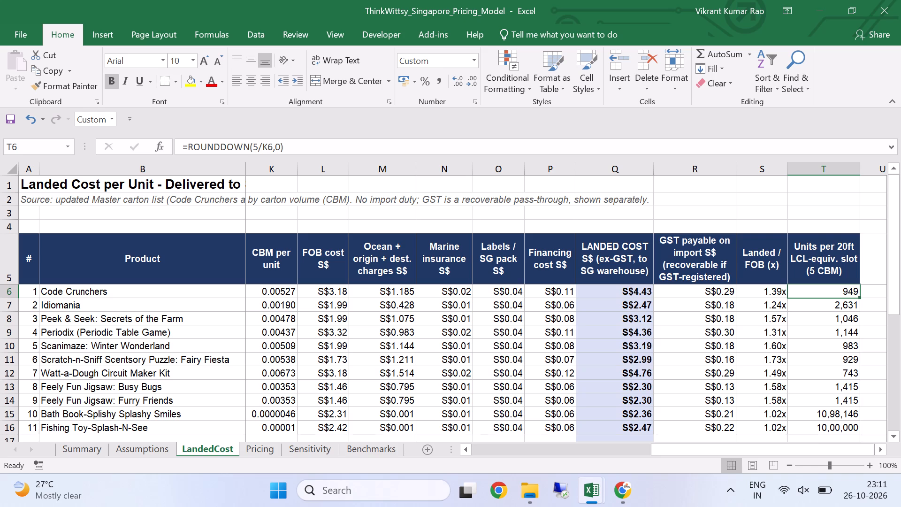
pyautogui.click(780, 292)
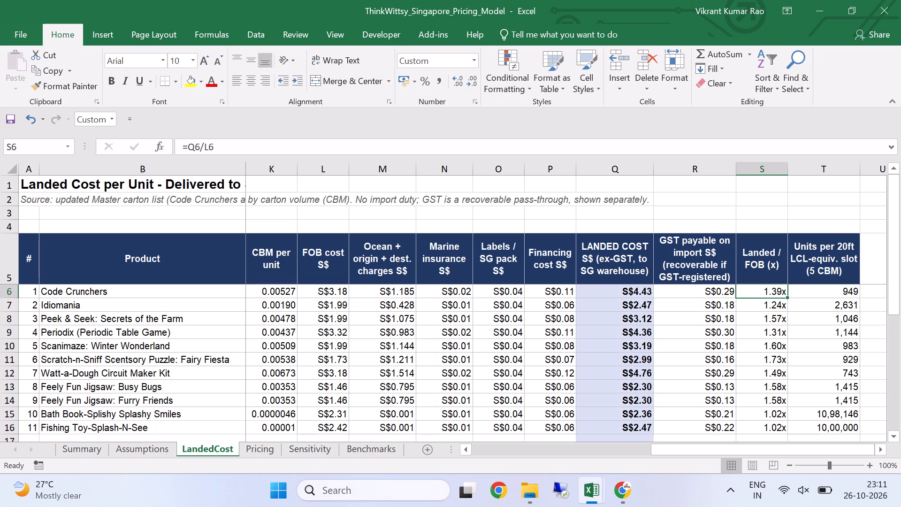
pyautogui.moveTo(672, 451); pyautogui.dragTo(480, 469)
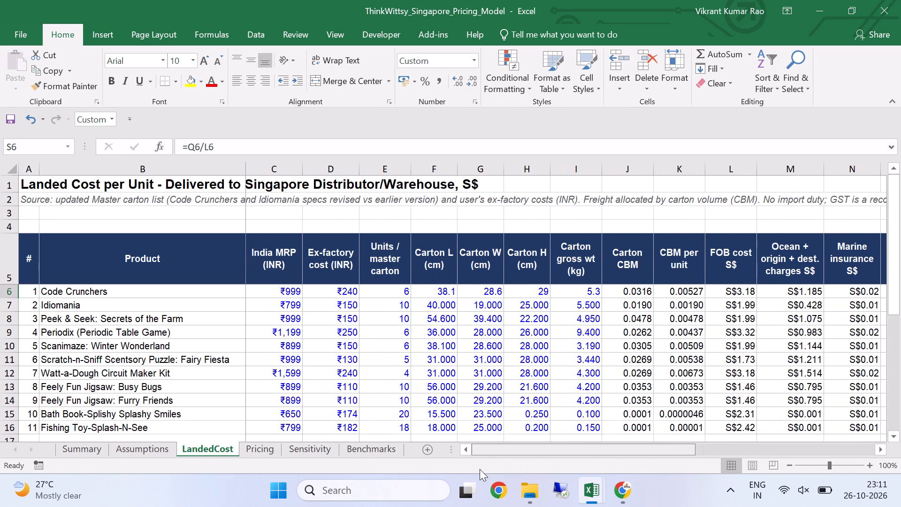
pyautogui.moveTo(480, 469); pyautogui.dragTo(770, 476)
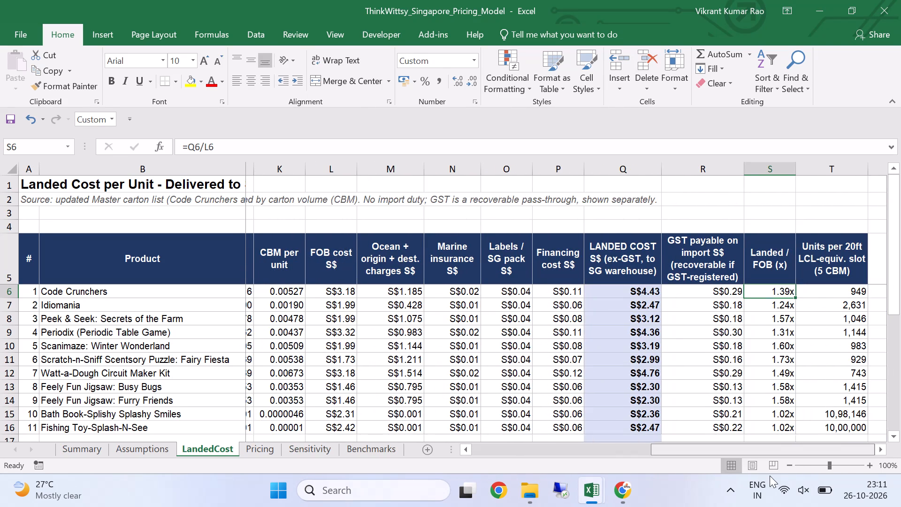
pyautogui.moveTo(770, 476); pyautogui.dragTo(494, 482)
# Check the rupee-to-Singapore-dollar conversion in the browser against Code Crunchers' ex-factory cost and India MRP on the LandedCost sheet.
pyautogui.hotkey('alt', 'Tab')
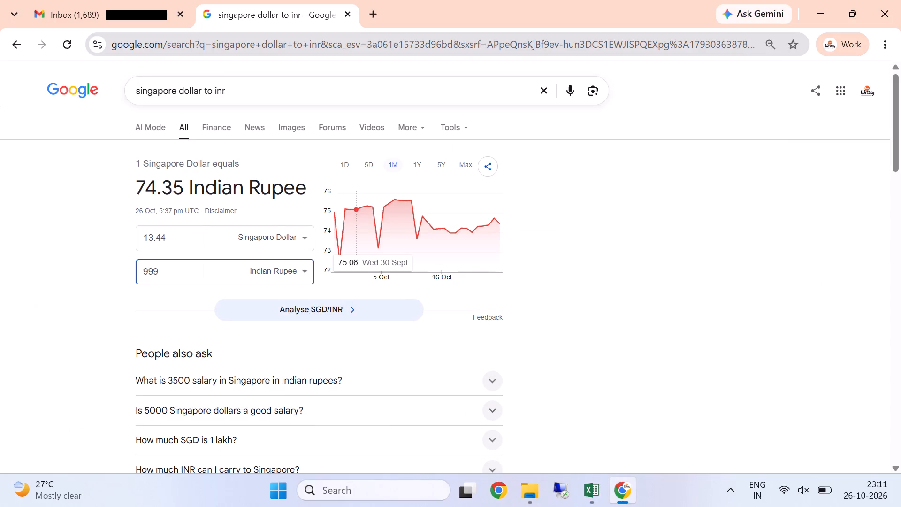
pyautogui.moveTo(185, 275); pyautogui.dragTo(116, 269)
pyautogui.hotkey('alt', 'Tab')
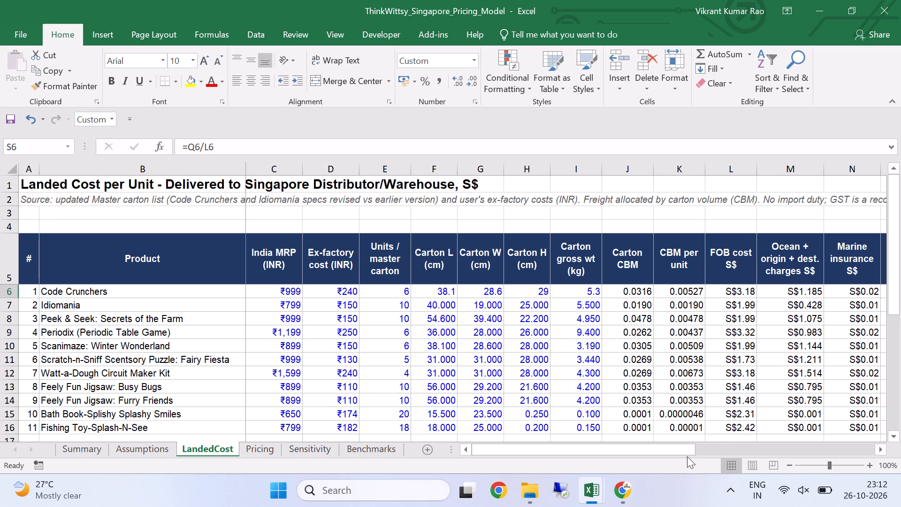
pyautogui.moveTo(677, 453); pyautogui.dragTo(723, 452)
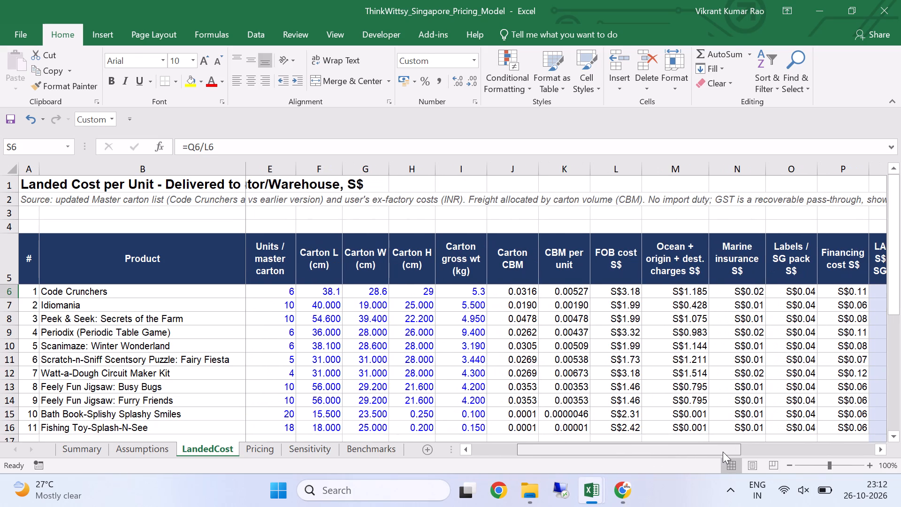
pyautogui.moveTo(723, 452); pyautogui.dragTo(614, 449)
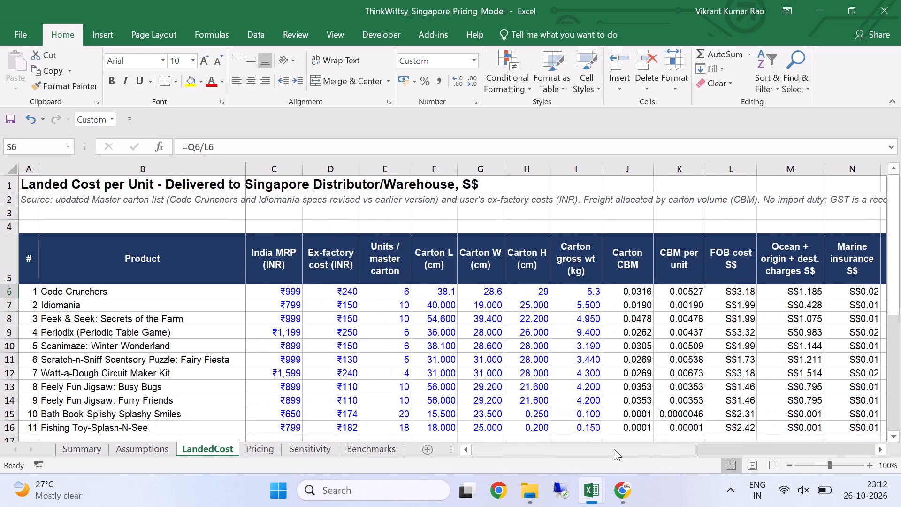
pyautogui.moveTo(614, 449); pyautogui.dragTo(581, 447)
pyautogui.click(340, 290)
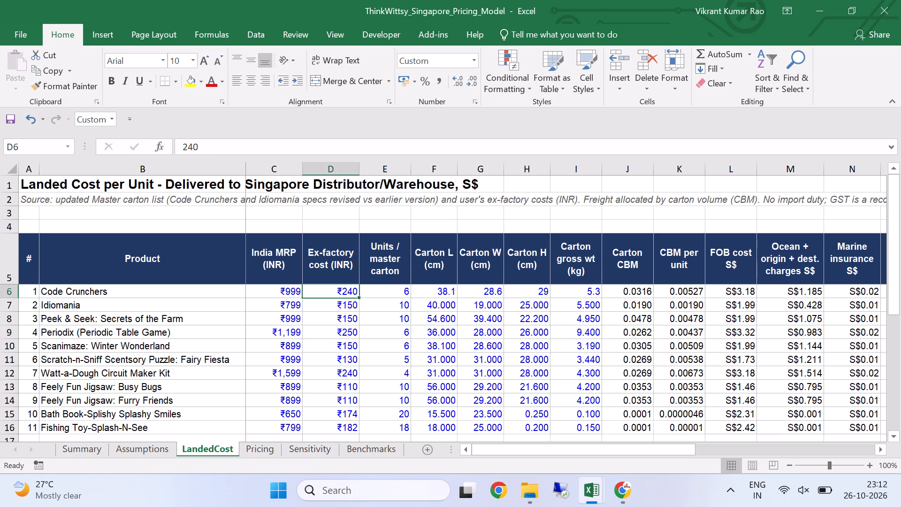
pyautogui.click(456, 302)
pyautogui.click(285, 290)
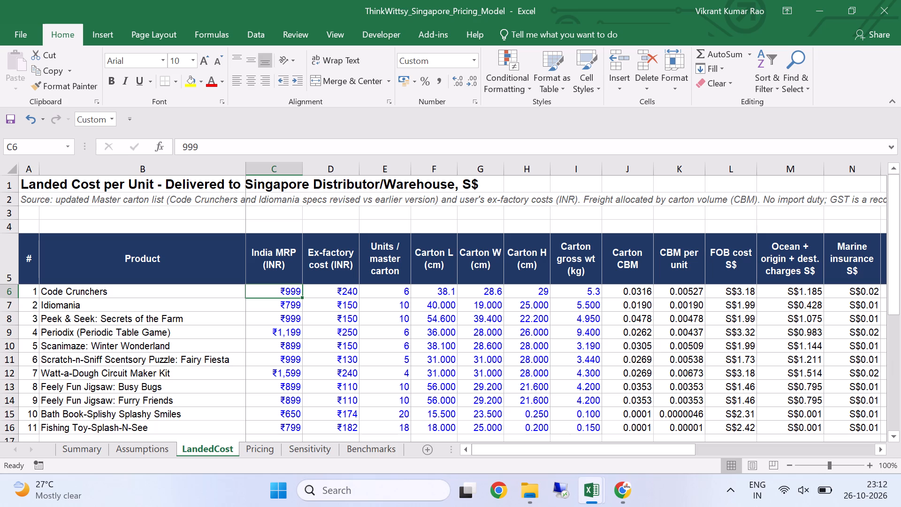
# Review Code Crunchers' cost components from FOB through financing, and its landed cost together with the GST payable on import.
pyautogui.moveTo(679, 453); pyautogui.dragTo(747, 448)
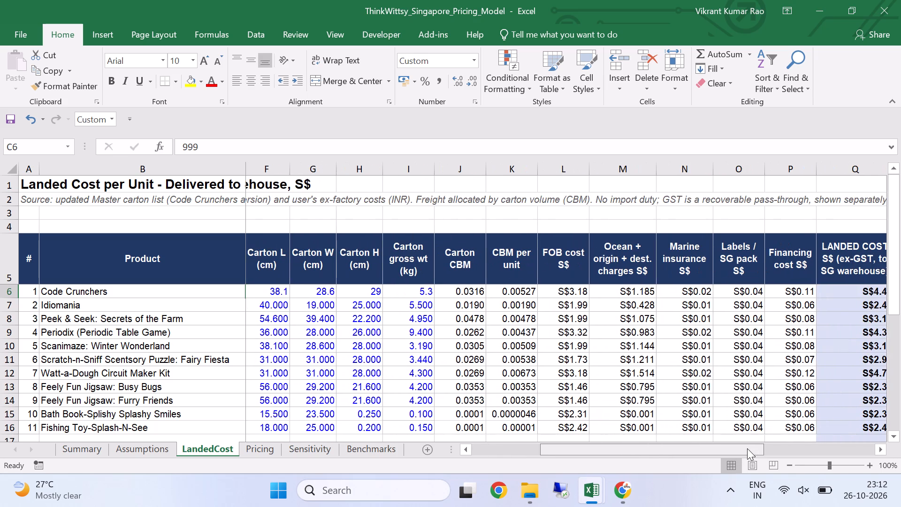
pyautogui.moveTo(747, 448); pyautogui.dragTo(775, 446)
pyautogui.moveTo(521, 292); pyautogui.dragTo(730, 298)
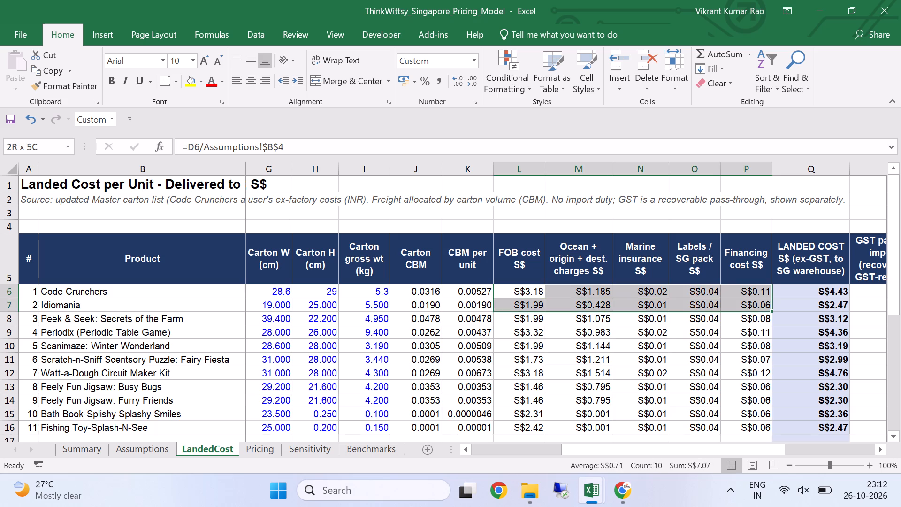
pyautogui.moveTo(730, 298); pyautogui.dragTo(747, 293)
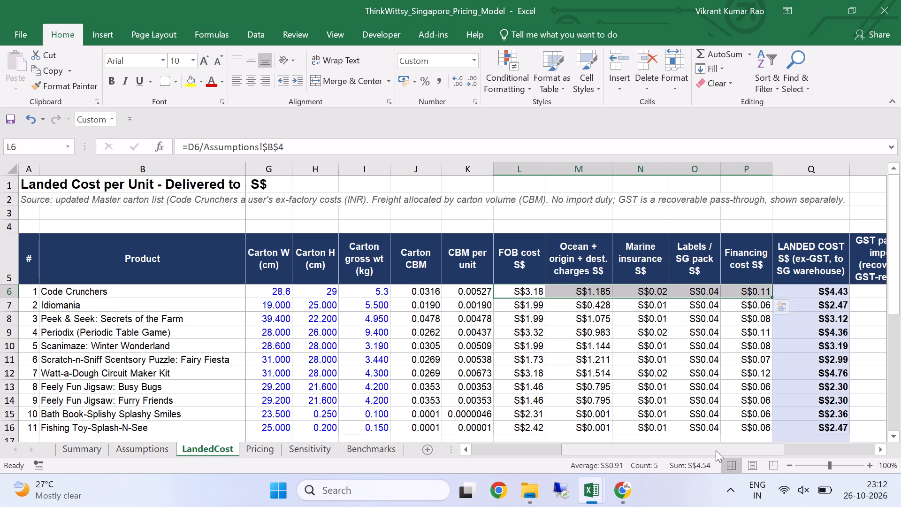
pyautogui.moveTo(716, 450); pyautogui.dragTo(747, 447)
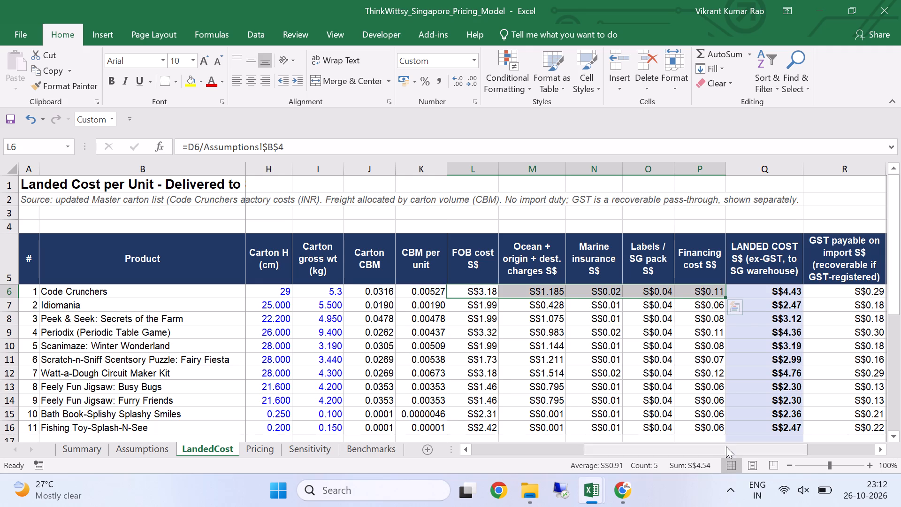
pyautogui.moveTo(726, 446); pyautogui.dragTo(789, 435)
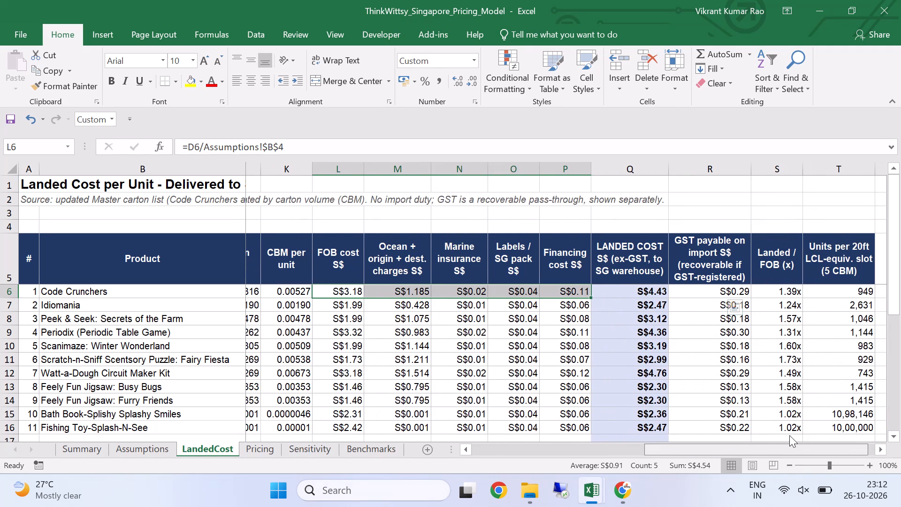
pyautogui.moveTo(789, 435); pyautogui.dragTo(802, 433)
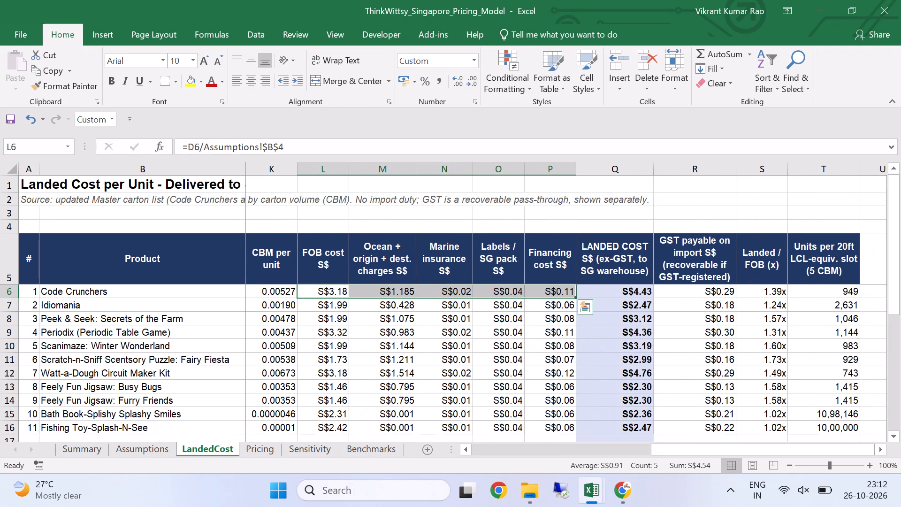
pyautogui.moveTo(616, 294); pyautogui.dragTo(687, 293)
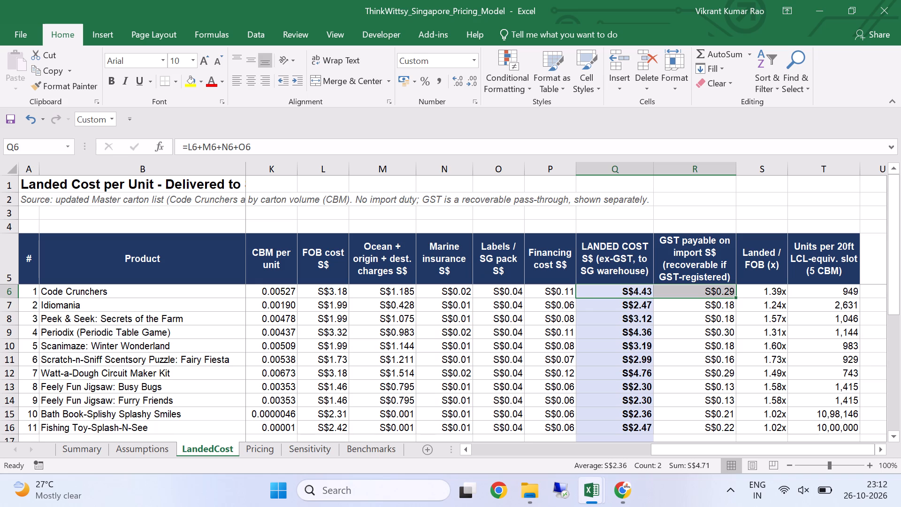
pyautogui.moveTo(779, 450); pyautogui.dragTo(626, 459)
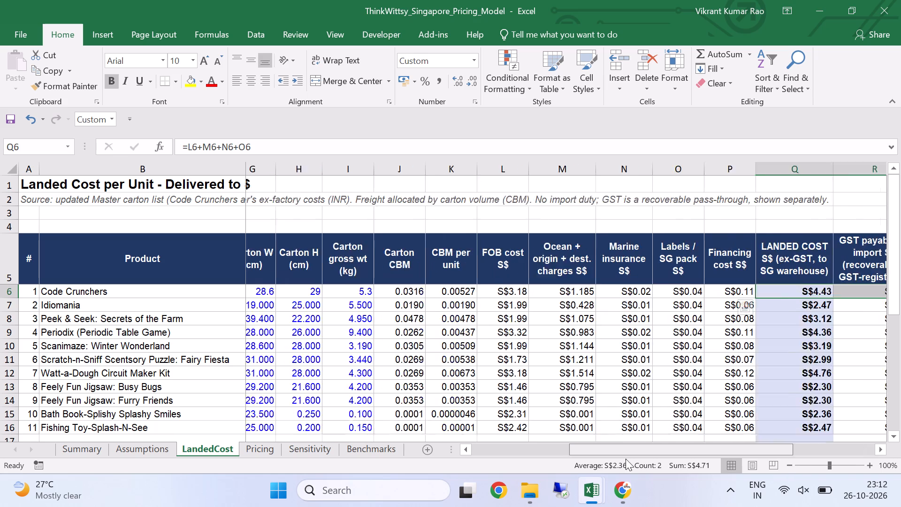
pyautogui.moveTo(626, 459); pyautogui.dragTo(523, 458)
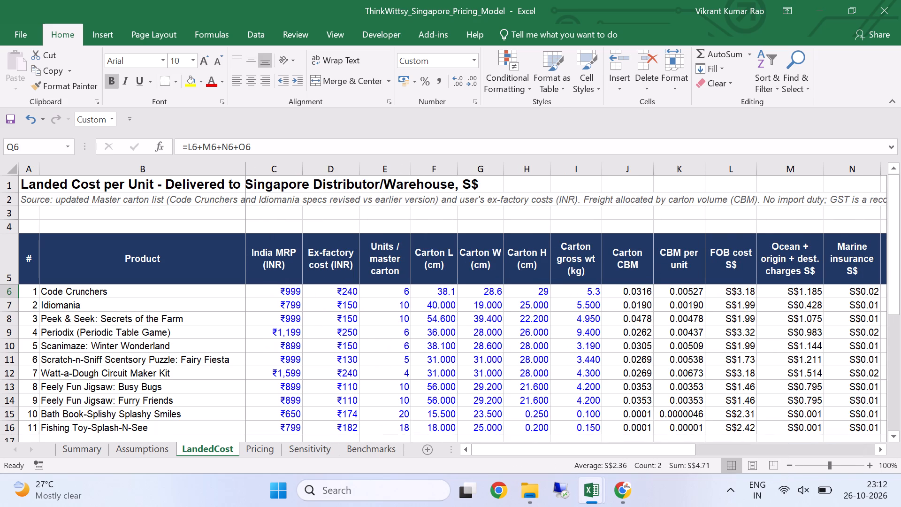
# Review the channel pricing table at the top of the Pricing sheet, with its recommended shelf prices and channel contributions.
pyautogui.scroll(-3, 327, 338)
pyautogui.click(269, 452)
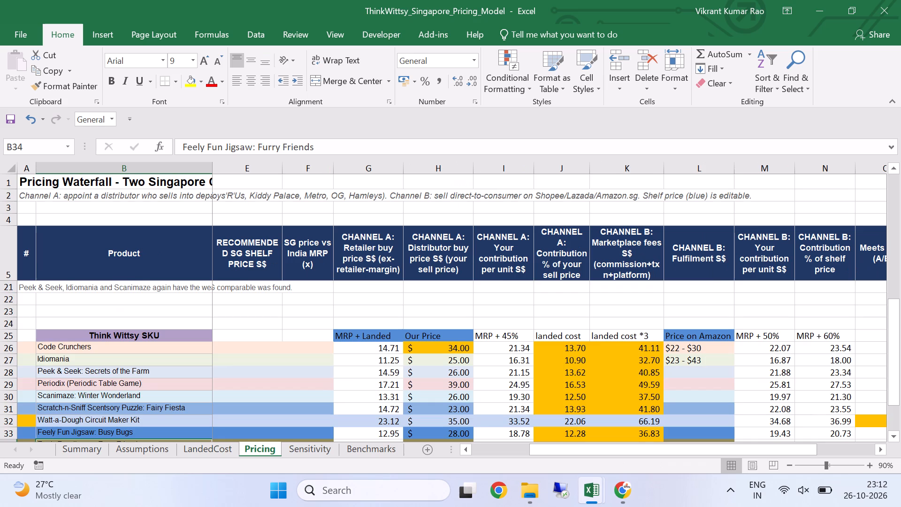
pyautogui.scroll(16, 421, 322)
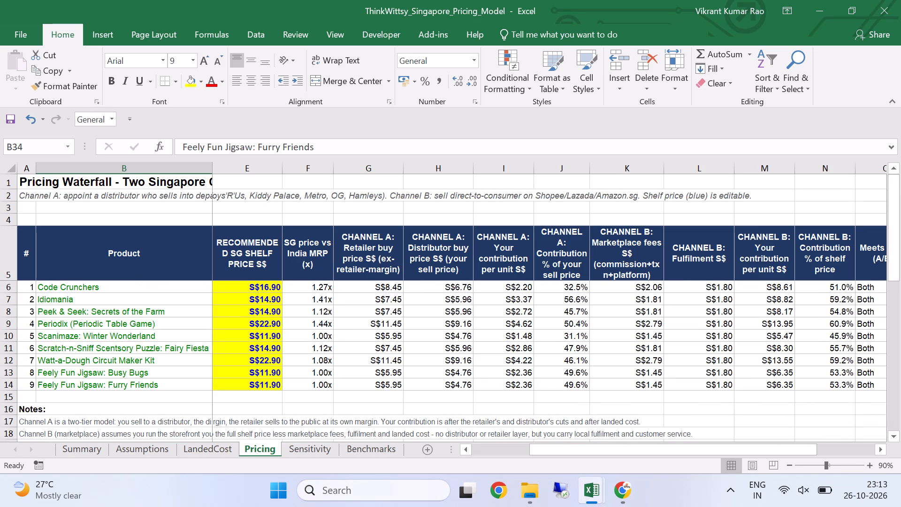
pyautogui.scroll(5, 336, 346)
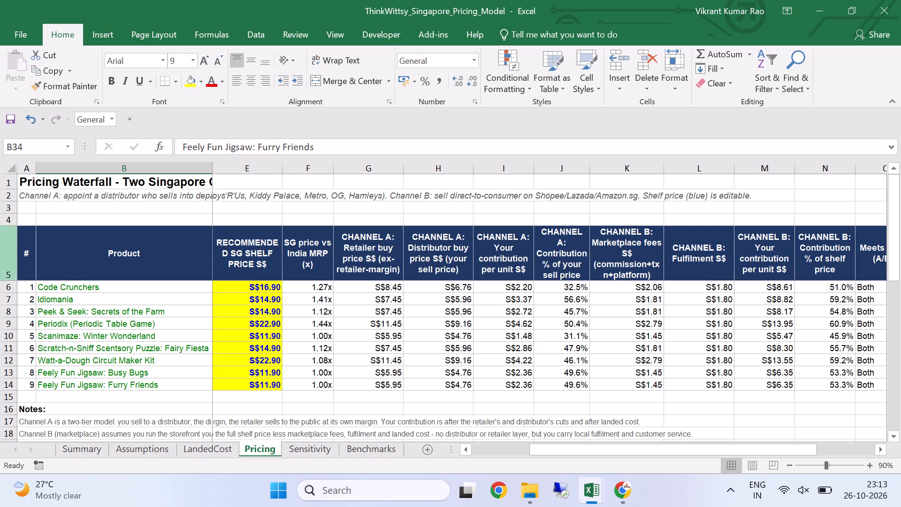
# Trace Code Crunchers' MRP + Landed formula on the Pricing sheet to its ex-GST landed cost formula on the LandedCost sheet.
pyautogui.scroll(-5, 296, 290)
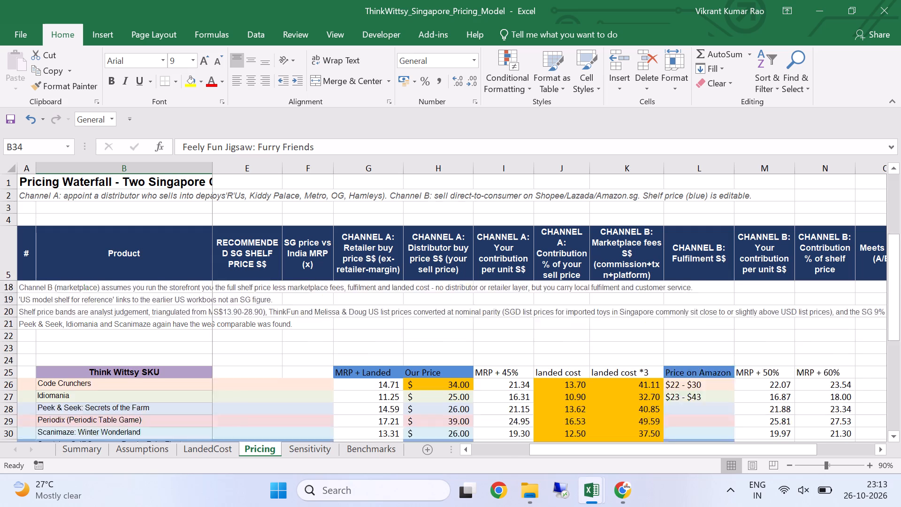
pyautogui.click(389, 350)
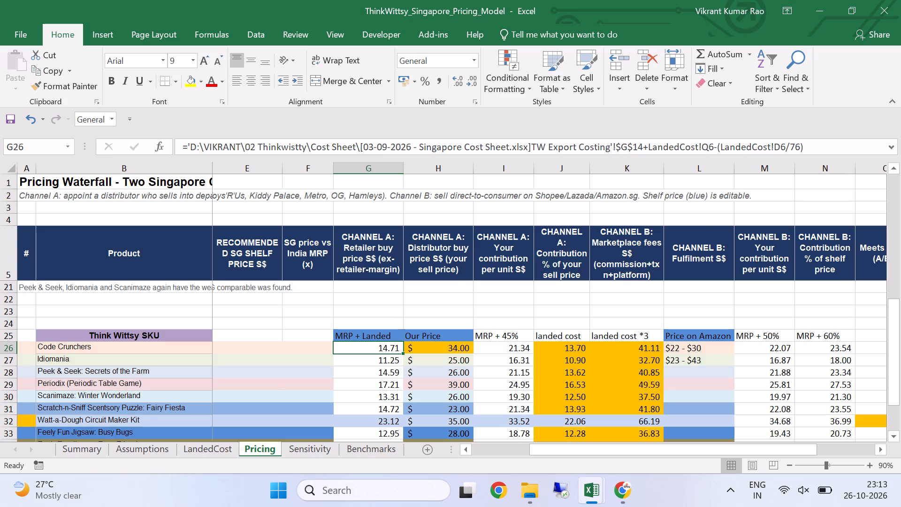
pyautogui.click(210, 448)
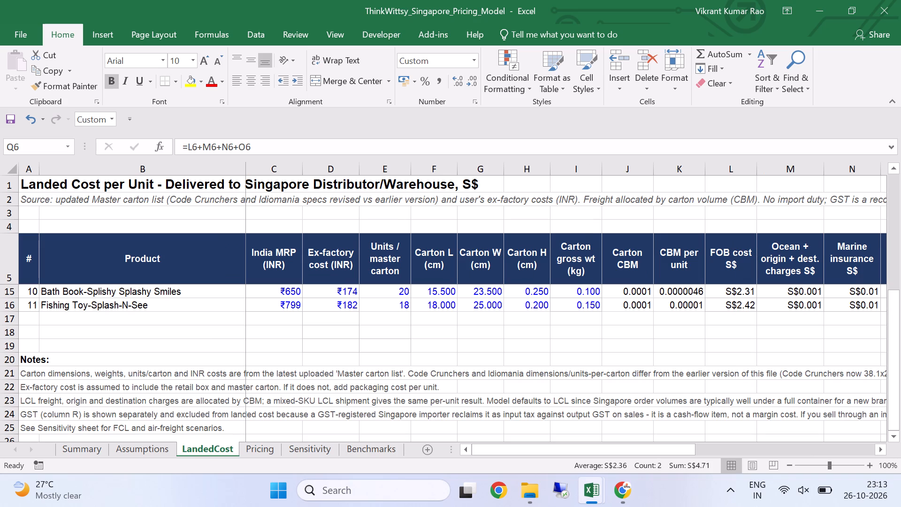
pyautogui.scroll(13, 662, 393)
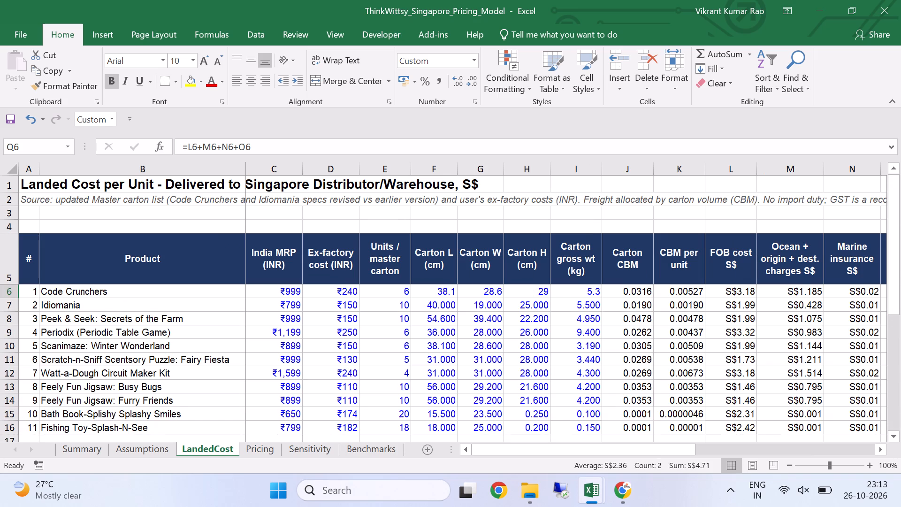
pyautogui.moveTo(534, 445); pyautogui.dragTo(557, 445)
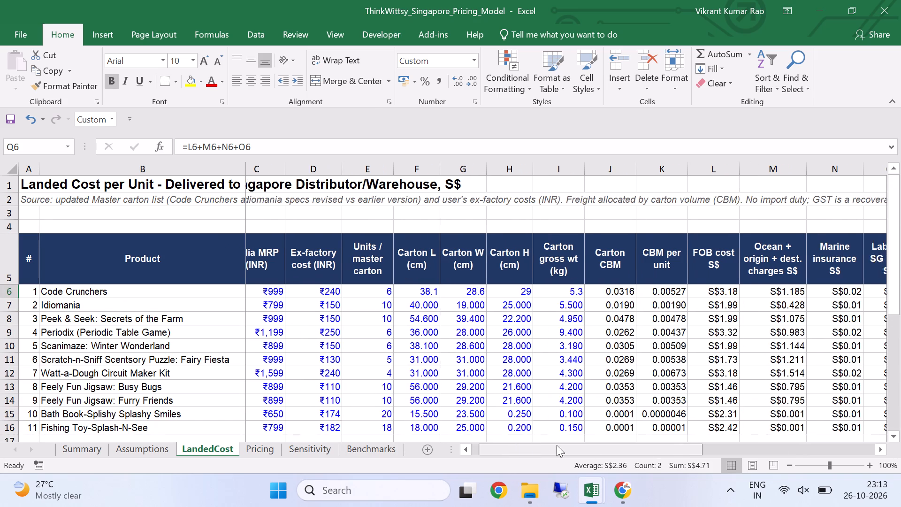
pyautogui.moveTo(557, 445); pyautogui.dragTo(703, 440)
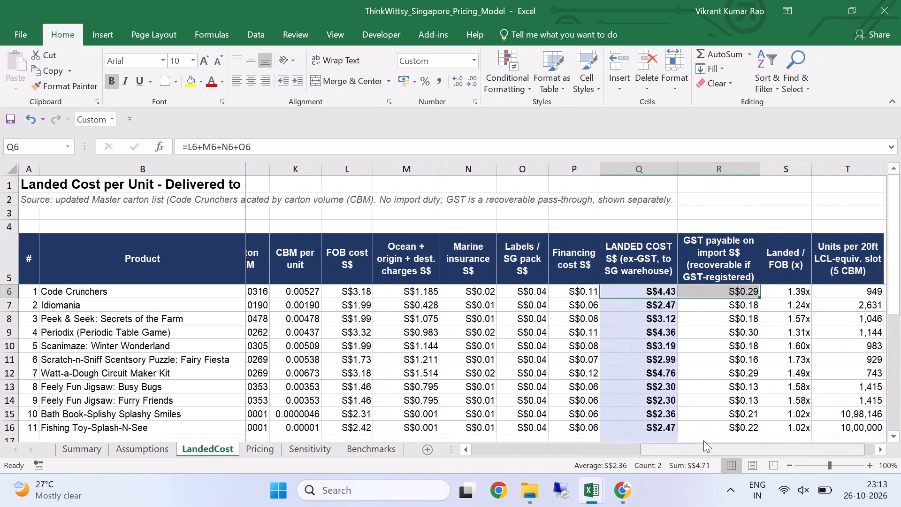
pyautogui.moveTo(703, 440); pyautogui.dragTo(730, 444)
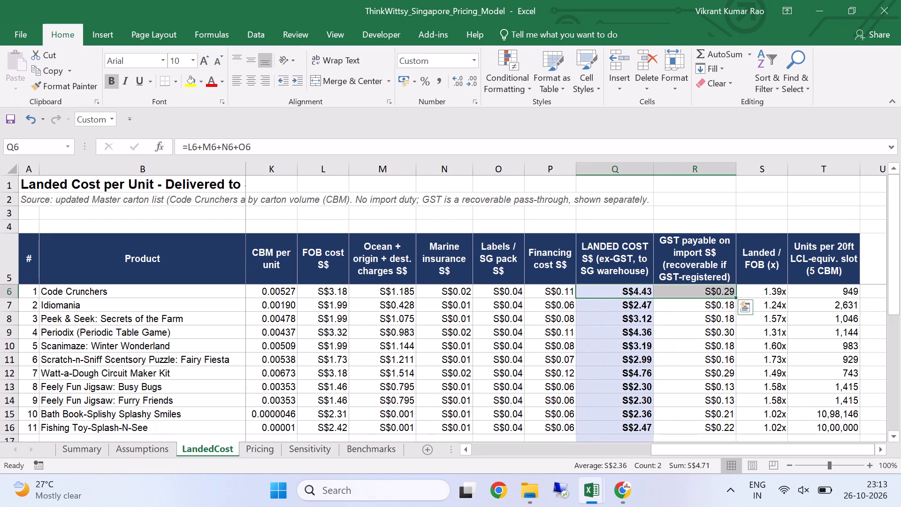
pyautogui.click(622, 292)
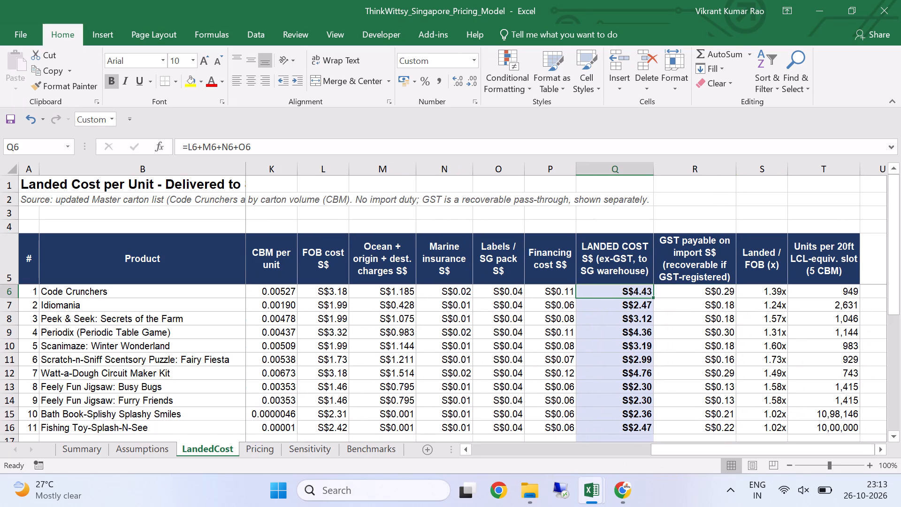
pyautogui.click(270, 450)
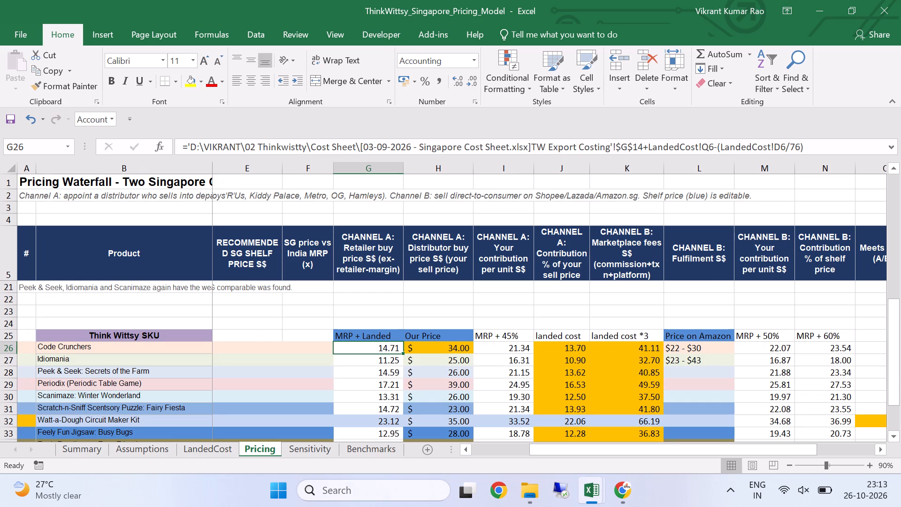
pyautogui.click(219, 450)
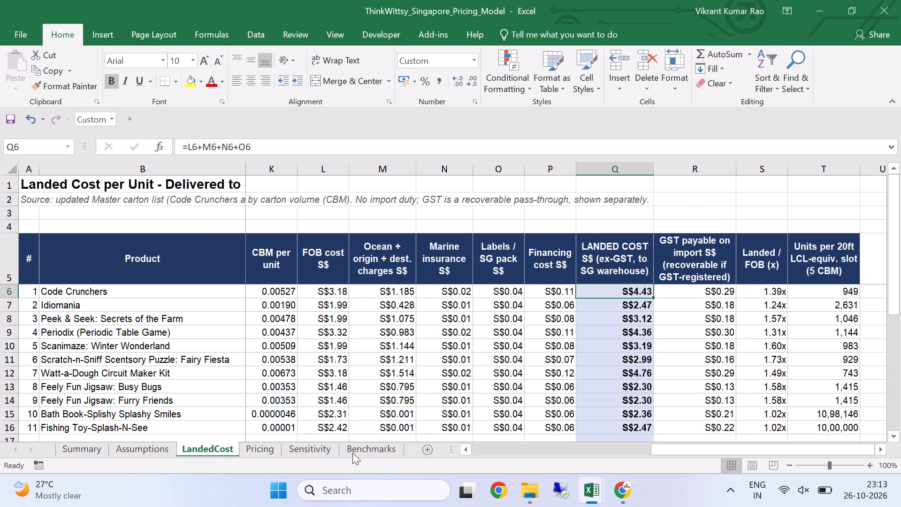
# Check the channel terms on the Assumptions sheet and the product launch pricing table on the Summary sheet.
pyautogui.click(129, 447)
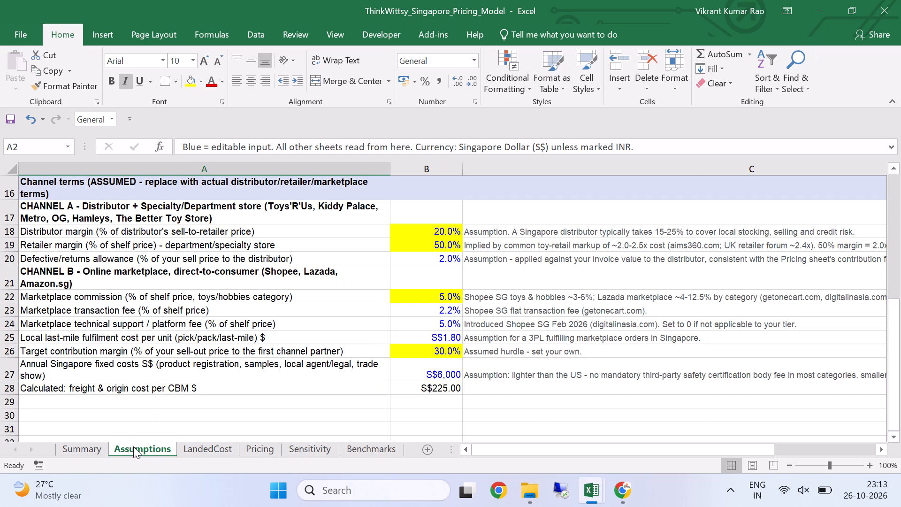
pyautogui.click(83, 450)
pyautogui.scroll(5, 509, 307)
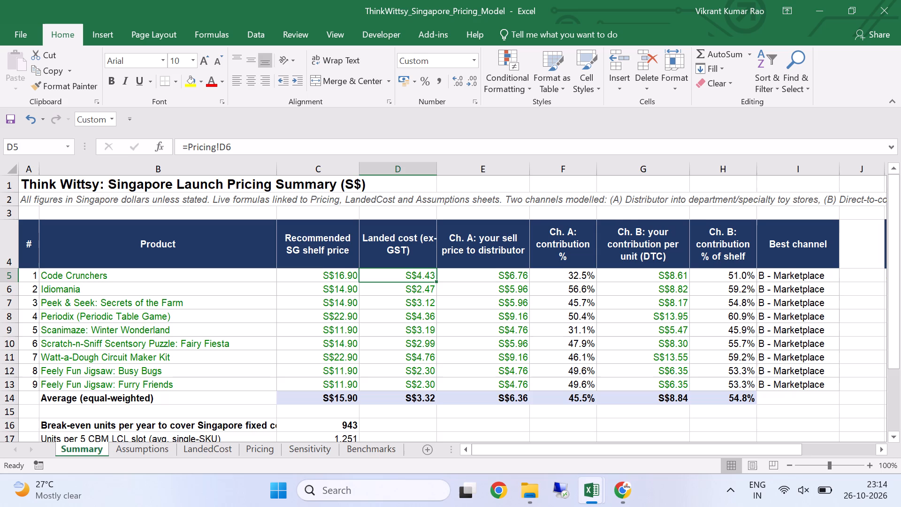
pyautogui.scroll(-1, 643, 302)
# Review the Pricing sheet's MRP + Landed and Our Price table together with the channel pricing table and notes above it.
pyautogui.click(254, 446)
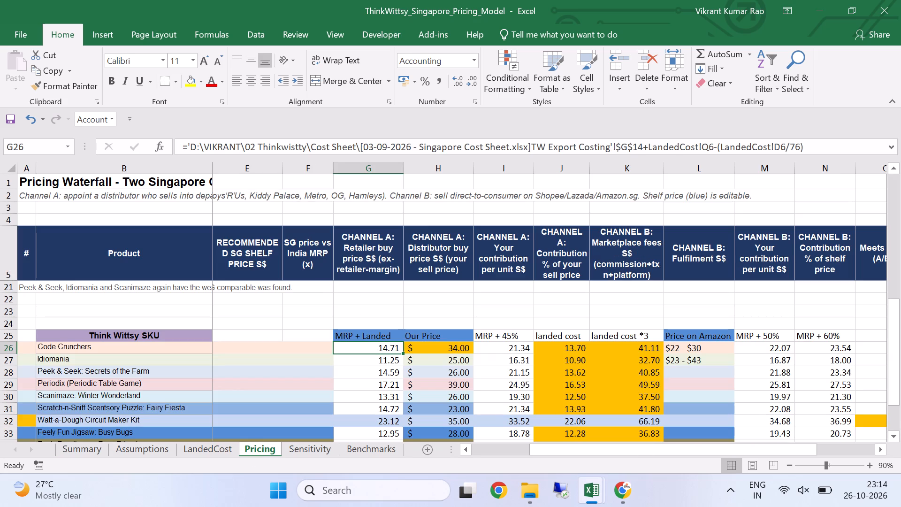
pyautogui.scroll(5, 458, 341)
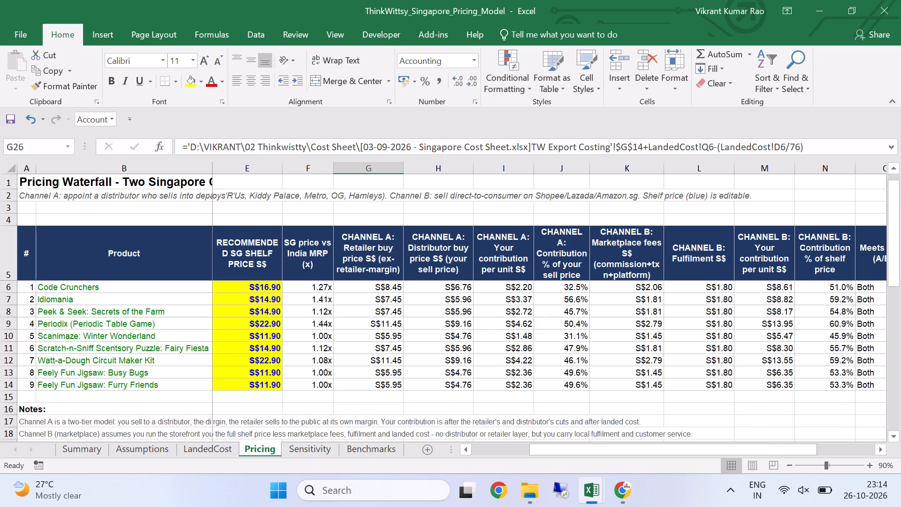
pyautogui.scroll(6, 458, 341)
pyautogui.scroll(-15, 458, 341)
pyautogui.scroll(6, 458, 339)
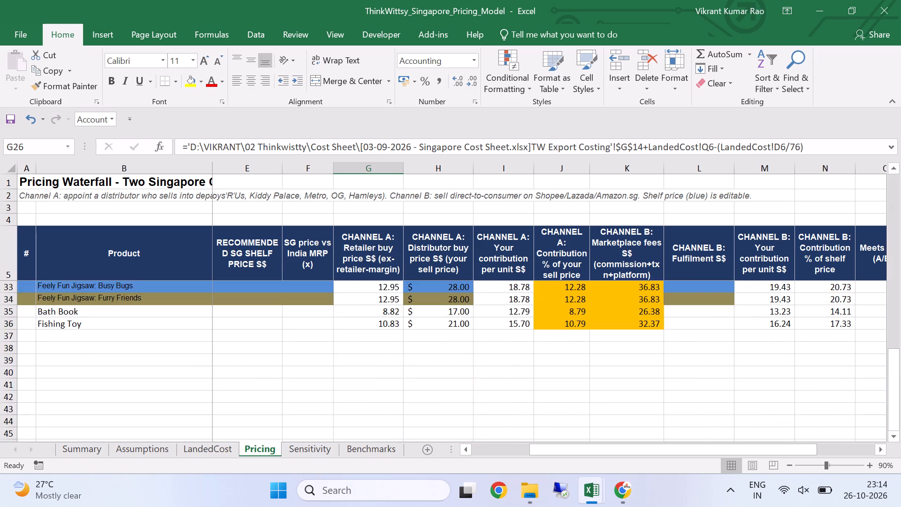
pyautogui.scroll(3, 458, 335)
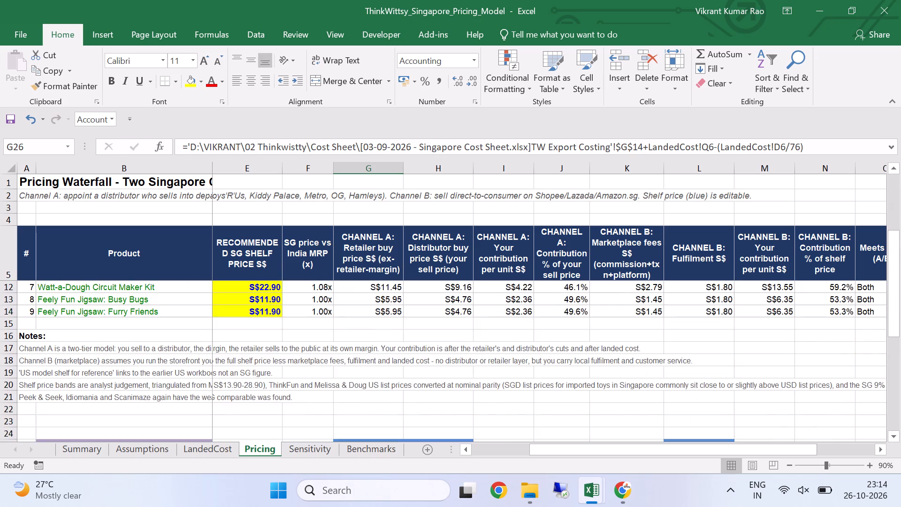
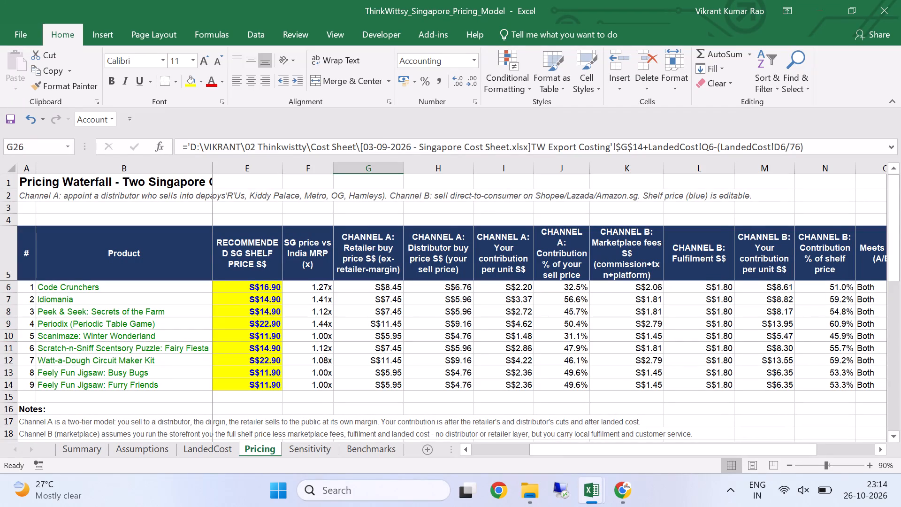
# Check row 14 on the Pricing, Summary and LandedCost sheets for the G14 value referenced by the MRP + Landed formula.
pyautogui.click(12, 382)
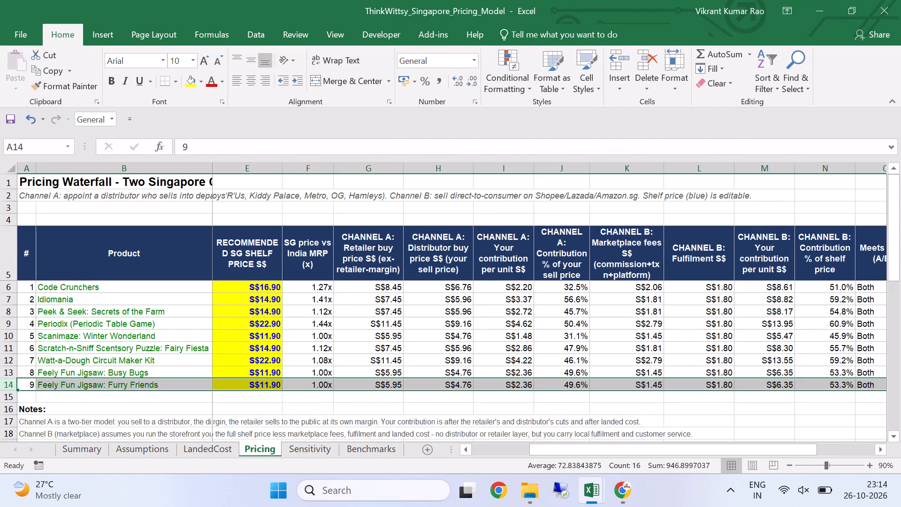
pyautogui.scroll(-6, 493, 284)
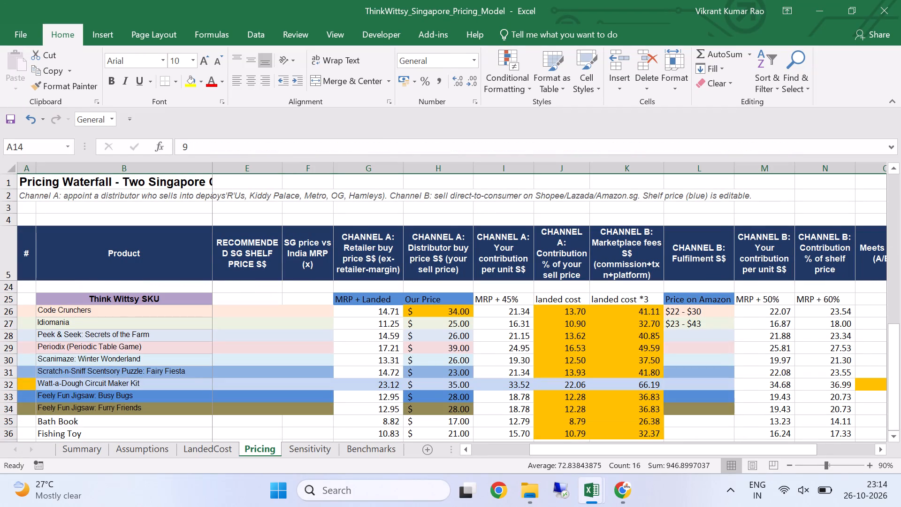
pyautogui.click(93, 455)
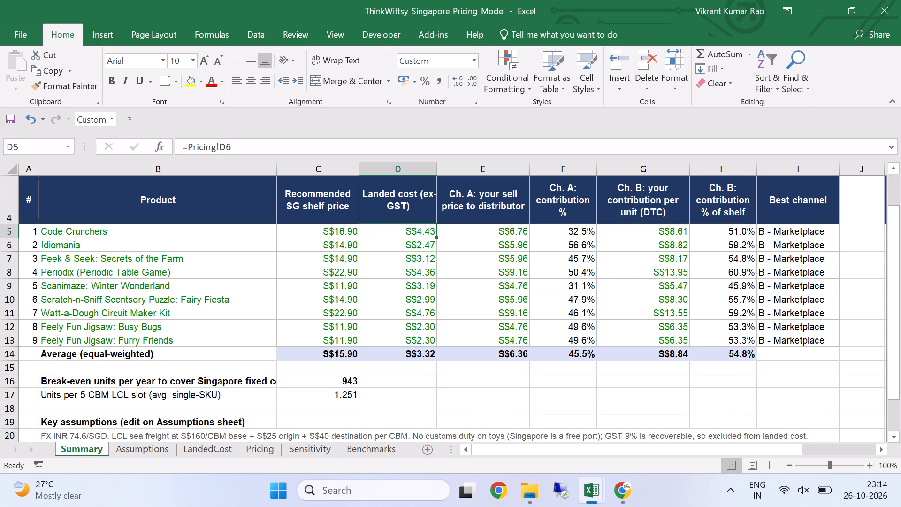
pyautogui.click(634, 356)
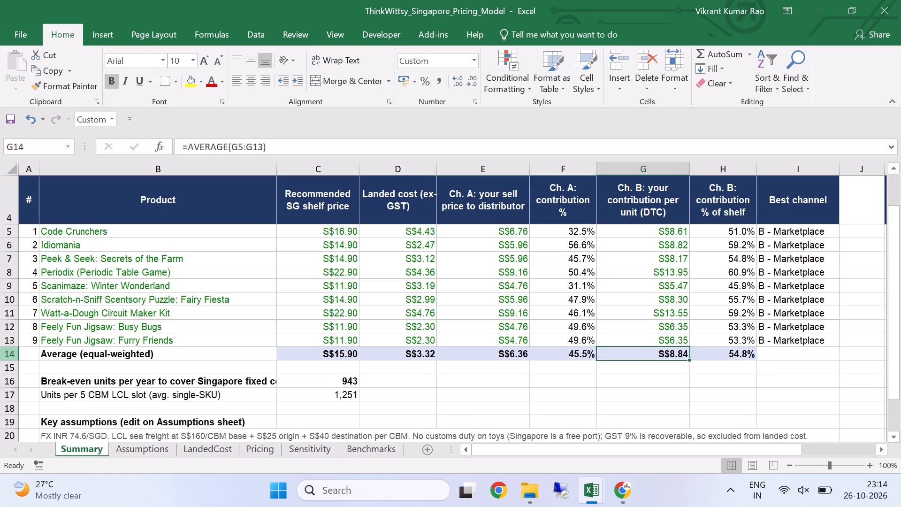
pyautogui.click(14, 354)
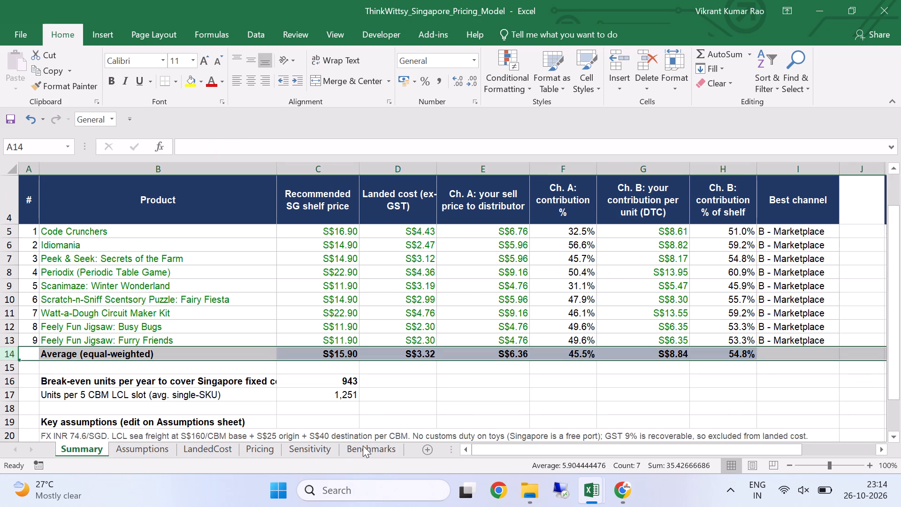
pyautogui.click(655, 359)
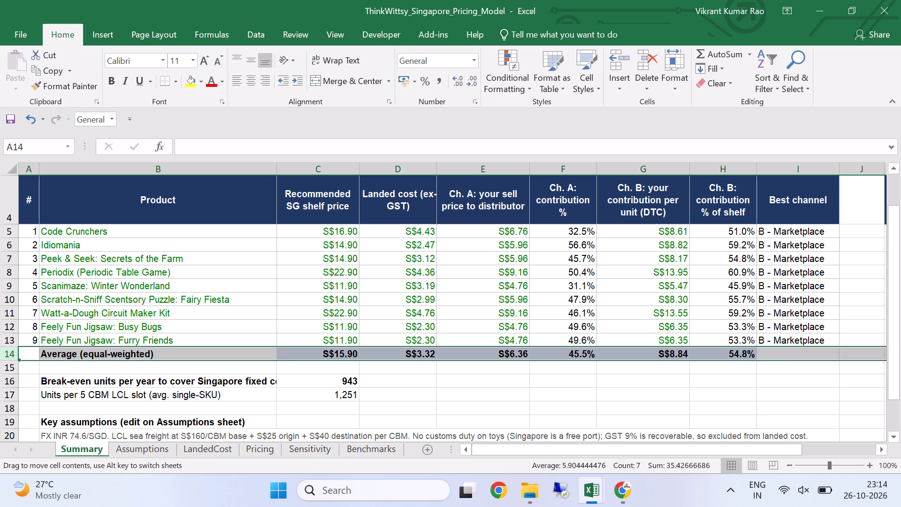
pyautogui.click(656, 357)
pyautogui.click(148, 448)
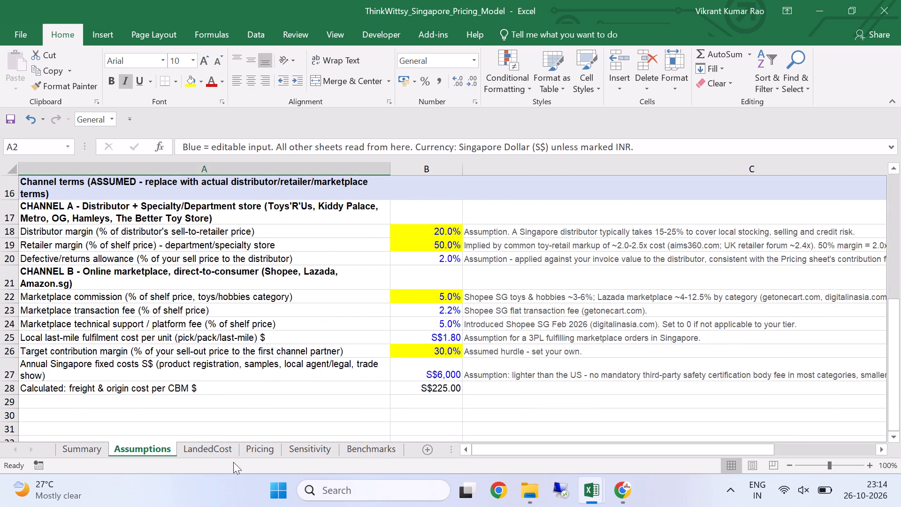
pyautogui.click(216, 445)
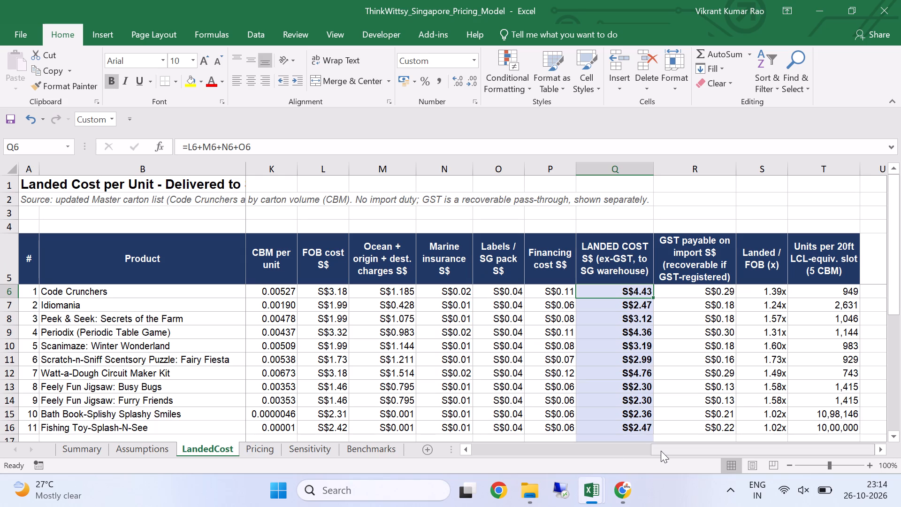
pyautogui.scroll(-1, 578, 377)
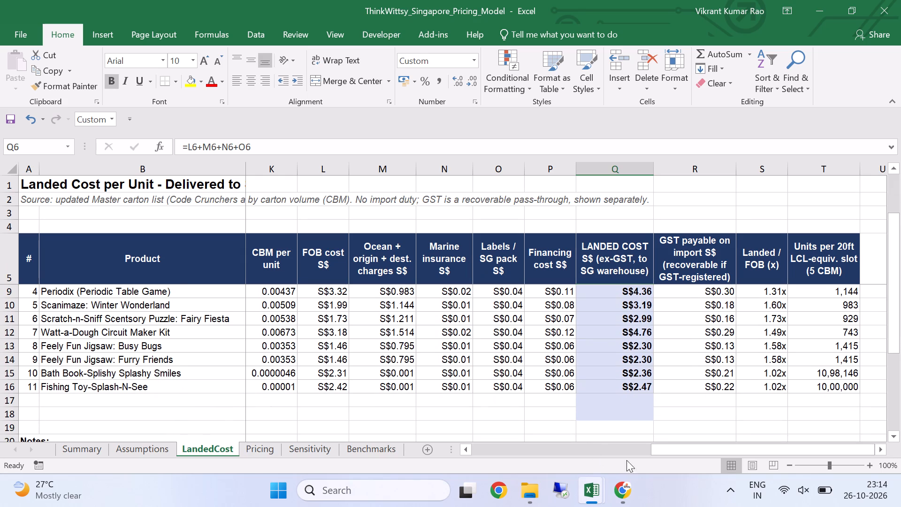
pyautogui.moveTo(661, 447); pyautogui.dragTo(476, 447)
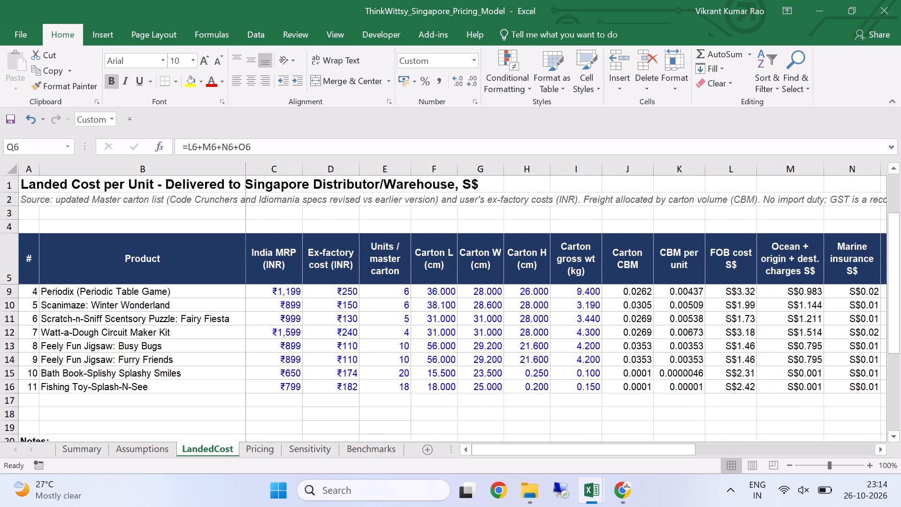
pyautogui.click(4, 359)
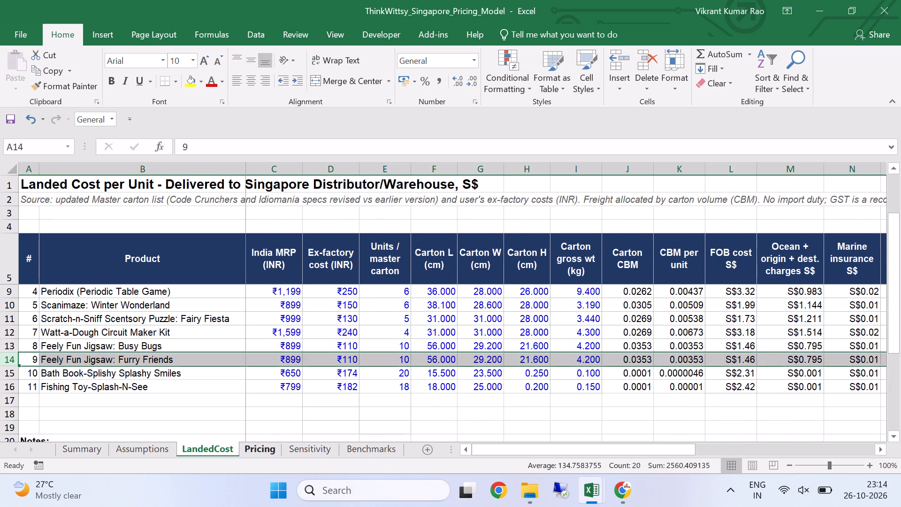
# Review the Pricing sheet's channel table and inspect Code Crunchers' MRP + Landed formula for its external workbook reference.
pyautogui.click(258, 445)
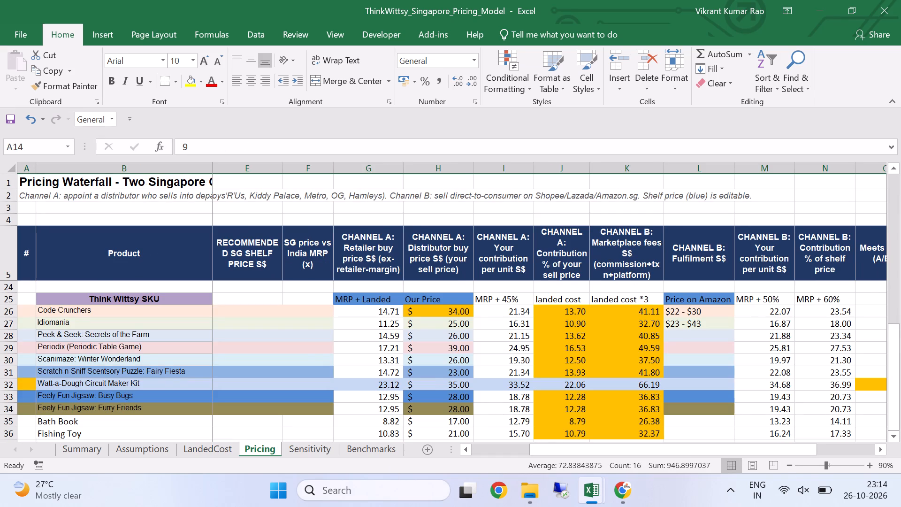
pyautogui.scroll(5, 623, 240)
pyautogui.scroll(3, 576, 296)
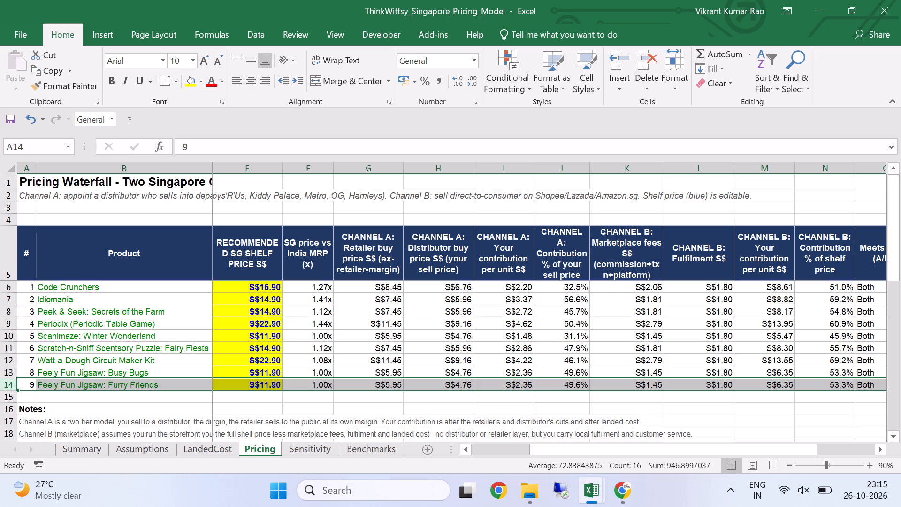
pyautogui.scroll(-5, 463, 342)
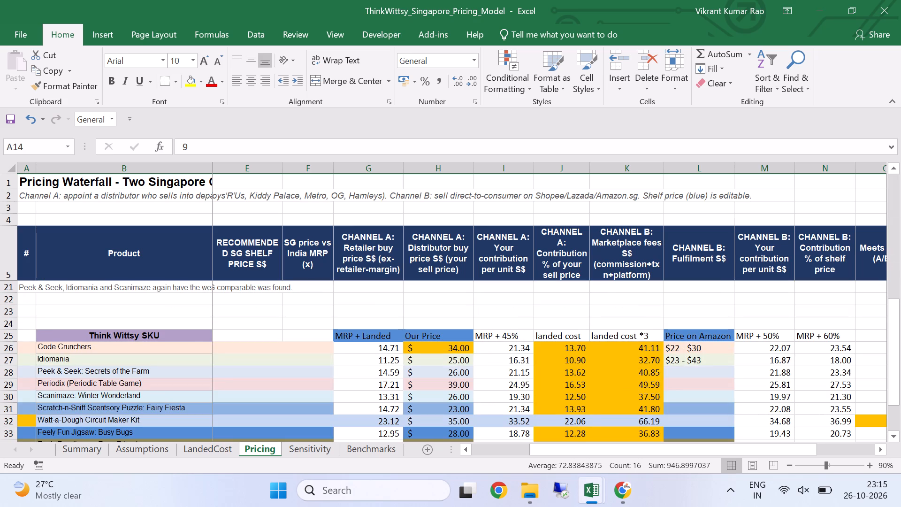
pyautogui.click(390, 350)
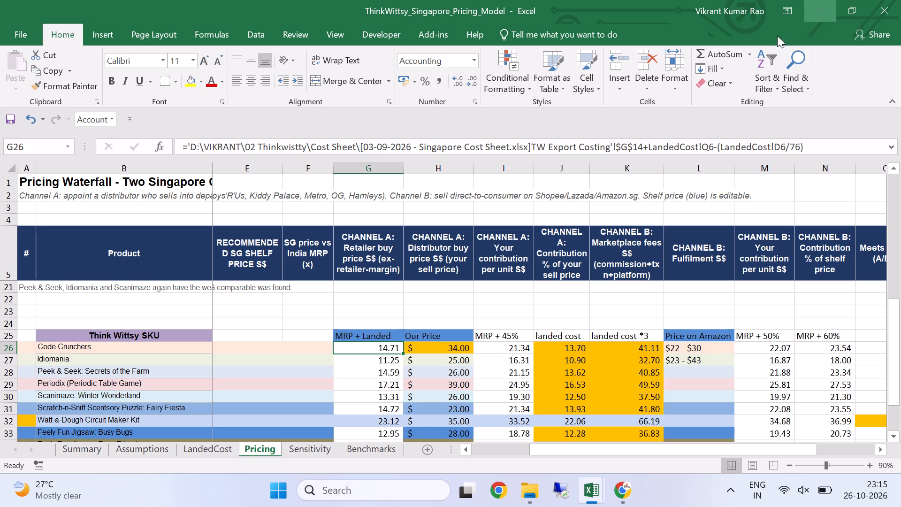
# Open the 03-09-2026 - Singapore Cost Sheet workbook from the Singapore Costing 05-10-2026 folder and enable its content.
pyautogui.hotkey('alt', 'Tab')
pyautogui.hotkey('alt', 'Tab')
pyautogui.hotkey('alt', 'Tab')
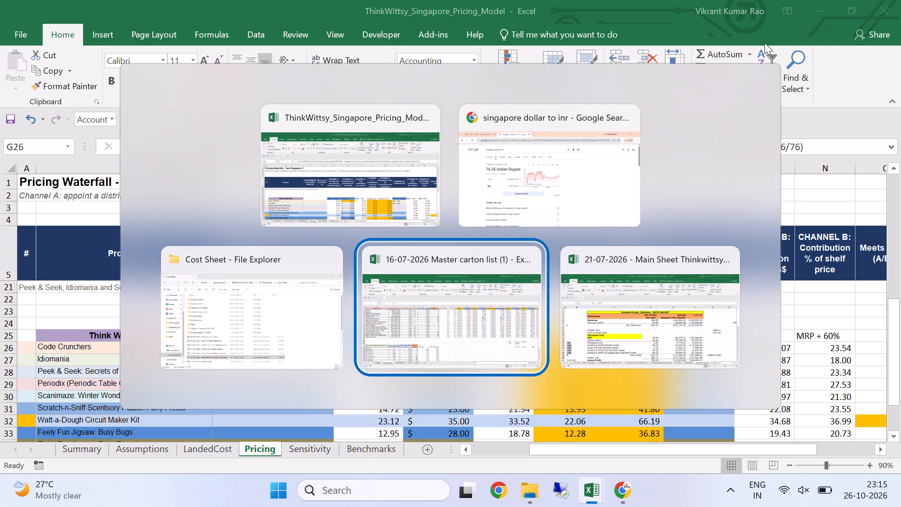
pyautogui.hotkey('alt', 'Left')
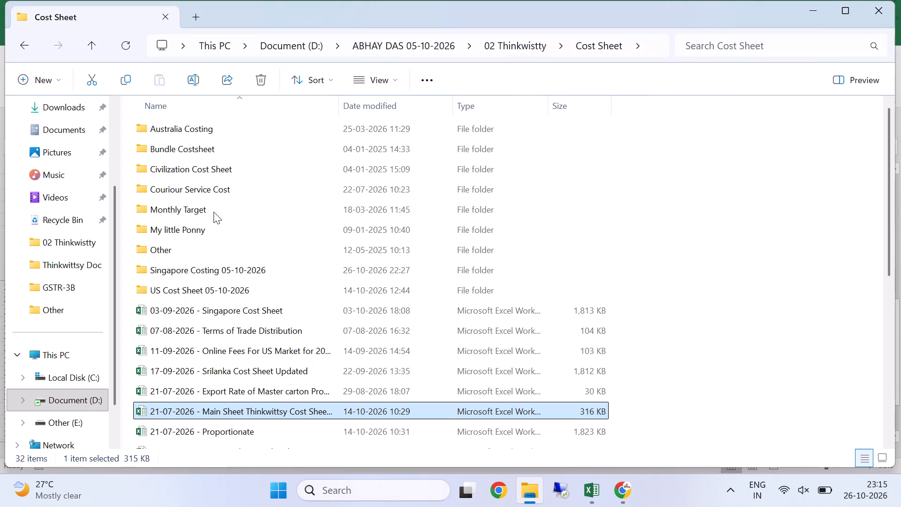
pyautogui.doubleClick(224, 271)
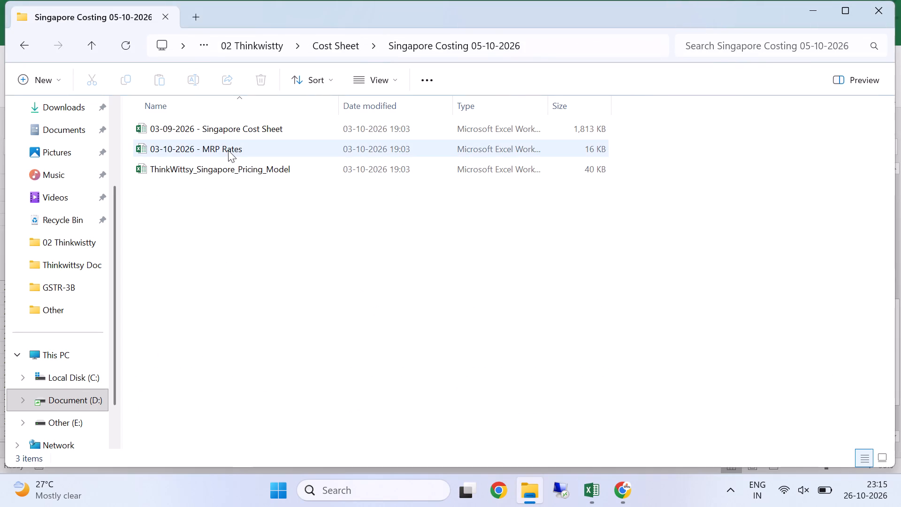
pyautogui.doubleClick(239, 128)
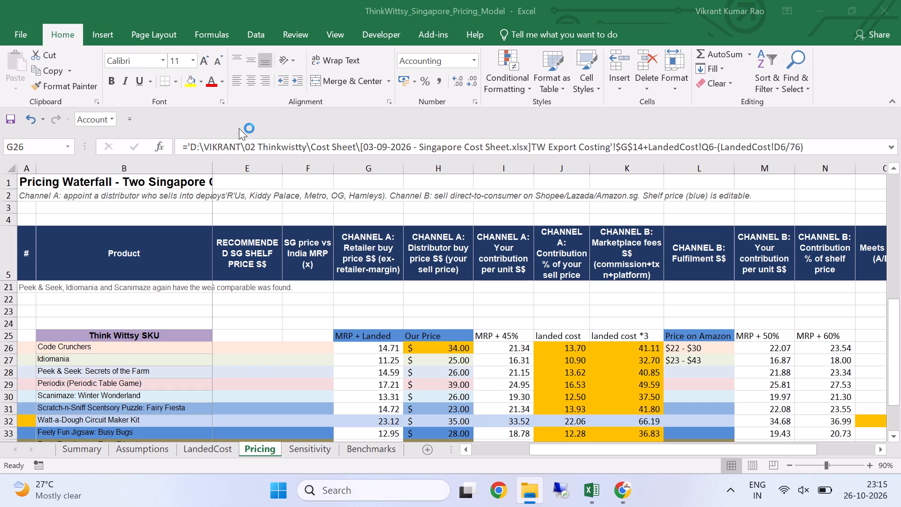
pyautogui.click(456, 315)
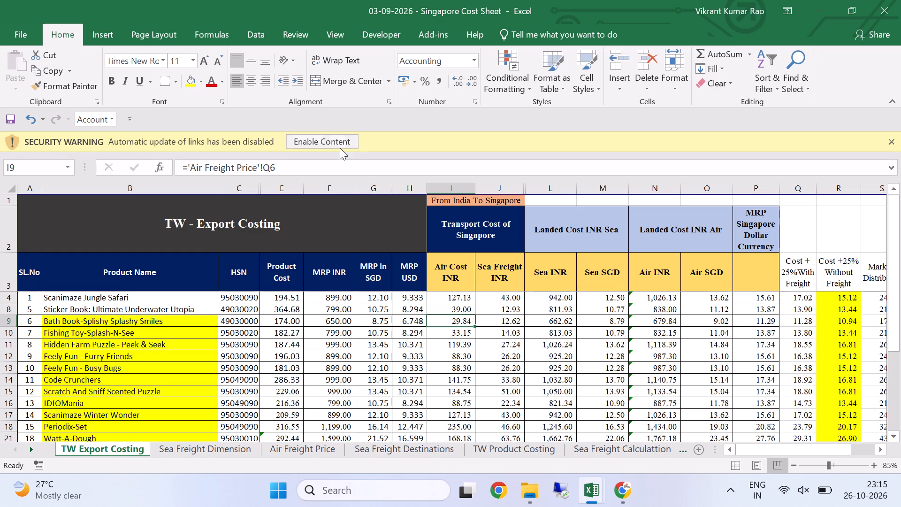
pyautogui.click(334, 136)
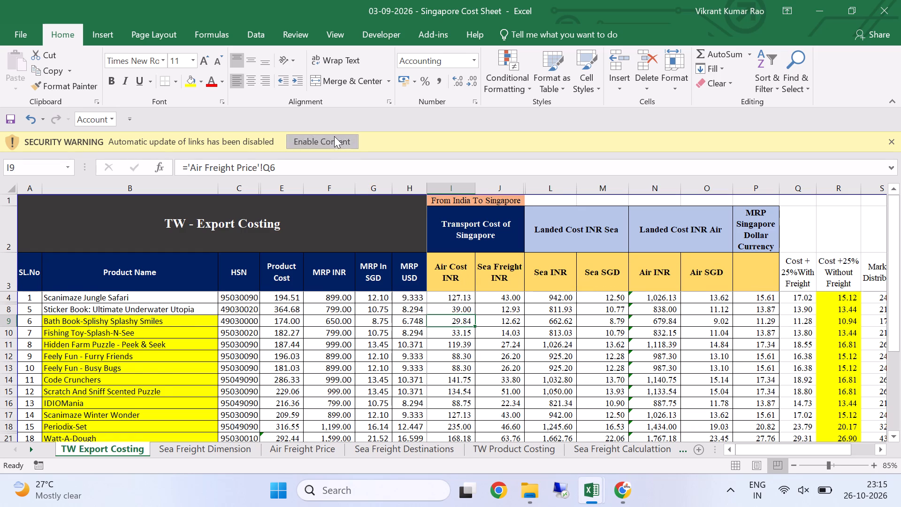
pyautogui.click(421, 279)
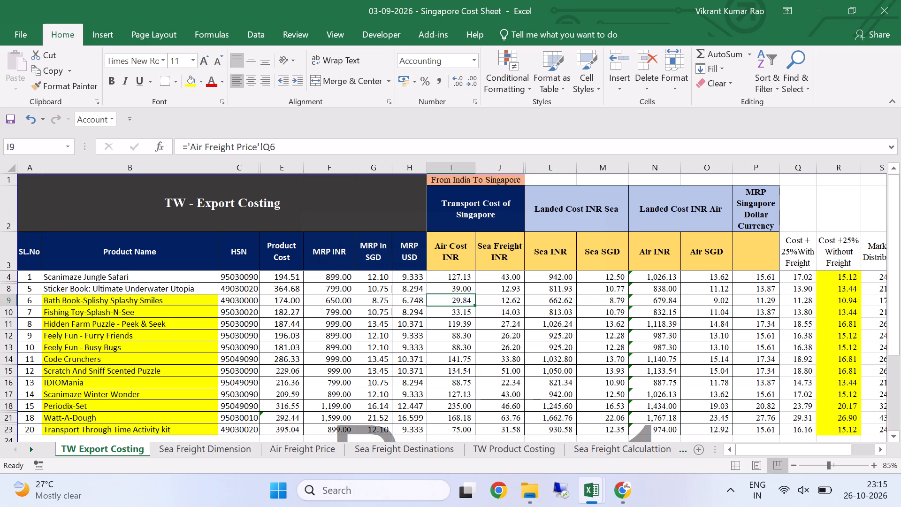
# Inspect Code Crunchers' MRP In SGD formula on the TW Export Costing sheet and compare it with the pricing model's MRP + Landed formula.
pyautogui.click(370, 163)
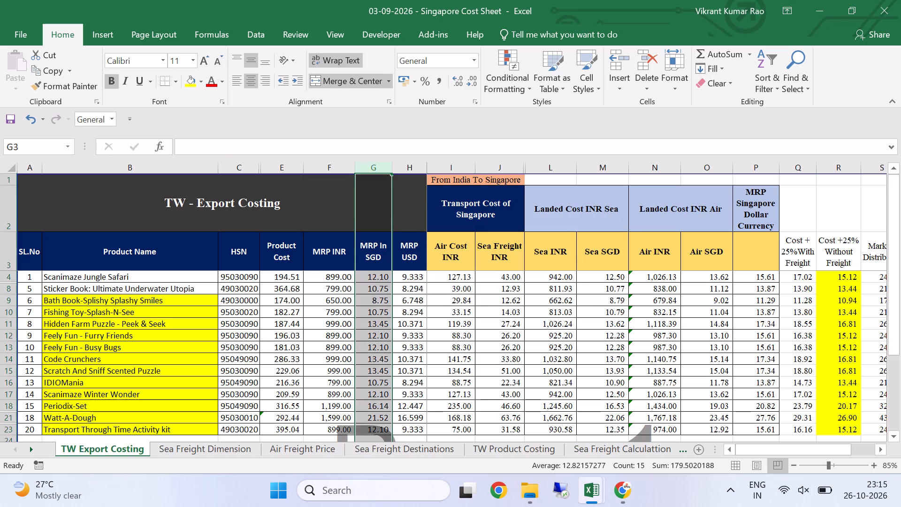
pyautogui.click(2, 361)
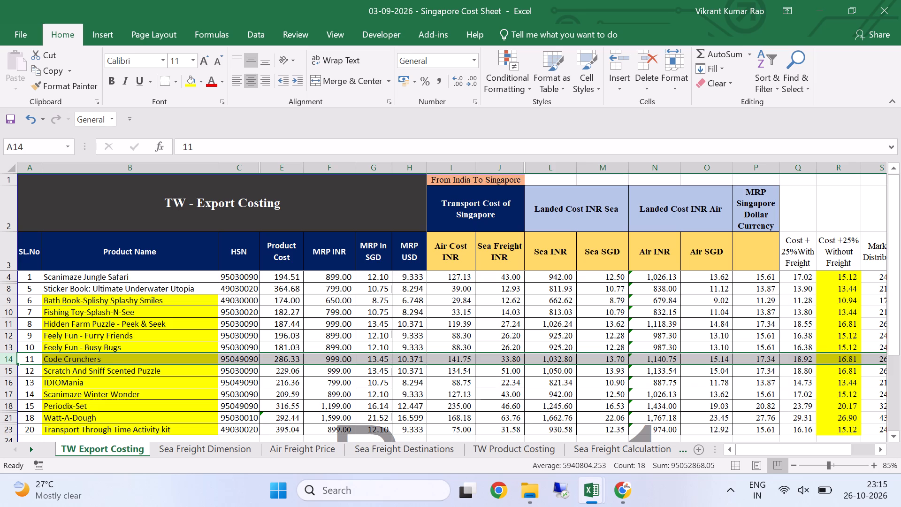
pyautogui.click(381, 360)
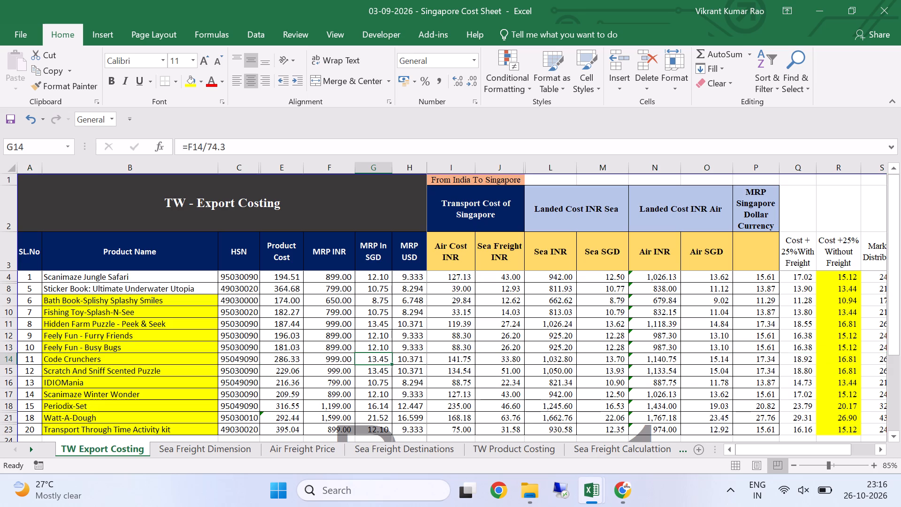
pyautogui.click(252, 149)
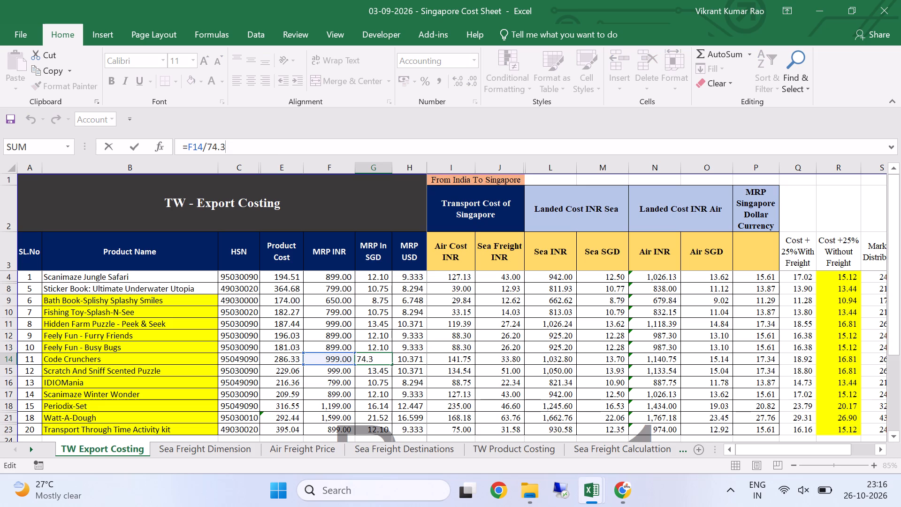
pyautogui.click(402, 359)
pyautogui.click(381, 360)
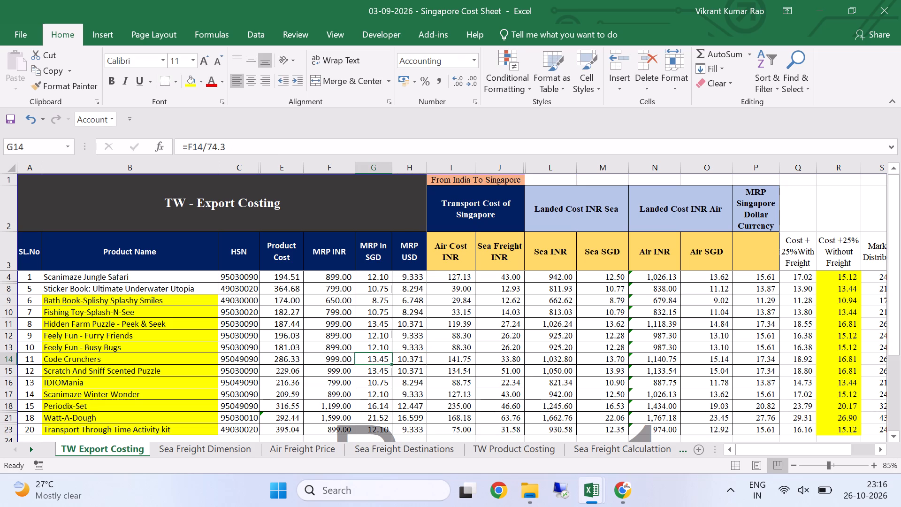
pyautogui.hotkey('alt', 'Tab')
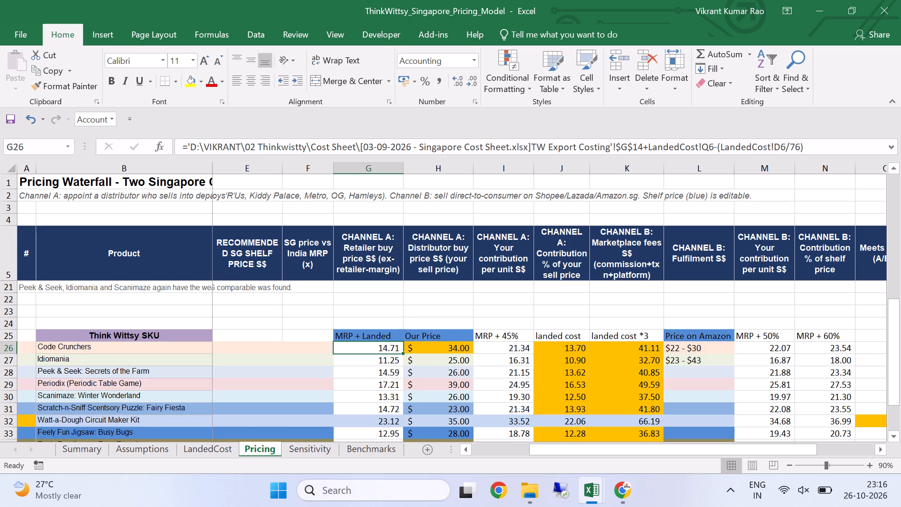
pyautogui.hotkey('alt', 'Tab')
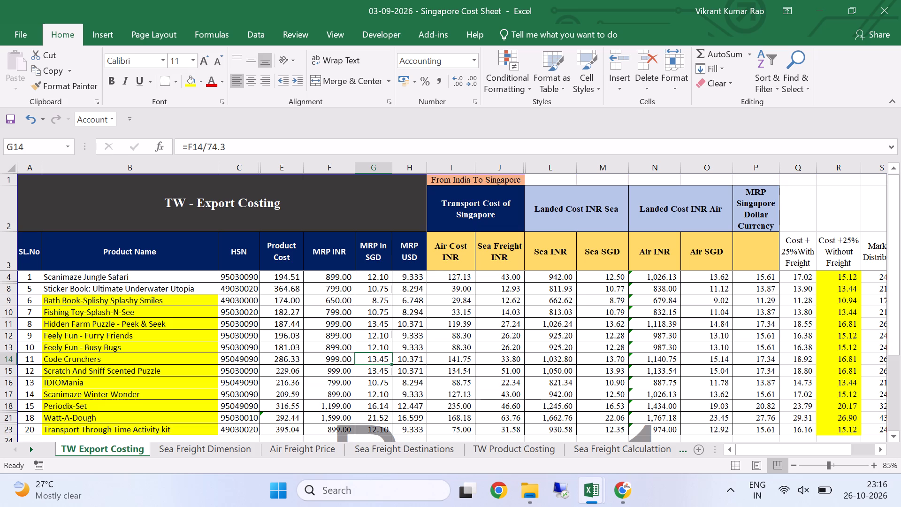
# Review the landed cost, markup and market price columns on the TW Export Costing sheet and inspect Code Crunchers' Air Cost INR formula.
pyautogui.moveTo(758, 453); pyautogui.dragTo(762, 453)
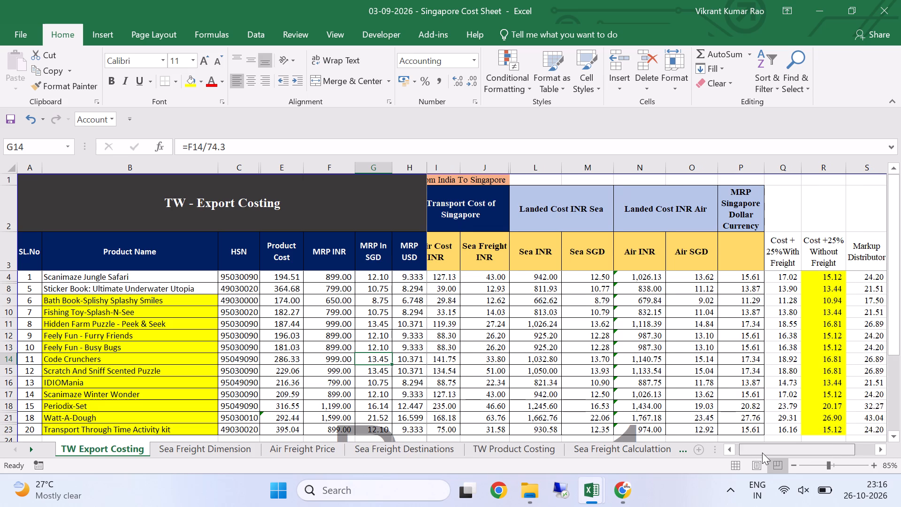
pyautogui.moveTo(762, 453); pyautogui.dragTo(785, 454)
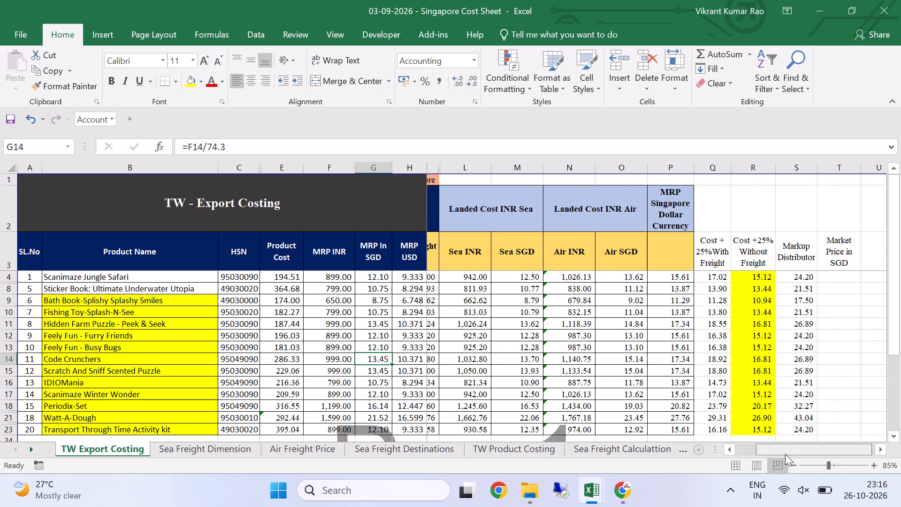
pyautogui.moveTo(785, 454); pyautogui.dragTo(748, 450)
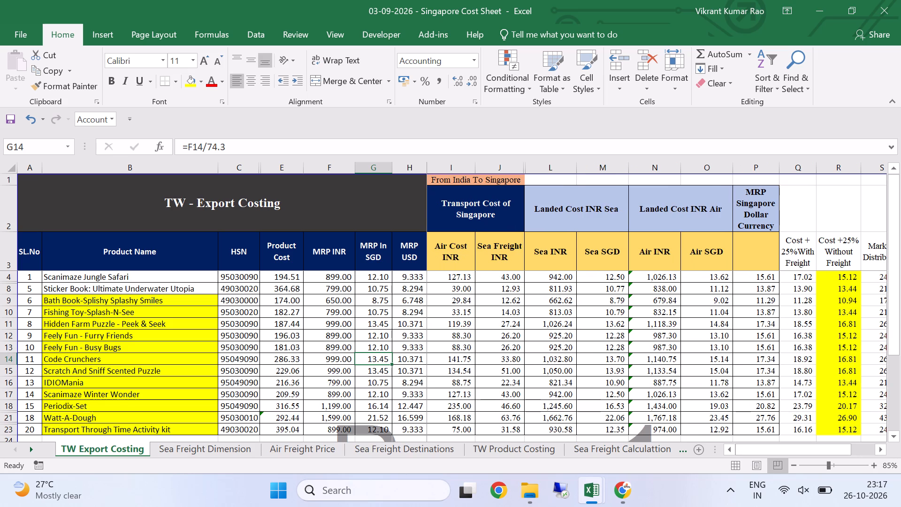
pyautogui.scroll(-1, 478, 276)
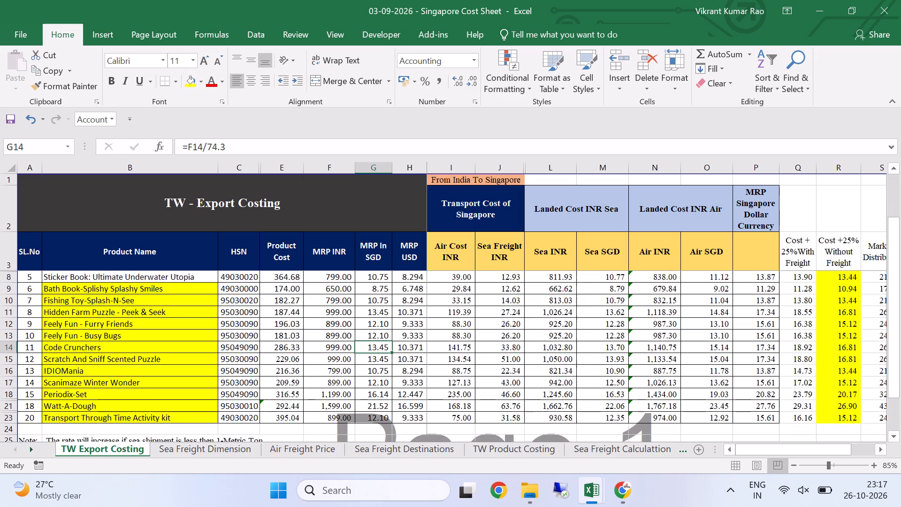
pyautogui.scroll(2, 478, 276)
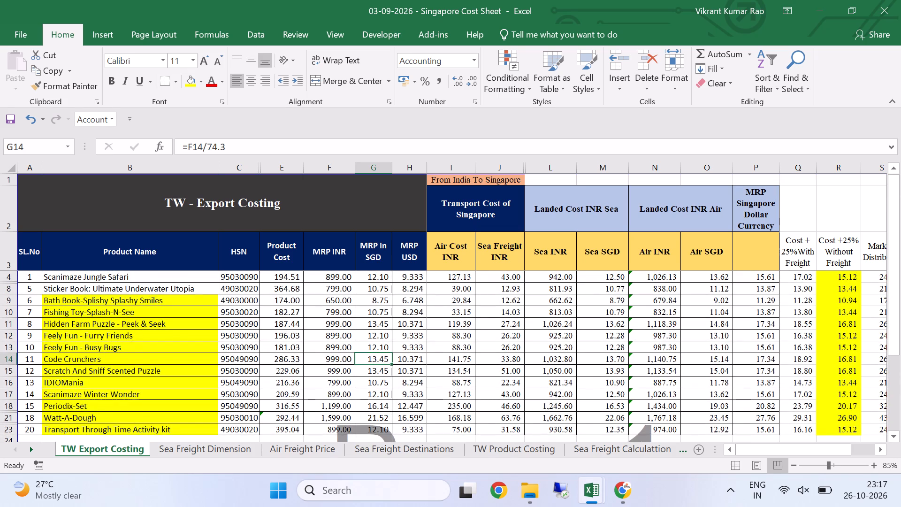
pyautogui.click(455, 361)
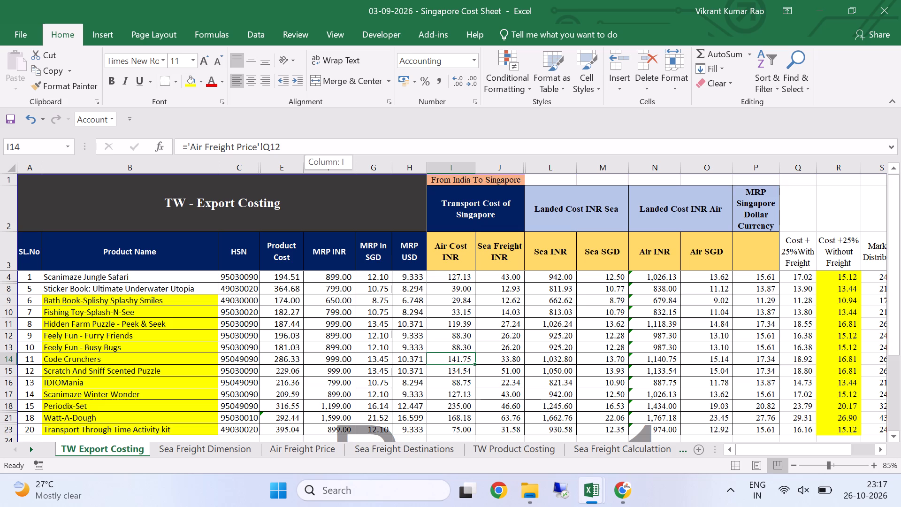
# Inspect Code Crunchers' Air Freight formula on the Air Freight Price sheet and view its row on the Sea Freight Dimension sheet.
pyautogui.click(307, 450)
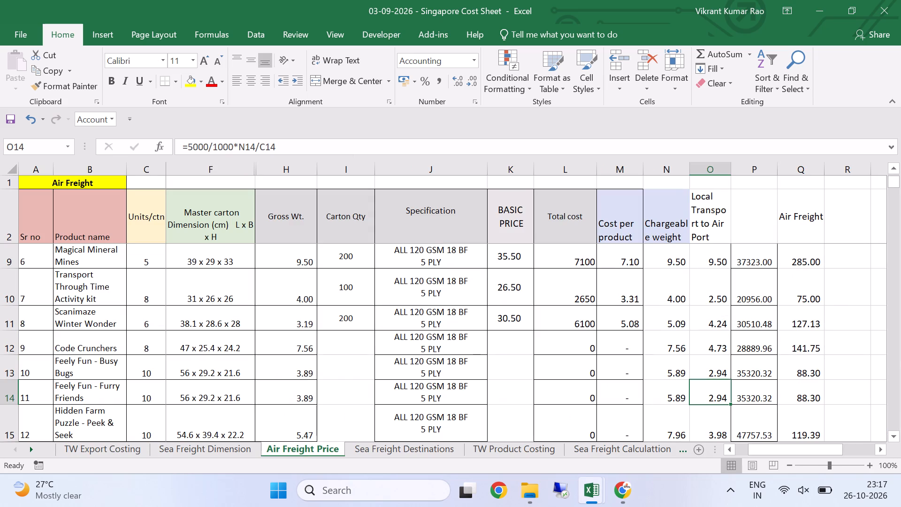
pyautogui.scroll(4, 443, 319)
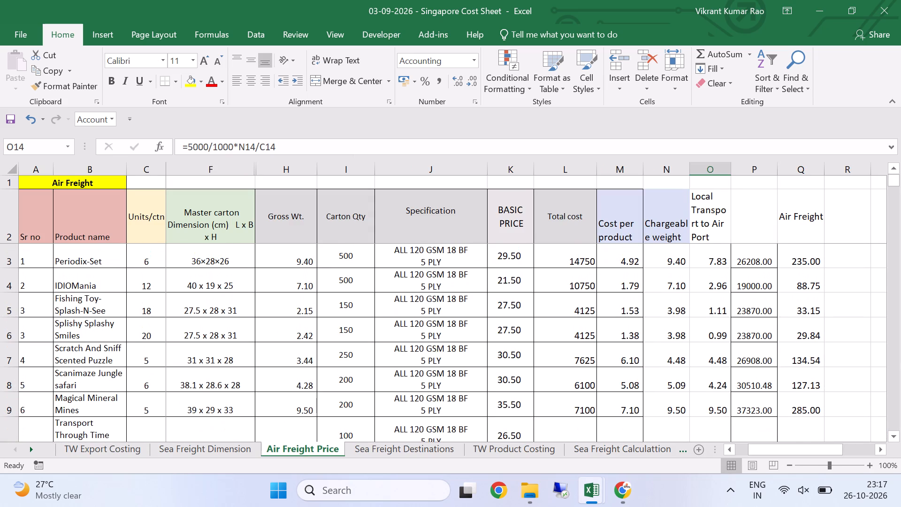
pyautogui.click(803, 172)
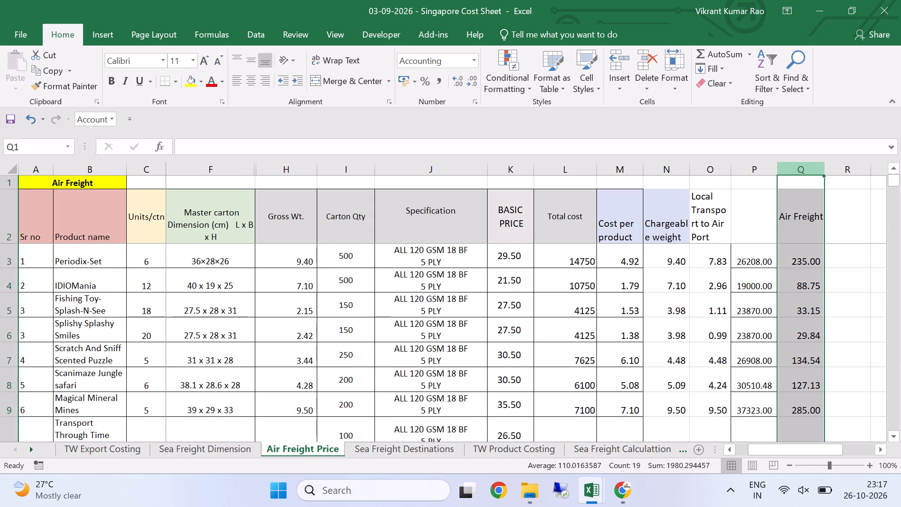
pyautogui.scroll(-2, 57, 399)
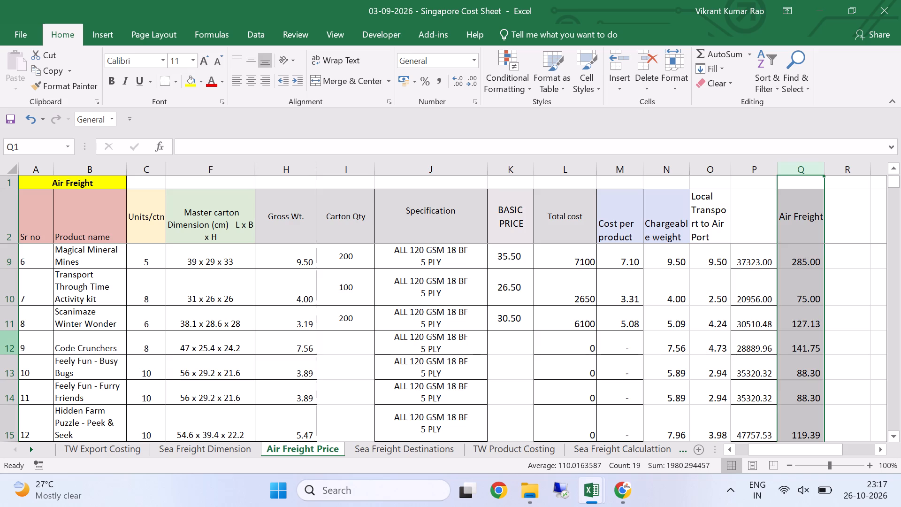
pyautogui.click(14, 346)
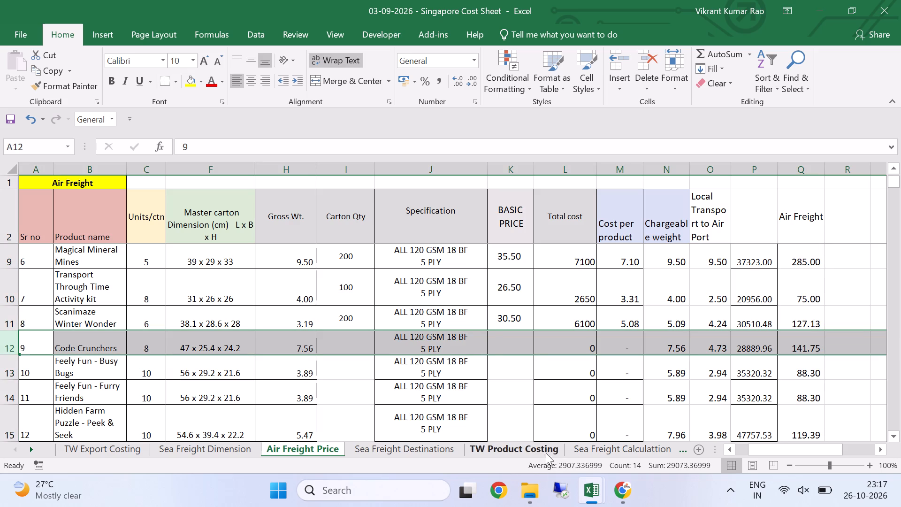
pyautogui.moveTo(753, 450); pyautogui.dragTo(723, 444)
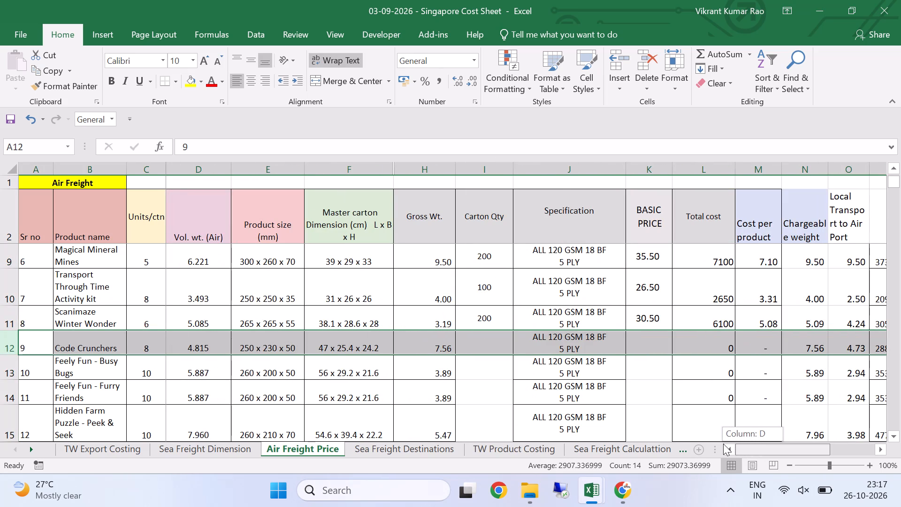
pyautogui.moveTo(723, 444); pyautogui.dragTo(774, 432)
pyautogui.click(650, 347)
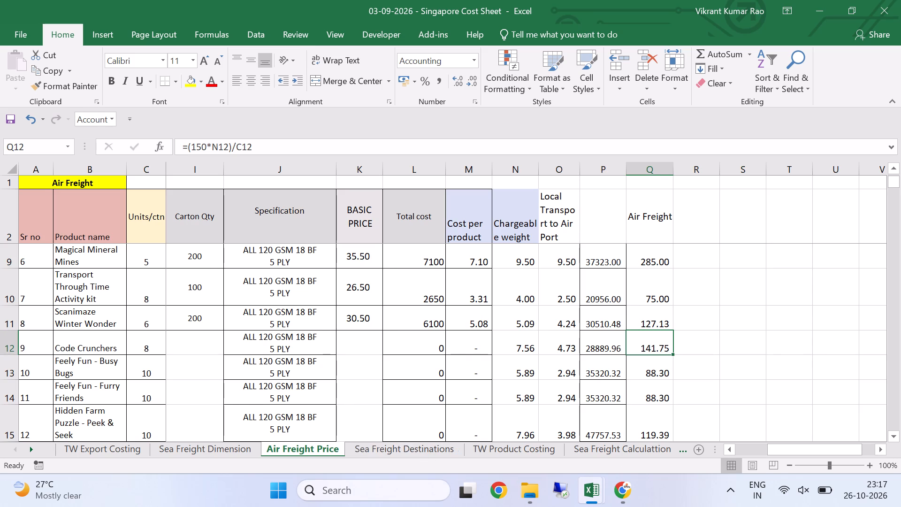
pyautogui.click(225, 448)
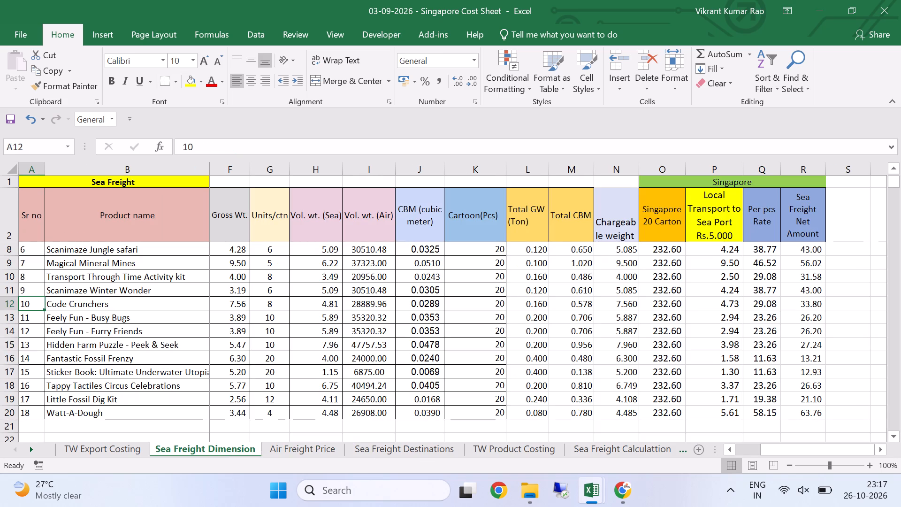
# Examine Code Crunchers' cost components on the TW Product Costing sheet, from Cost of Production through Freight Charges.
pyautogui.click(473, 449)
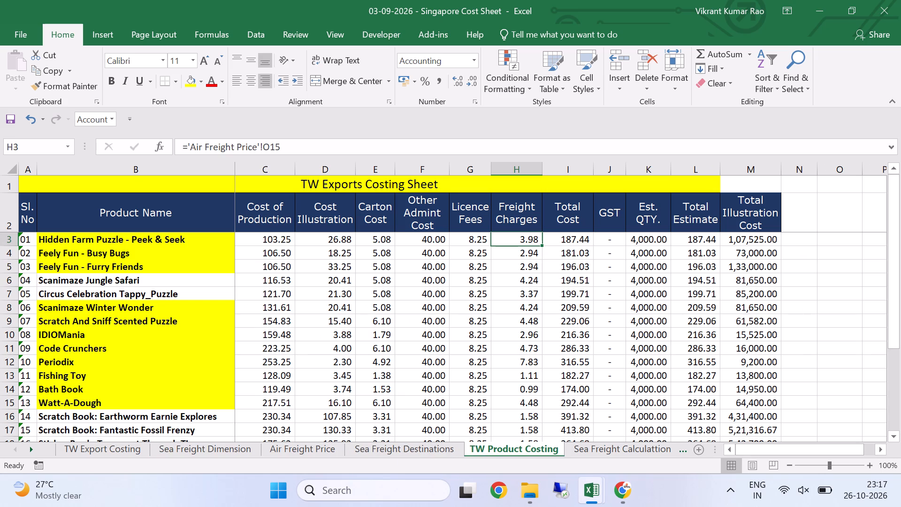
pyautogui.click(17, 348)
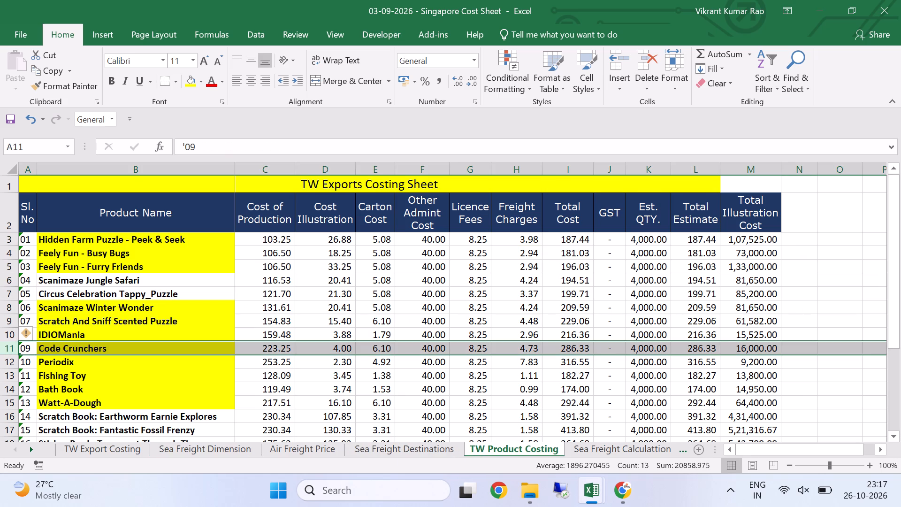
pyautogui.click(260, 350)
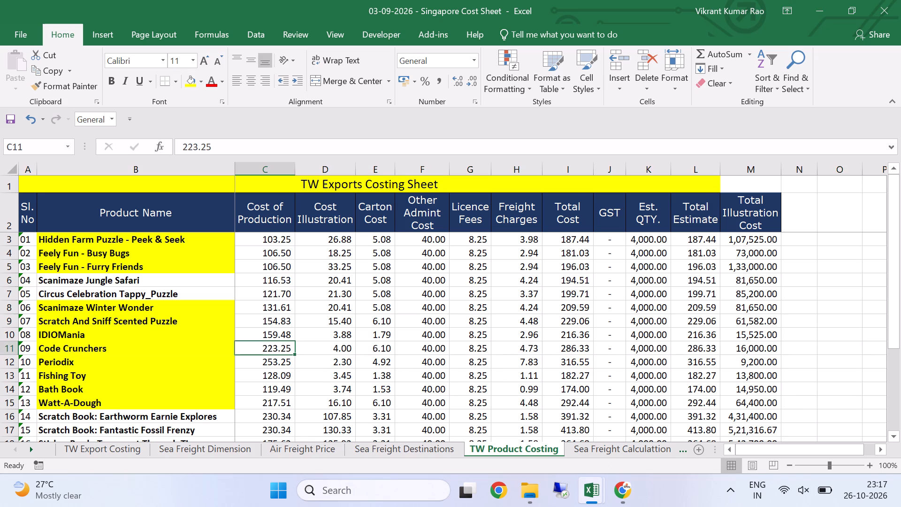
pyautogui.click(317, 351)
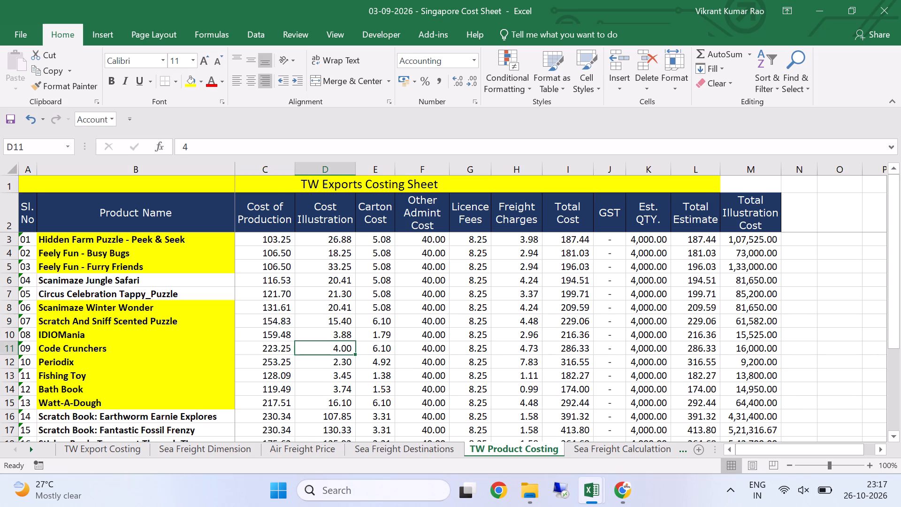
pyautogui.click(382, 351)
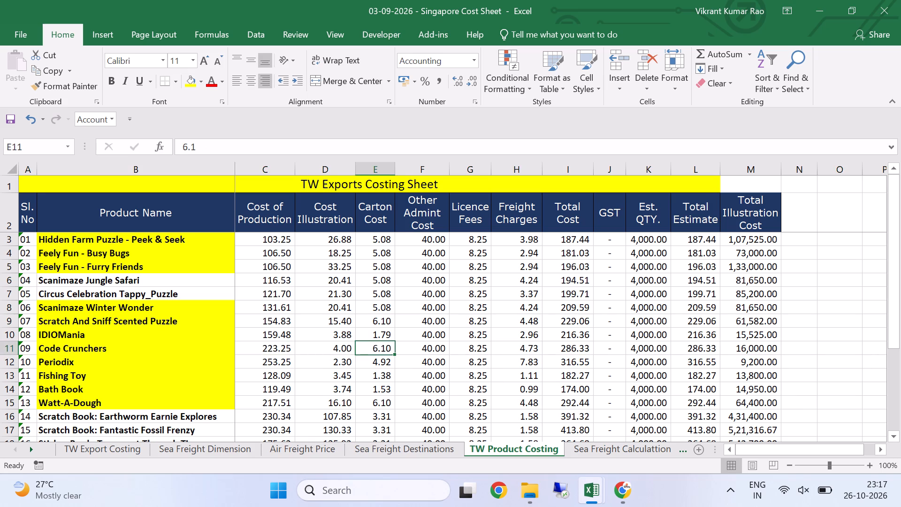
pyautogui.click(421, 349)
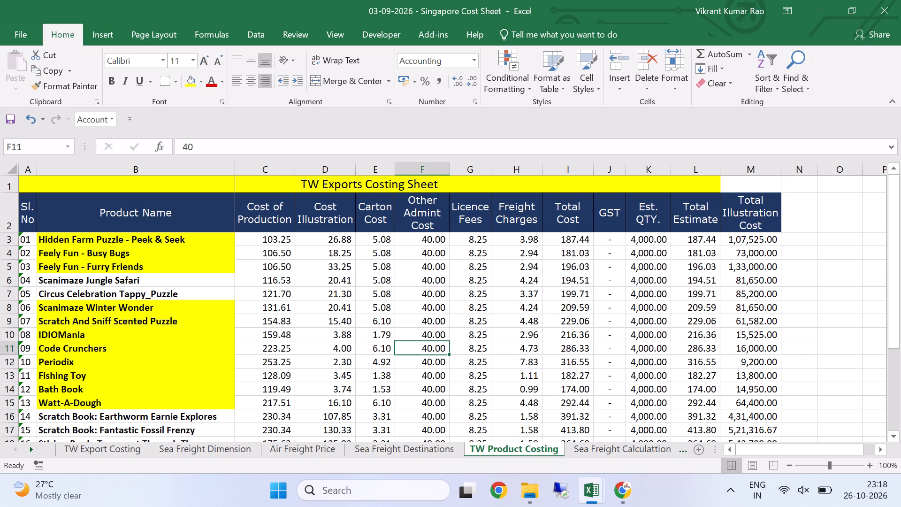
pyautogui.click(469, 350)
pyautogui.click(534, 353)
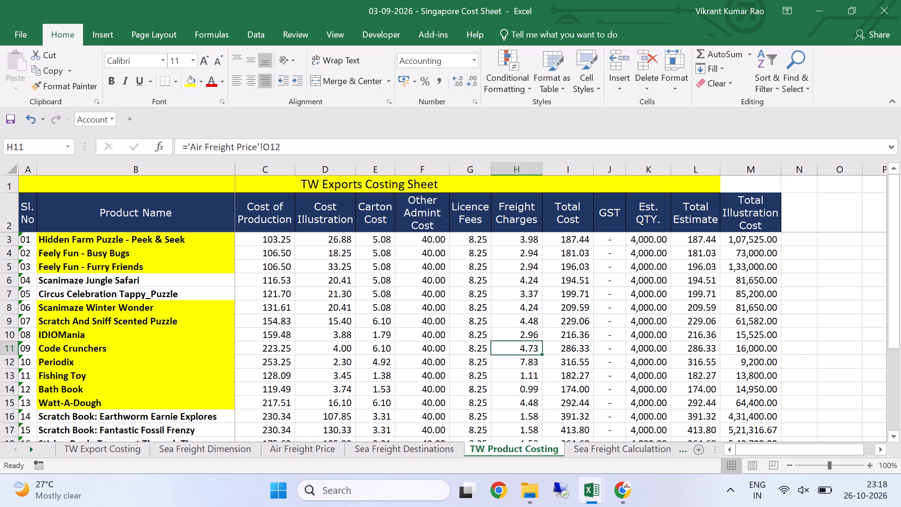
pyautogui.moveTo(260, 346); pyautogui.dragTo(440, 351)
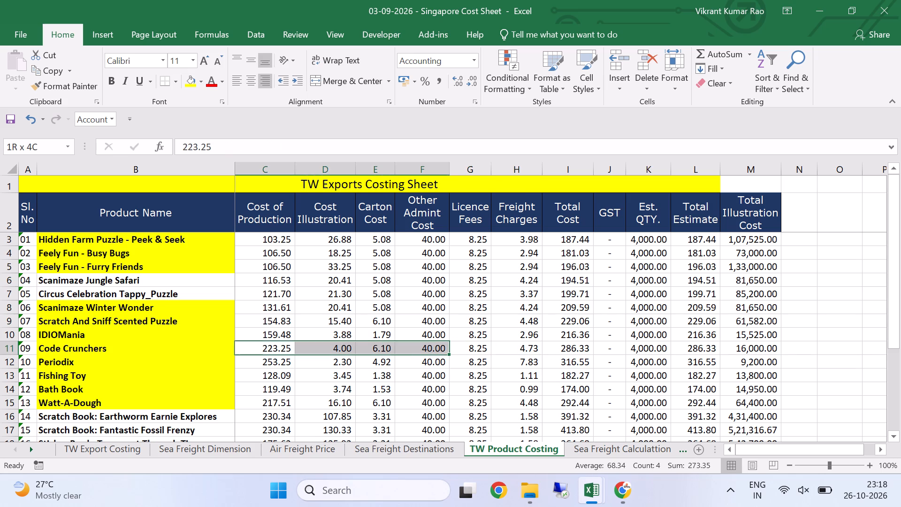
pyautogui.moveTo(440, 351); pyautogui.dragTo(507, 351)
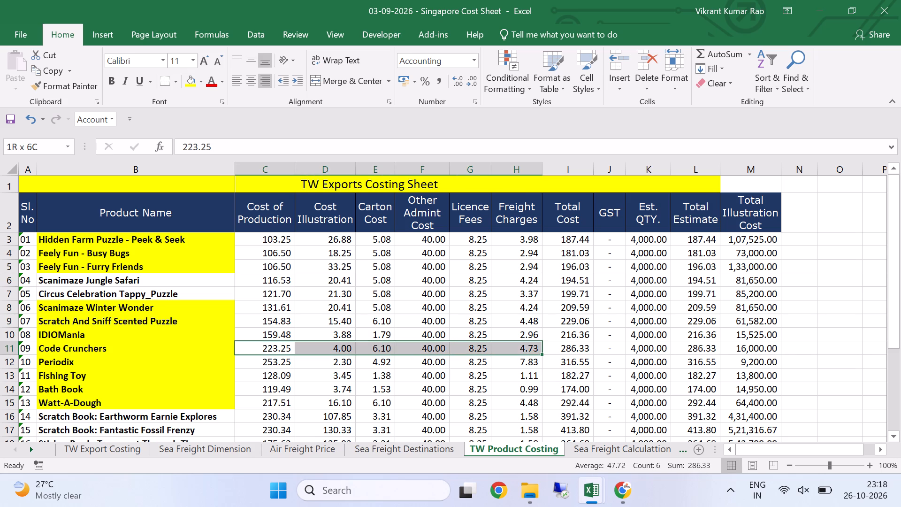
# Inspect Code Crunchers' Est. QTY. and Total Estimate formula, and compare its Total Illustration Cost with other products' entries.
pyautogui.click(642, 351)
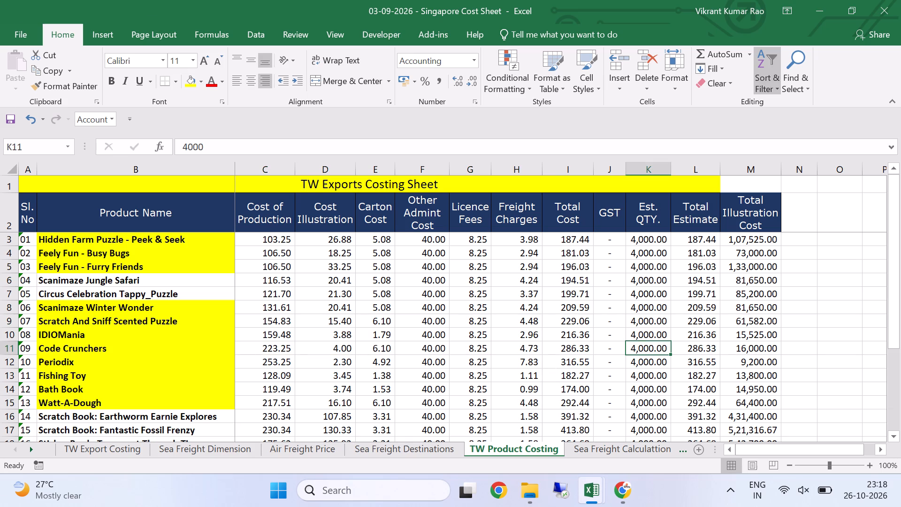
pyautogui.click(708, 346)
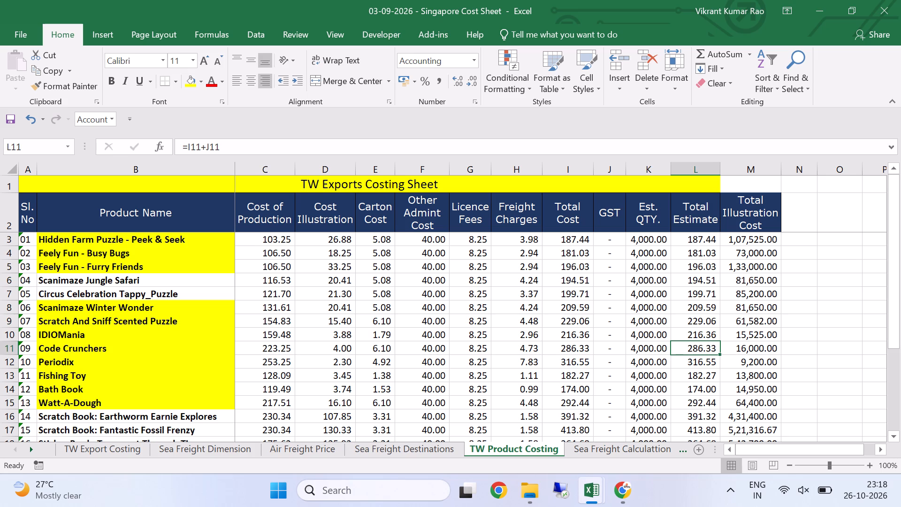
pyautogui.click(328, 143)
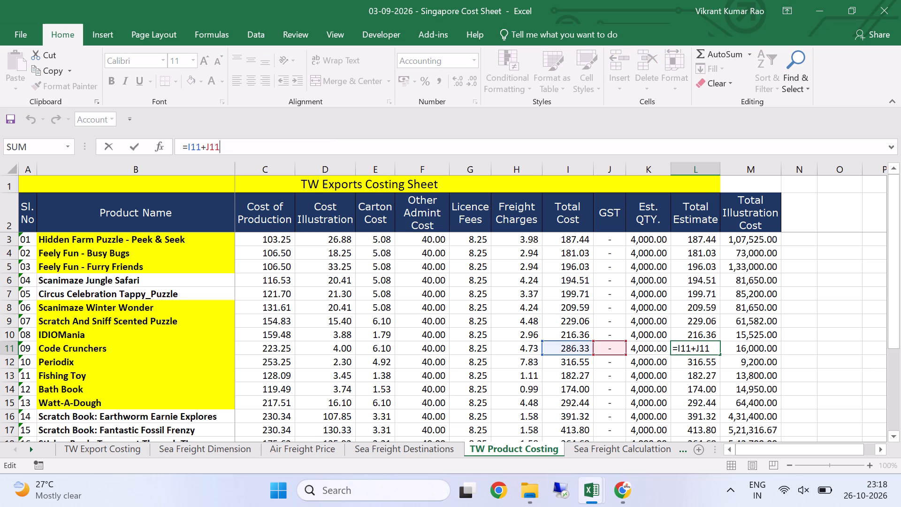
pyautogui.click(759, 351)
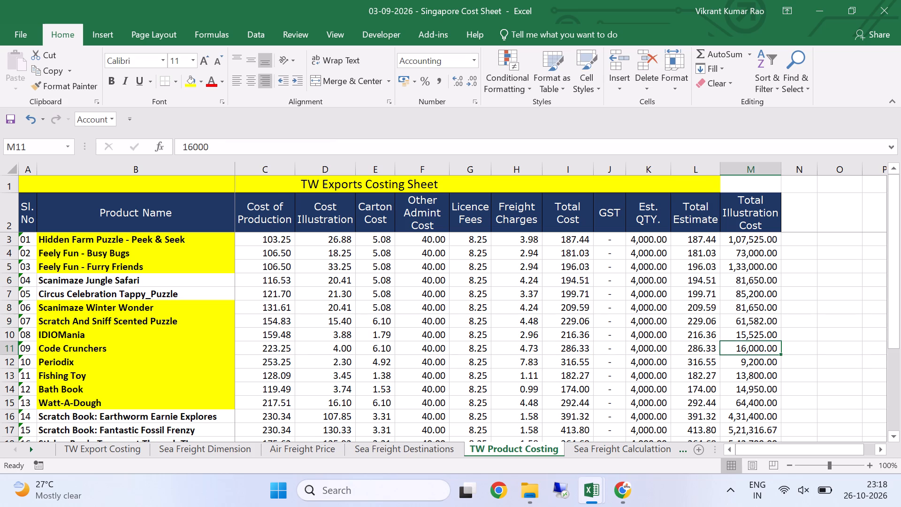
pyautogui.click(764, 241)
pyautogui.click(761, 275)
pyautogui.click(760, 312)
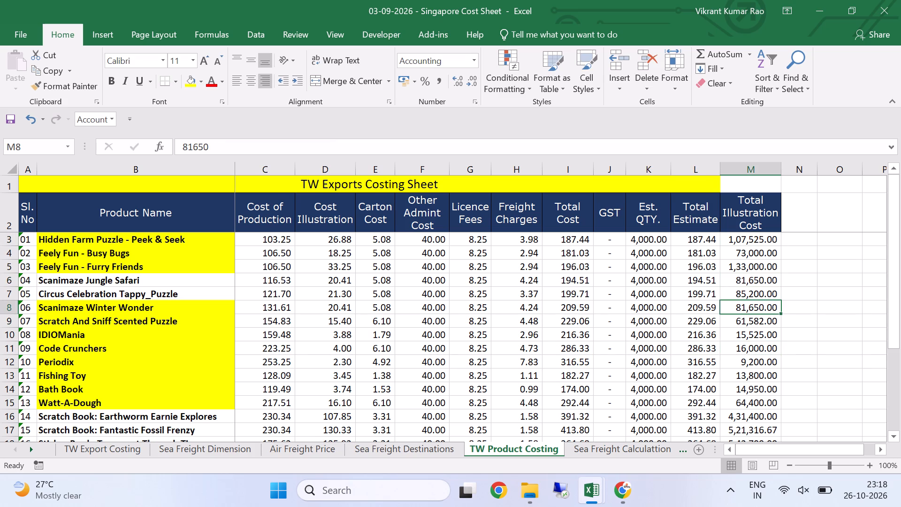
pyautogui.click(764, 352)
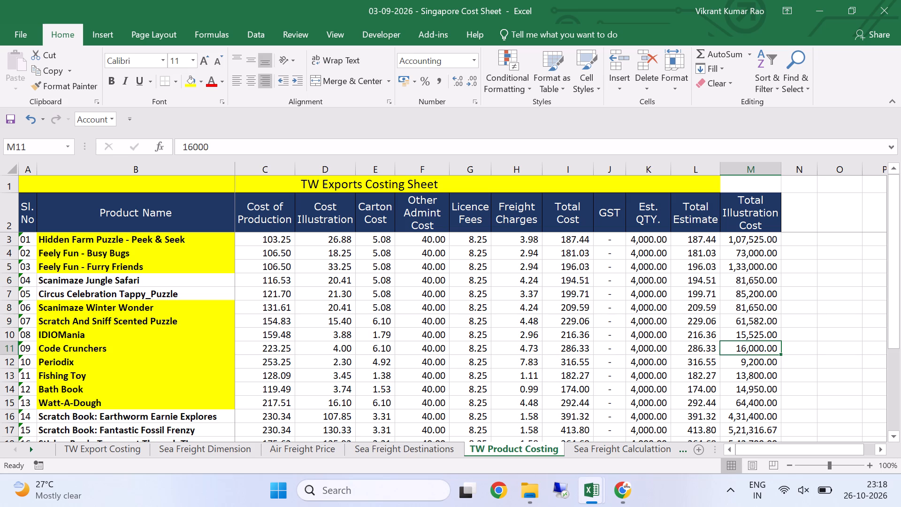
# Recheck Code Crunchers' cost components and Total Cost alongside Est. QTY. and Total Estimate, and check the Total Illustration Cost heading.
pyautogui.moveTo(278, 350); pyautogui.dragTo(344, 357)
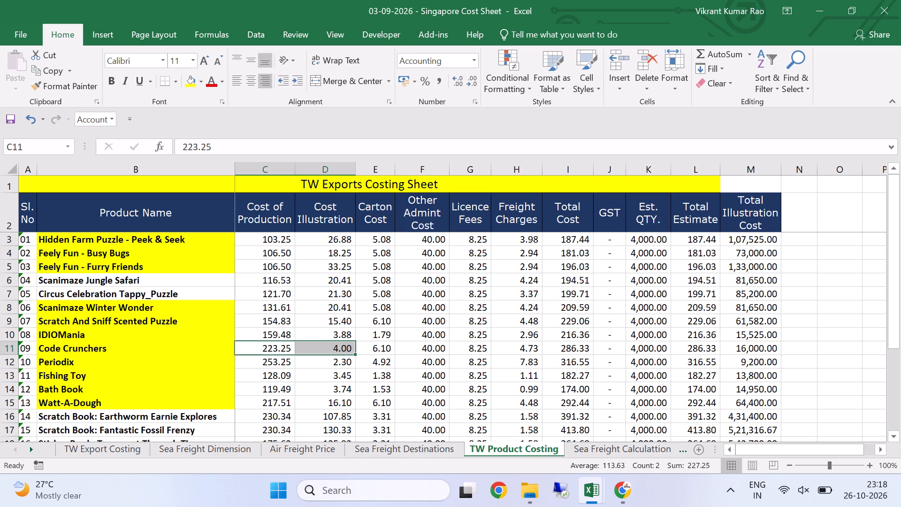
pyautogui.moveTo(344, 357); pyautogui.dragTo(527, 353)
pyautogui.moveTo(646, 349); pyautogui.dragTo(693, 350)
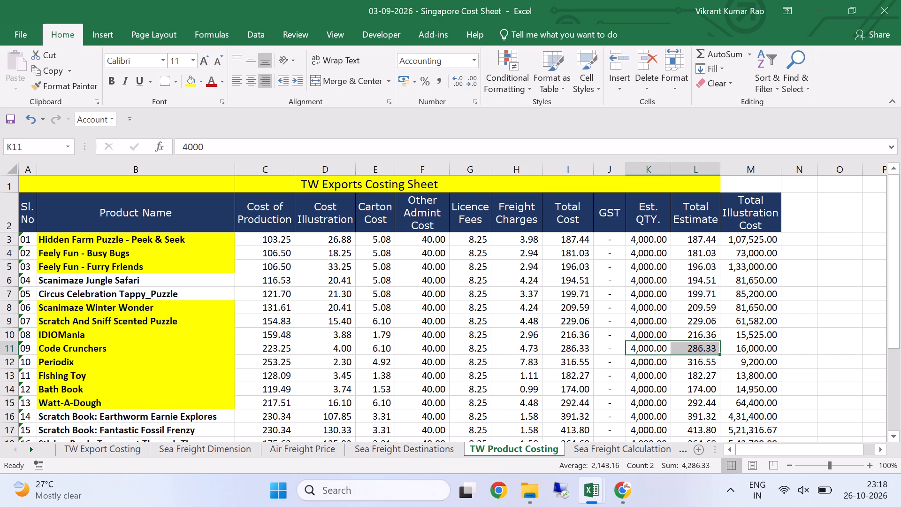
pyautogui.keyDown('ctrl'); pyautogui.moveTo(259, 351); pyautogui.dragTo(549, 354); pyautogui.keyUp('ctrl')
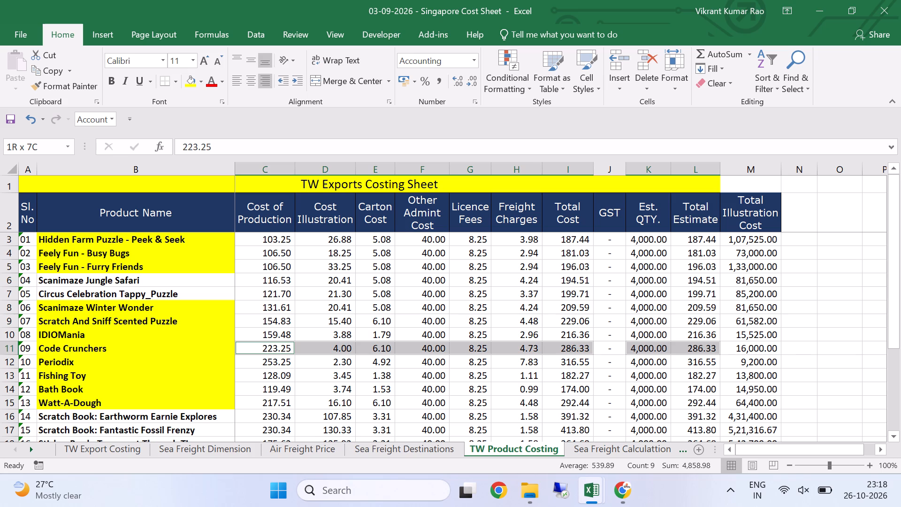
pyautogui.keyDown('ctrl'); pyautogui.moveTo(549, 354); pyautogui.dragTo(551, 354); pyautogui.keyUp('ctrl')
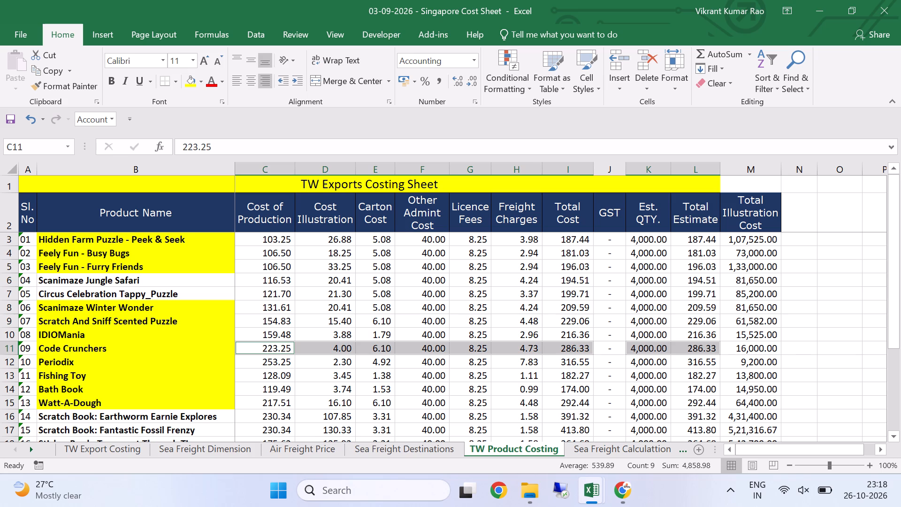
pyautogui.keyDown('ctrl'); pyautogui.click(637, 352); pyautogui.keyUp('ctrl')
pyautogui.keyDown('ctrl'); pyautogui.click(649, 351); pyautogui.keyUp('ctrl')
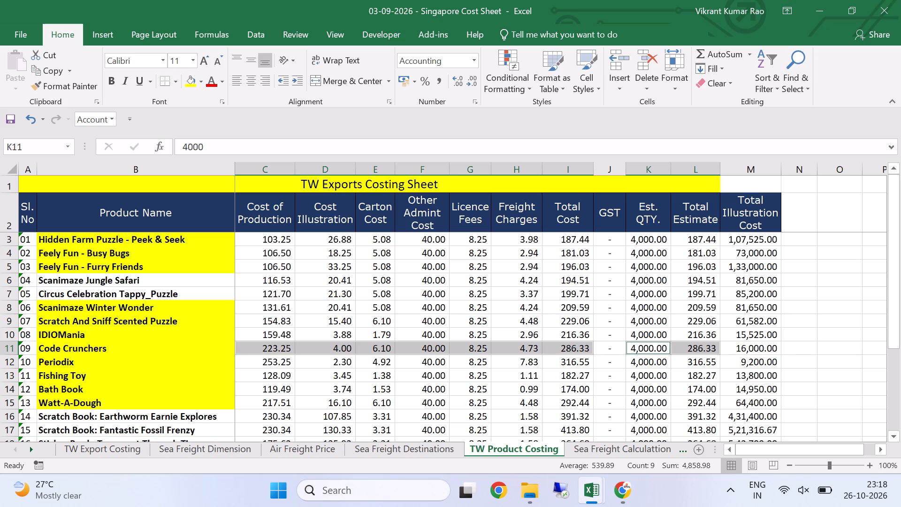
pyautogui.keyDown('ctrl'); pyautogui.doubleClick(713, 352); pyautogui.keyUp('ctrl')
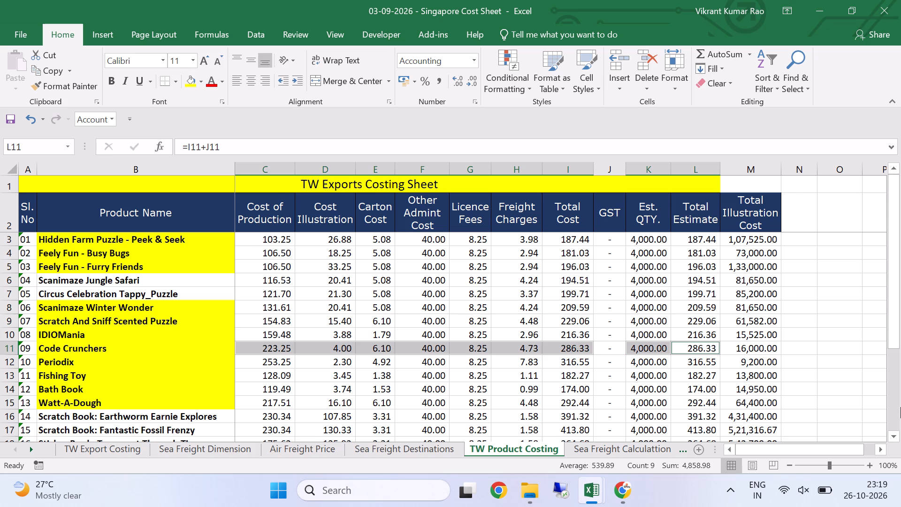
pyautogui.click(759, 216)
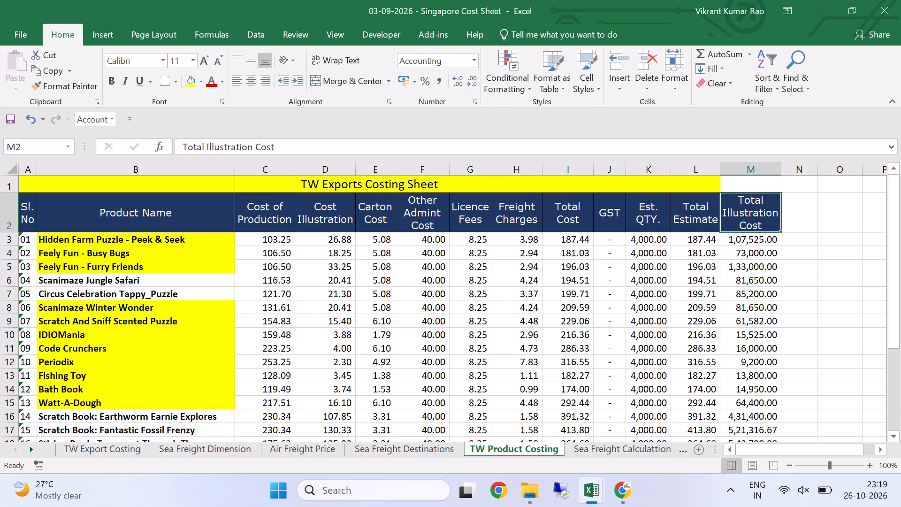
# Examine Singapore's row on the Sea Freight Calculattion sheet, from the USD rate and ocean freight through the charges to the Total Amount formula.
pyautogui.click(639, 447)
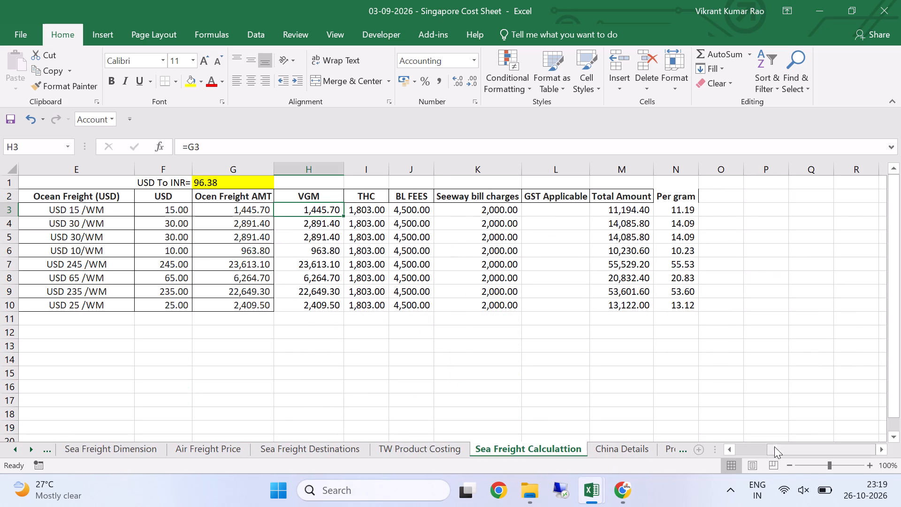
pyautogui.moveTo(775, 446); pyautogui.dragTo(695, 456)
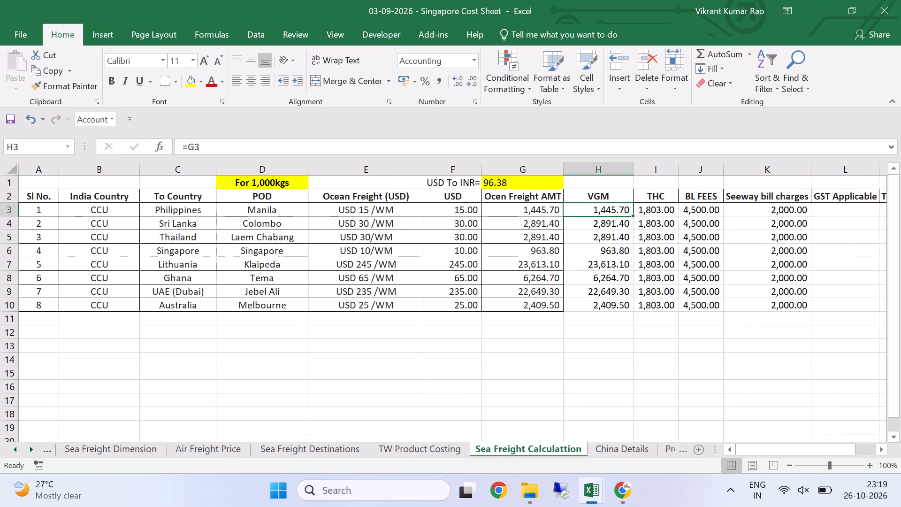
pyautogui.click(462, 250)
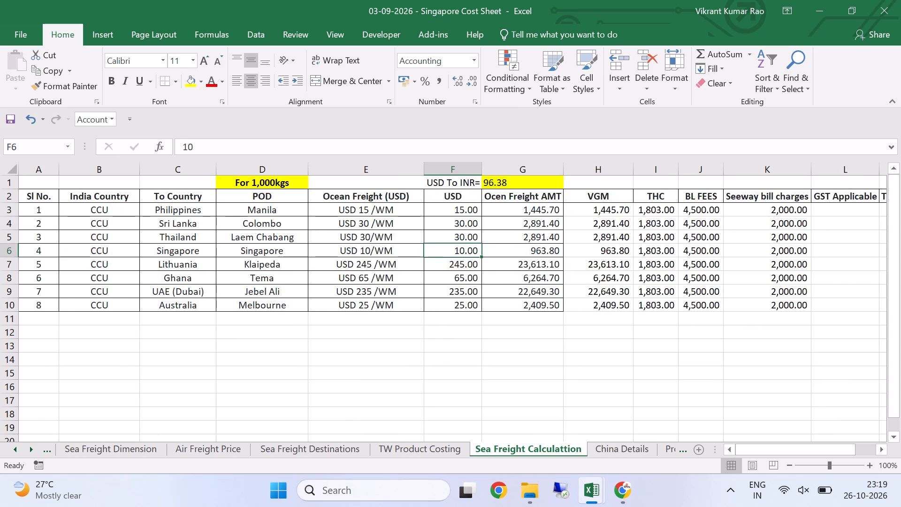
pyautogui.click(508, 249)
pyautogui.click(603, 252)
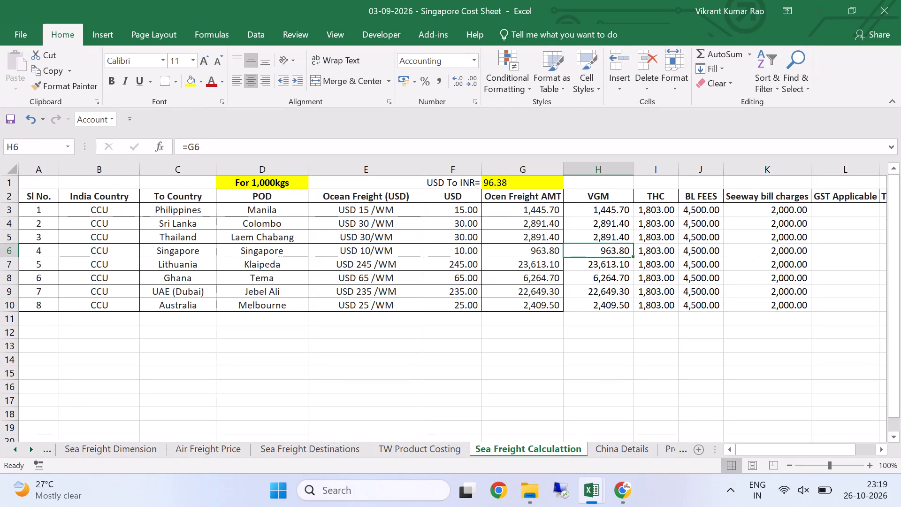
pyautogui.click(652, 250)
pyautogui.click(701, 252)
pyautogui.click(759, 253)
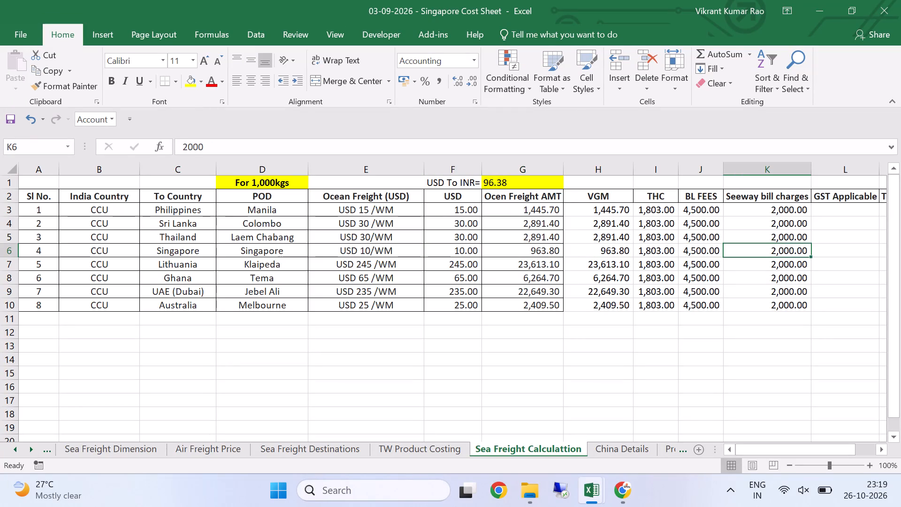
pyautogui.moveTo(752, 448); pyautogui.dragTo(753, 448)
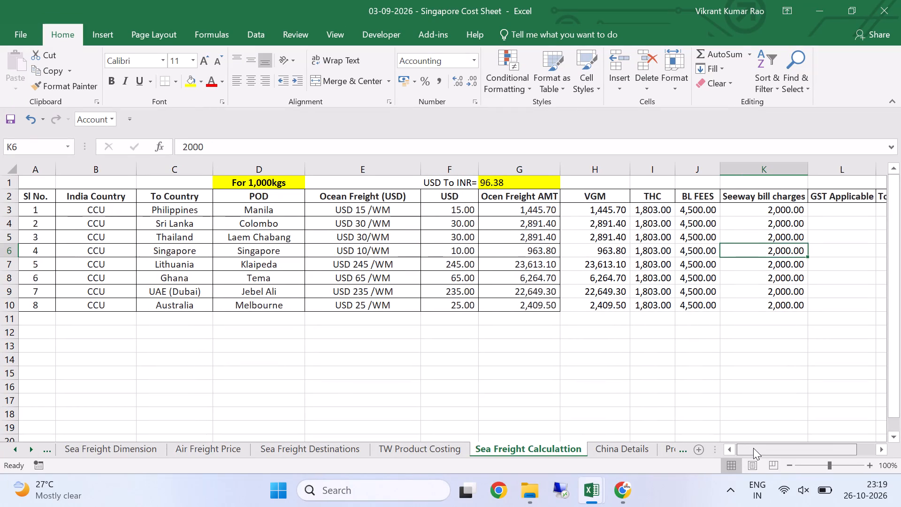
pyautogui.moveTo(753, 448); pyautogui.dragTo(792, 446)
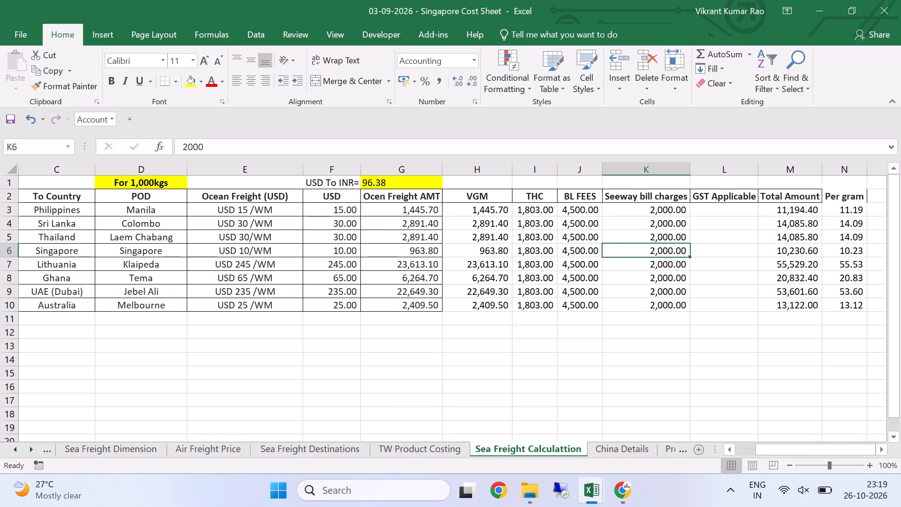
pyautogui.click(793, 252)
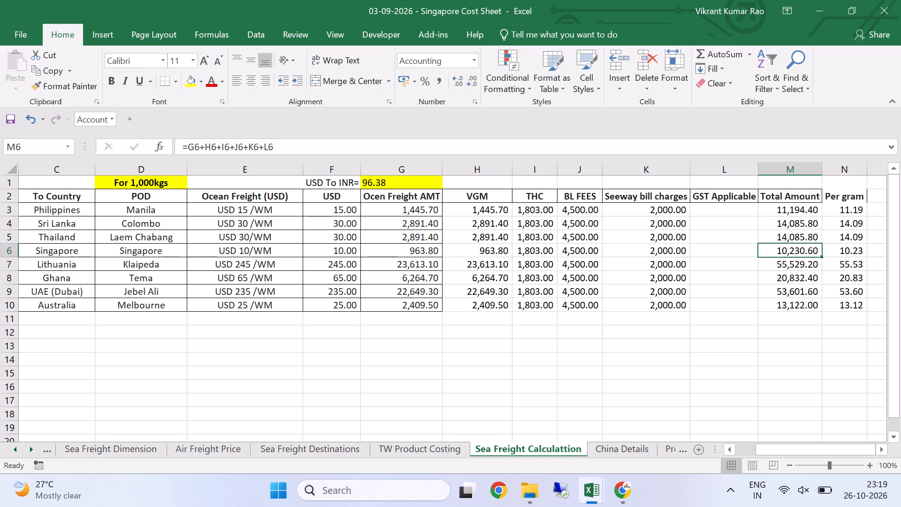
# View the China Details sheet and inspect Periodix's Vol. wt. (surf.) formula in the master carton specifications on the Product Details sheet.
pyautogui.click(608, 450)
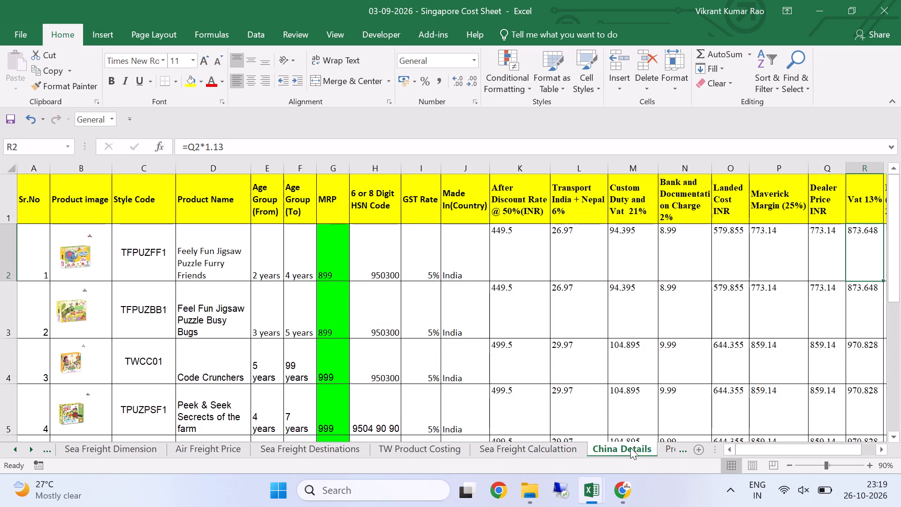
pyautogui.click(663, 446)
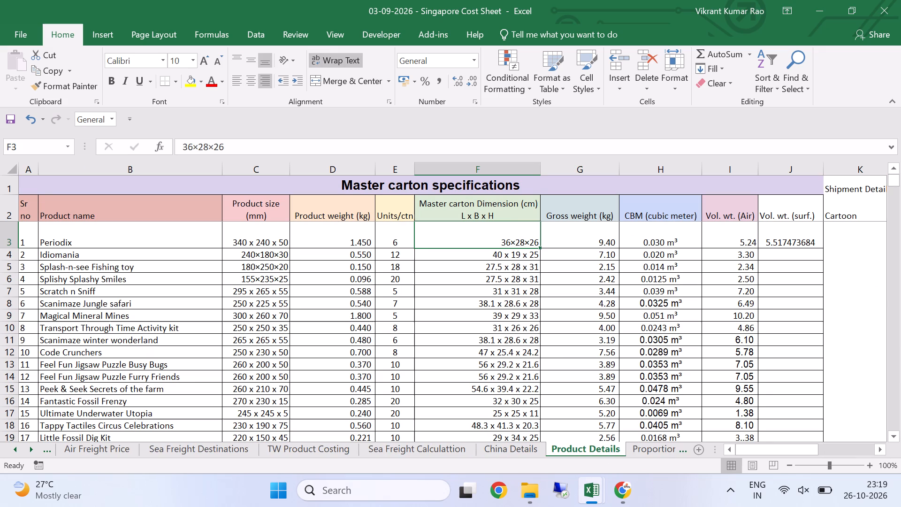
pyautogui.scroll(-2, 539, 385)
pyautogui.scroll(3, 539, 385)
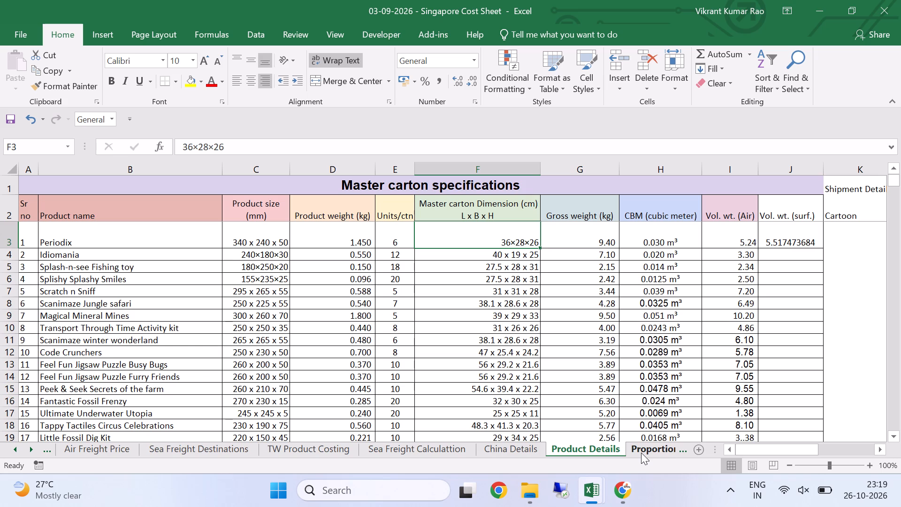
pyautogui.click(775, 247)
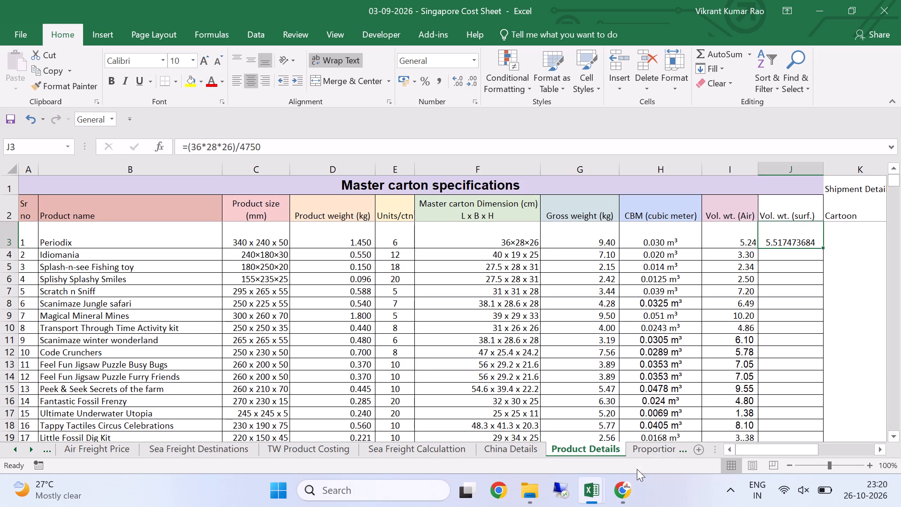
# Review the product cost, quantity and value tables on the Proportion, Sheet1 and Stock Value sheets.
pyautogui.click(656, 446)
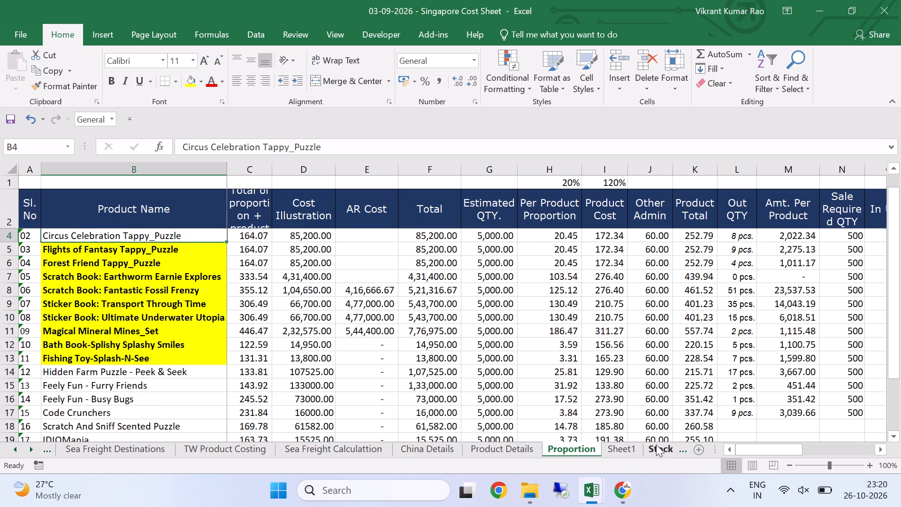
pyautogui.click(627, 449)
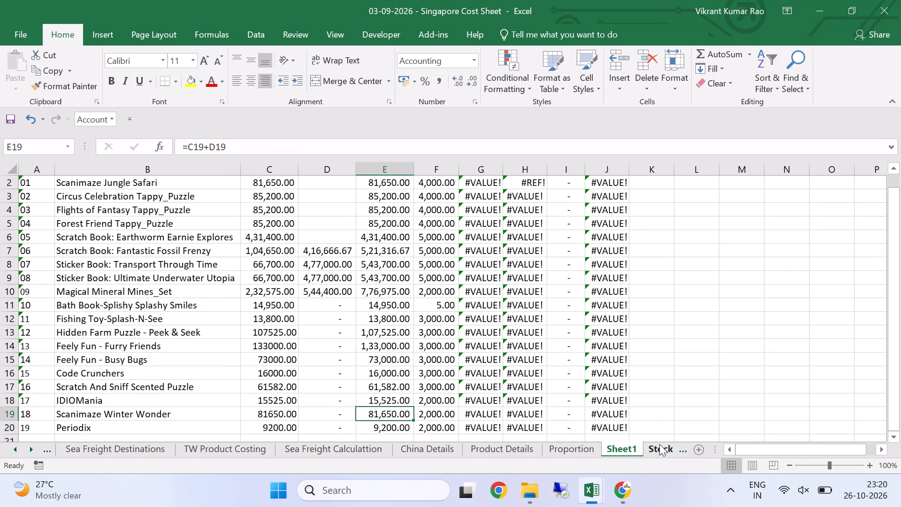
pyautogui.scroll(8, 498, 362)
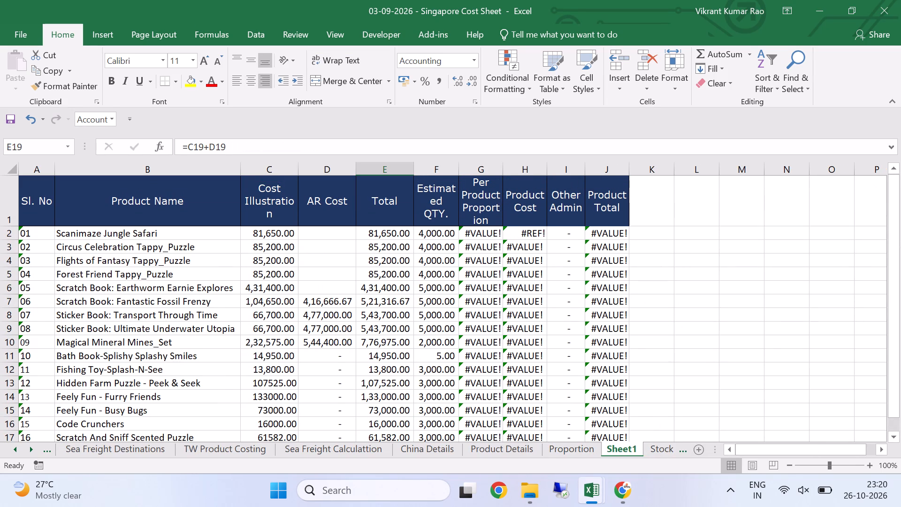
pyautogui.click(653, 452)
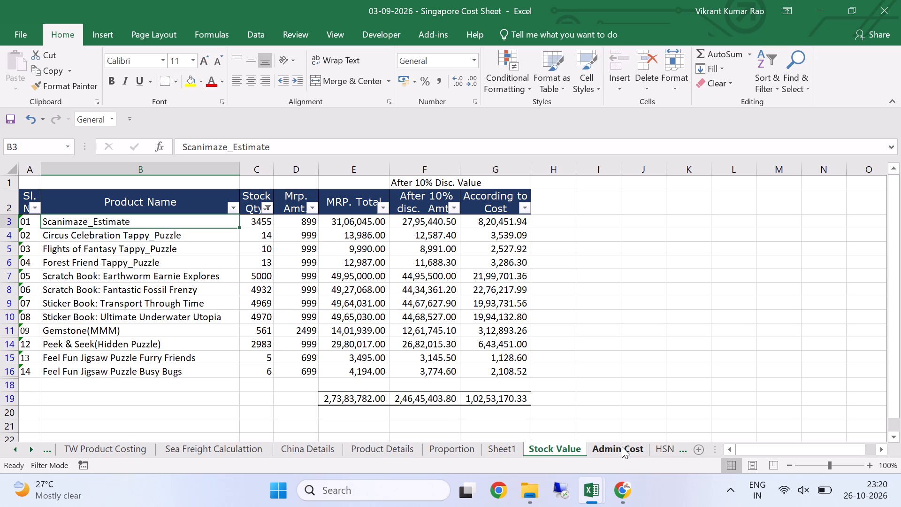
# Examine the Admin Cost sheet's Yellow Sky and Amazon ad entries, its expense total, and the per-product allocation formulas beside and below it.
pyautogui.click(622, 446)
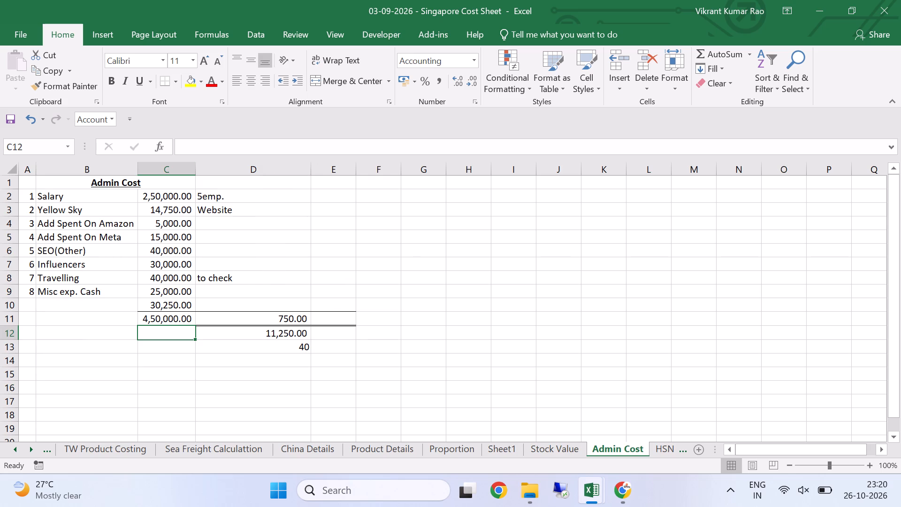
pyautogui.moveTo(53, 211); pyautogui.dragTo(153, 208)
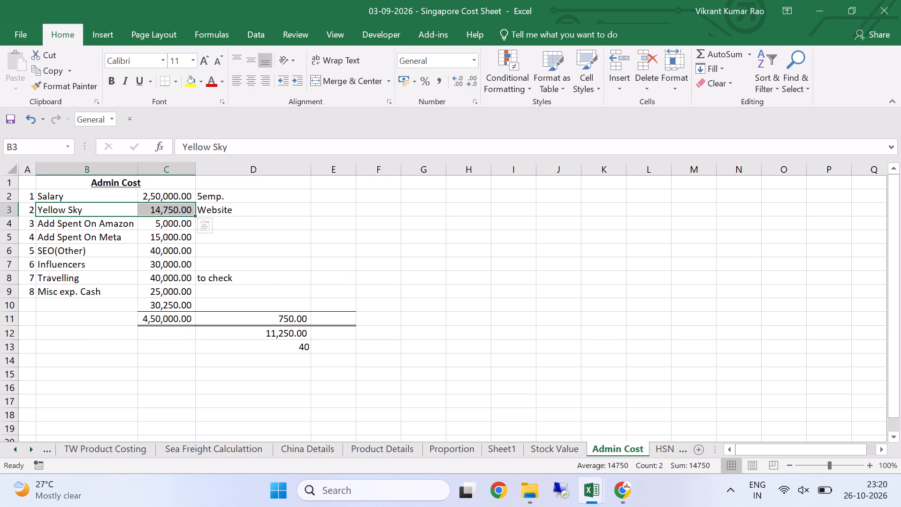
pyautogui.moveTo(53, 226); pyautogui.dragTo(159, 223)
pyautogui.moveTo(159, 322); pyautogui.dragTo(164, 320)
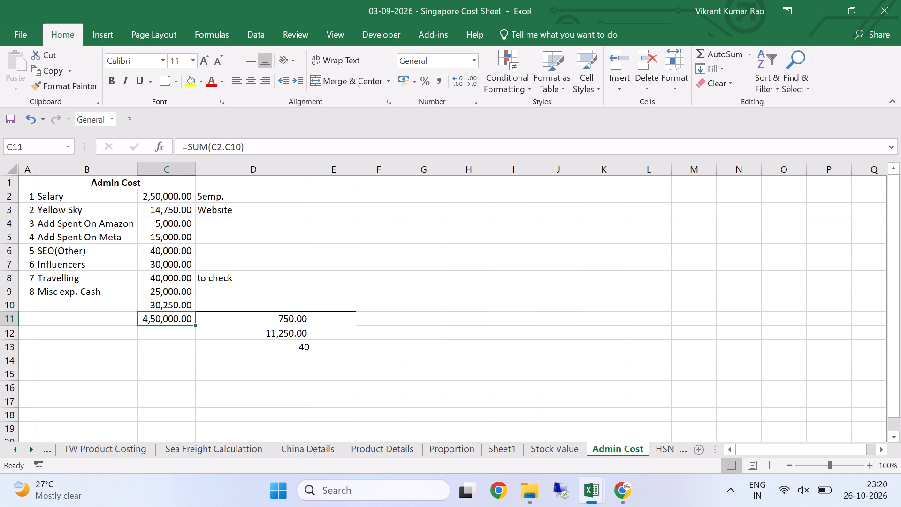
pyautogui.click(275, 318)
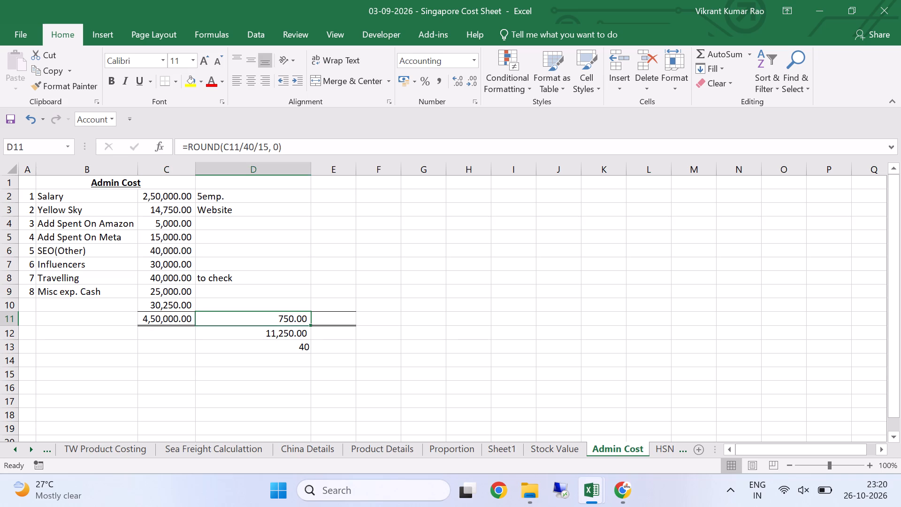
pyautogui.click(279, 336)
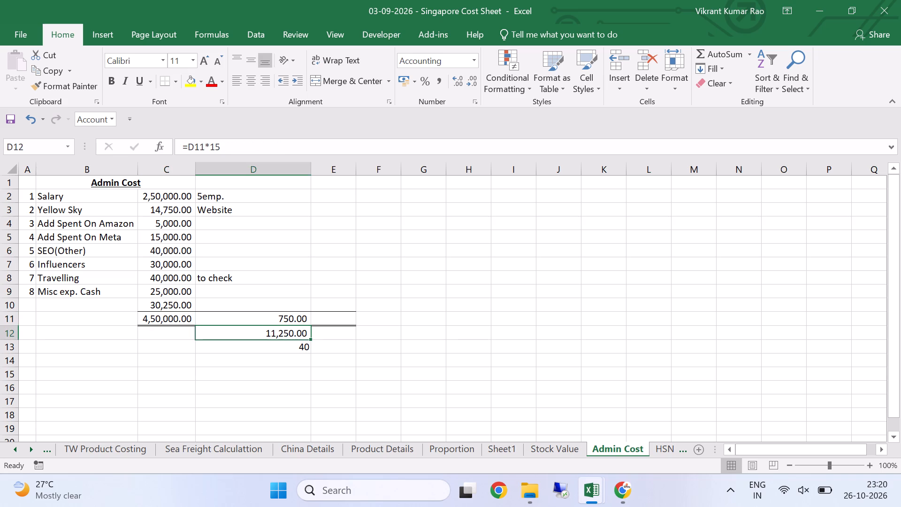
pyautogui.click(253, 150)
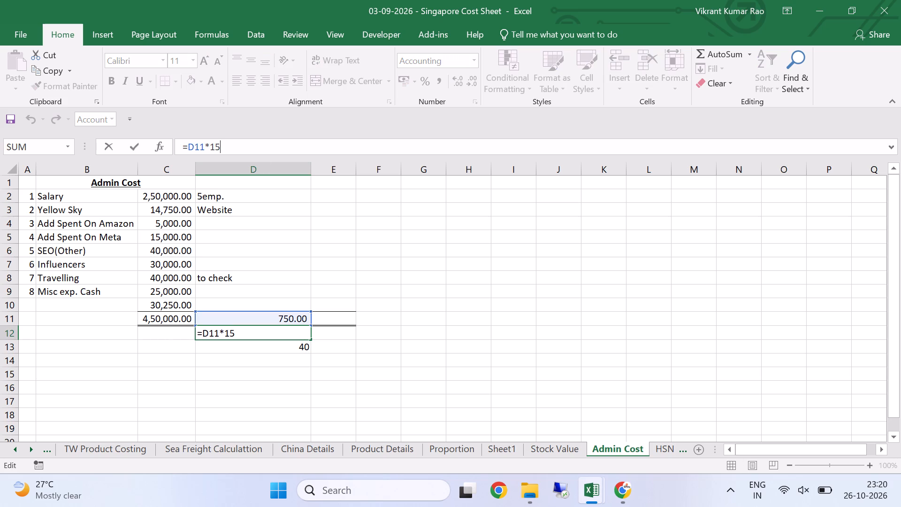
pyautogui.click(396, 269)
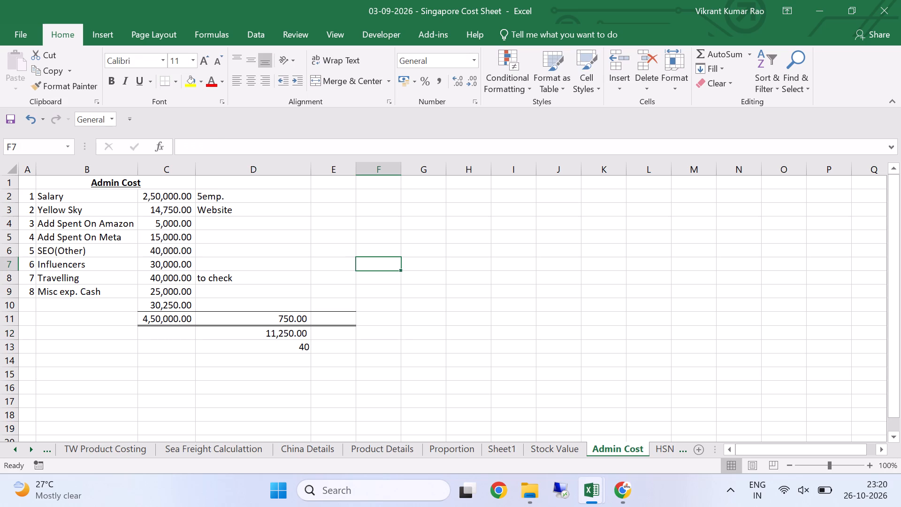
pyautogui.click(294, 317)
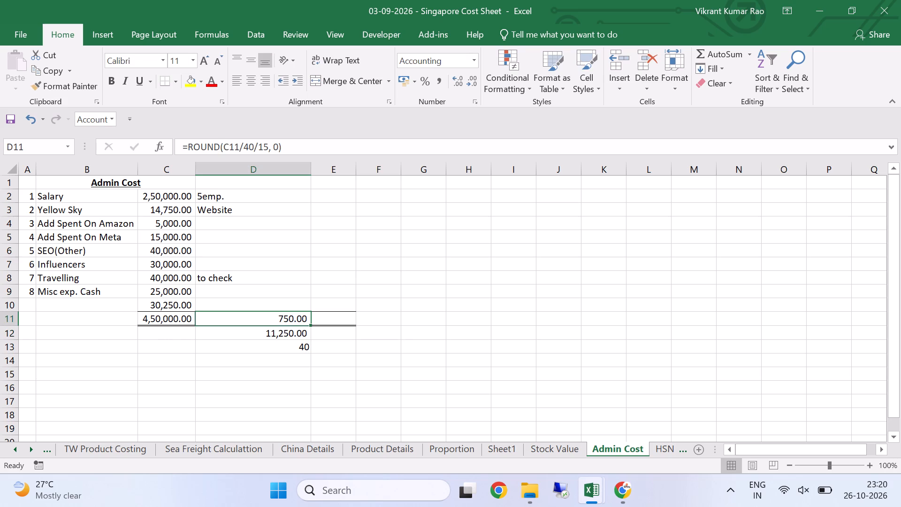
pyautogui.click(349, 268)
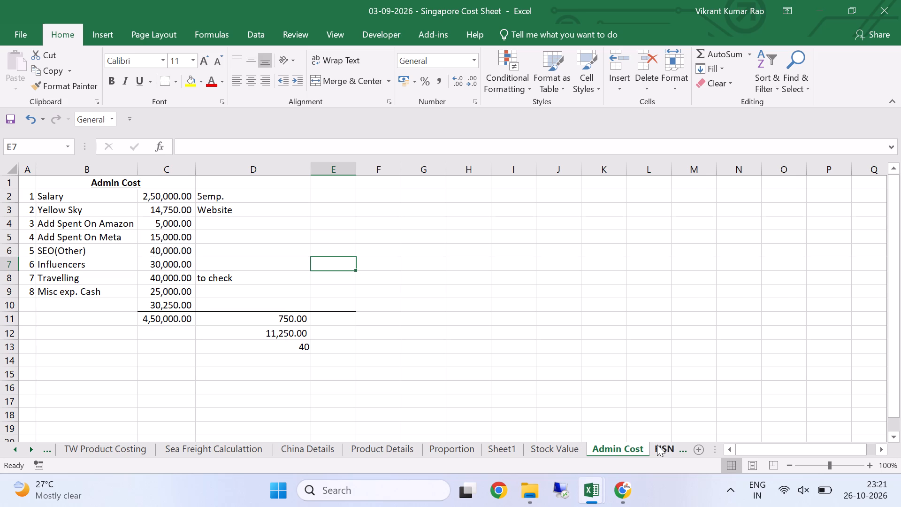
# Review both product tables on the HSN Code sheet and compare Scanimaze Jungle Safari's Rate with its basic rate in the lower table.
pyautogui.click(659, 445)
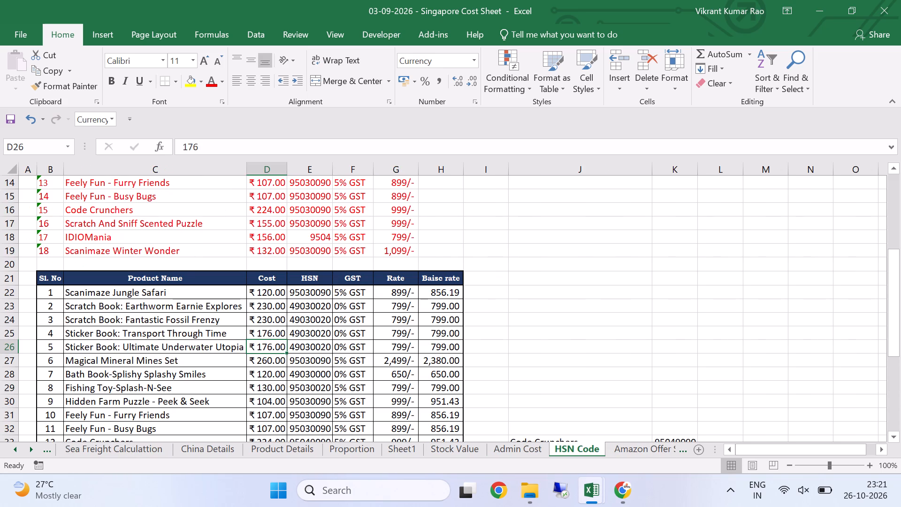
pyautogui.scroll(-7, 507, 334)
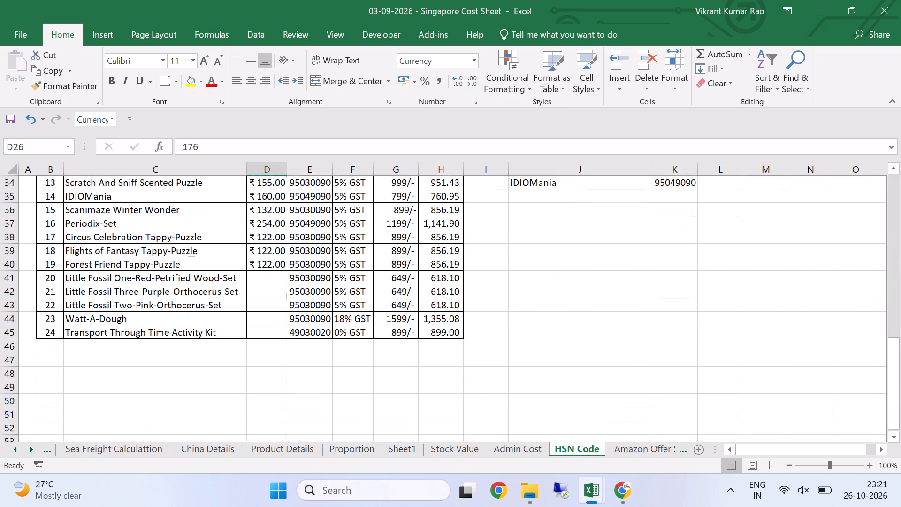
pyautogui.scroll(6, 507, 334)
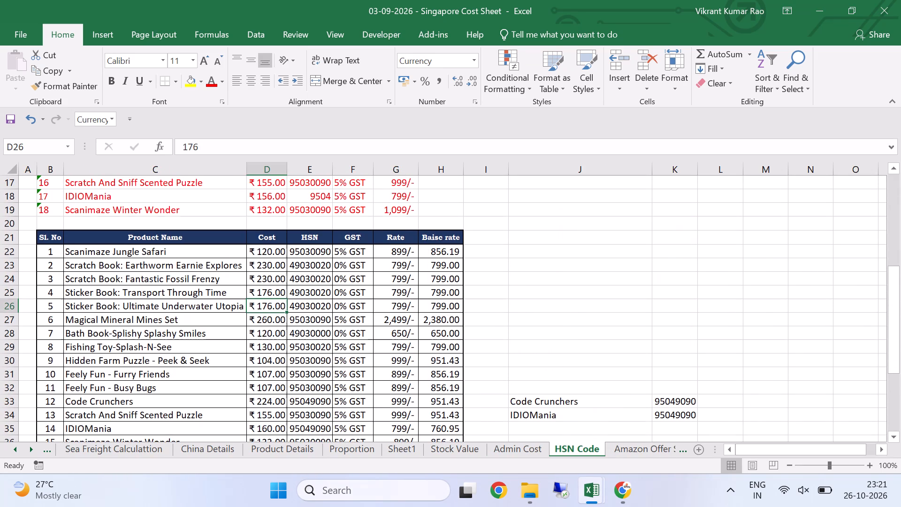
pyautogui.scroll(-1, 507, 334)
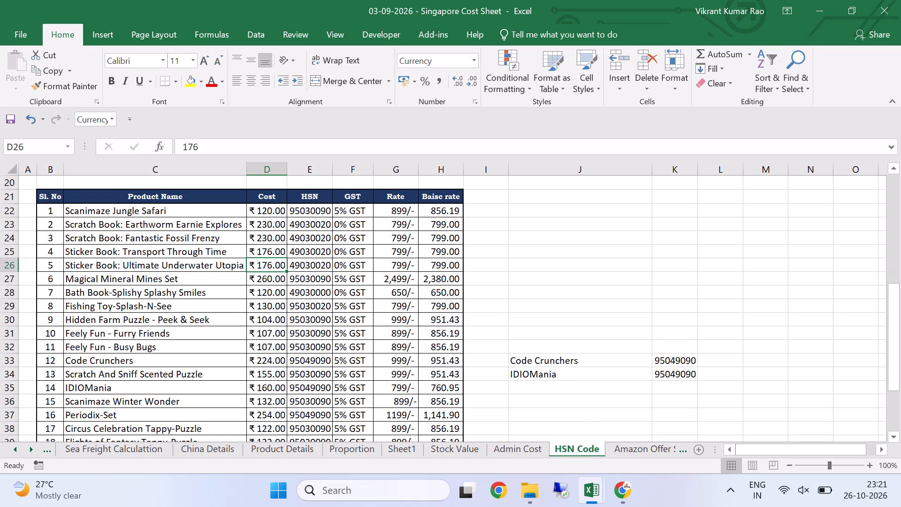
pyautogui.scroll(8, 507, 334)
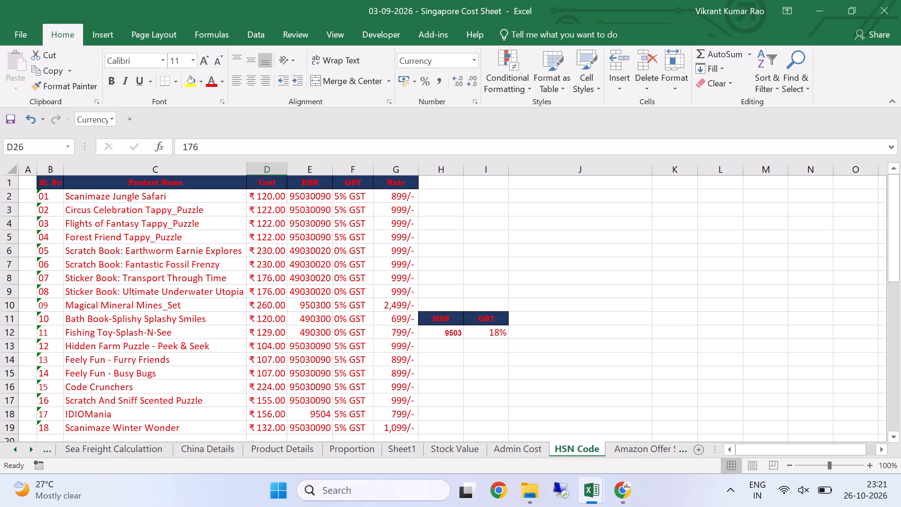
pyautogui.scroll(-1, 507, 334)
pyautogui.scroll(4, 507, 334)
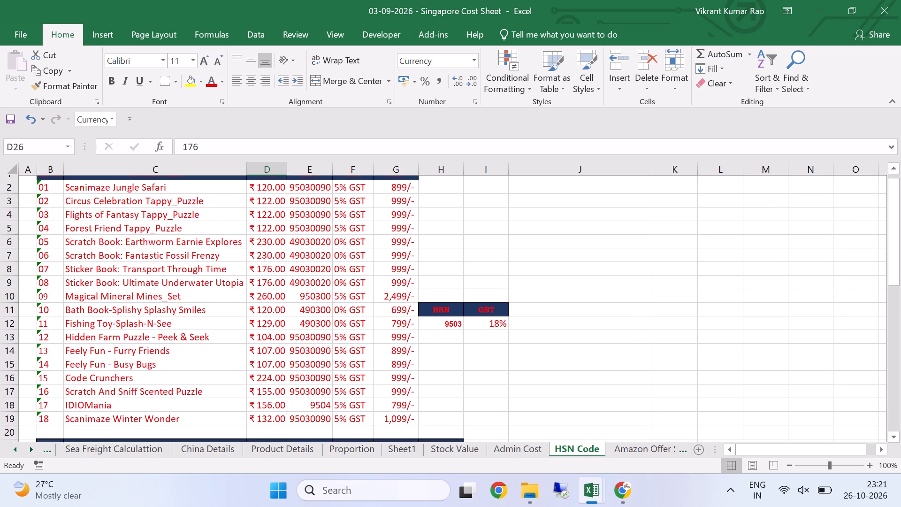
pyautogui.scroll(-5, 507, 334)
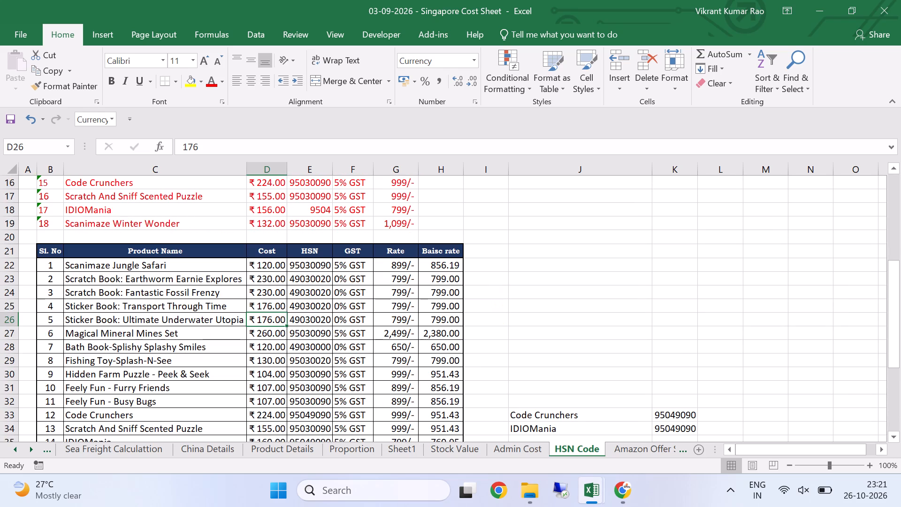
pyautogui.click(446, 268)
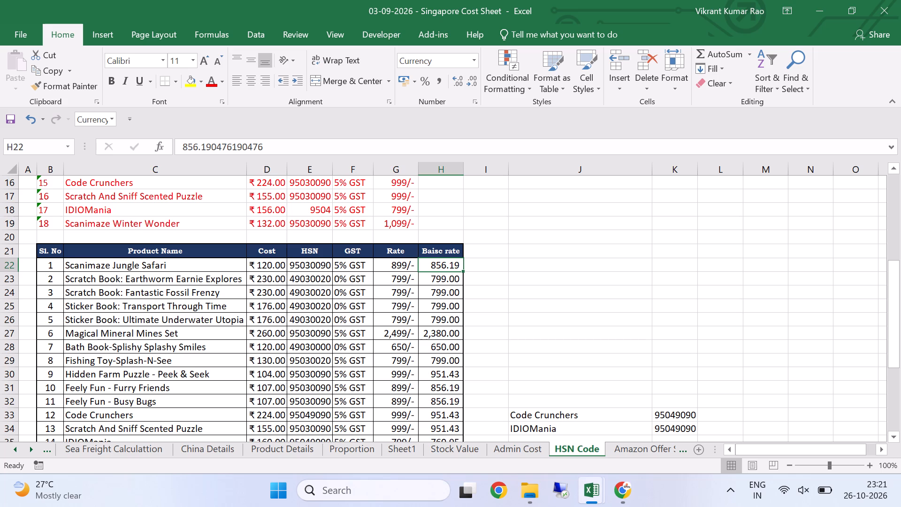
pyautogui.click(398, 265)
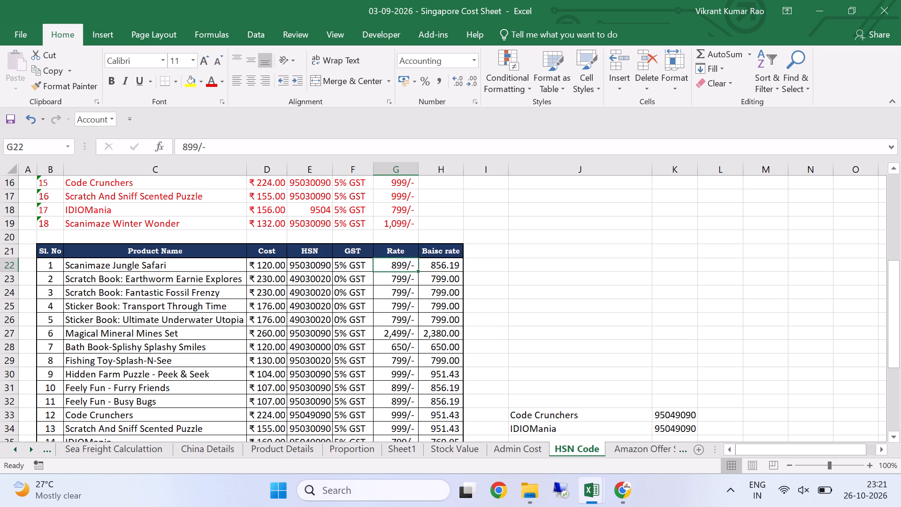
pyautogui.click(441, 267)
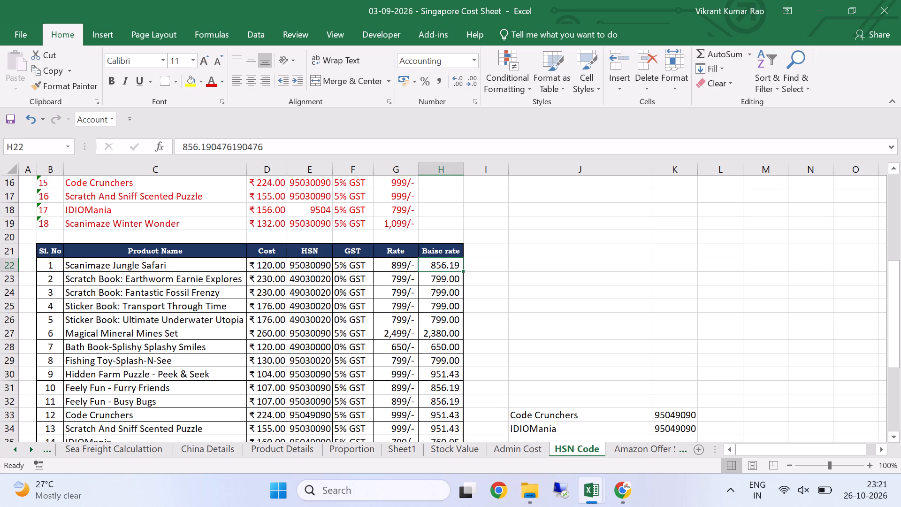
# Review the GST and rate entries in the HSN Code sheet's upper product table and the small HSN/GST table beside it.
pyautogui.click(336, 154)
pyautogui.click(531, 274)
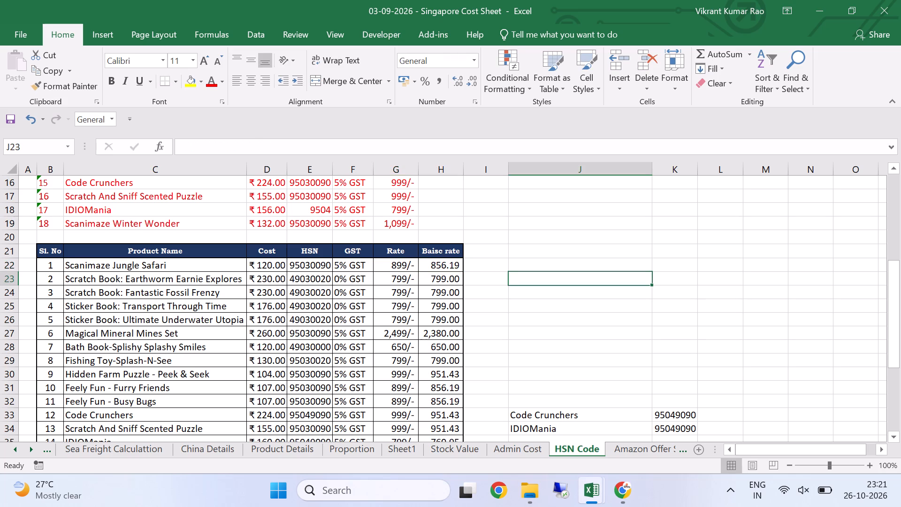
pyautogui.scroll(5, 468, 284)
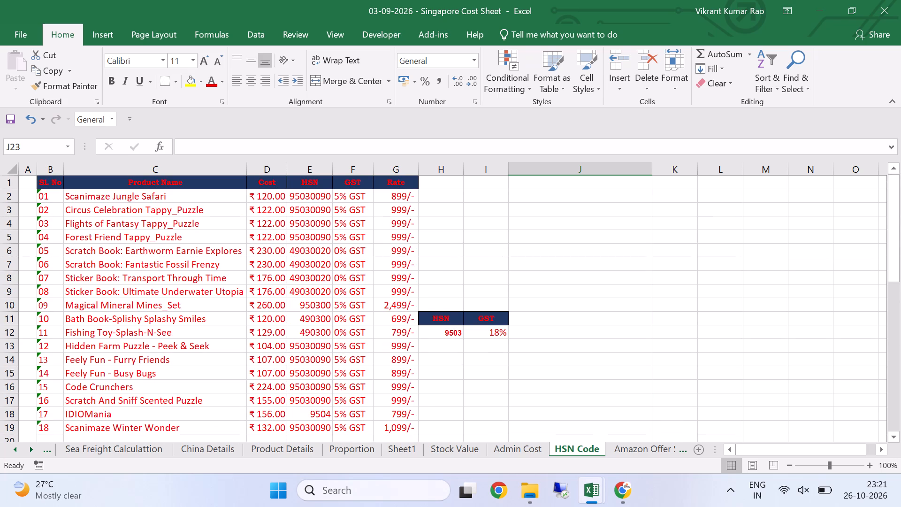
pyautogui.click(452, 330)
pyautogui.click(475, 335)
pyautogui.click(361, 298)
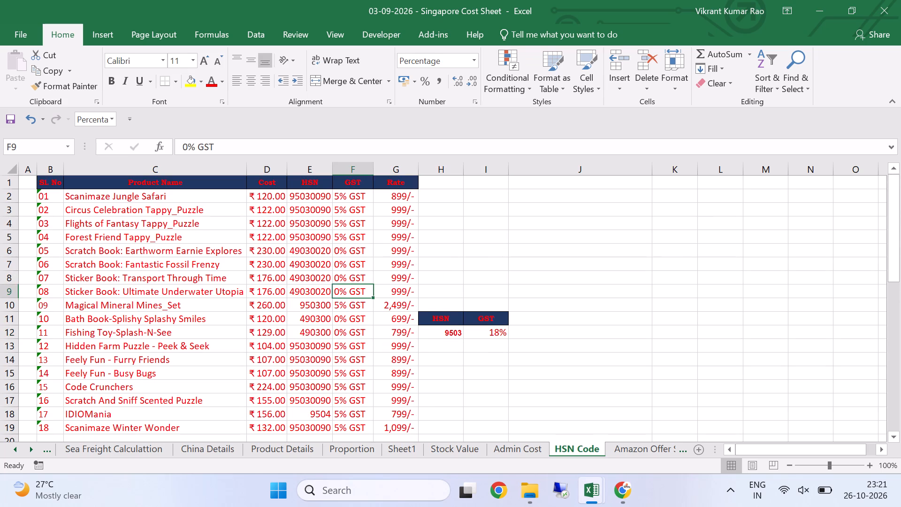
pyautogui.click(405, 281)
pyautogui.click(416, 250)
# Examine the side list of Code Crunchers and IDIOMania HSN codes, and Feely Fun - Busy Bugs' Rate and basic rate in the lower table.
pyautogui.scroll(-4, 488, 222)
pyautogui.scroll(-4, 493, 269)
pyautogui.click(660, 293)
pyautogui.click(671, 315)
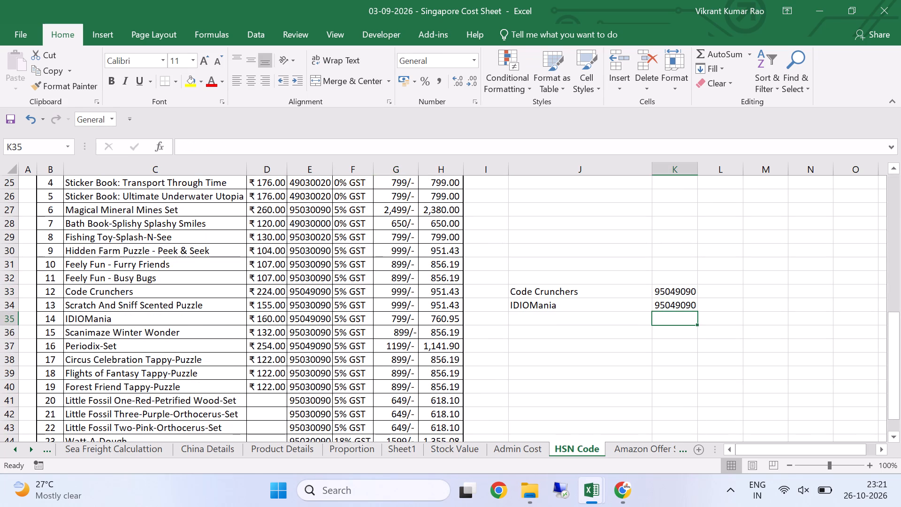
pyautogui.click(443, 315)
pyautogui.click(438, 272)
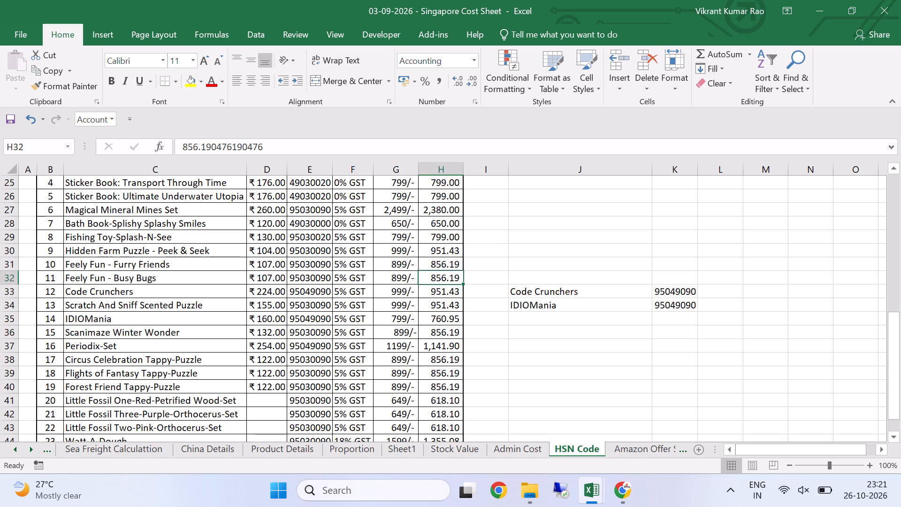
pyautogui.click(403, 277)
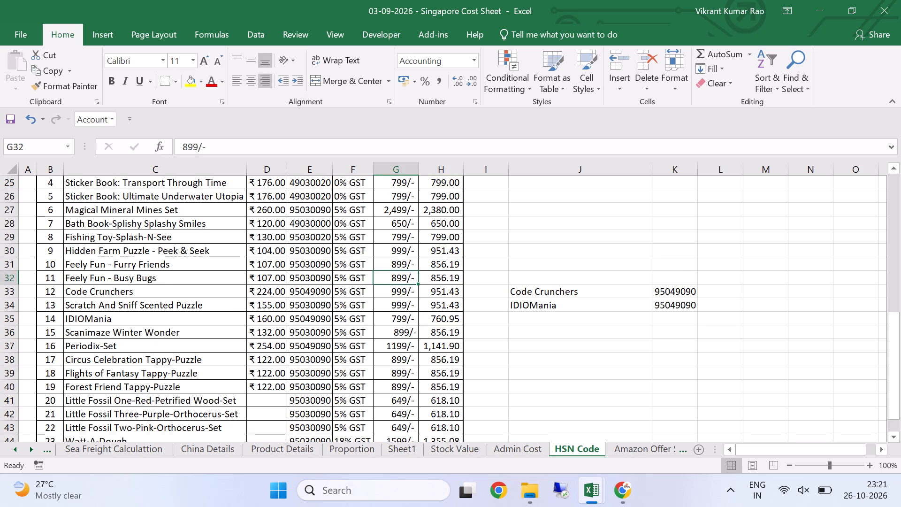
pyautogui.scroll(4, 269, 278)
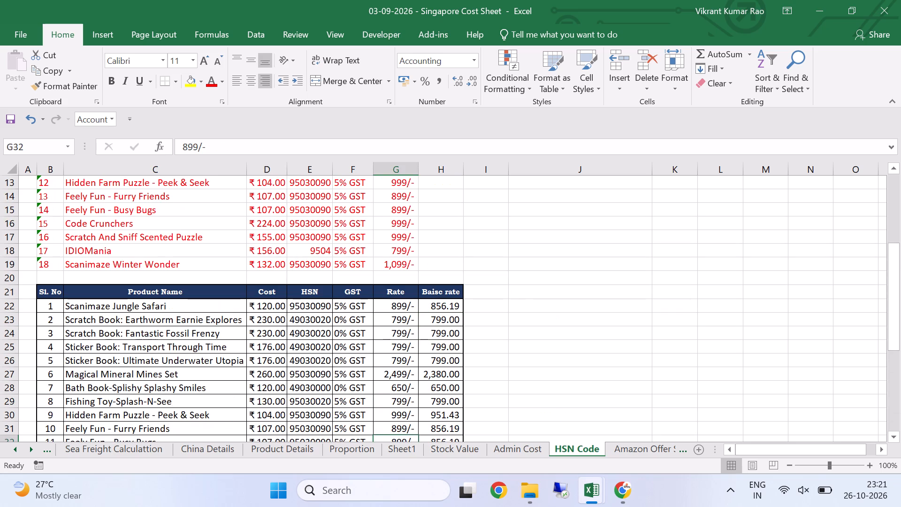
pyautogui.scroll(-1, 328, 283)
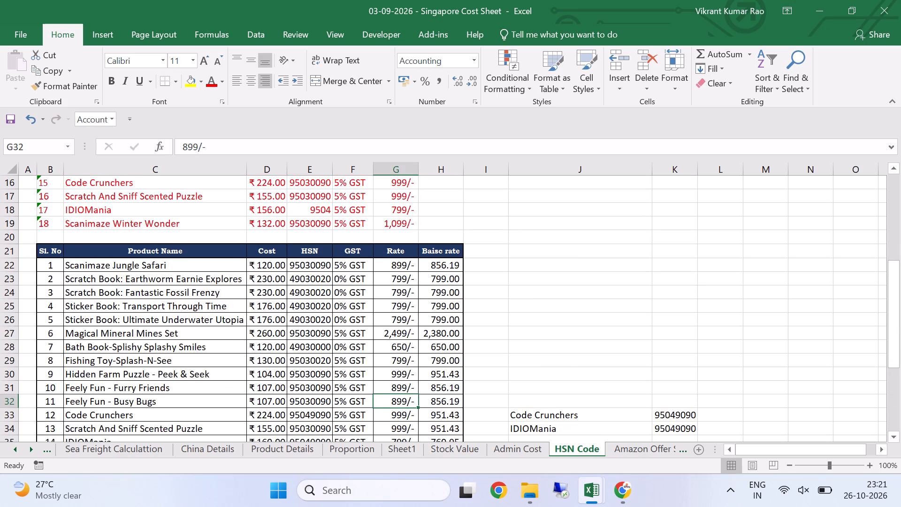
# Compare Scanimaze Jungle Safari's Cost, Rate and basic rate in the lower product table.
pyautogui.click(264, 266)
pyautogui.scroll(-2, 350, 291)
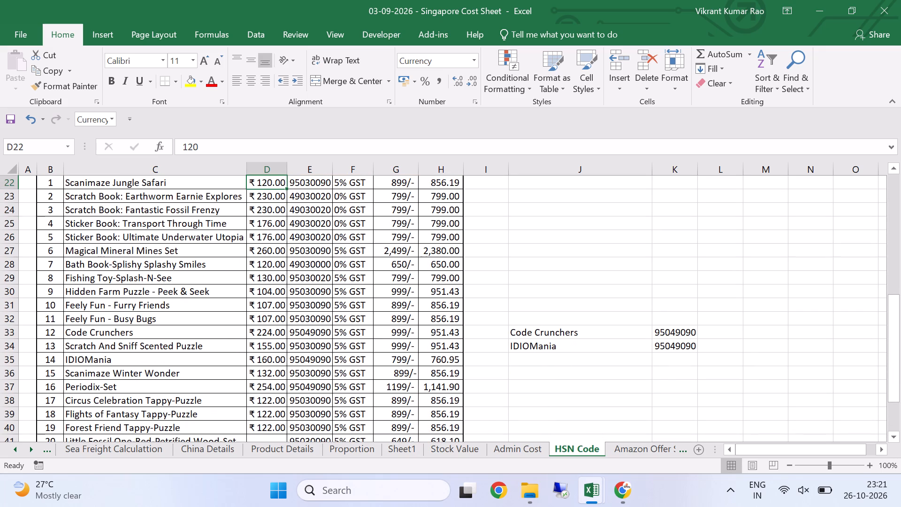
pyautogui.scroll(3, 296, 297)
pyautogui.click(268, 306)
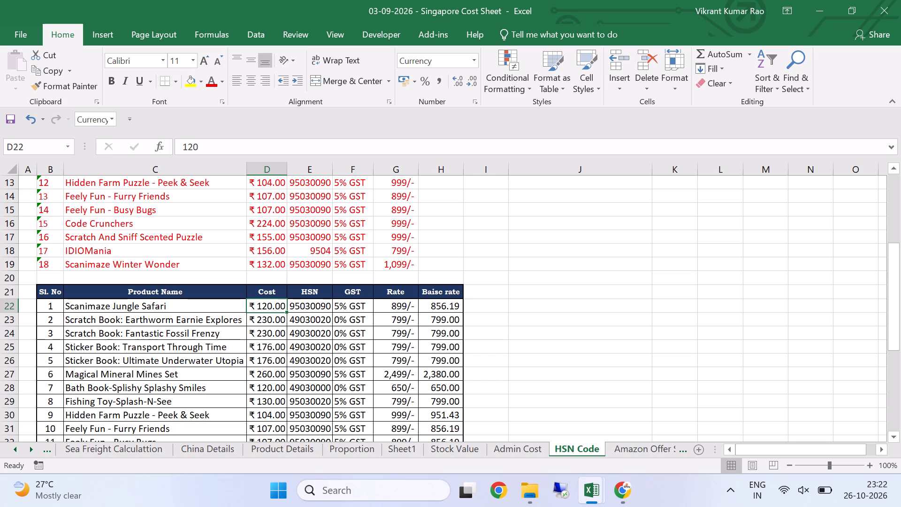
pyautogui.click(399, 309)
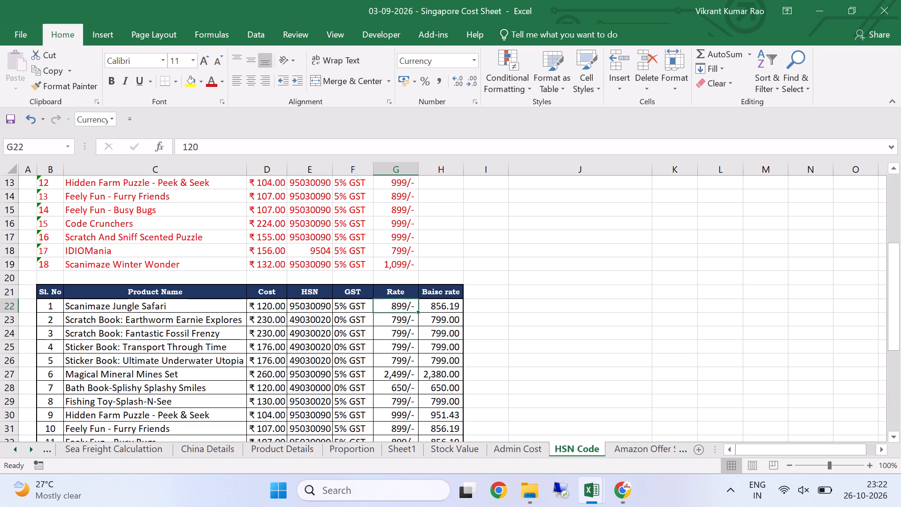
pyautogui.click(281, 309)
pyautogui.click(450, 305)
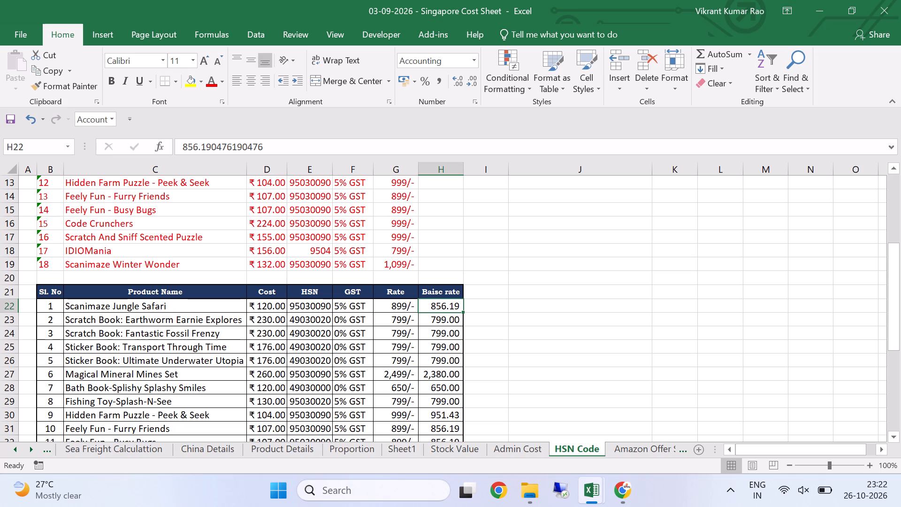
# Check the basic rate entry for Scanimaze Jungle Safari and look through the lower product table on the HSN Code sheet.
pyautogui.click(381, 152)
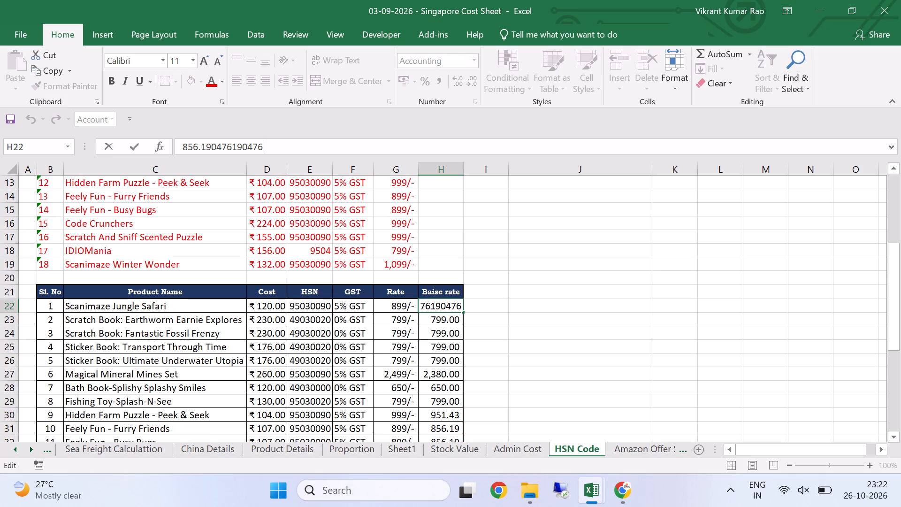
pyautogui.click(512, 280)
pyautogui.scroll(-2, 362, 247)
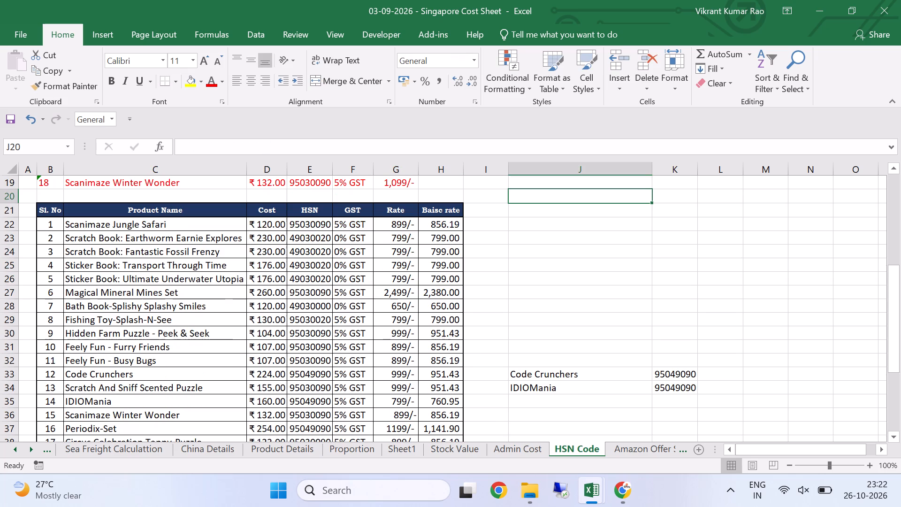
# Review the MRP, charges, product costs, discounts and margin amounts on the Amazon Offer Sheet.
pyautogui.click(628, 449)
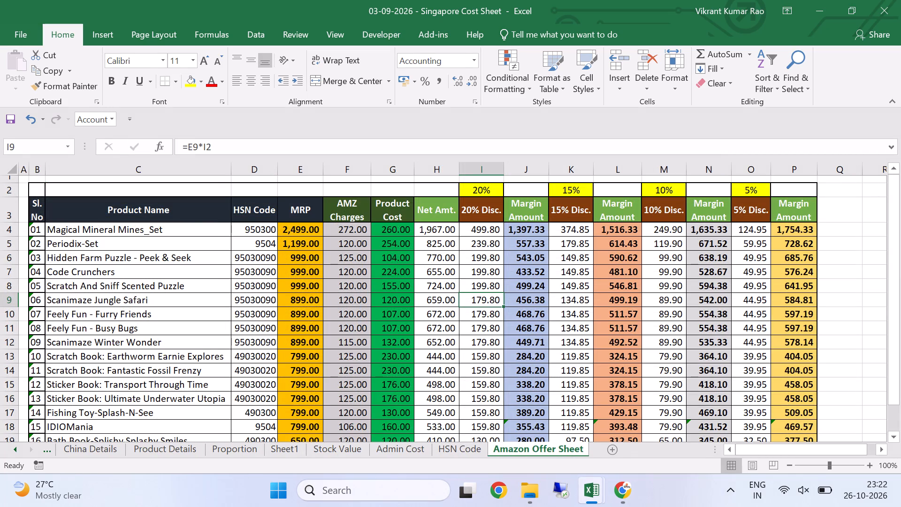
pyautogui.scroll(5, 459, 284)
pyautogui.scroll(-5, 630, 292)
pyautogui.scroll(10, 630, 292)
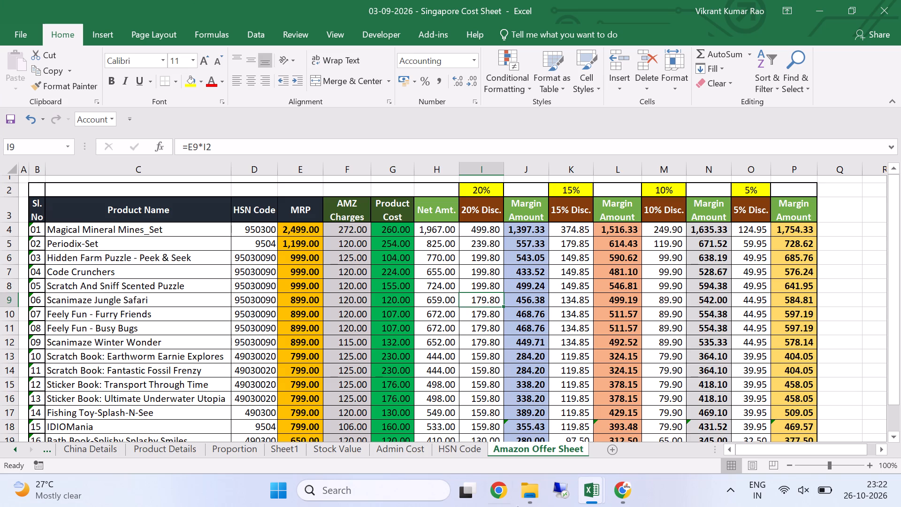
# Switch to the Singapore dollar to Indian rupee converter in Chrome.
pyautogui.click(624, 494)
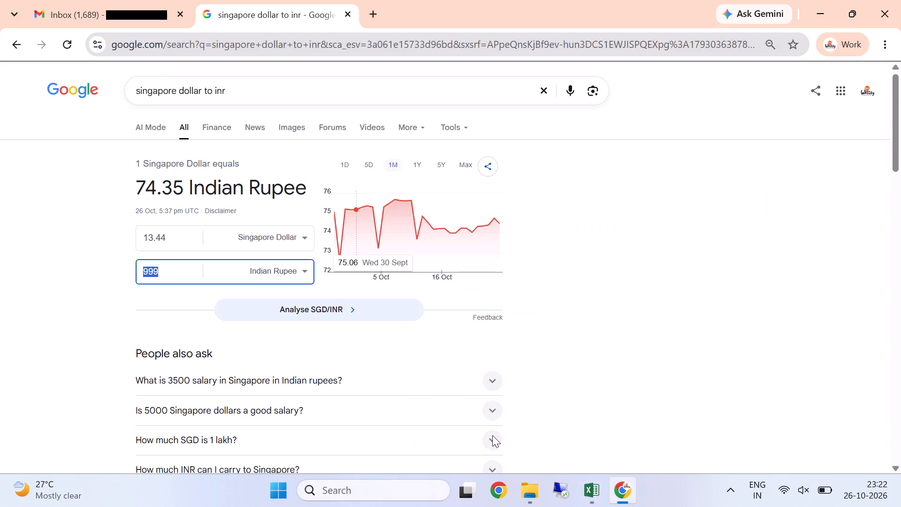
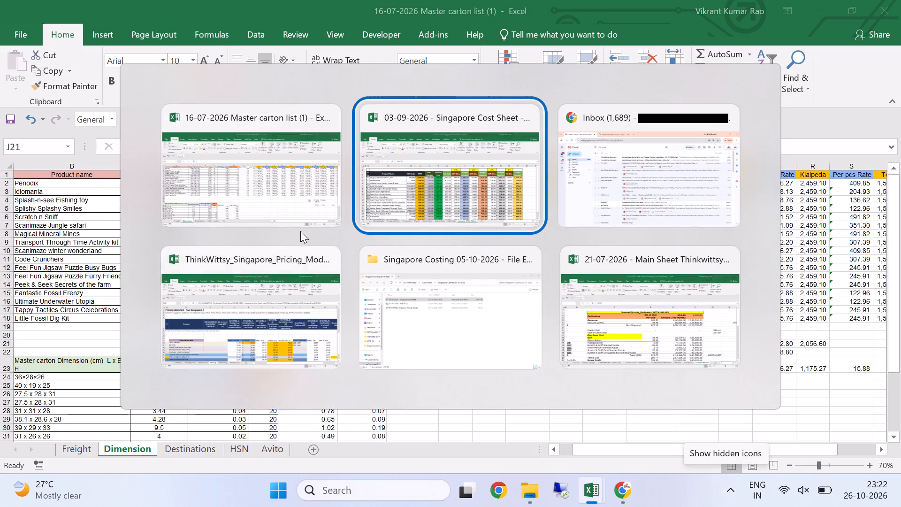
# Create a new blank workbook from the Master carton list workbook.
pyautogui.keyDown('alt'); pyautogui.click(300, 215); pyautogui.keyUp('alt')
pyautogui.click(22, 29)
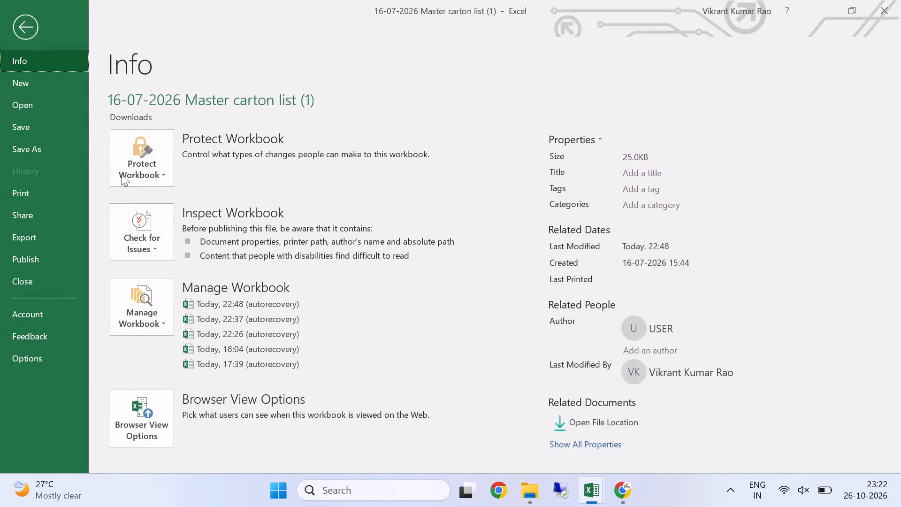
pyautogui.click(31, 76)
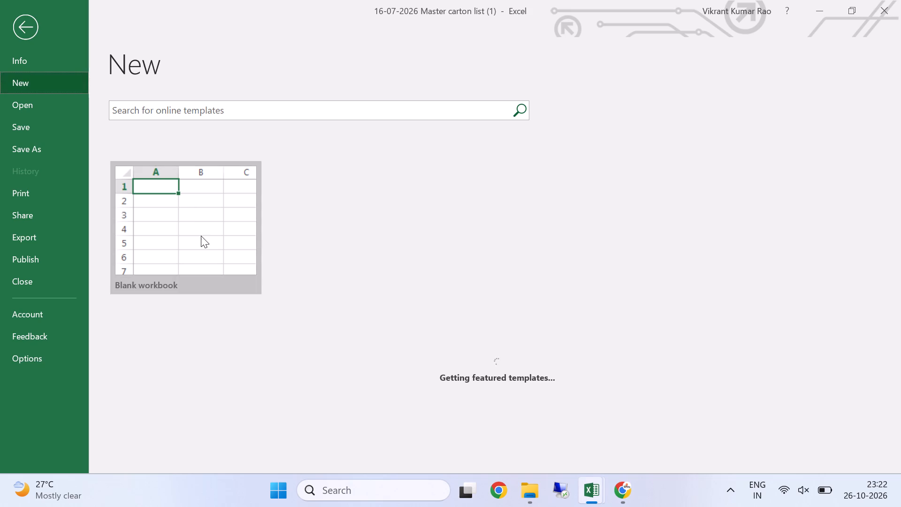
pyautogui.click(201, 236)
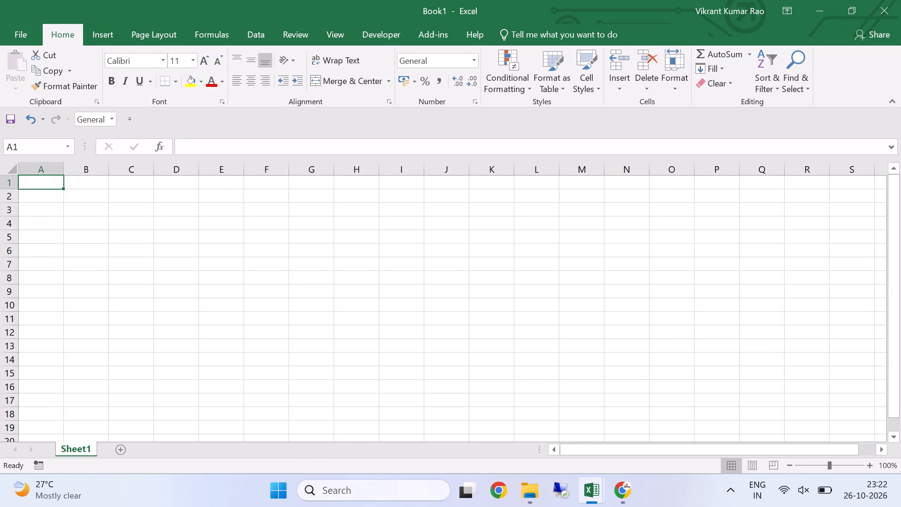
# Set the whole blank sheet's font to Garamond, size 9.
pyautogui.hotkey('ctrl', 'a')
pyautogui.hotkey('ctrl', 'a')
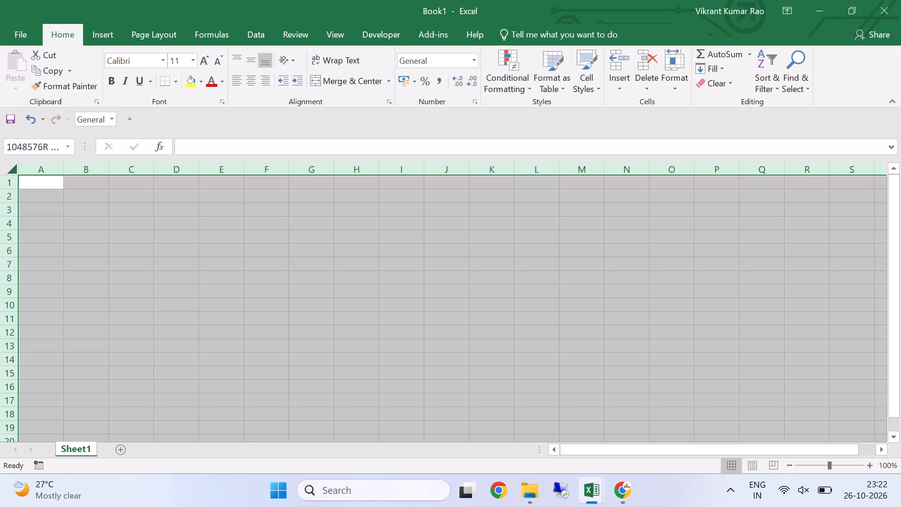
pyautogui.click(214, 61)
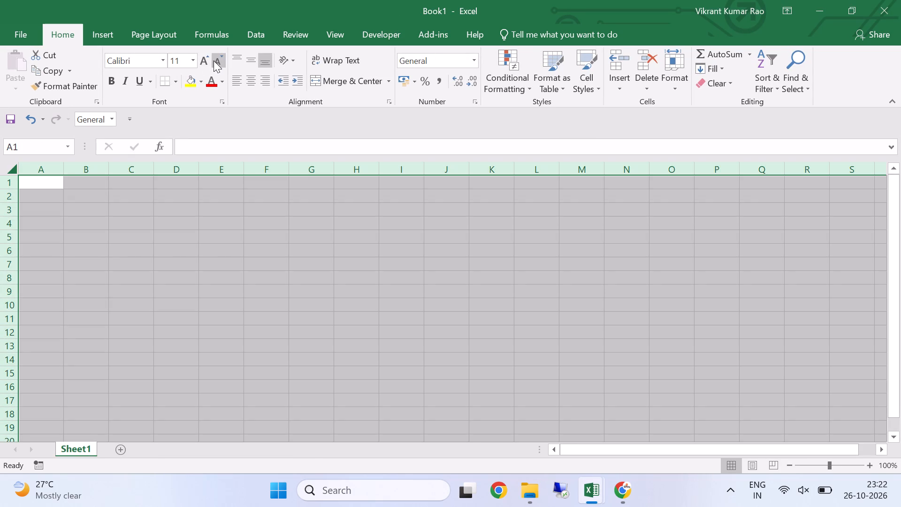
pyautogui.click(214, 61)
pyautogui.click(149, 61)
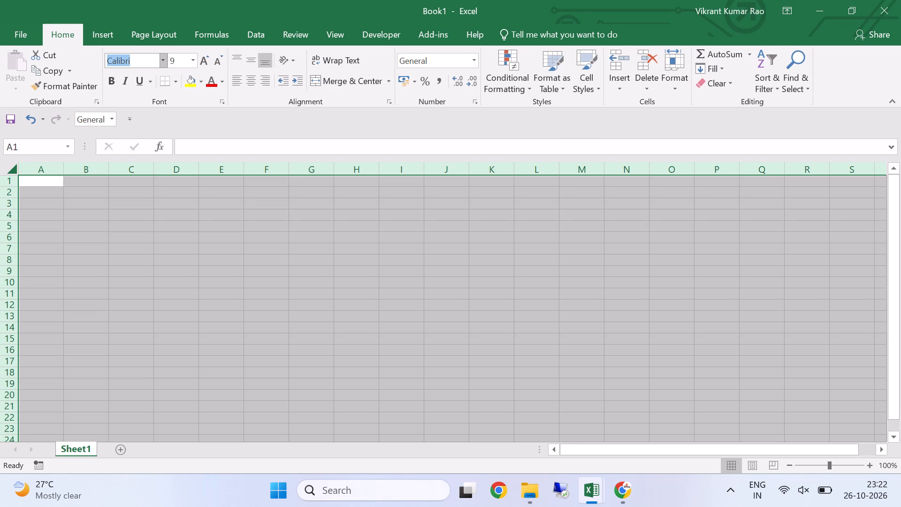
pyautogui.write('gara')
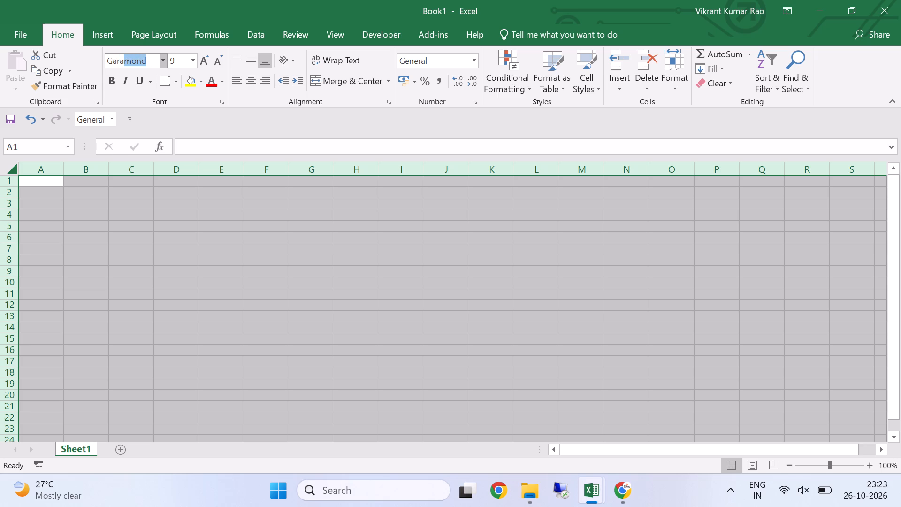
pyautogui.press('Return')
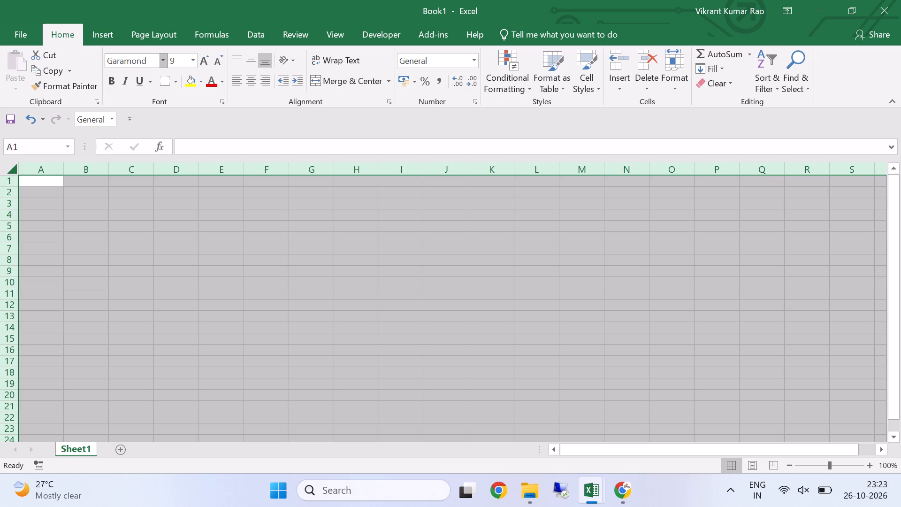
pyautogui.doubleClick(789, 464)
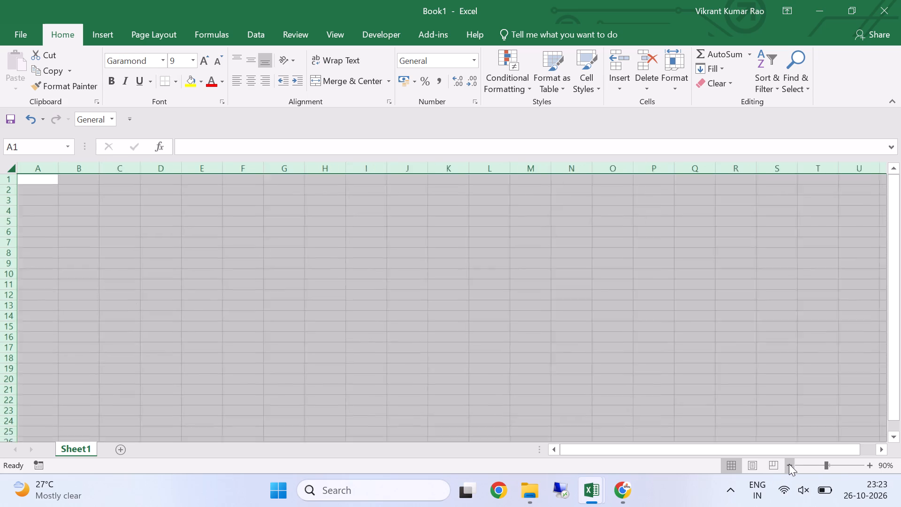
pyautogui.click(162, 262)
pyautogui.click(25, 182)
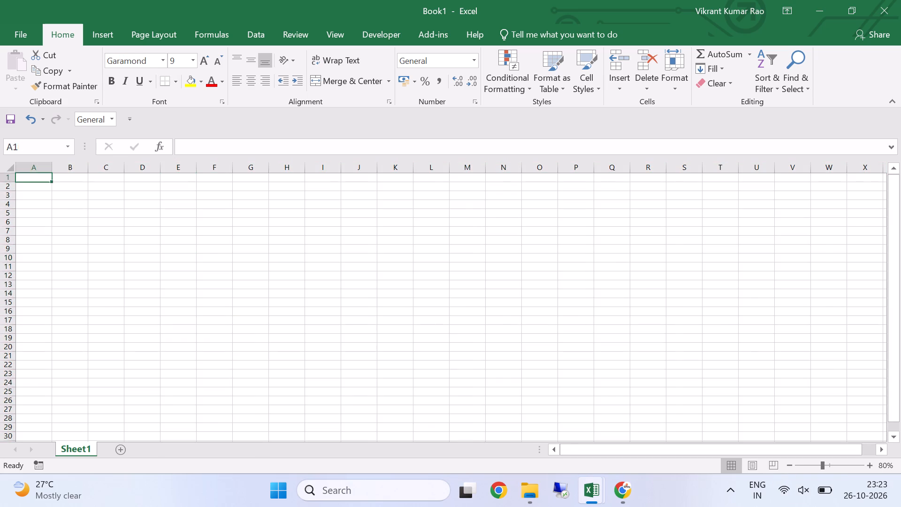
# Copy the Product name column from the carton list's Dimension sheet into column B of the new workbook and fit the column width.
pyautogui.hotkey('alt', 'Tab')
pyautogui.moveTo(40, 176); pyautogui.dragTo(42, 261)
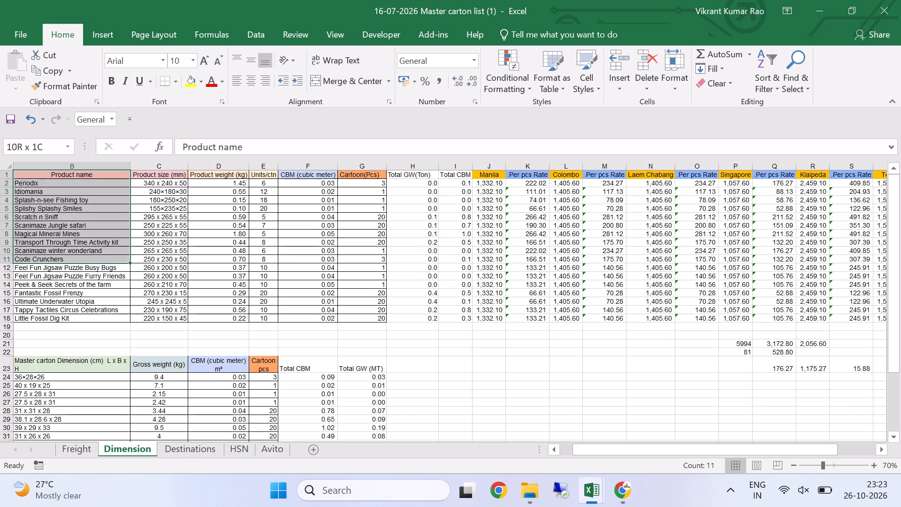
pyautogui.moveTo(42, 261); pyautogui.dragTo(37, 317)
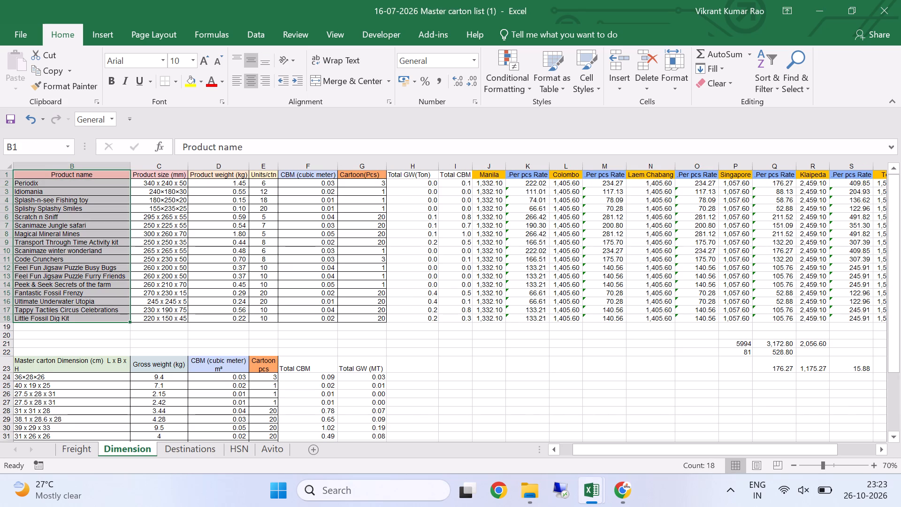
pyautogui.hotkey('ctrl', 'c')
pyautogui.hotkey('alt', 'Tab')
pyautogui.click(75, 180)
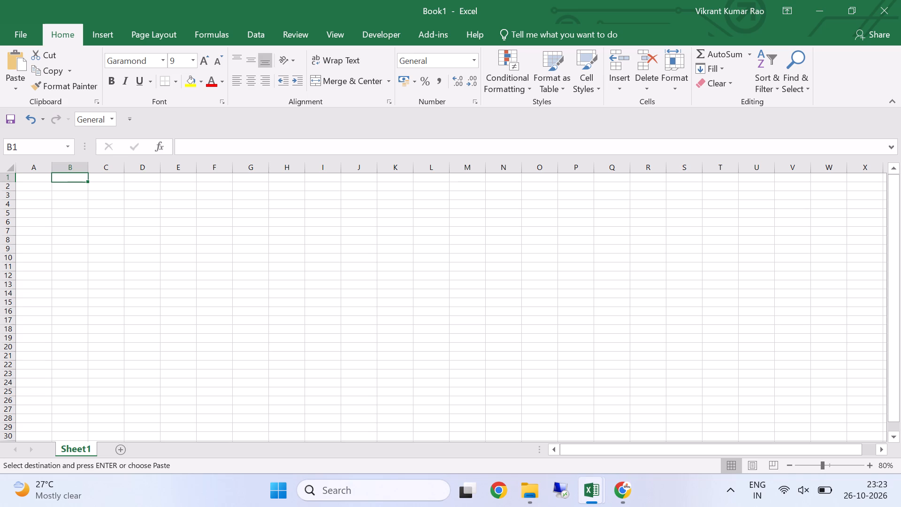
pyautogui.press('Return')
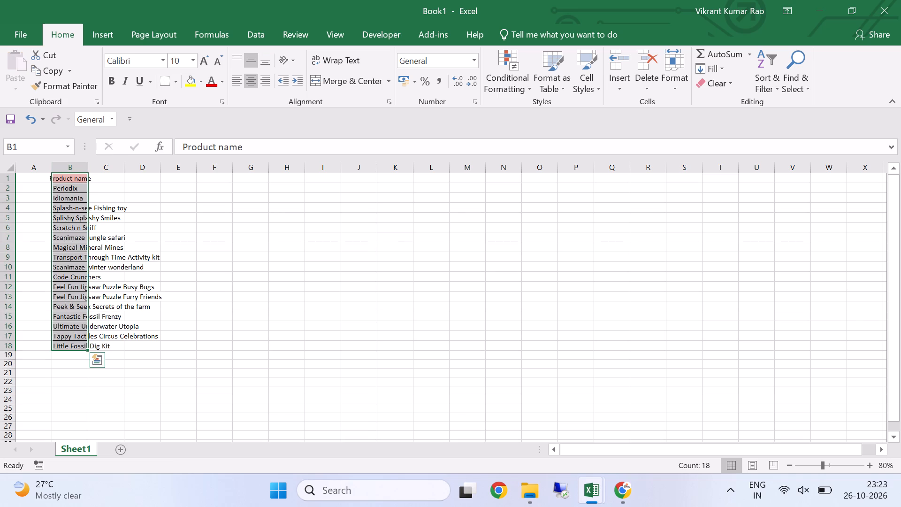
pyautogui.doubleClick(86, 168)
pyautogui.click(185, 280)
# Copy the Product size (mm) column with its header from the Dimension sheet into column C of the new workbook.
pyautogui.click(186, 180)
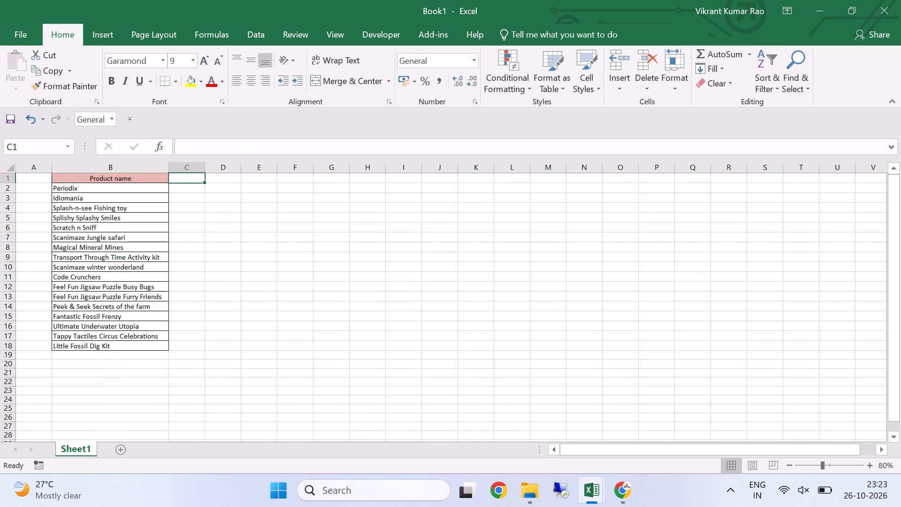
pyautogui.hotkey('alt', 'Tab')
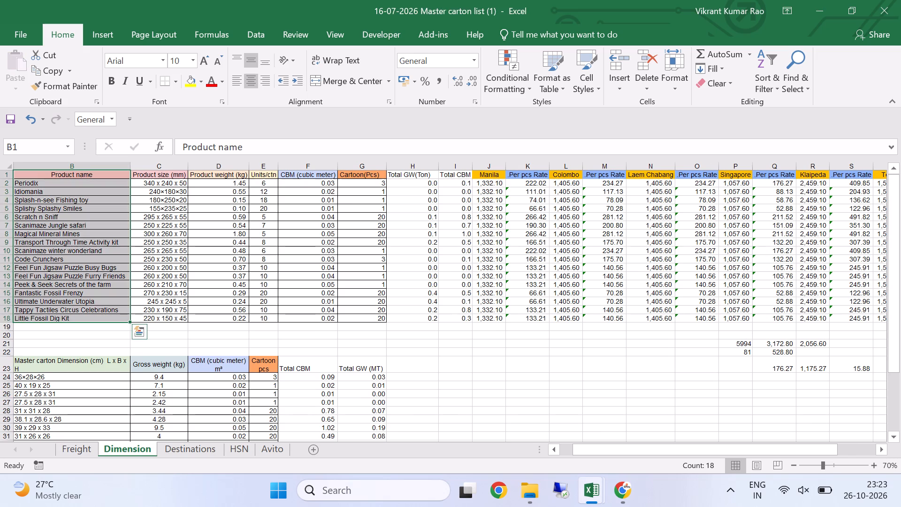
pyautogui.scroll(-2, 190, 324)
pyautogui.scroll(1, 128, 284)
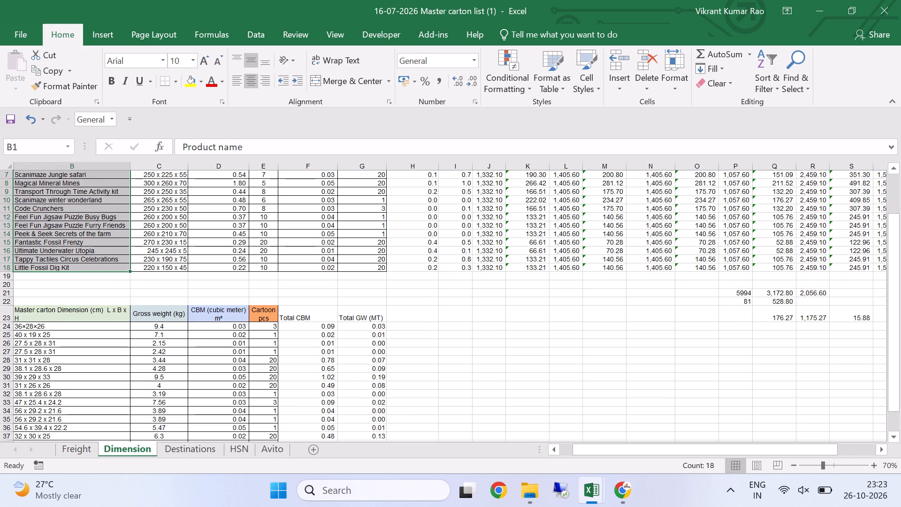
pyautogui.scroll(2, 128, 284)
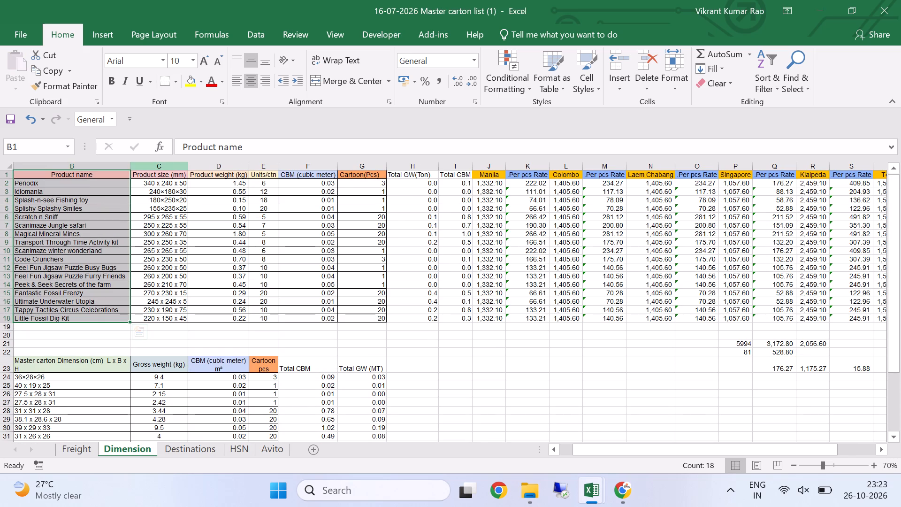
pyautogui.moveTo(152, 175); pyautogui.dragTo(151, 200)
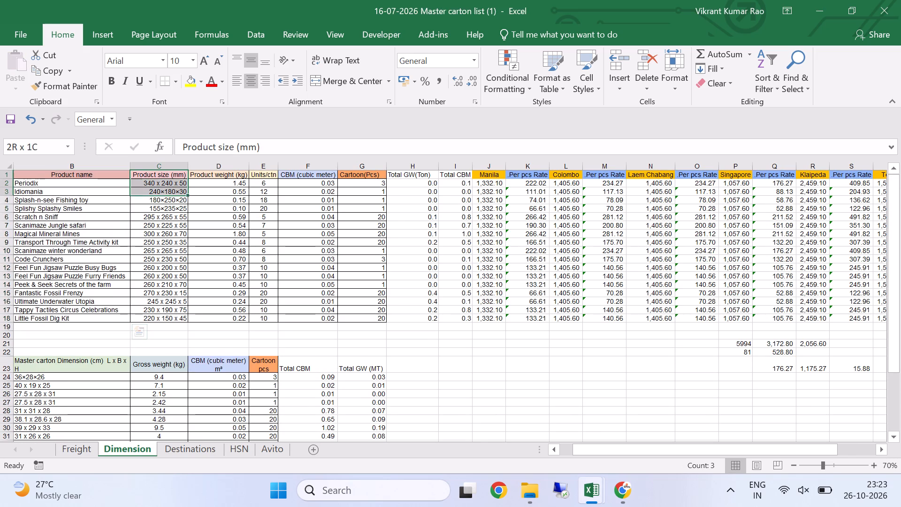
pyautogui.moveTo(151, 200); pyautogui.dragTo(137, 317)
pyautogui.hotkey('ctrl', 'c')
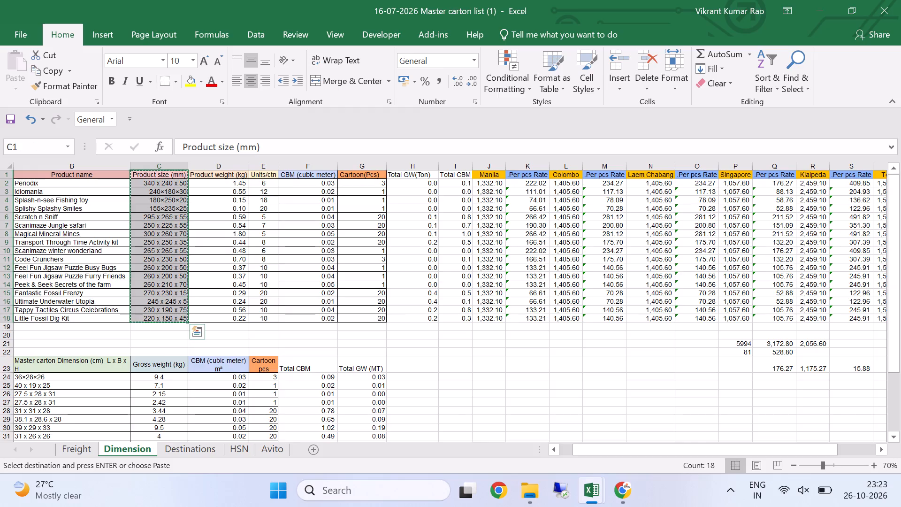
pyautogui.hotkey('alt', 'Tab')
pyautogui.hotkey('ctrl', 'v')
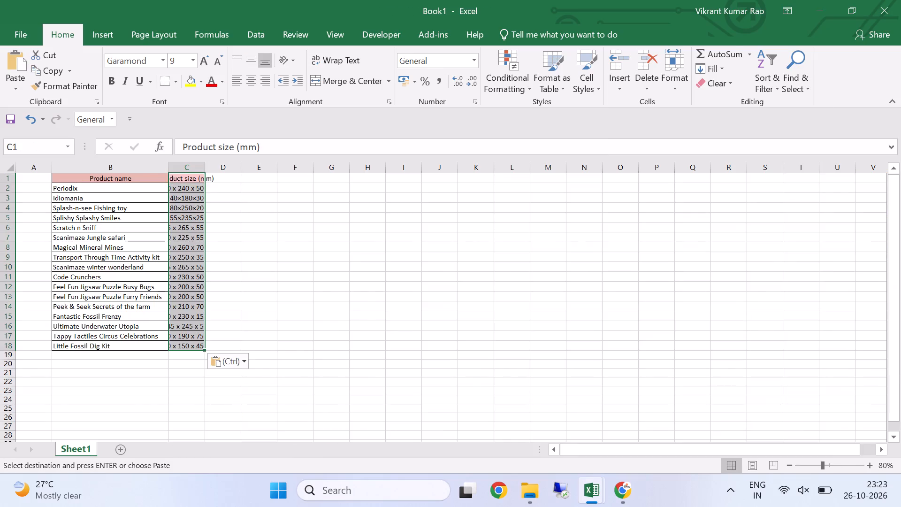
# Copy the Product weight (kg) column with its header from the Dimension sheet into column D of the new workbook.
pyautogui.hotkey('alt', 'Tab')
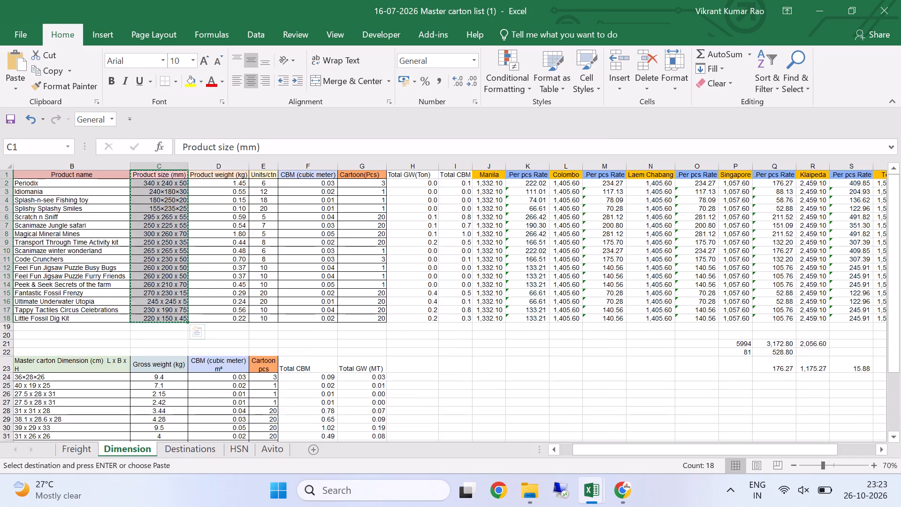
pyautogui.moveTo(234, 175); pyautogui.dragTo(215, 316)
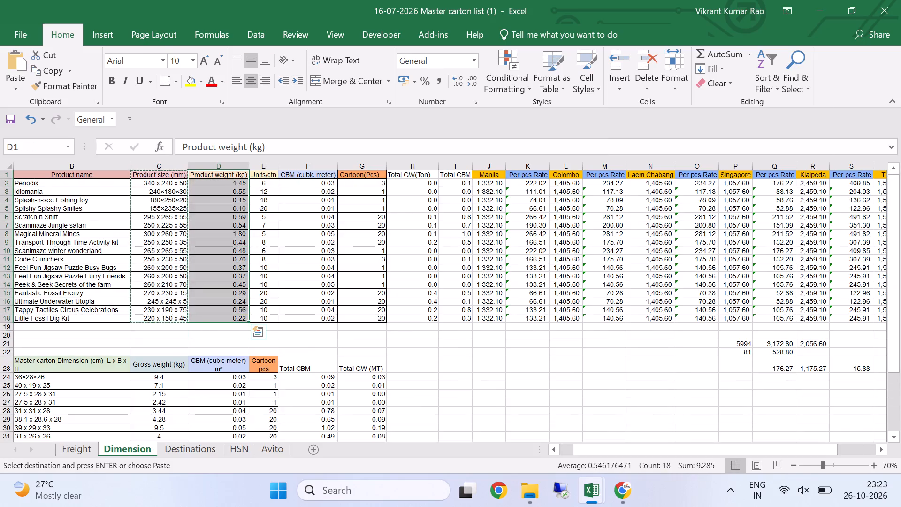
pyautogui.hotkey('ctrl', 'c')
pyautogui.hotkey('alt', 'Tab')
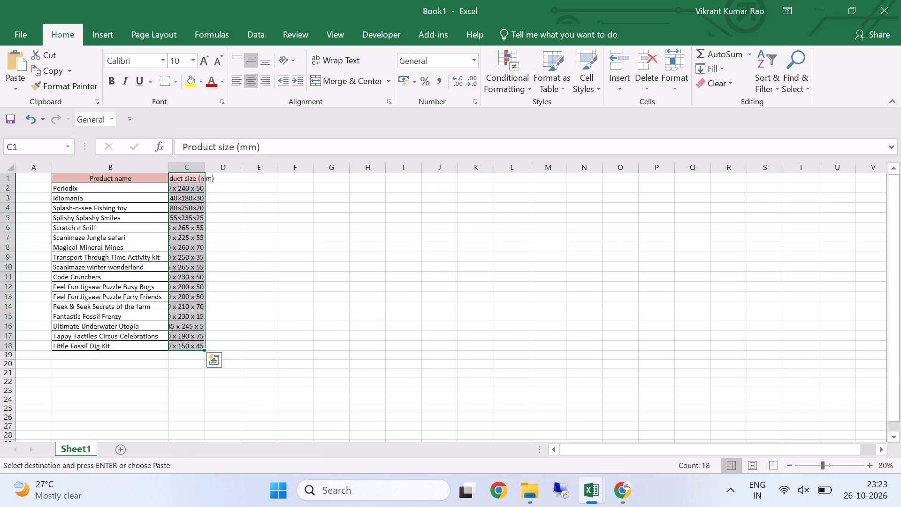
pyautogui.click(215, 178)
pyautogui.hotkey('ctrl', 'v')
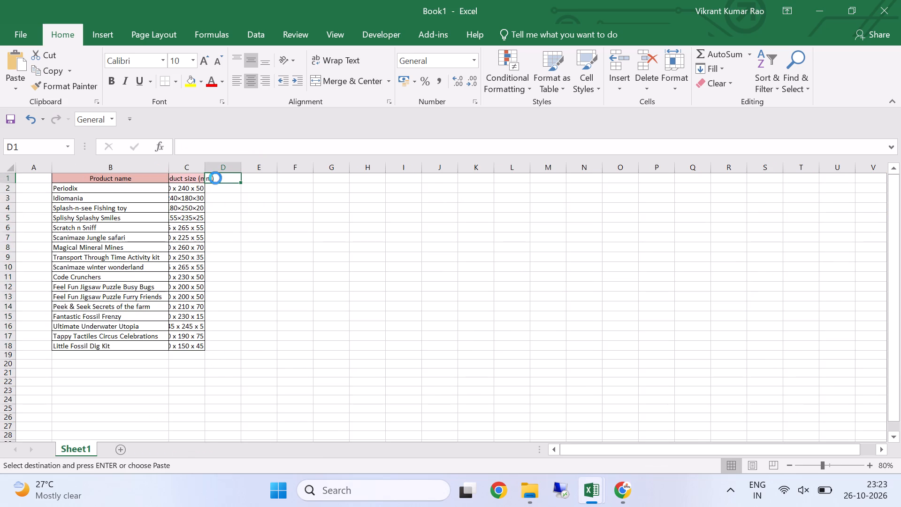
# Copy the Units/ctn column with its header from the Dimension sheet into column E of the new workbook.
pyautogui.click(261, 182)
pyautogui.hotkey('alt', 'Tab')
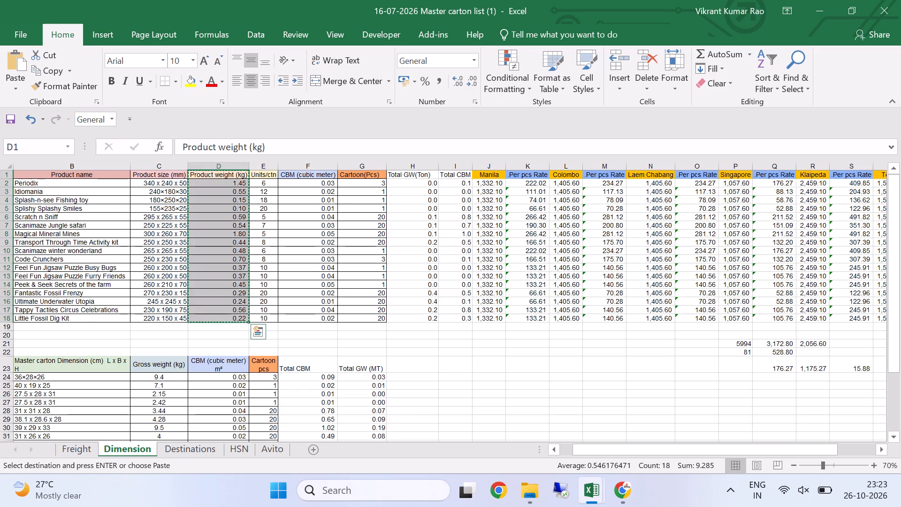
pyautogui.moveTo(263, 174); pyautogui.dragTo(255, 317)
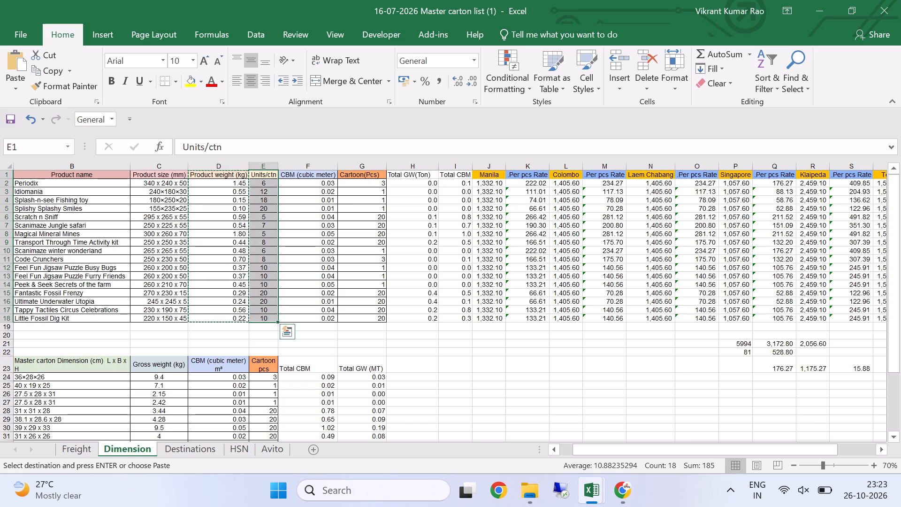
pyautogui.hotkey('ctrl', 'c')
pyautogui.hotkey('alt', 'Tab')
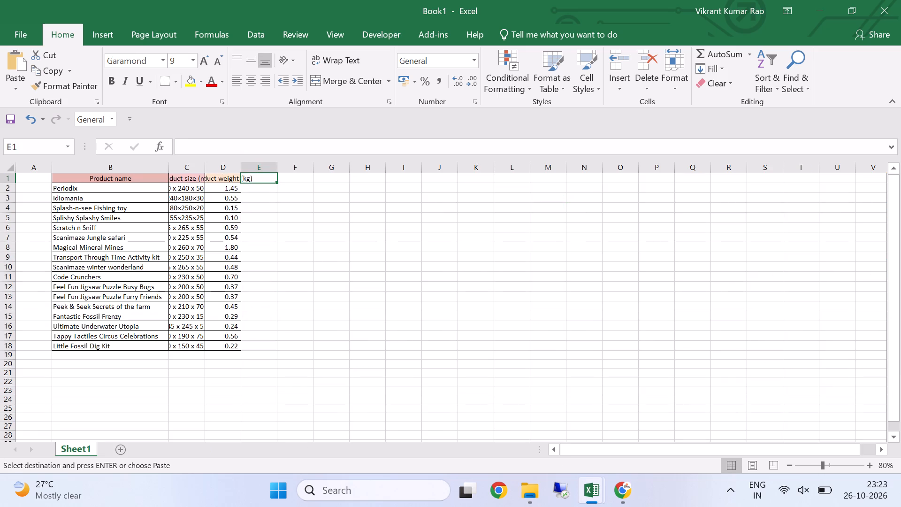
pyautogui.hotkey('ctrl', 'v')
# Copy the Master carton Dimension (cm) L x B x H column from the Dimension sheet's lower table into column F of the new workbook.
pyautogui.hotkey('alt', 'Tab')
pyautogui.scroll(-3, 133, 320)
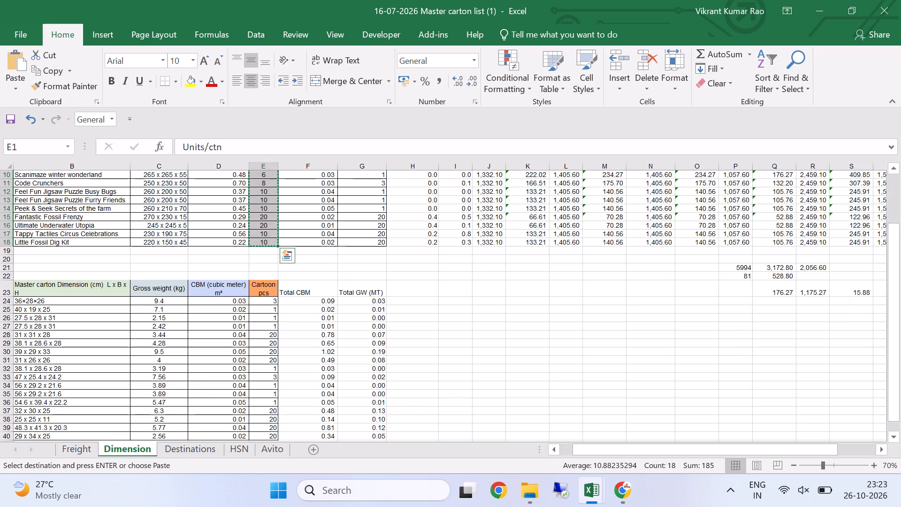
pyautogui.moveTo(79, 285); pyautogui.dragTo(64, 407)
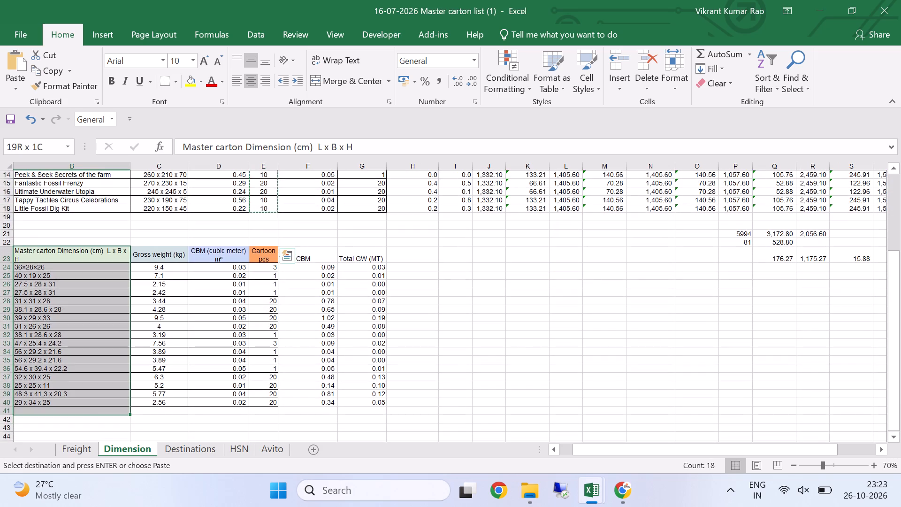
pyautogui.moveTo(64, 407); pyautogui.dragTo(65, 403)
pyautogui.hotkey('ctrl', 'c')
pyautogui.hotkey('alt', 'Tab')
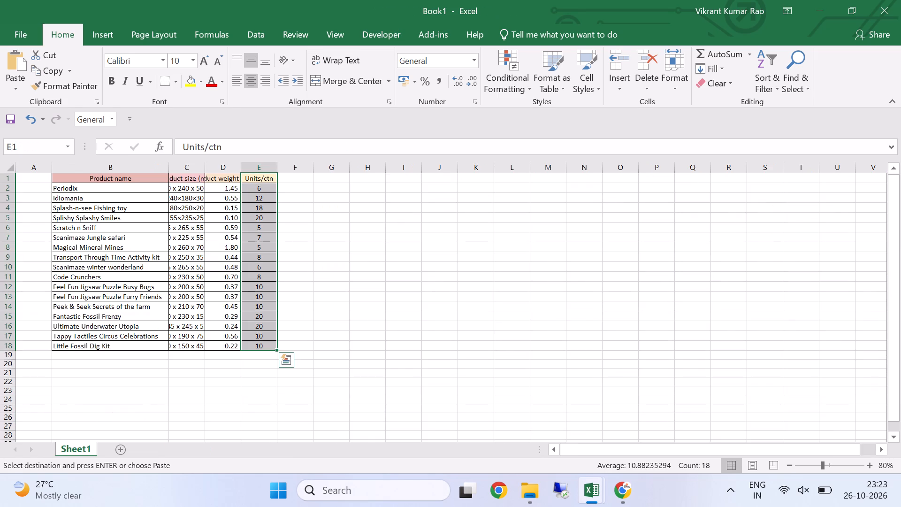
pyautogui.click(285, 184)
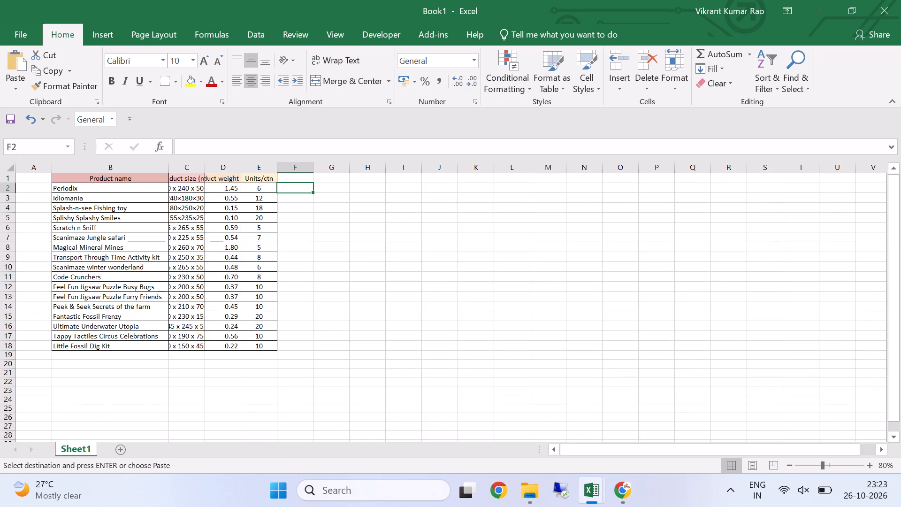
pyautogui.click(290, 177)
pyautogui.hotkey('ctrl', 'v')
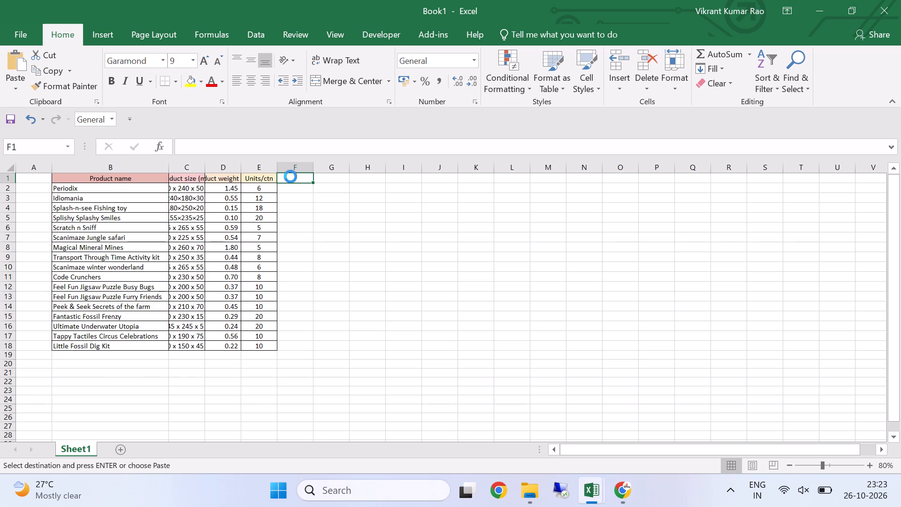
pyautogui.scroll(-4, 319, 232)
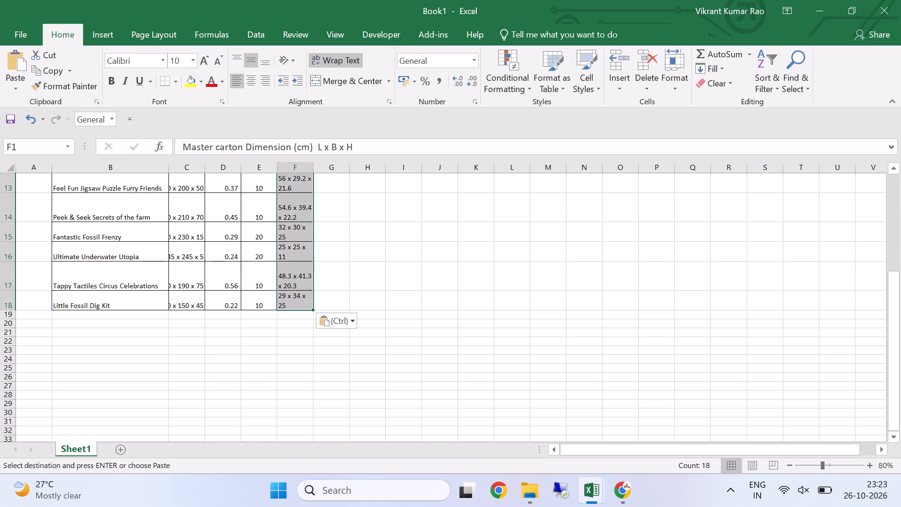
pyautogui.scroll(6, 319, 232)
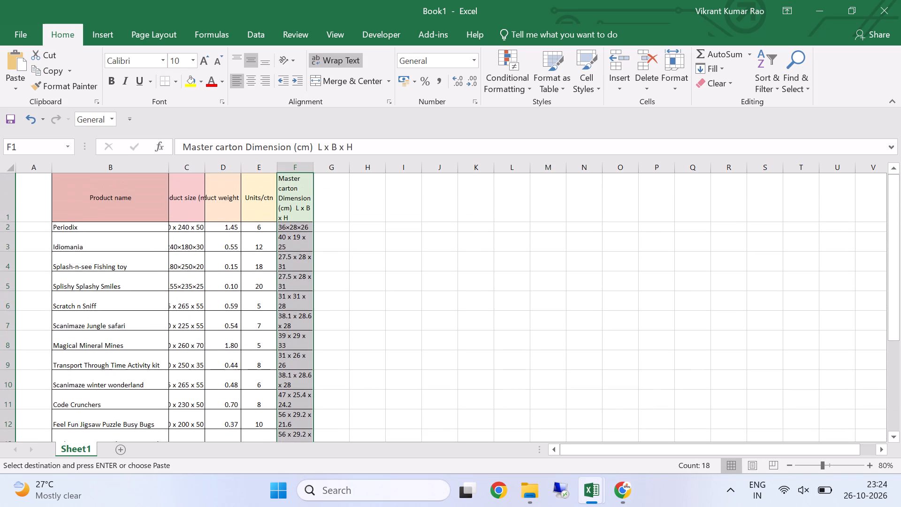
# AutoFit all column widths and row heights across the new workbook's sheet.
pyautogui.hotkey('ctrl', 'a')
pyautogui.hotkey('ctrl', 'a')
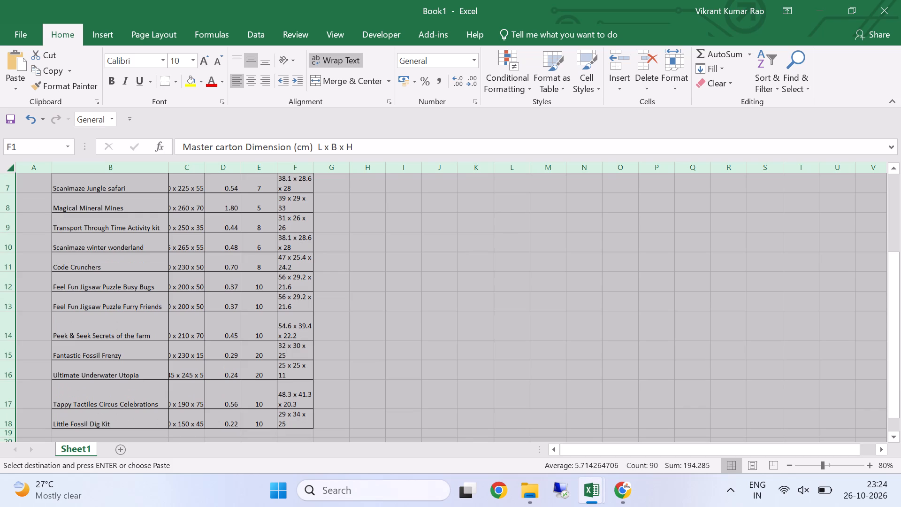
pyautogui.write('hoi')
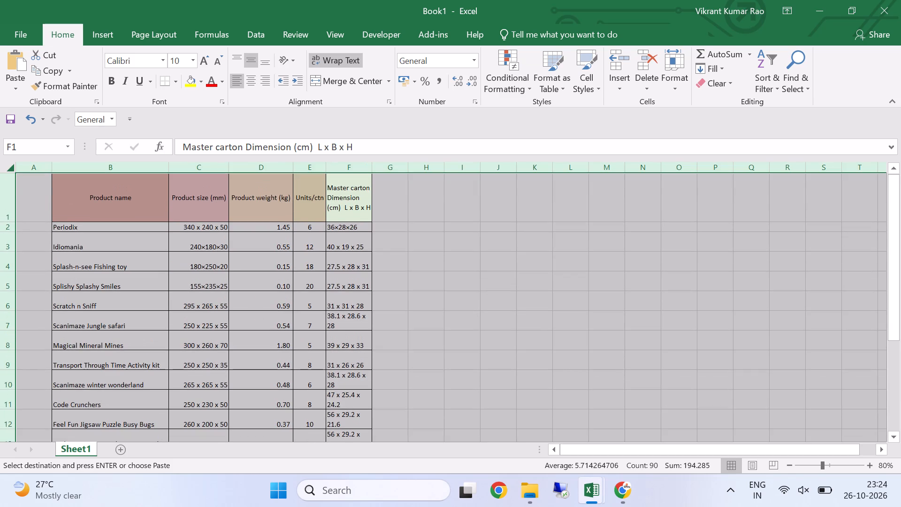
pyautogui.write('hoa')
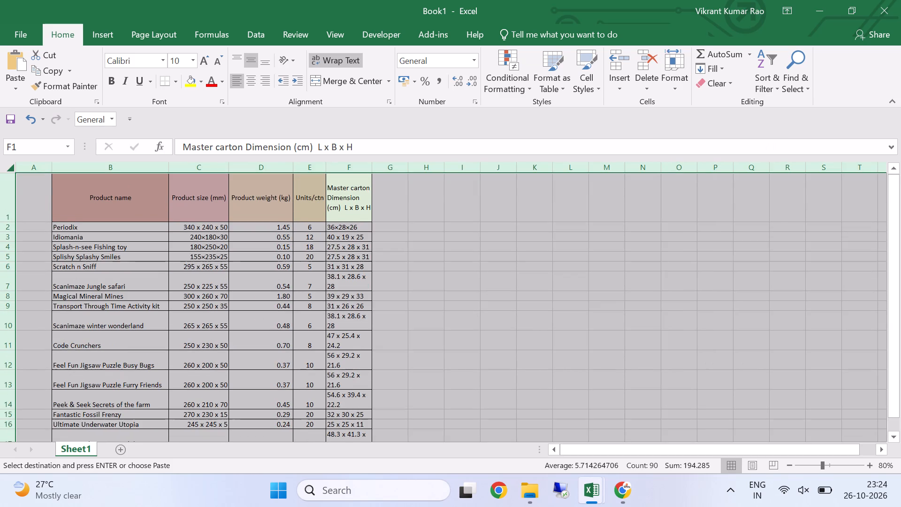
# Widen column F so each master carton dimension fits on a single line.
pyautogui.click(346, 279)
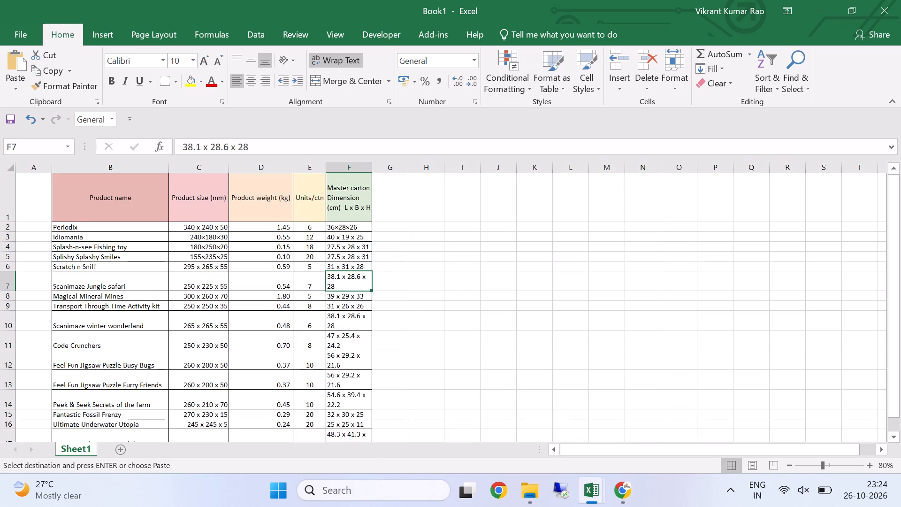
pyautogui.click(372, 270)
pyautogui.scroll(-3, 382, 245)
pyautogui.scroll(4, 382, 245)
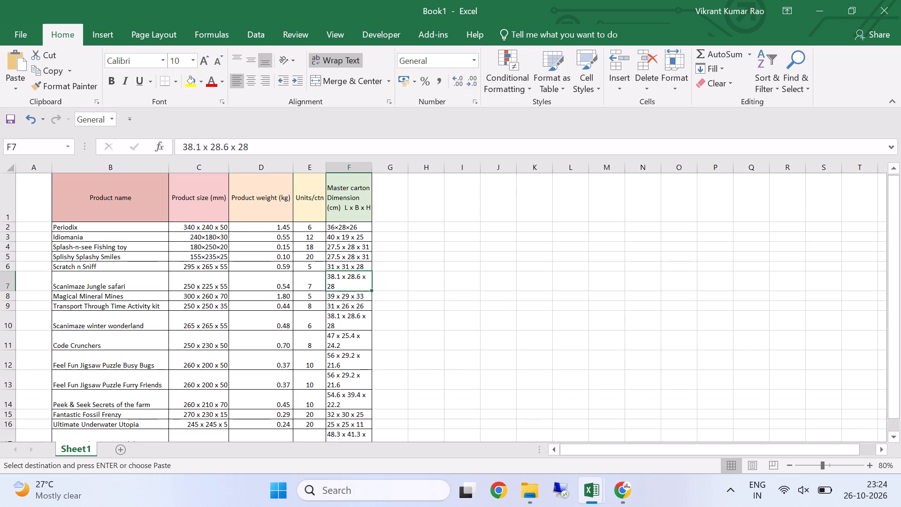
pyautogui.moveTo(370, 170); pyautogui.dragTo(381, 170)
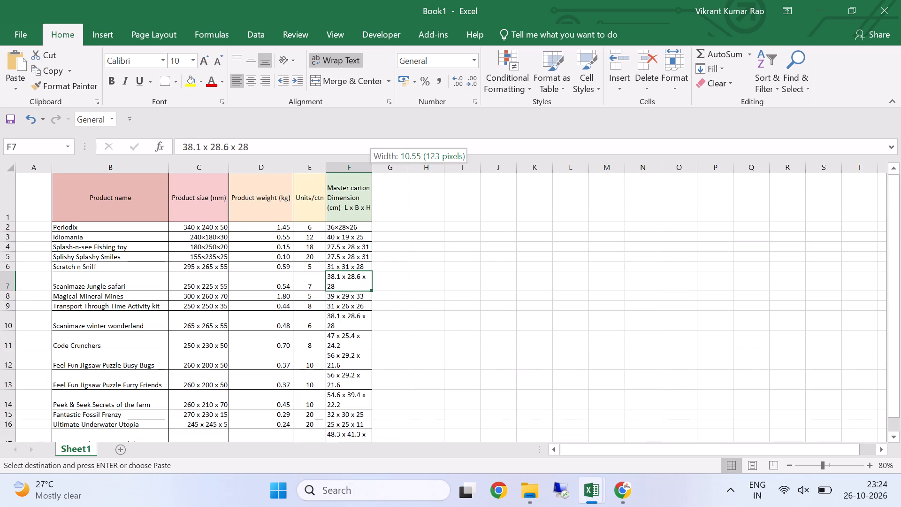
pyautogui.moveTo(381, 170); pyautogui.dragTo(385, 171)
pyautogui.moveTo(386, 168); pyautogui.dragTo(391, 169)
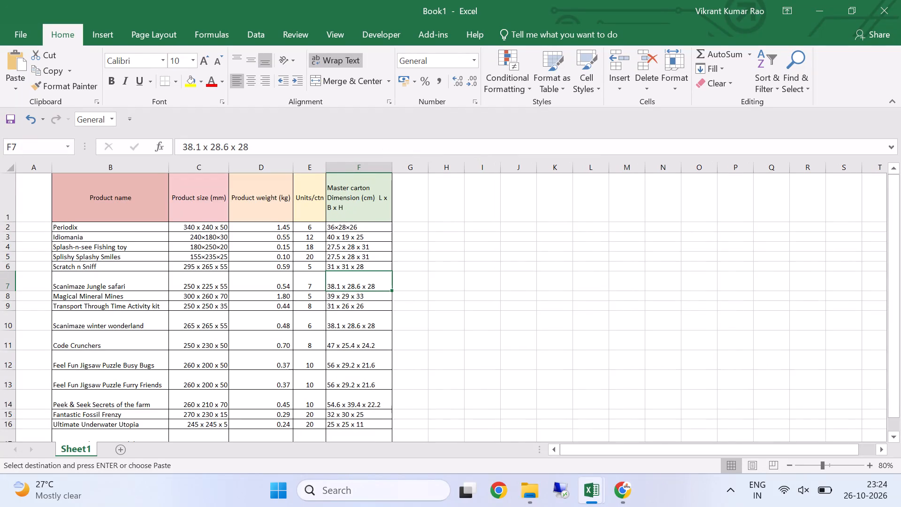
pyautogui.click(391, 169)
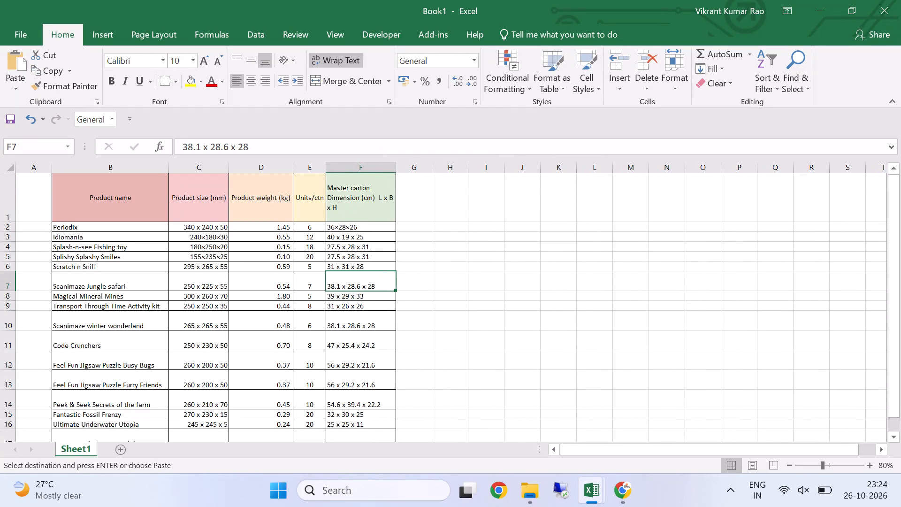
pyautogui.moveTo(395, 169); pyautogui.dragTo(385, 167)
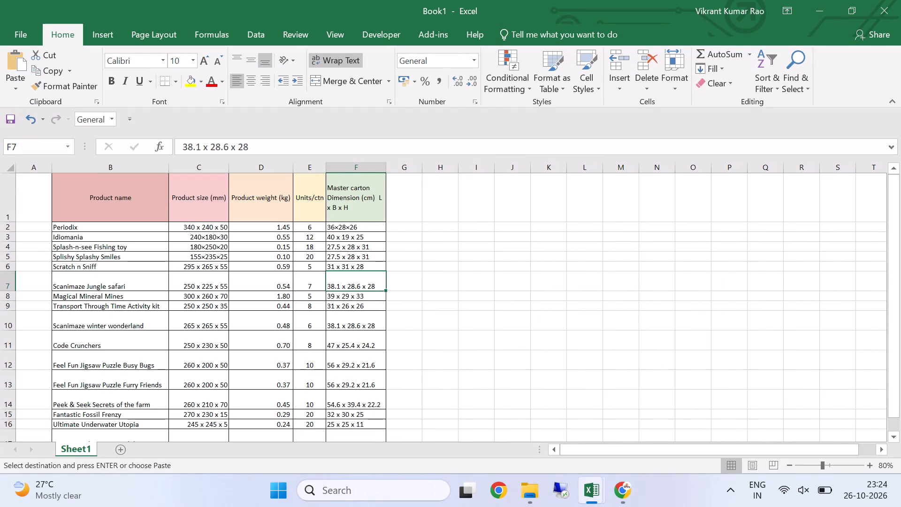
pyautogui.moveTo(385, 167); pyautogui.dragTo(381, 166)
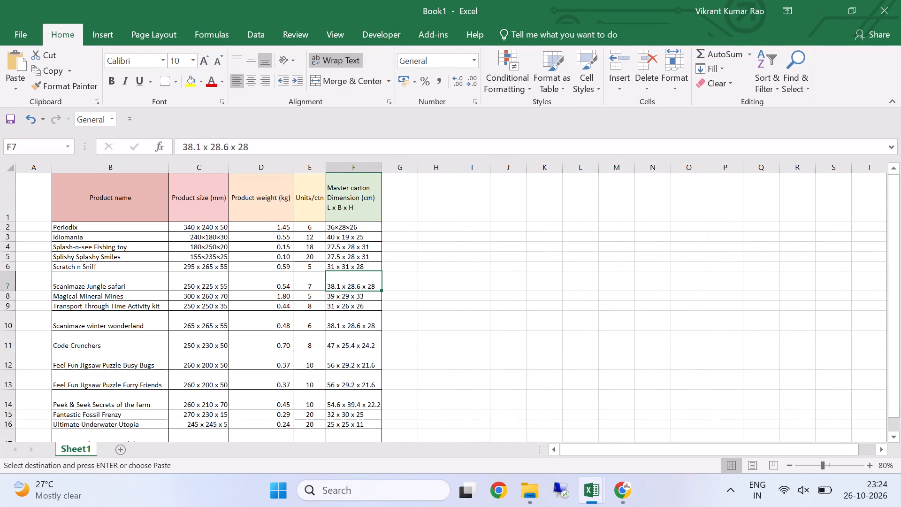
pyautogui.click(418, 234)
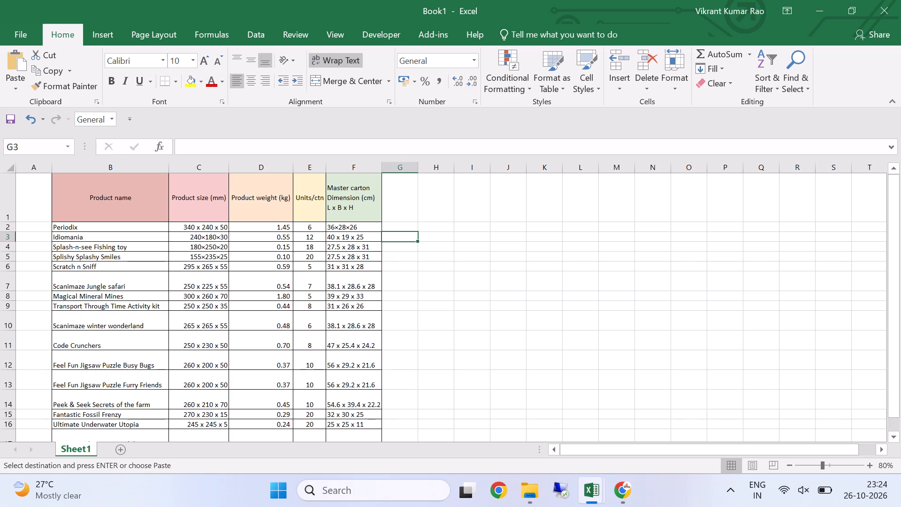
# Wrap the Product weight (kg) header text in D1 and narrow column D close to its values.
pyautogui.click(265, 199)
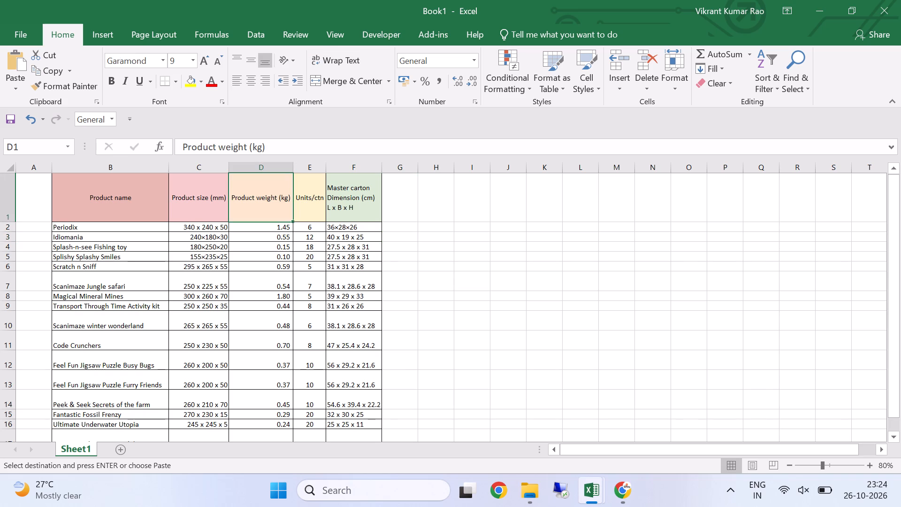
pyautogui.click(336, 60)
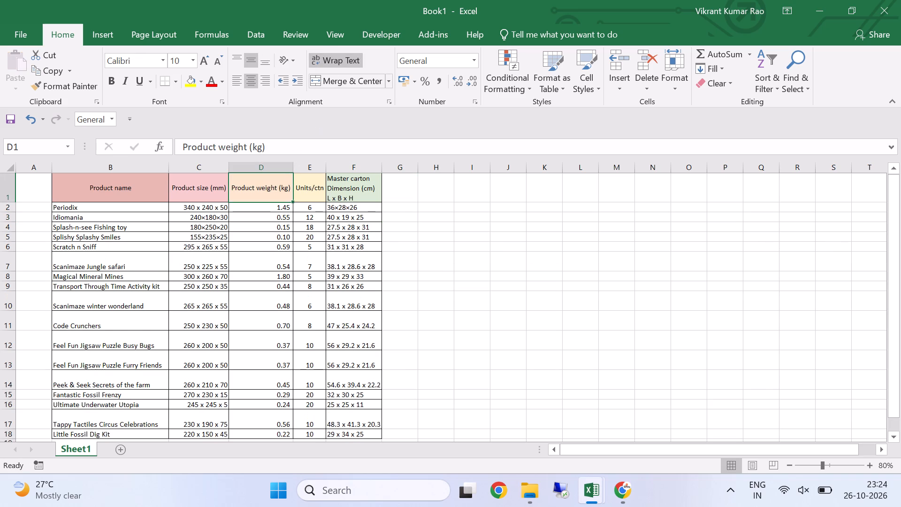
pyautogui.moveTo(291, 165); pyautogui.dragTo(270, 170)
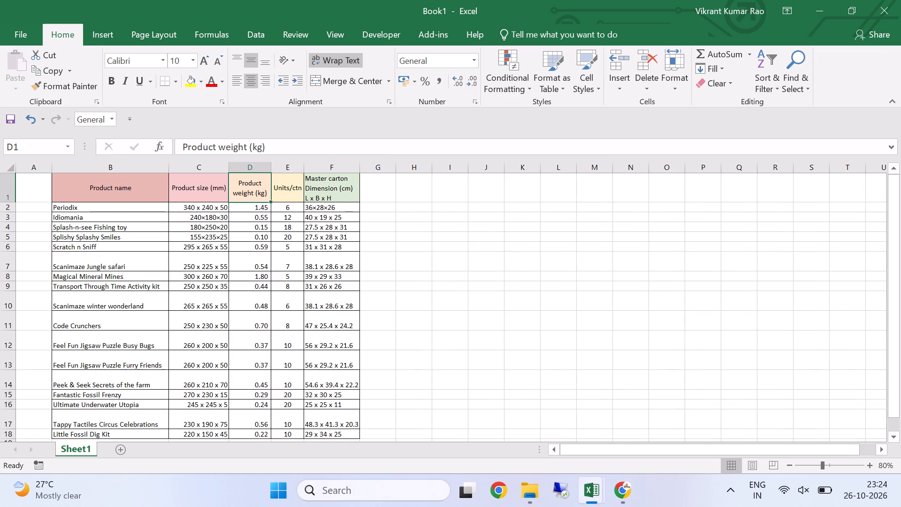
pyautogui.moveTo(273, 169); pyautogui.dragTo(258, 169)
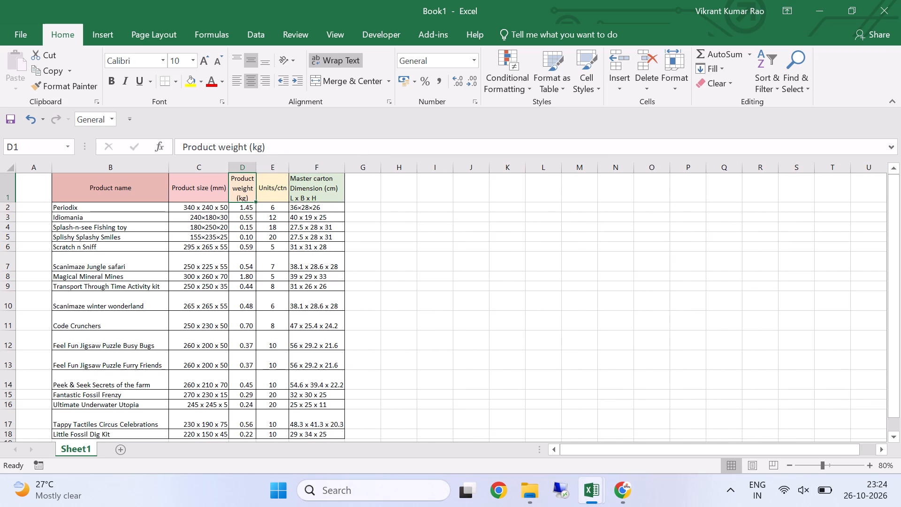
# Narrow column E and wrap its Units/ctn header text onto two lines.
pyautogui.moveTo(290, 167); pyautogui.dragTo(283, 166)
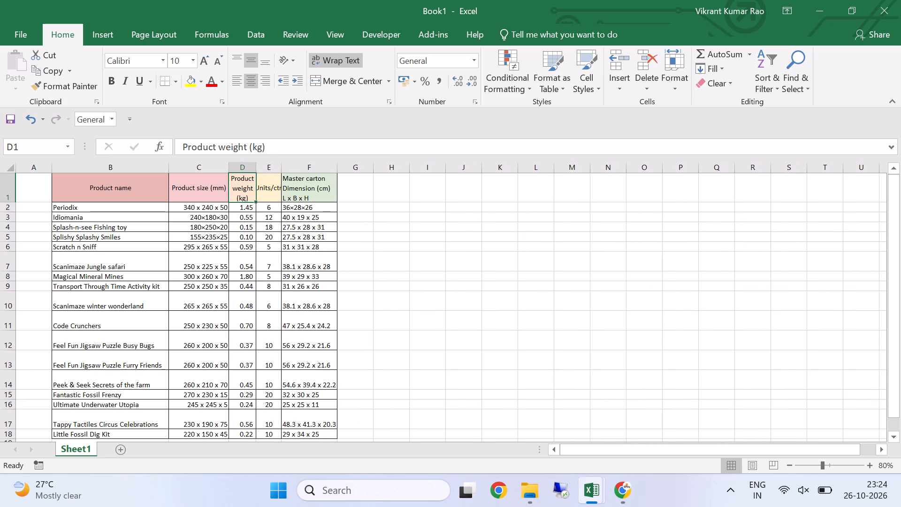
pyautogui.moveTo(283, 166); pyautogui.dragTo(278, 167)
pyautogui.click(272, 182)
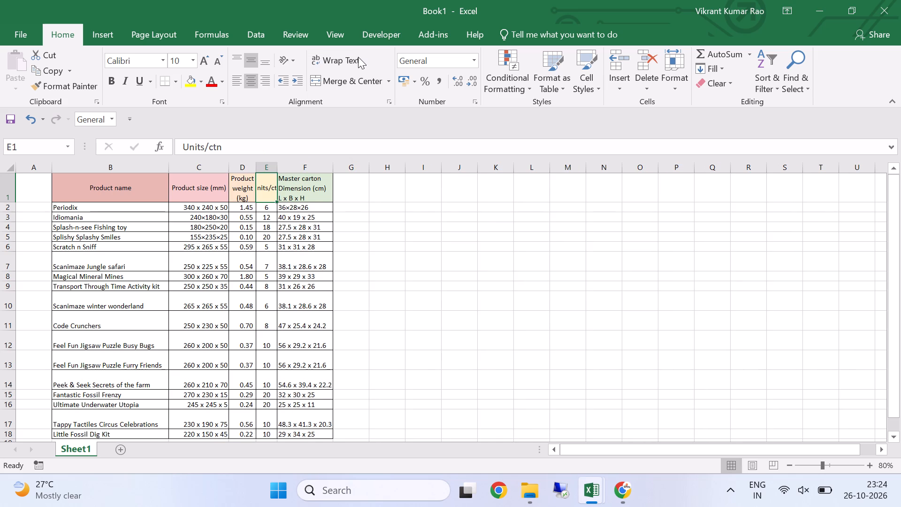
pyautogui.click(358, 57)
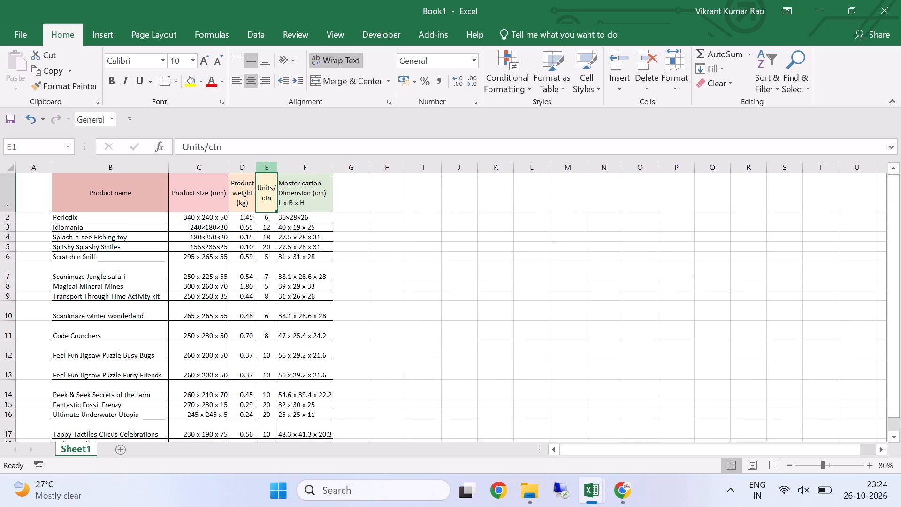
pyautogui.moveTo(279, 164); pyautogui.dragTo(286, 166)
pyautogui.moveTo(285, 168); pyautogui.dragTo(277, 168)
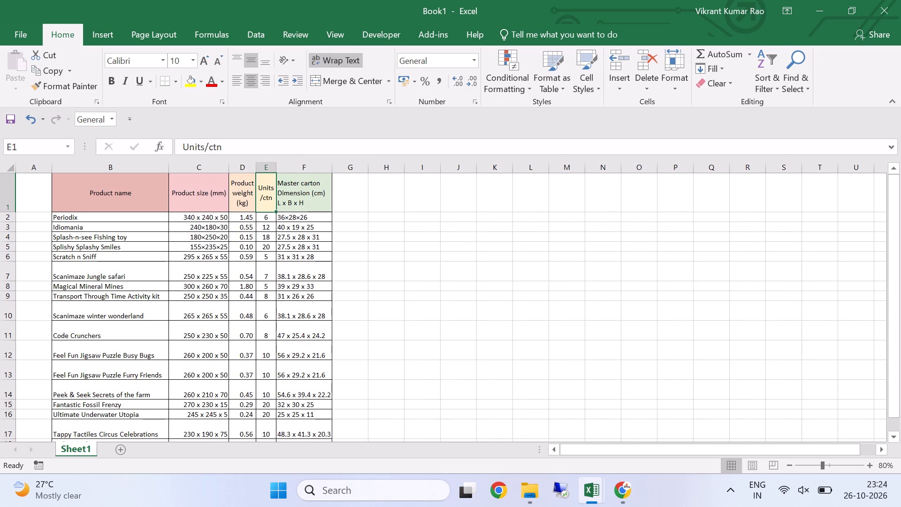
# Narrow column C slightly so it just fits the Product size (mm) header.
pyautogui.moveTo(229, 171); pyautogui.dragTo(225, 170)
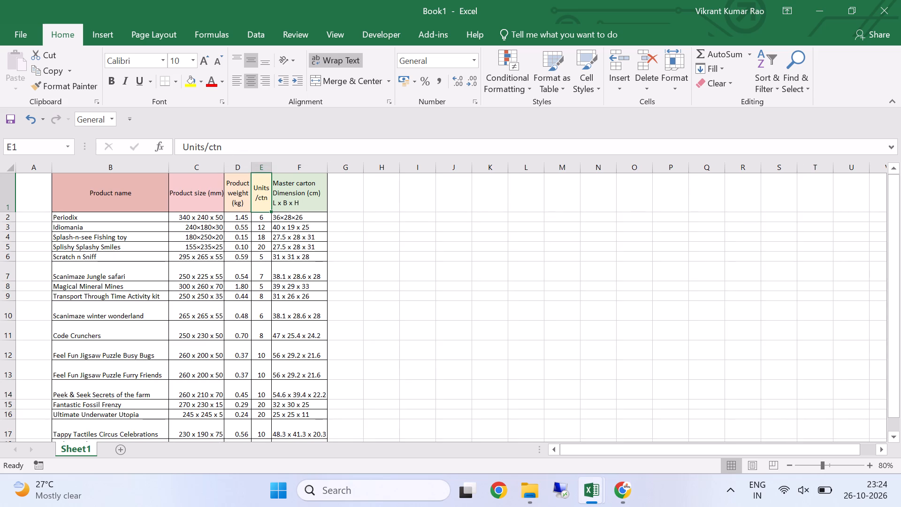
pyautogui.click(439, 231)
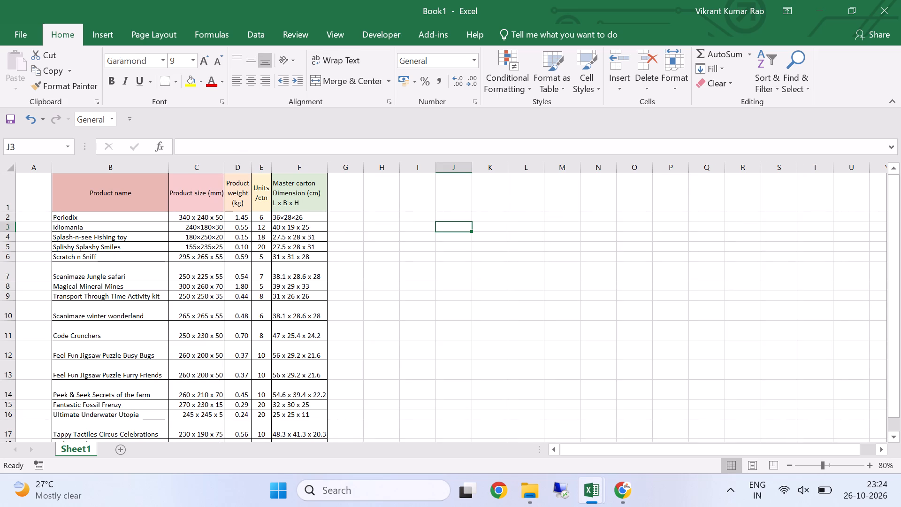
pyautogui.click(116, 188)
pyautogui.scroll(-4, 396, 364)
pyautogui.scroll(5, 398, 359)
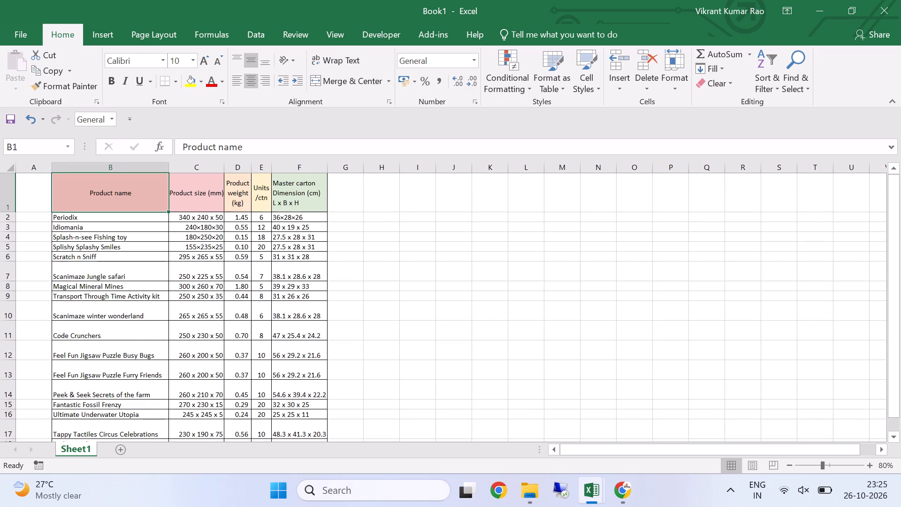
# Copy the Gross weight (kg) column with its header from the Dimension sheet's lower table into column G of the new workbook.
pyautogui.click(346, 202)
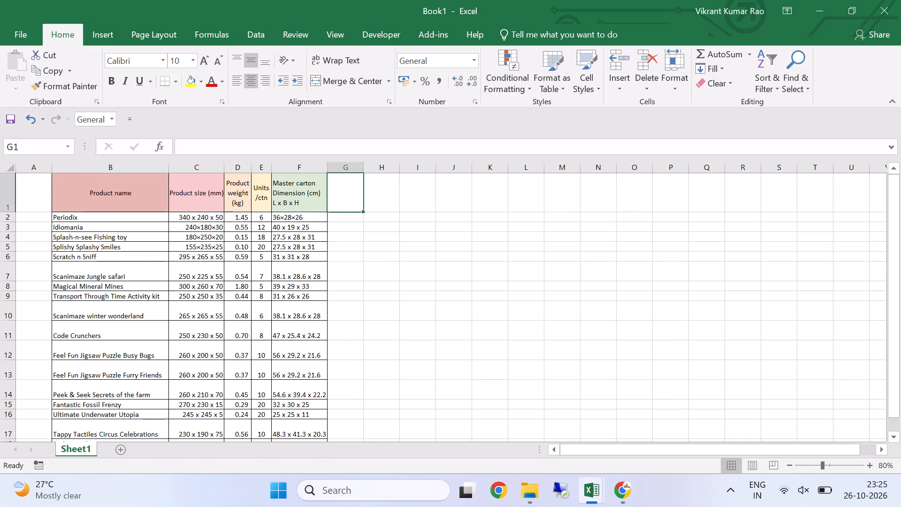
pyautogui.hotkey('alt', 'Tab')
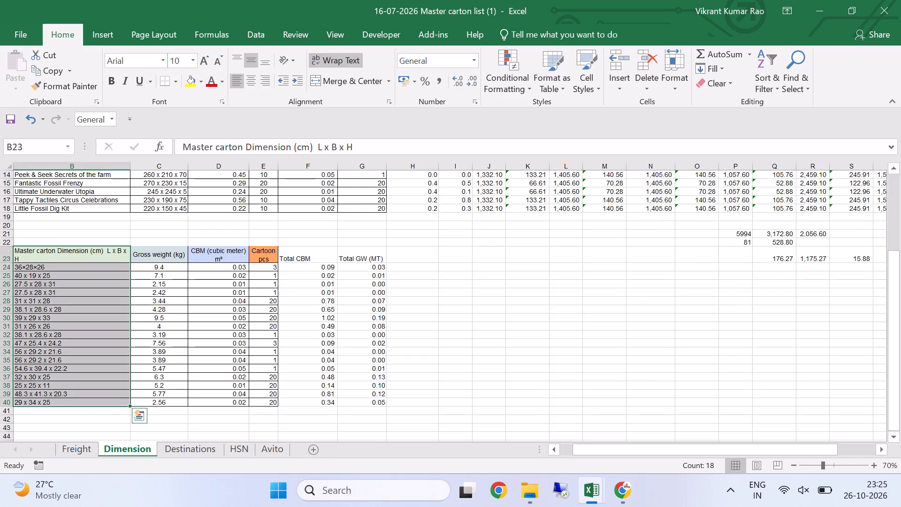
pyautogui.hotkey('alt', 'Tab')
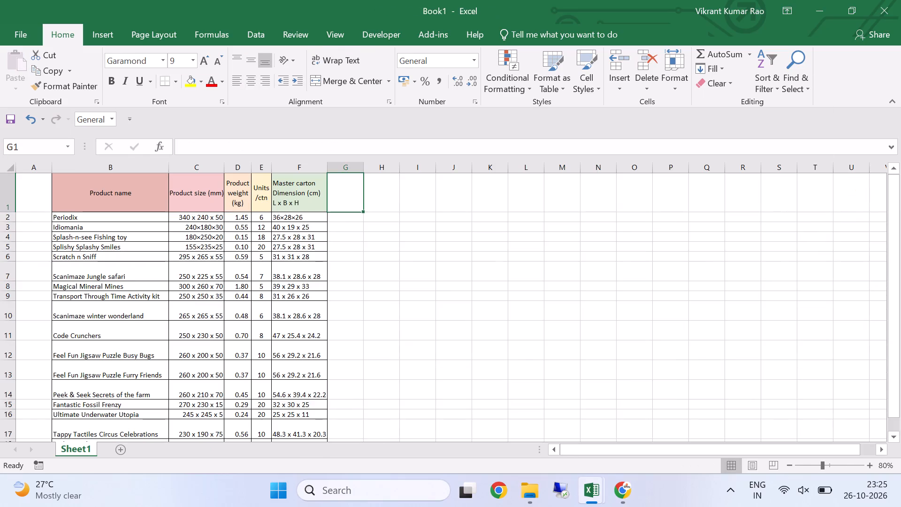
pyautogui.hotkey('alt', 'Tab')
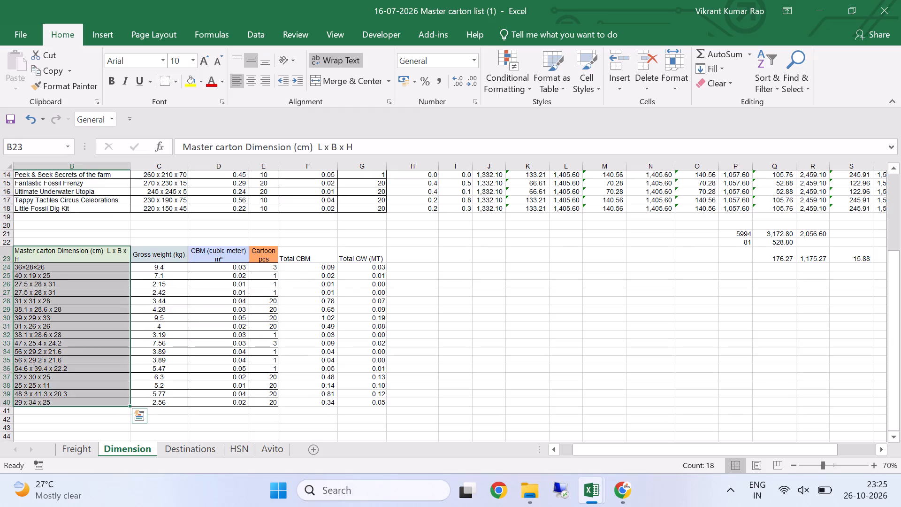
pyautogui.moveTo(167, 253); pyautogui.dragTo(164, 405)
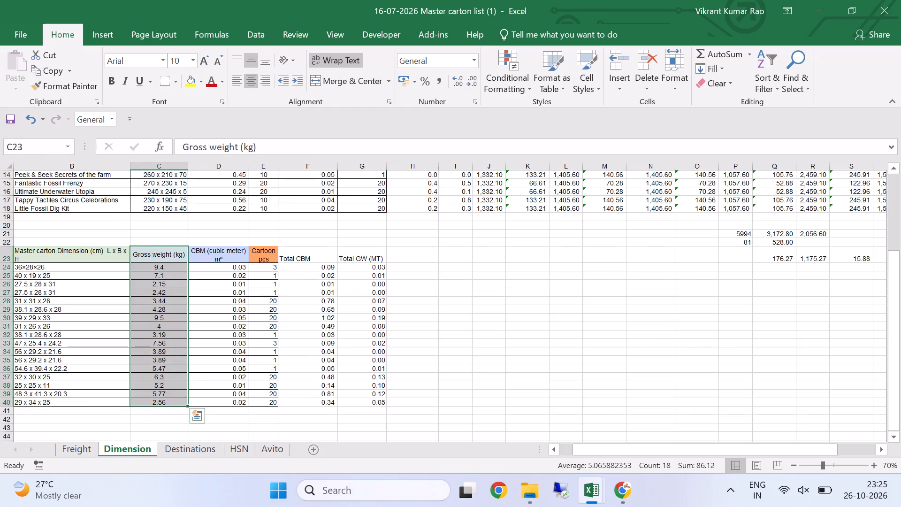
pyautogui.hotkey('ctrl', 'c')
pyautogui.hotkey('alt', 'Tab')
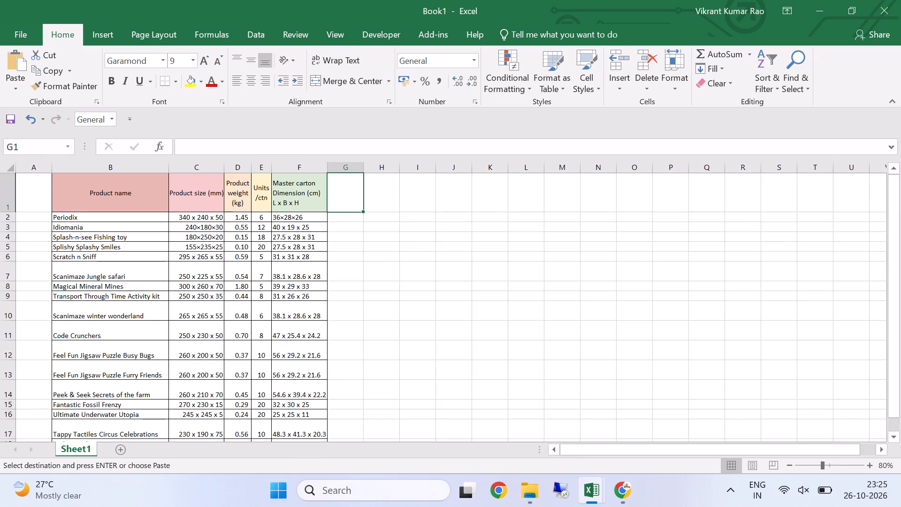
pyautogui.hotkey('ctrl', 'v')
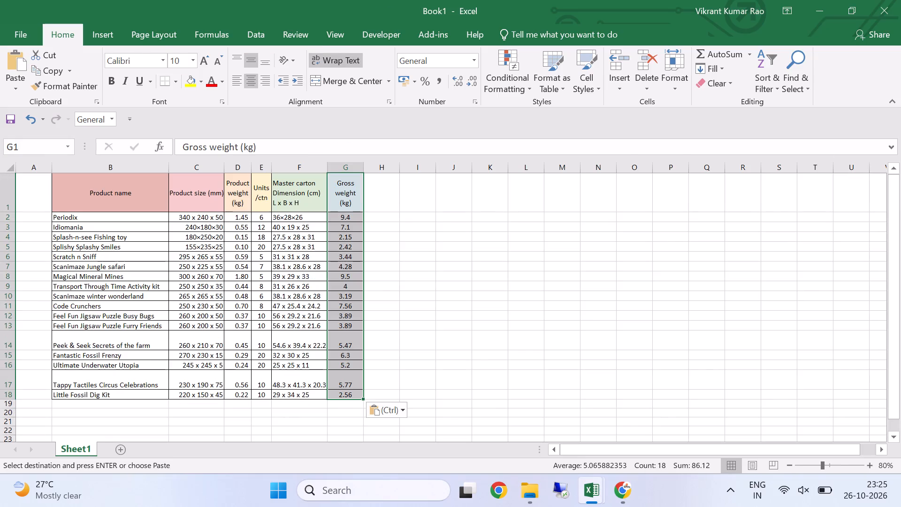
# Copy the CBM (cubic meter) column with its header from the Dimension sheet's lower table into column H and narrow column H slightly.
pyautogui.click(387, 203)
pyautogui.hotkey('alt', 'Tab')
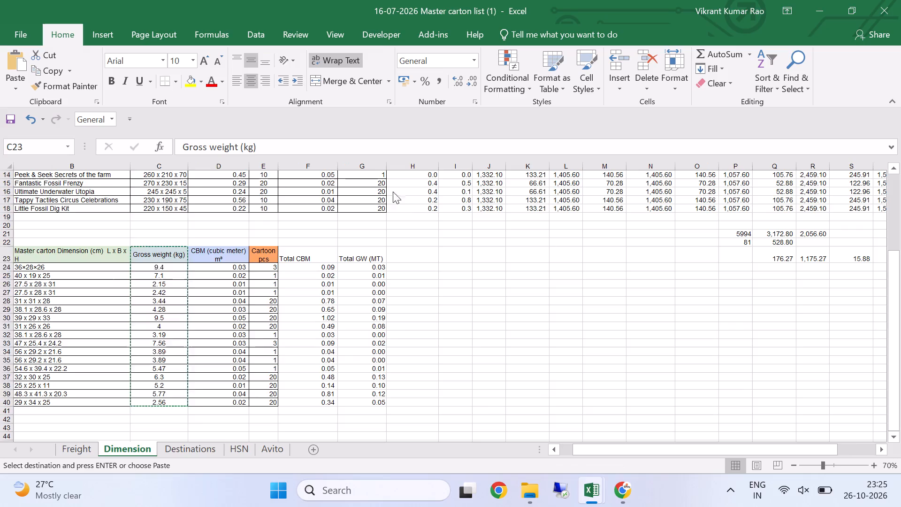
pyautogui.hotkey('alt', 'Tab')
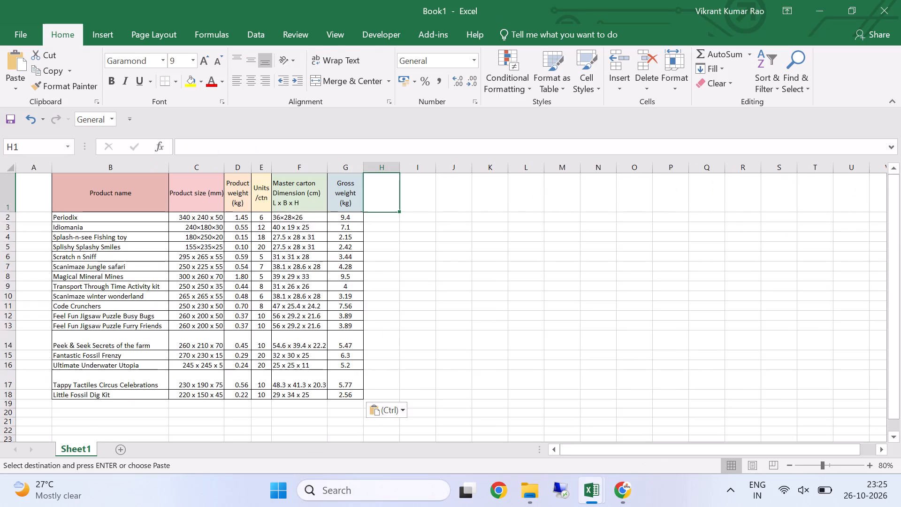
pyautogui.hotkey('alt', 'Tab')
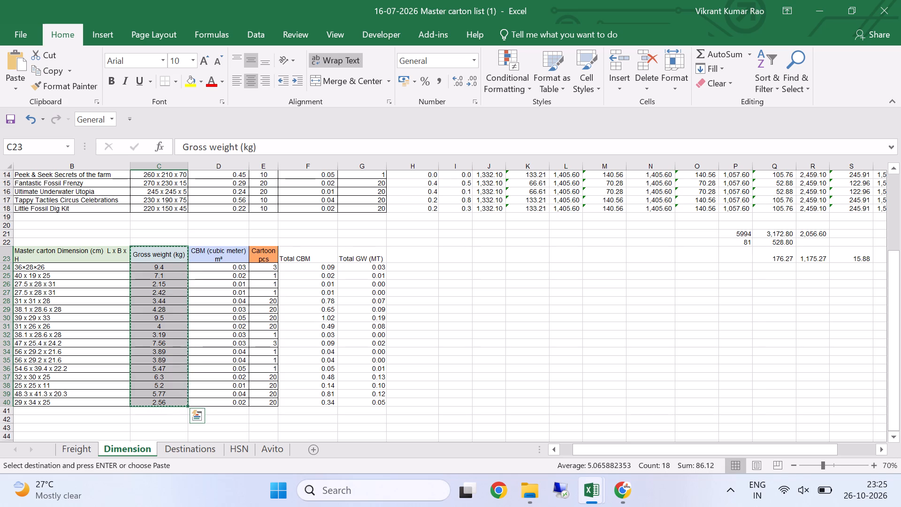
pyautogui.moveTo(222, 254); pyautogui.dragTo(235, 353)
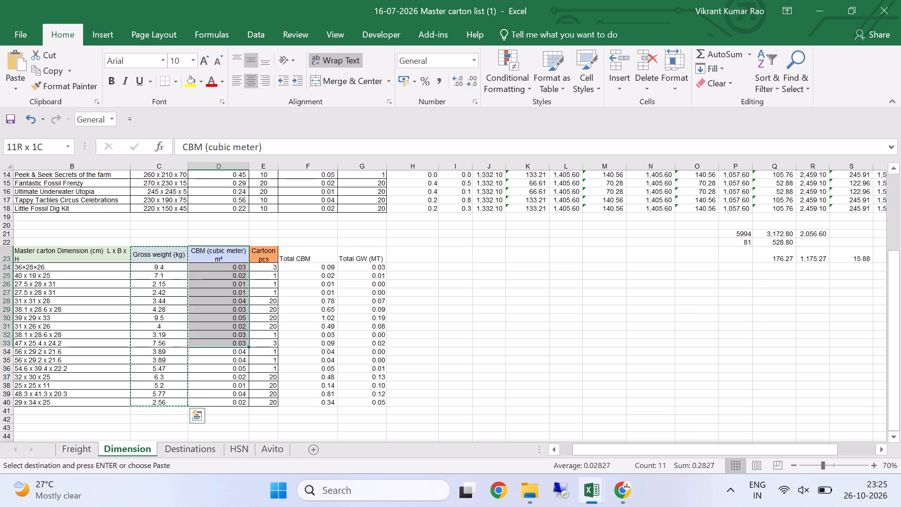
pyautogui.moveTo(235, 353); pyautogui.dragTo(229, 405)
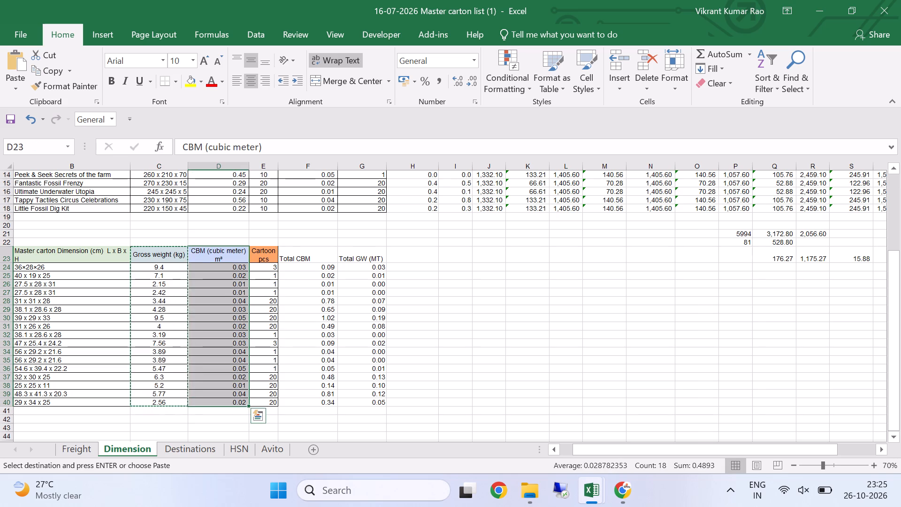
pyautogui.hotkey('ctrl', 'c')
pyautogui.hotkey('alt', 'Tab')
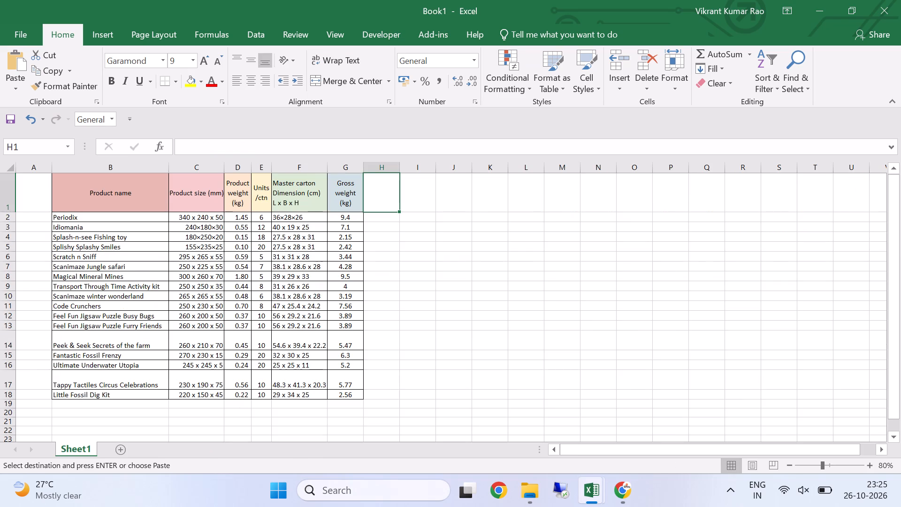
pyautogui.hotkey('ctrl', 'v')
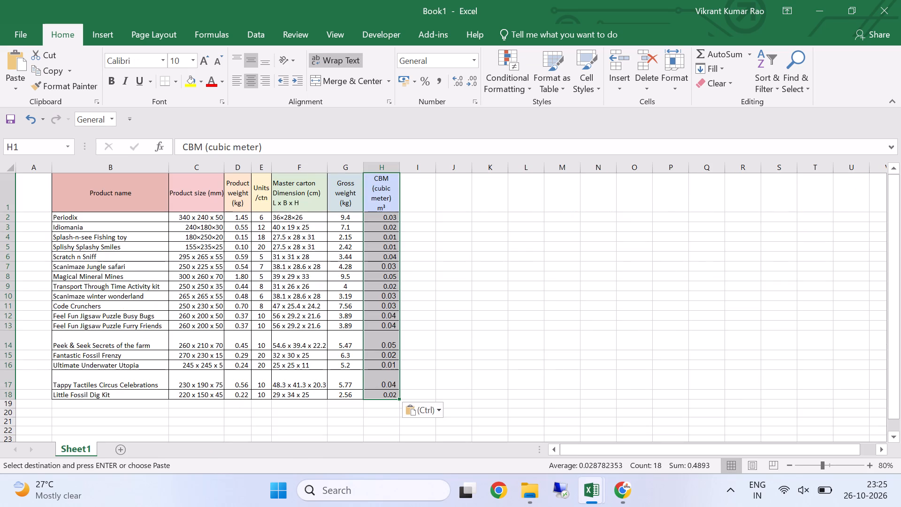
pyautogui.moveTo(398, 169); pyautogui.dragTo(394, 168)
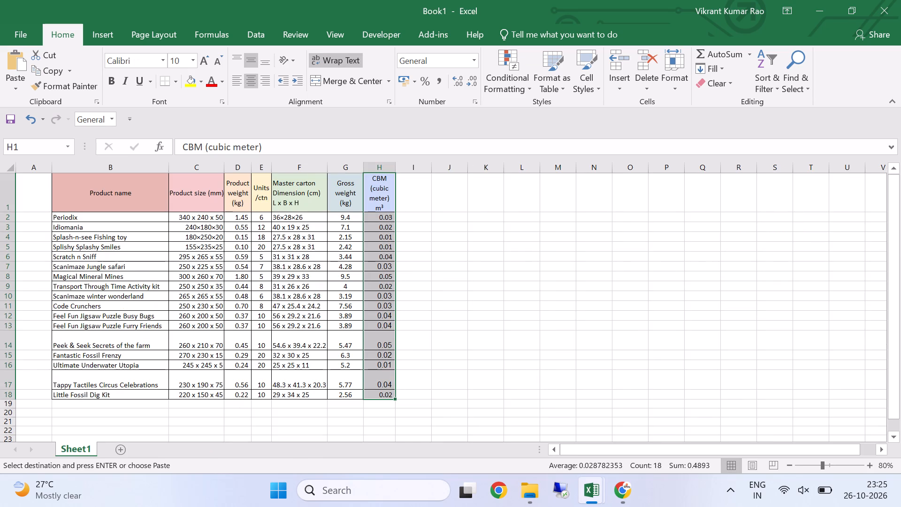
# Copy the Cartoon pcs column with its header from the Dimension sheet's lower table into column I of the new workbook.
pyautogui.click(428, 219)
pyautogui.click(428, 194)
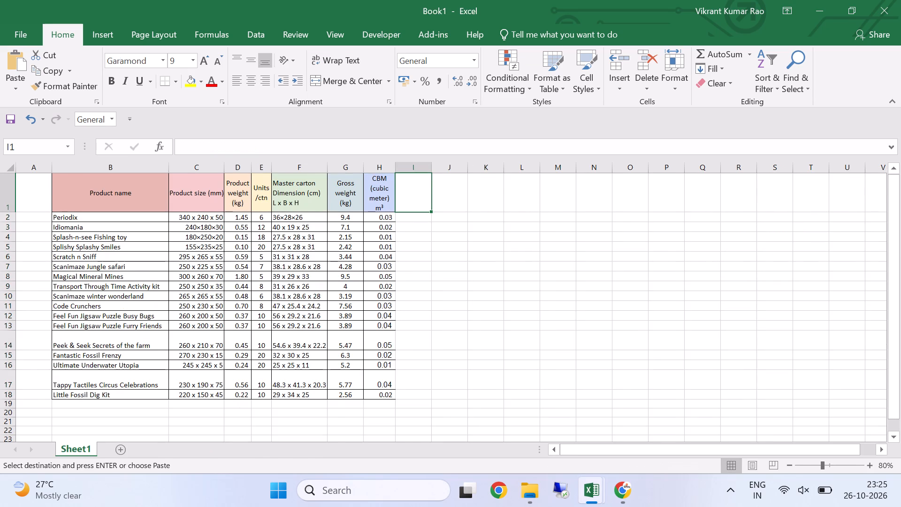
pyautogui.hotkey('alt', 'Tab')
pyautogui.scroll(3, 405, 305)
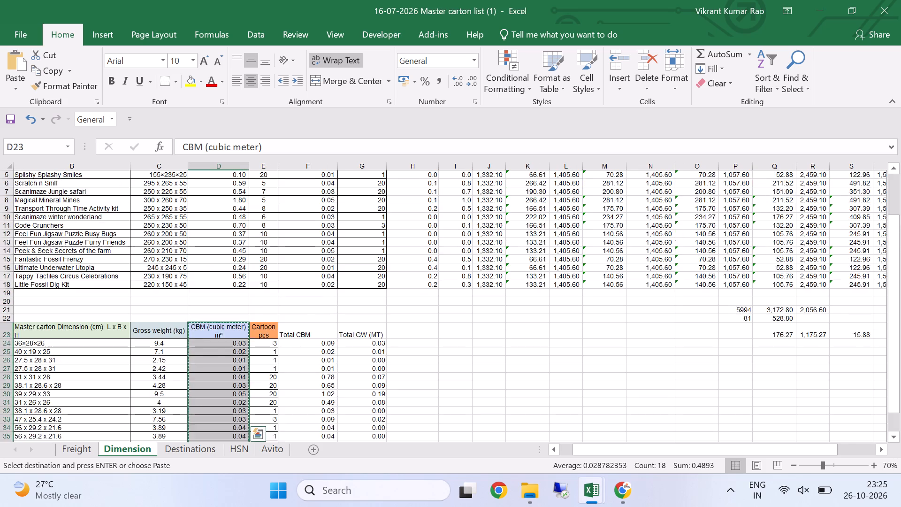
pyautogui.scroll(6, 405, 305)
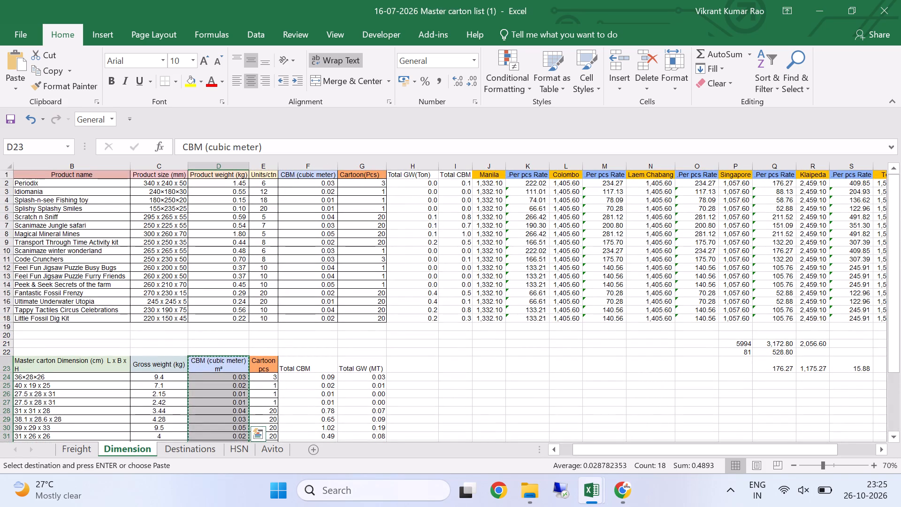
pyautogui.scroll(-2, 322, 334)
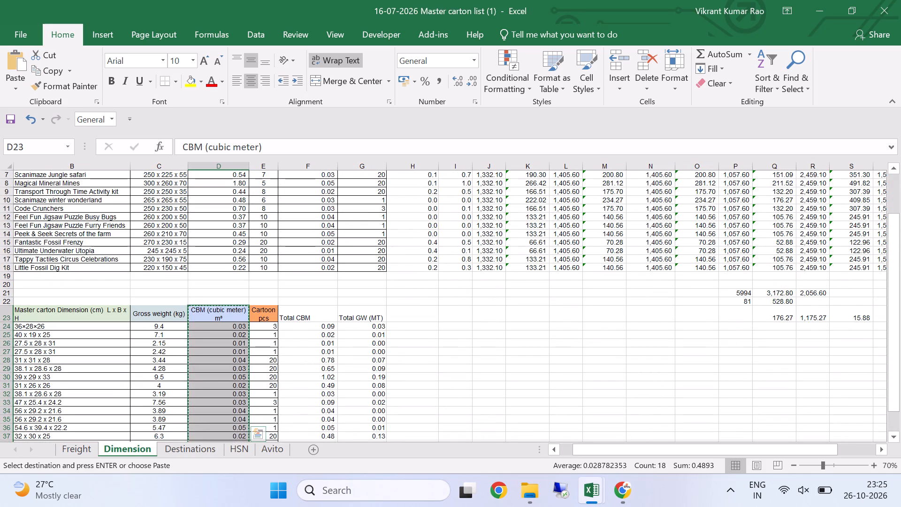
pyautogui.scroll(-2, 289, 297)
pyautogui.moveTo(270, 264); pyautogui.dragTo(270, 395)
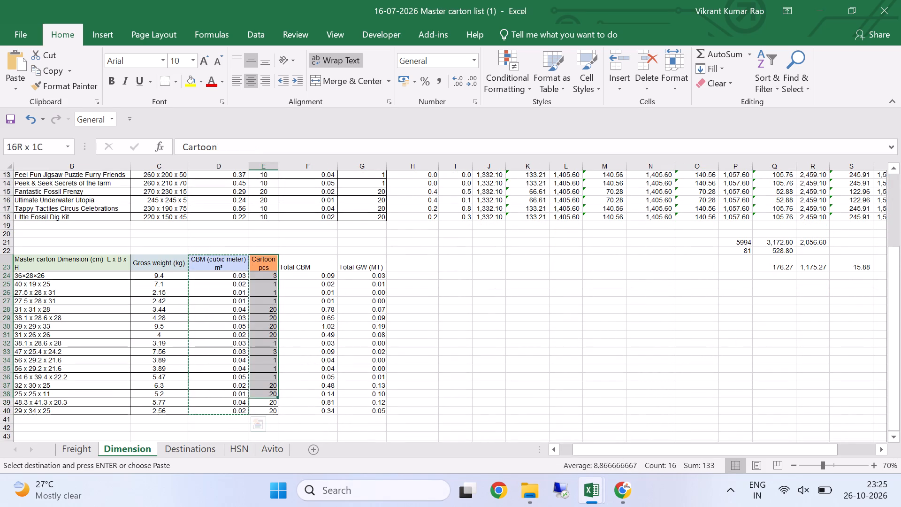
pyautogui.moveTo(270, 395); pyautogui.dragTo(272, 409)
pyautogui.hotkey('ctrl', 'c')
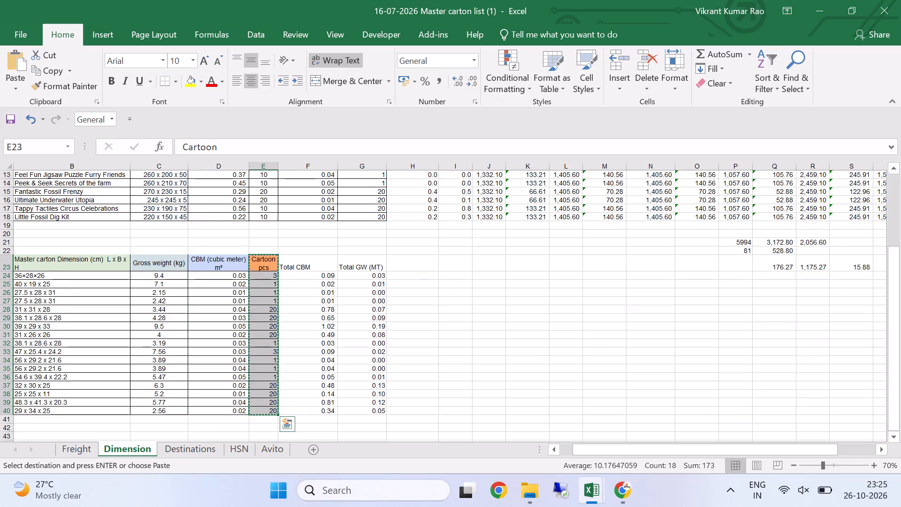
pyautogui.hotkey('alt', 'Tab')
pyautogui.hotkey('ctrl', 'v')
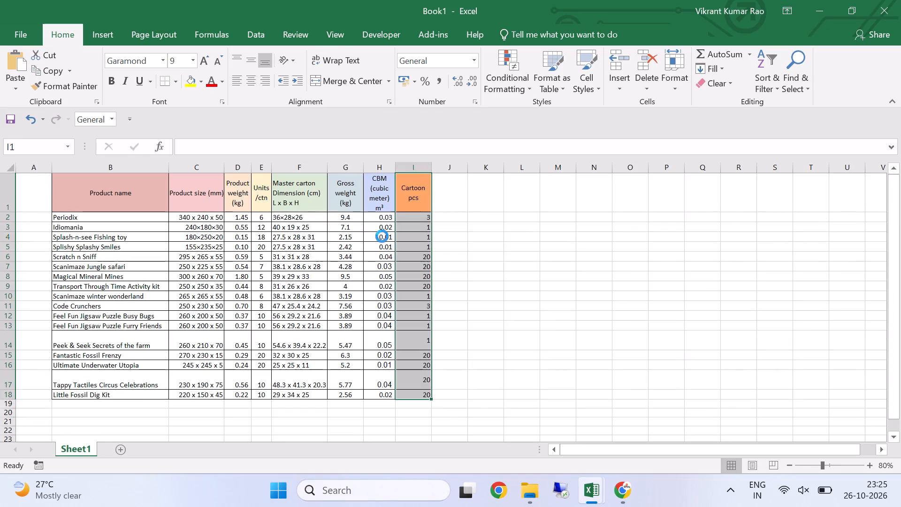
# Narrow column I slightly, keeping the word Cartoon of its header on one line.
pyautogui.moveTo(431, 167); pyautogui.dragTo(421, 167)
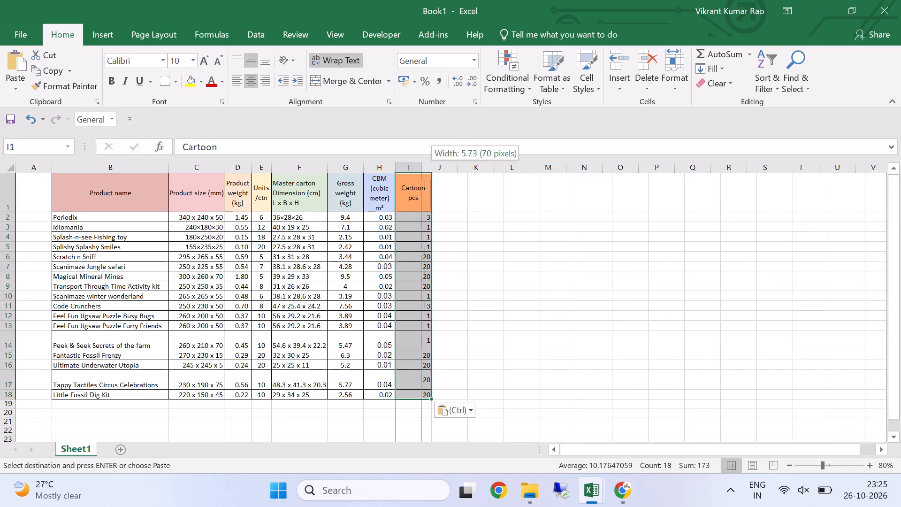
pyautogui.moveTo(421, 167); pyautogui.dragTo(416, 167)
pyautogui.moveTo(416, 171); pyautogui.dragTo(419, 171)
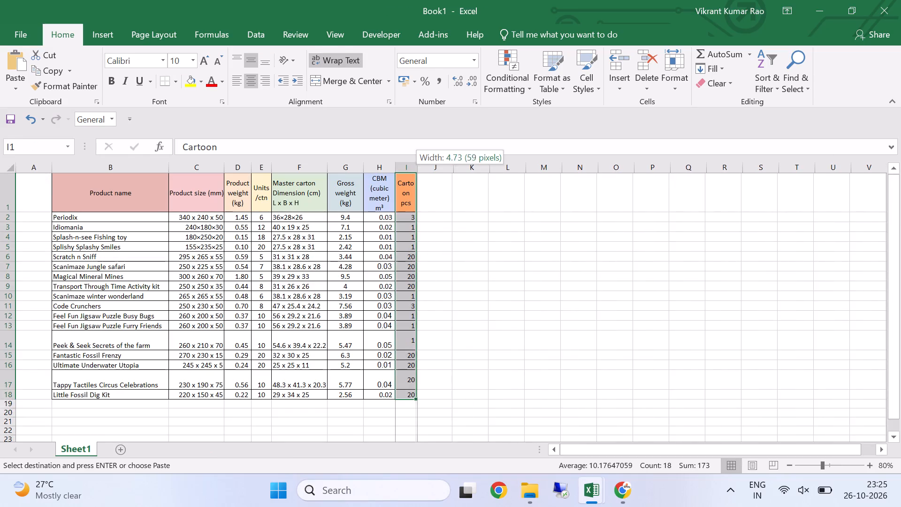
pyautogui.moveTo(419, 171); pyautogui.dragTo(421, 170)
pyautogui.moveTo(421, 169); pyautogui.dragTo(427, 169)
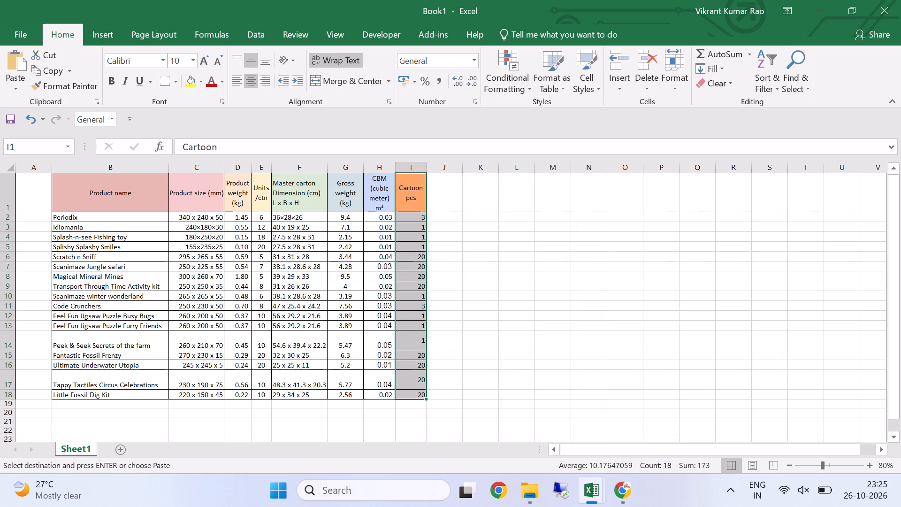
pyautogui.click(435, 204)
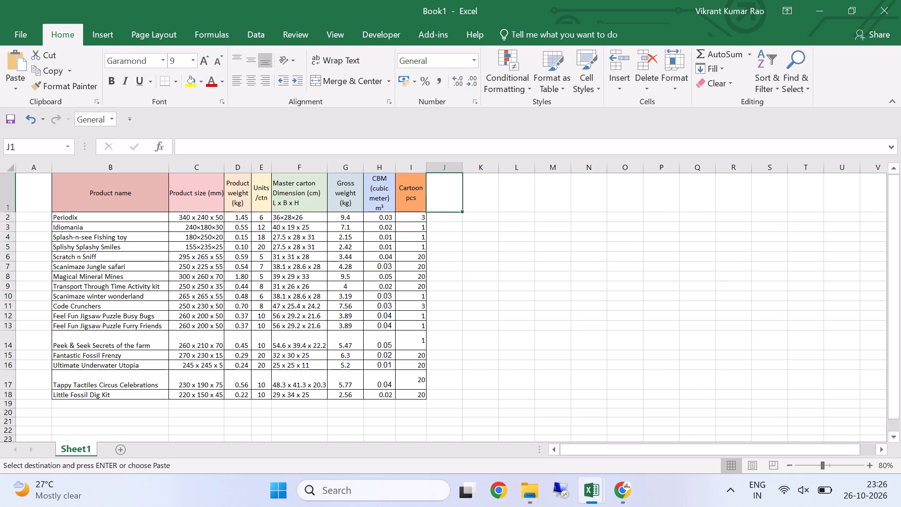
# Center the values in C2:I18 horizontally and vertically, leaving the product names out.
pyautogui.moveTo(183, 219); pyautogui.dragTo(410, 401)
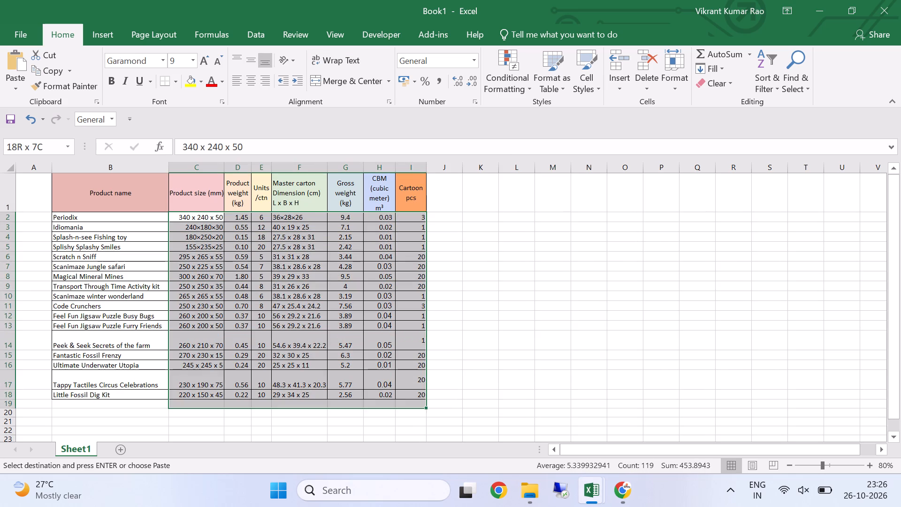
pyautogui.moveTo(410, 401); pyautogui.dragTo(407, 396)
pyautogui.click(250, 85)
pyautogui.click(250, 61)
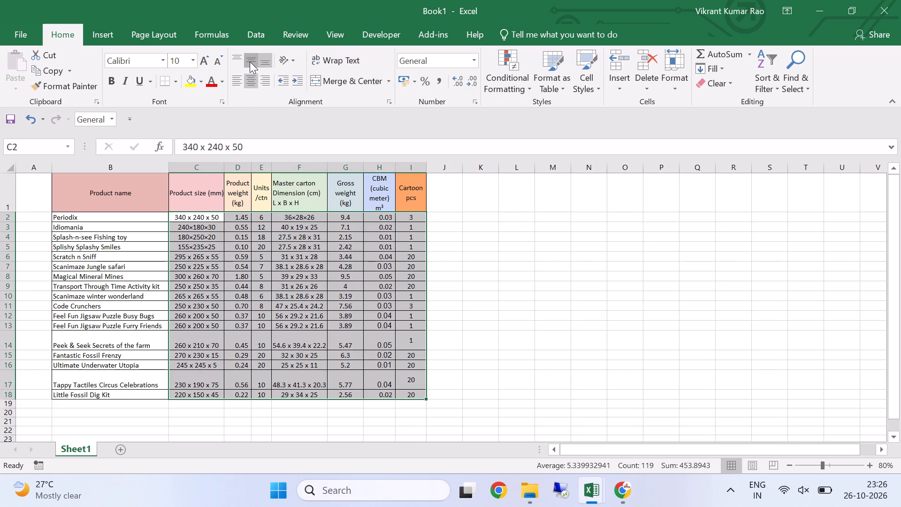
pyautogui.click(512, 263)
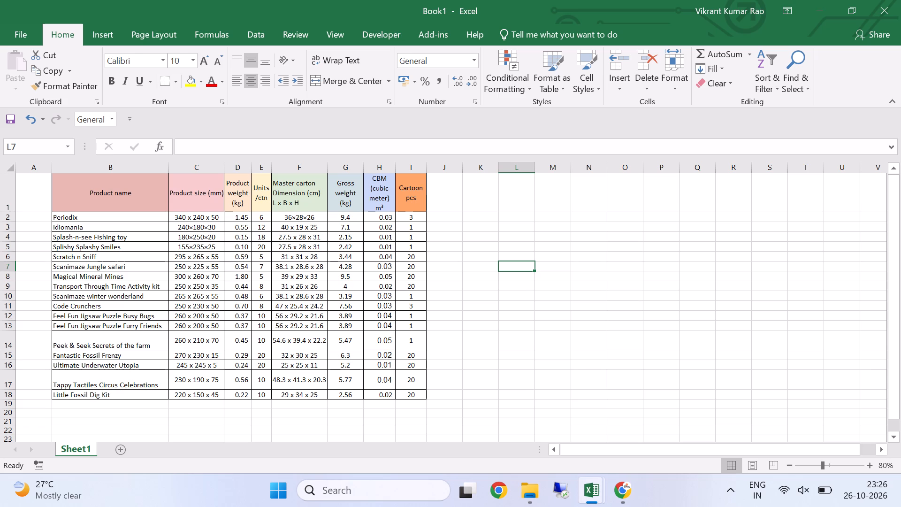
pyautogui.click(510, 383)
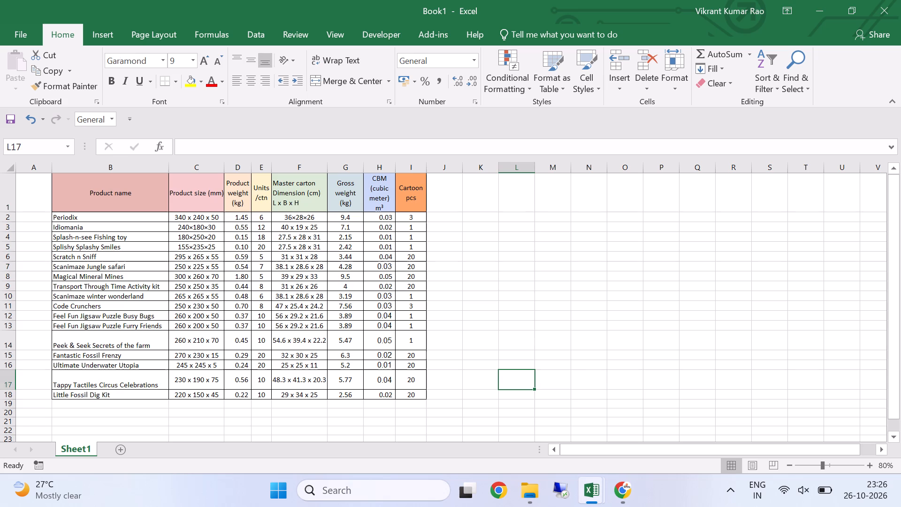
# Set the Cartoon pcs to 0 for the products in rows 6 to 9, Scratch n Sniff through Transport Through Time Activity kit.
pyautogui.click(417, 259)
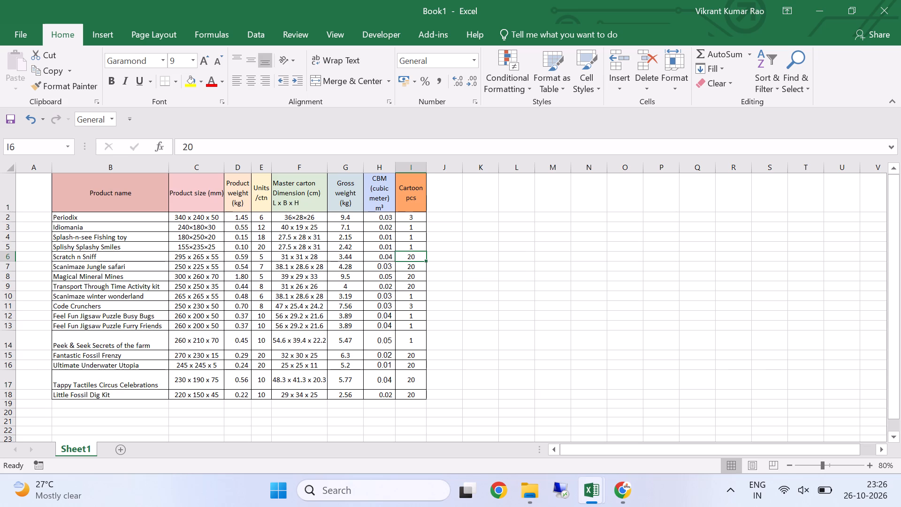
pyautogui.press('0')
pyautogui.click(420, 268)
pyautogui.press('0')
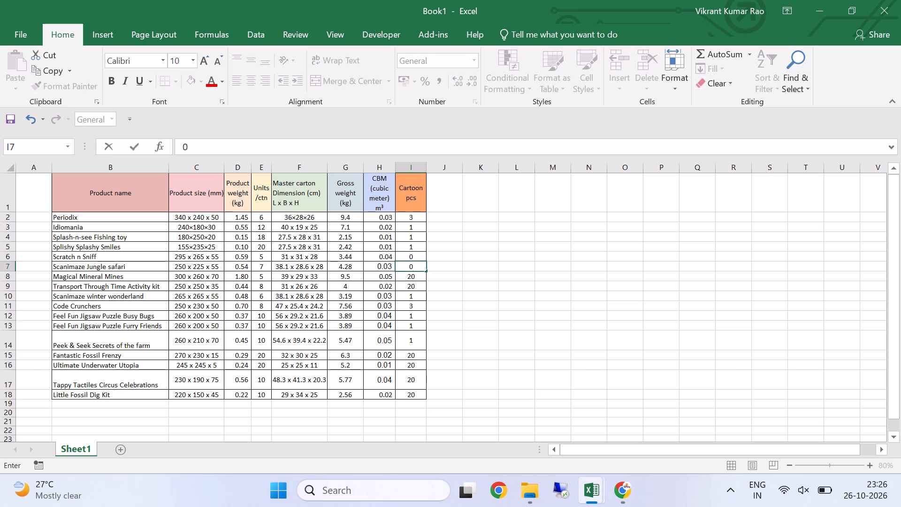
pyautogui.click(417, 281)
pyautogui.press('0')
pyautogui.click(417, 286)
pyautogui.press('0')
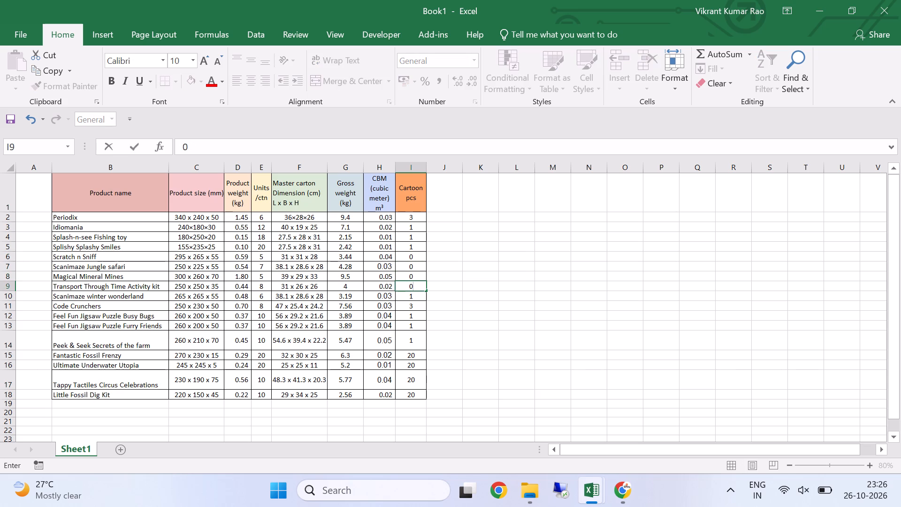
# Set the Cartoon pcs to 0 for the last four products in rows 15 to 18, Fantastic Fossil Frenzy through Little Fossil Dig Kit.
pyautogui.click(414, 359)
pyautogui.press('0')
pyautogui.click(414, 367)
pyautogui.press('0')
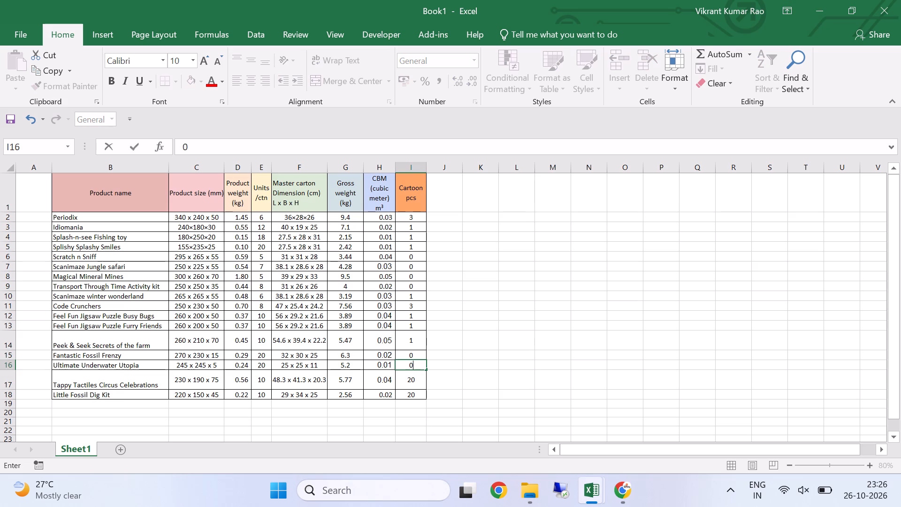
pyautogui.click(416, 384)
pyautogui.press('0')
pyautogui.click(417, 397)
pyautogui.press('0')
pyautogui.click(469, 346)
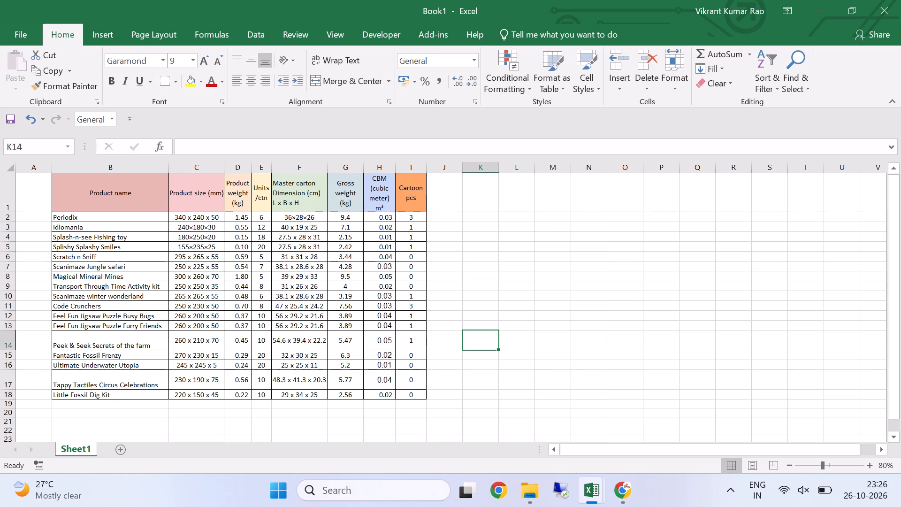
# Add the headers From in J1 and TO in K1, consulting the Destinations sheet of the master carton list workbook.
pyautogui.click(443, 189)
pyautogui.hotkey('alt', 'Tab')
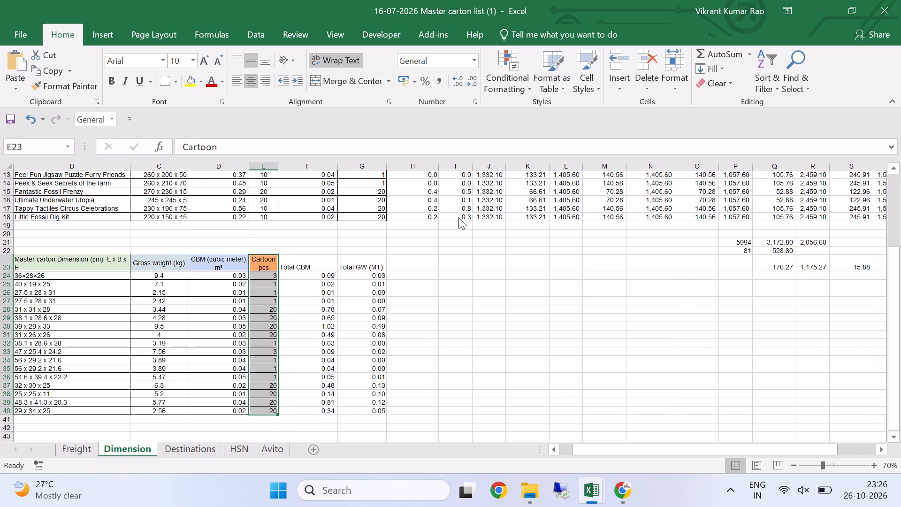
pyautogui.scroll(8, 467, 278)
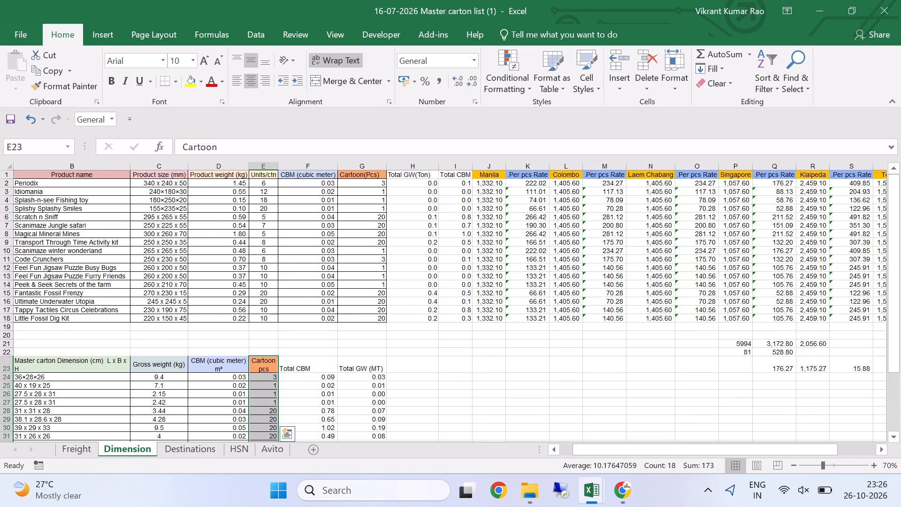
pyautogui.hotkey('alt', 'Tab')
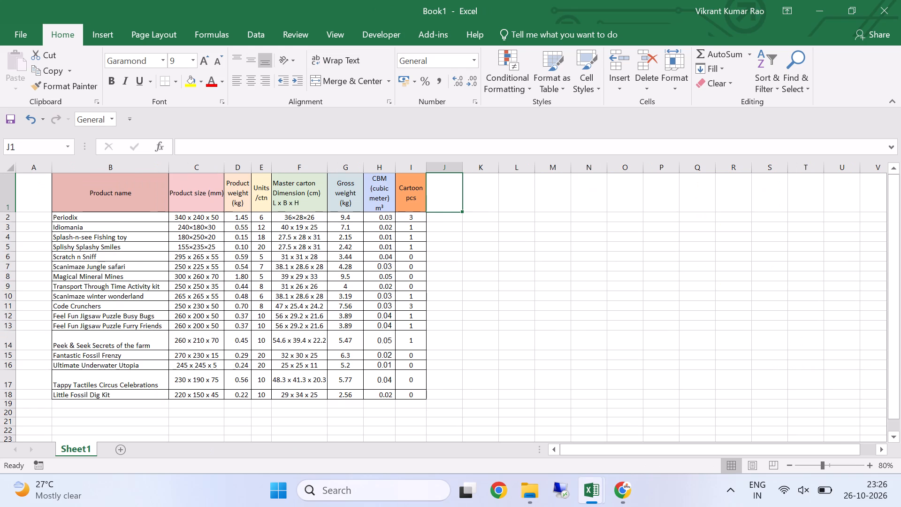
pyautogui.hotkey('alt', 'Tab')
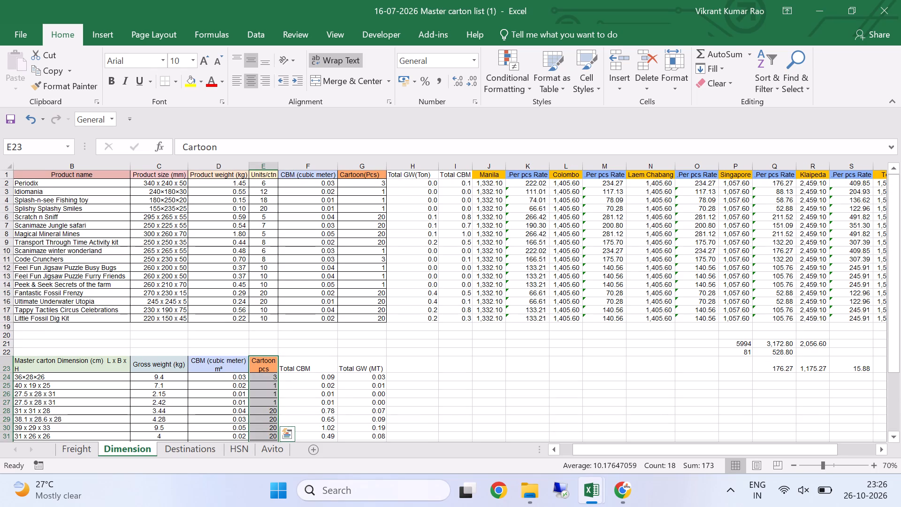
pyautogui.click(204, 451)
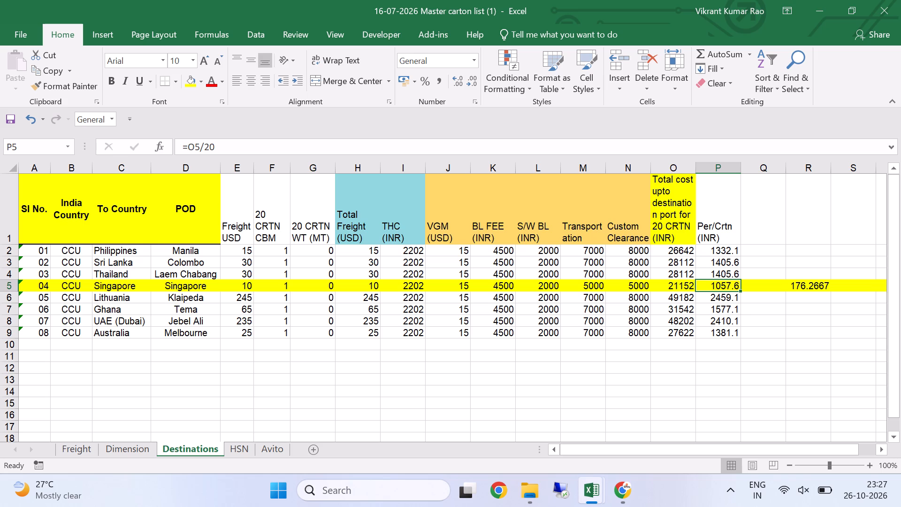
pyautogui.hotkey('alt', 'Tab')
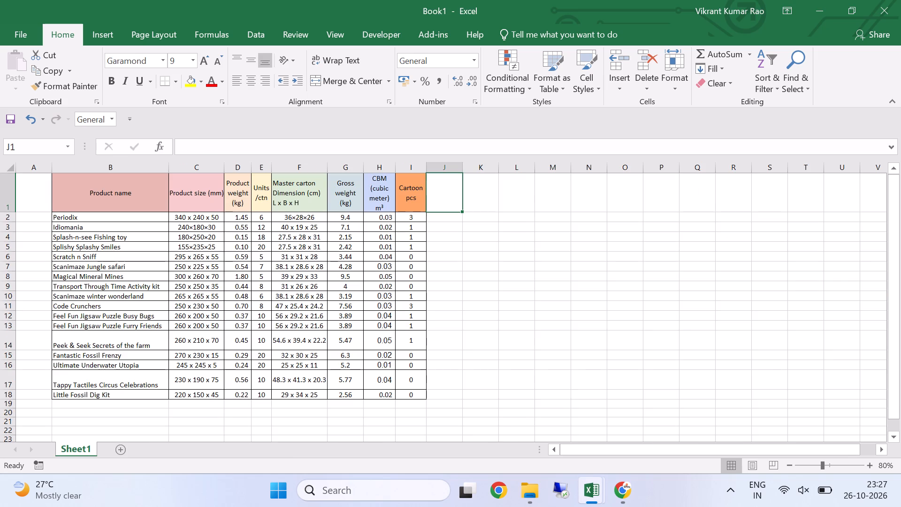
pyautogui.write('Fro')
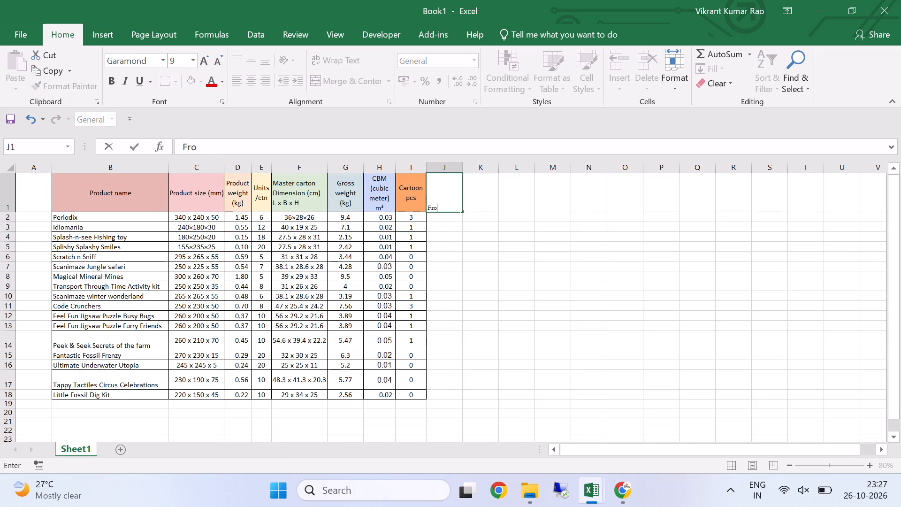
pyautogui.press('m')
pyautogui.press('Tab')
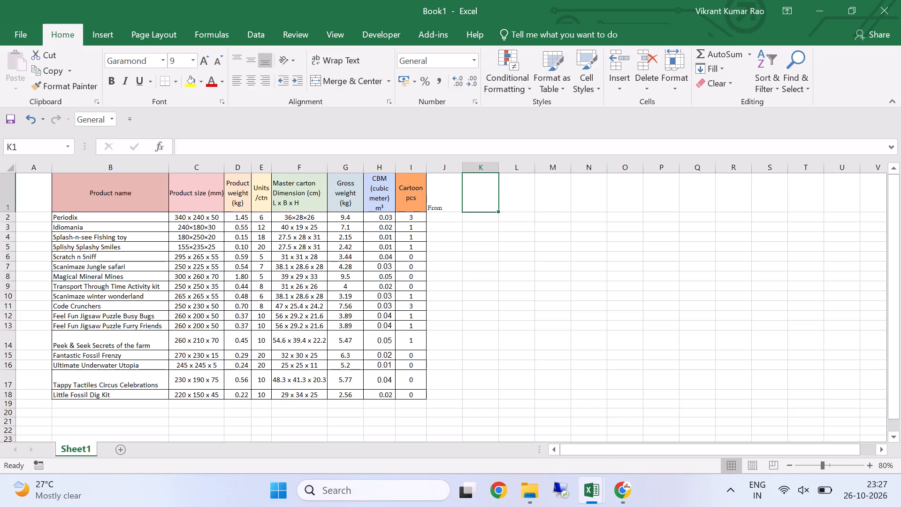
pyautogui.write('TO')
pyautogui.hotkey('alt', 'Tab')
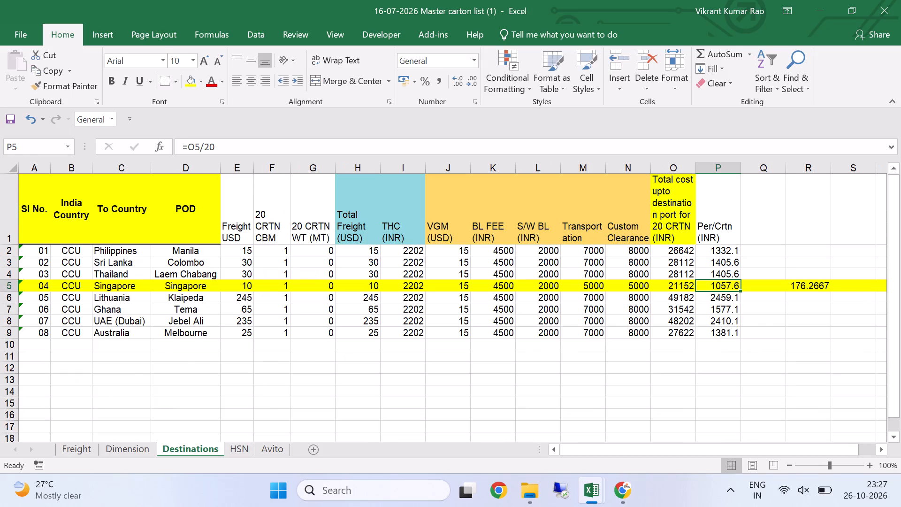
pyautogui.hotkey('alt', 'Tab')
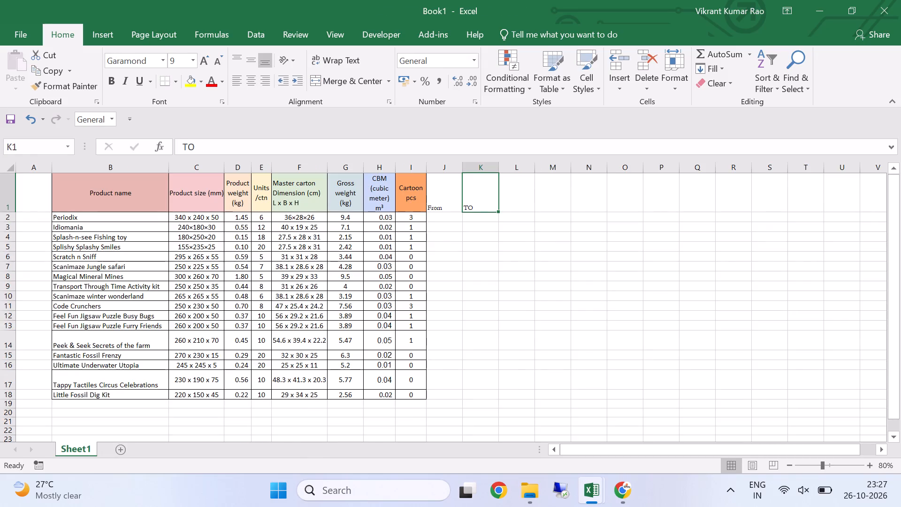
# Insert a blank row above the Periodix row, directly under the headers, after checking the Destinations sheet.
pyautogui.click(446, 216)
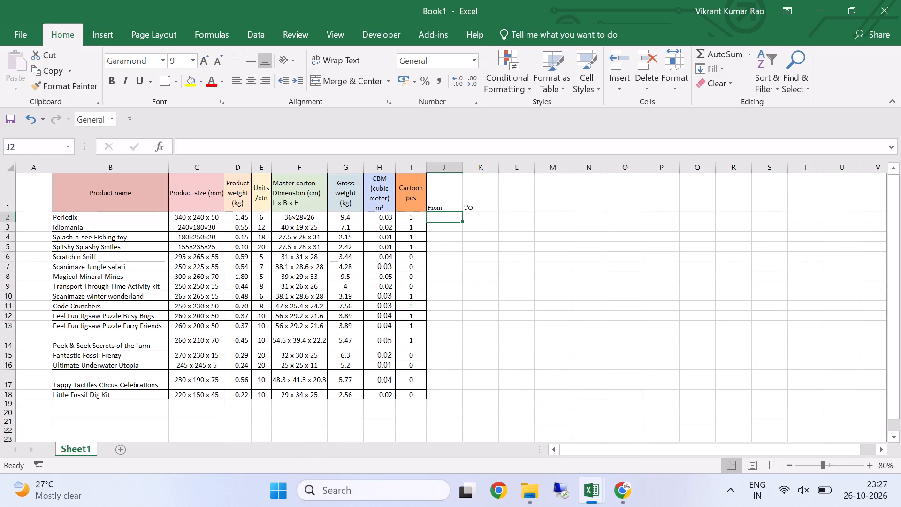
pyautogui.hotkey('alt', 'Tab')
pyautogui.hotkey('alt', 'Tab')
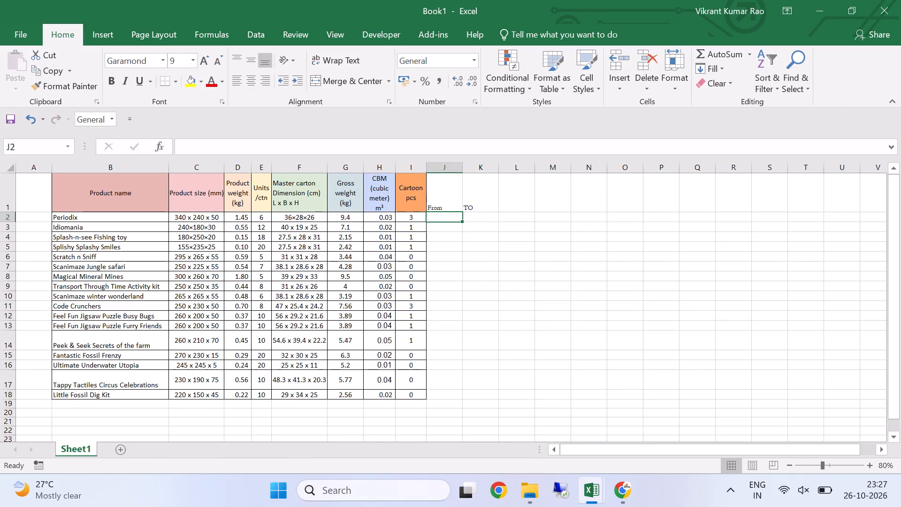
pyautogui.hotkey('alt', 'Tab')
pyautogui.hotkey('alt', 'Tab')
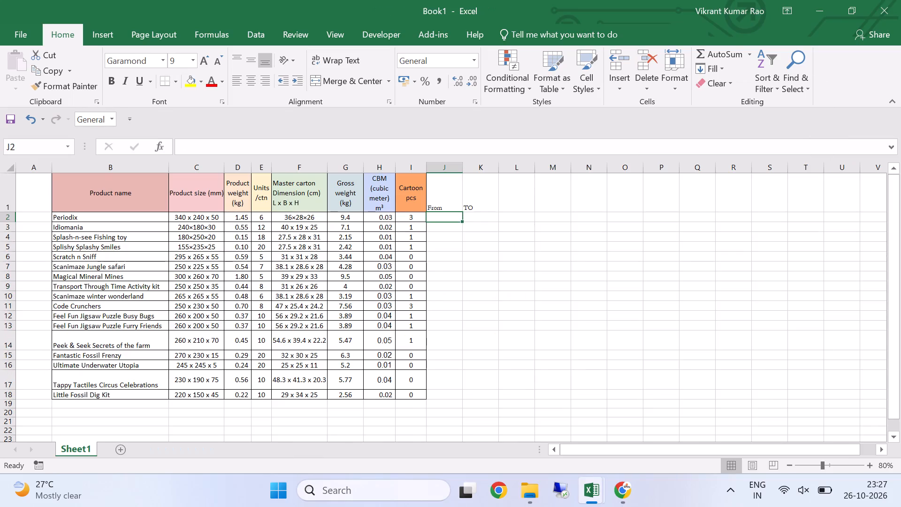
pyautogui.moveTo(448, 196); pyautogui.dragTo(465, 192)
pyautogui.hotkey('alt', 'Tab')
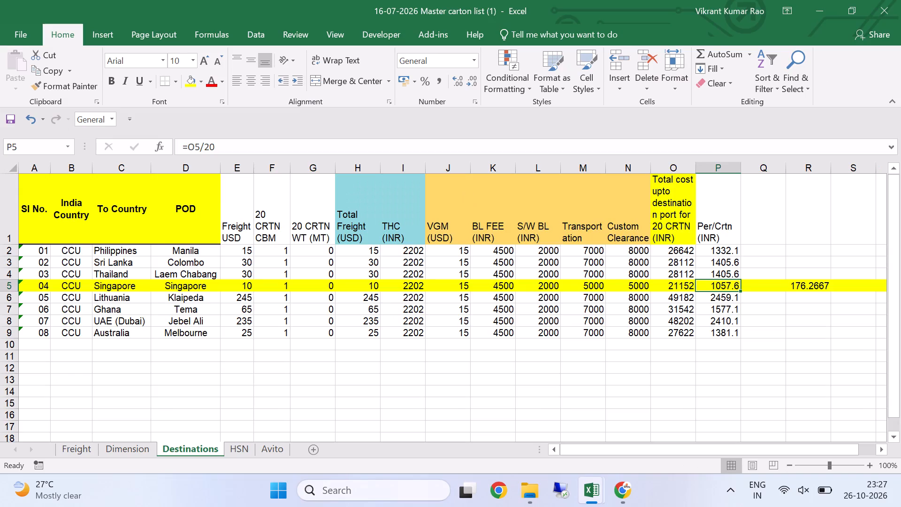
pyautogui.hotkey('alt', 'Tab')
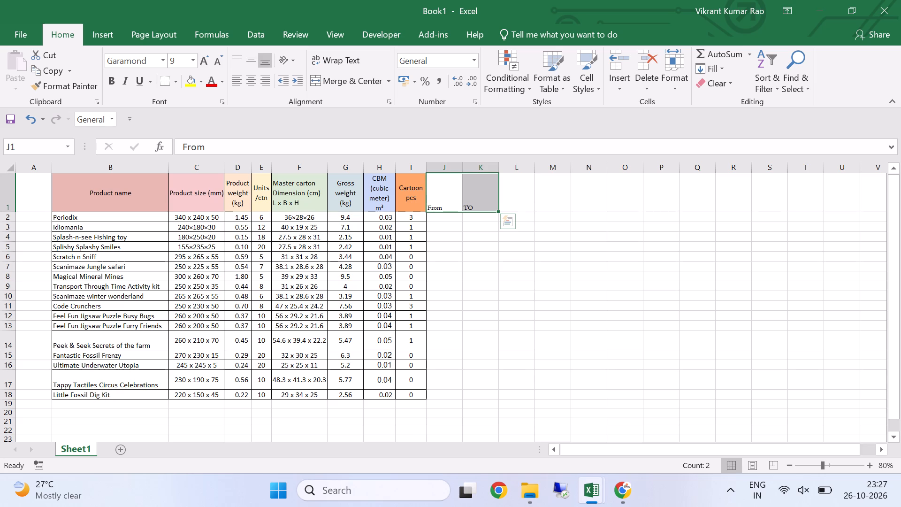
pyautogui.click(9, 219)
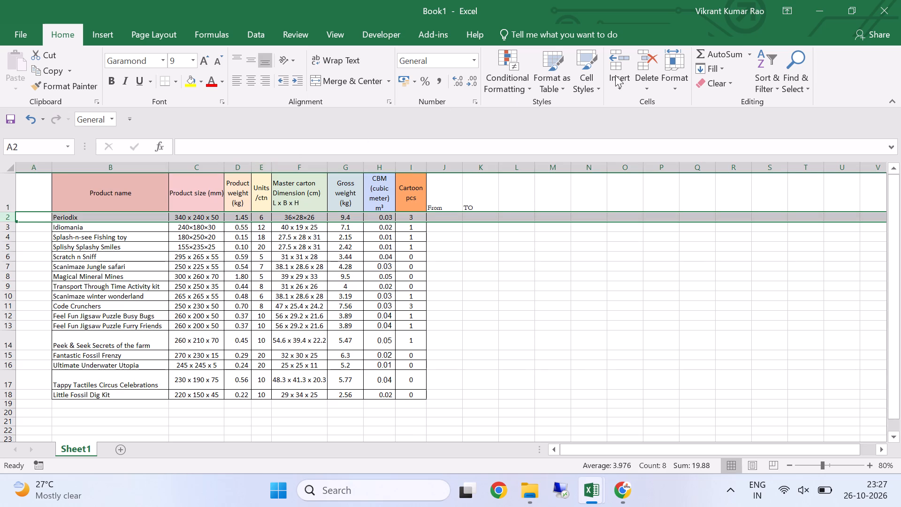
pyautogui.click(620, 69)
# Enter the subheader FRIEGHT USD in J2, under From, following the Destinations sheet's freight column.
pyautogui.click(440, 217)
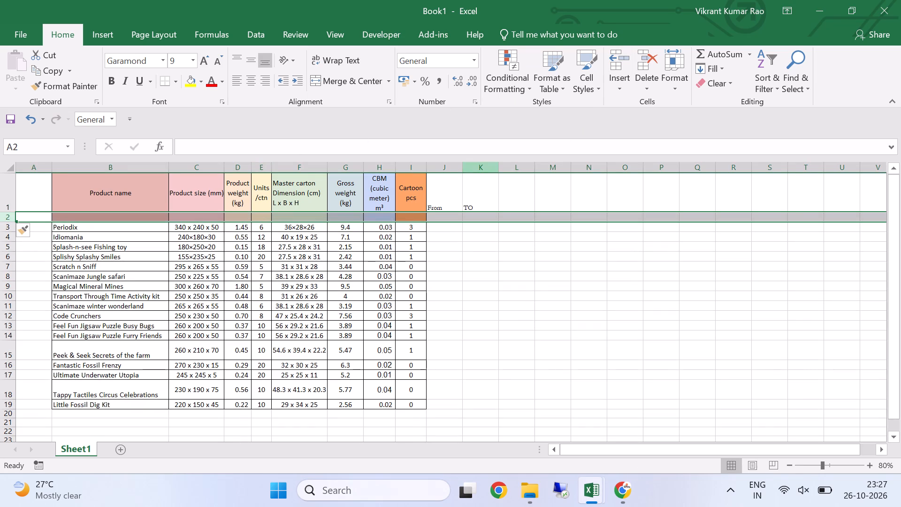
pyautogui.hotkey('alt', 'Tab')
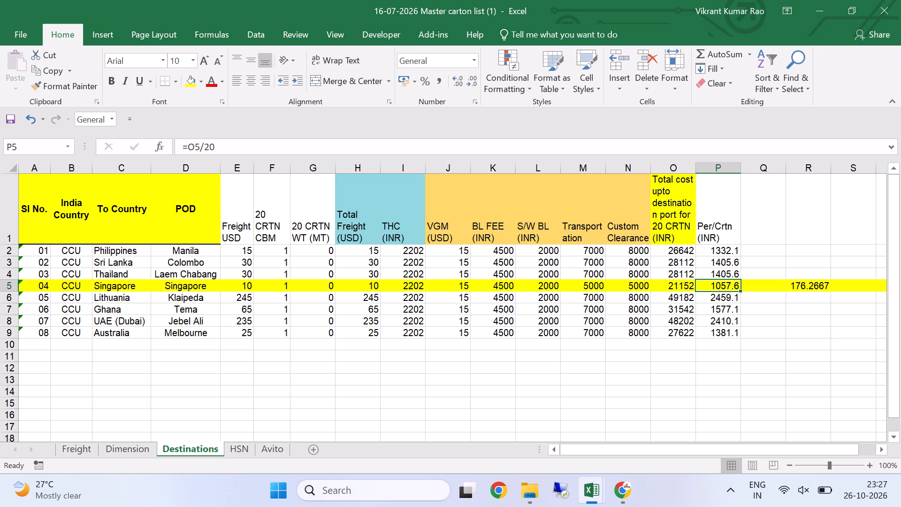
pyautogui.hotkey('alt', 'Tab')
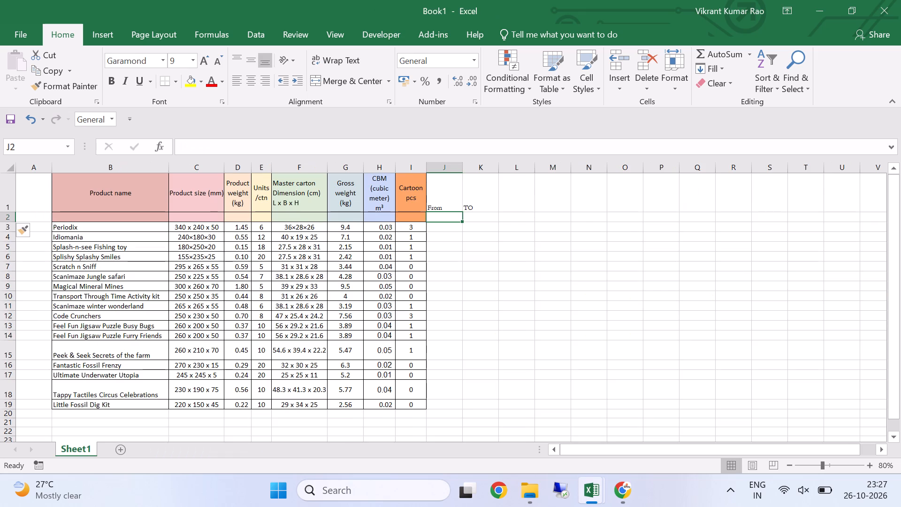
pyautogui.press('f')
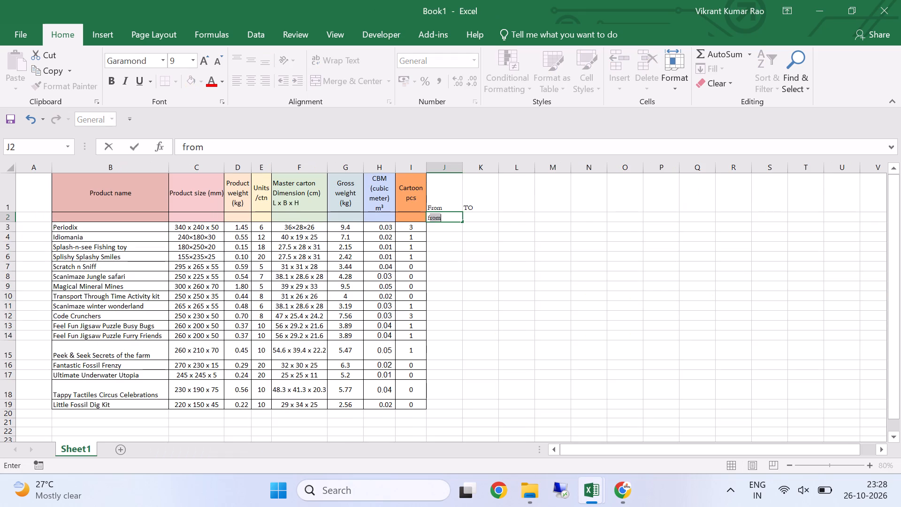
pyautogui.press('BackSpace')
pyautogui.press('BackSpace')
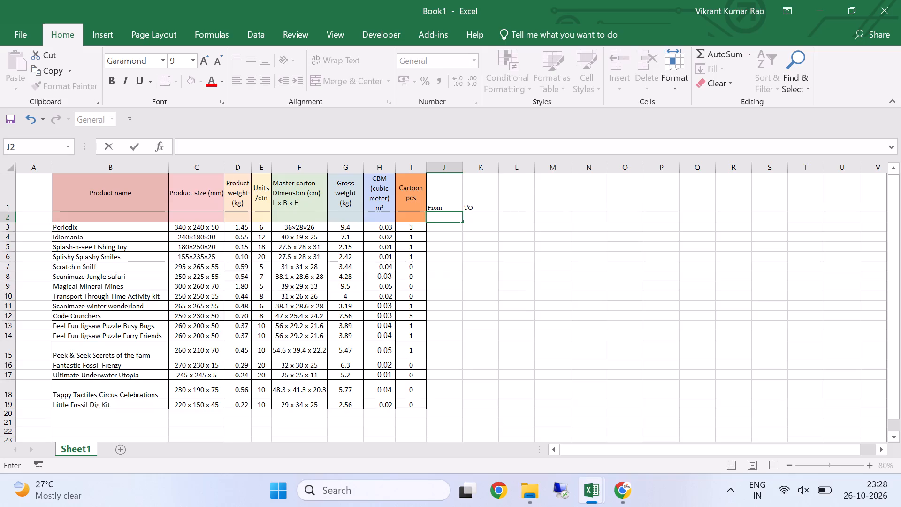
pyautogui.write('FR')
pyautogui.write('IEGHT')
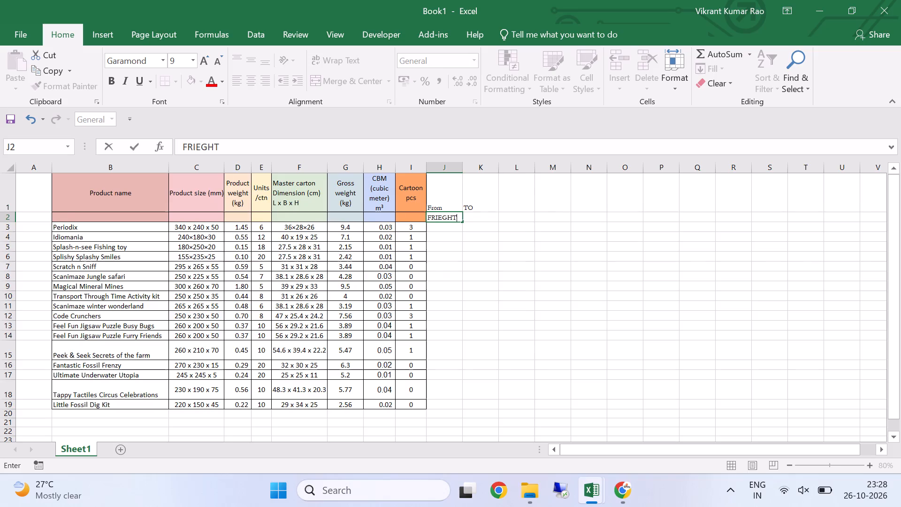
pyautogui.press('space')
pyautogui.write('USD')
pyautogui.press('space')
# Enter the subheader MIN. CARTN CBM in K2, following the CBM column on the Destinations sheet.
pyautogui.hotkey('alt', 'Tab')
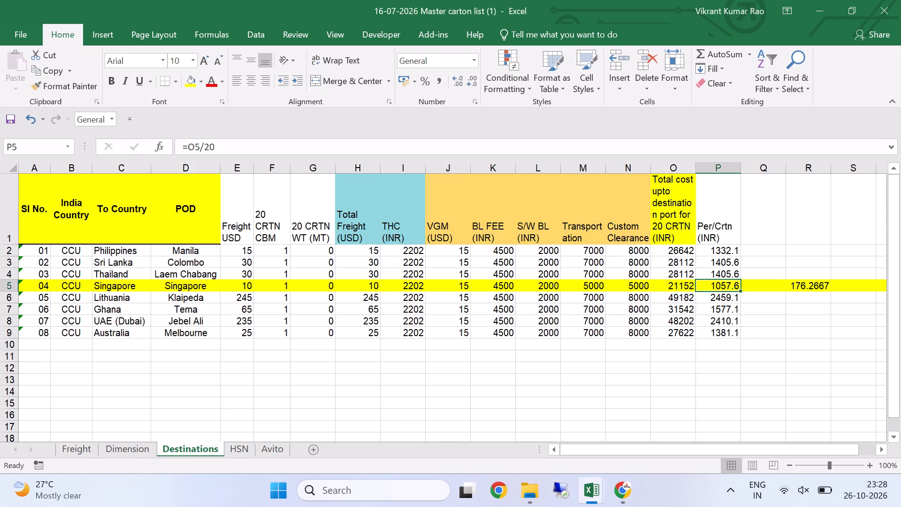
pyautogui.hotkey('alt', 'Tab')
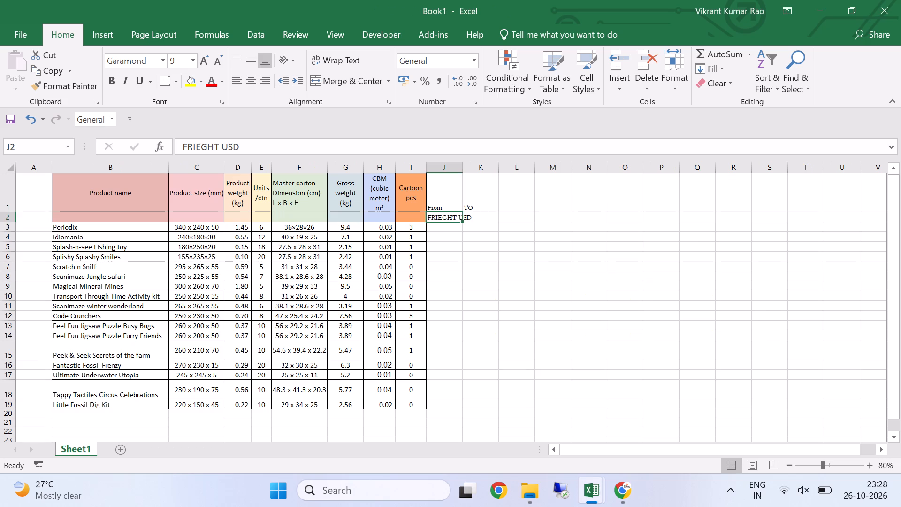
pyautogui.press('Right')
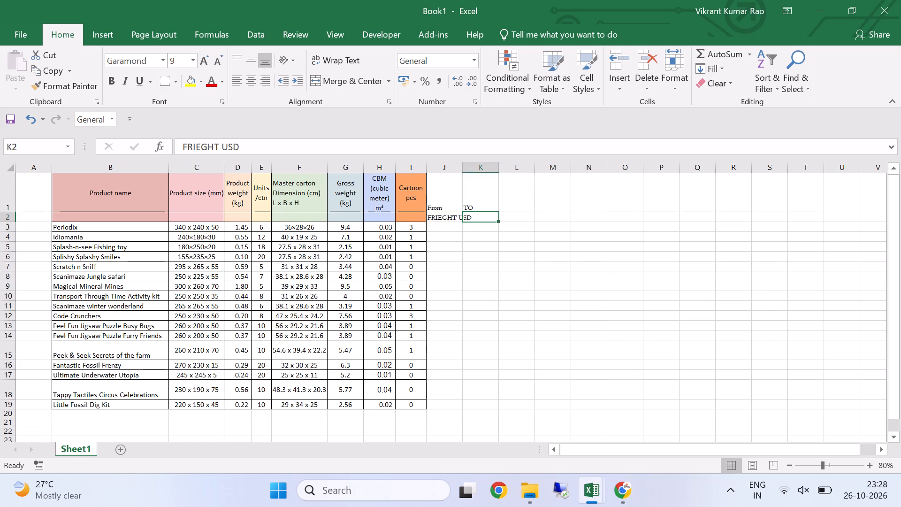
pyautogui.write('MIN.')
pyautogui.press('space')
pyautogui.write('CARTN CBM')
pyautogui.press('Tab')
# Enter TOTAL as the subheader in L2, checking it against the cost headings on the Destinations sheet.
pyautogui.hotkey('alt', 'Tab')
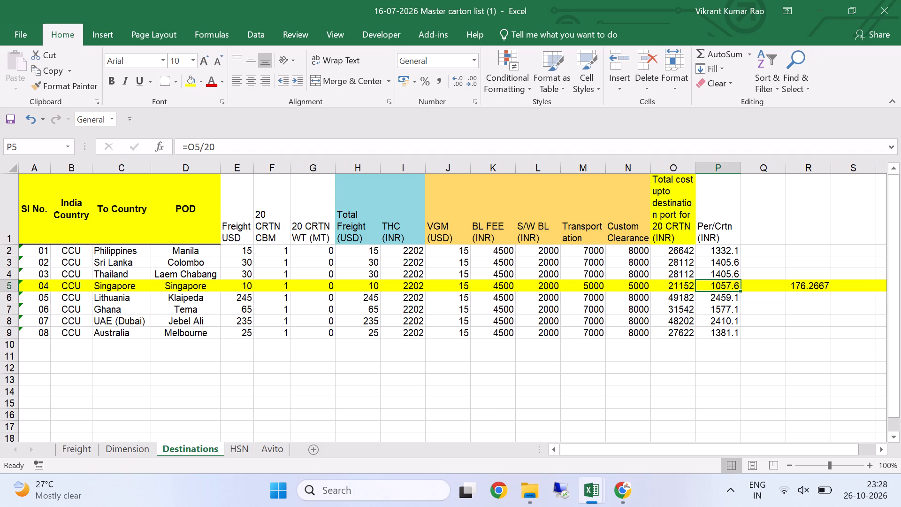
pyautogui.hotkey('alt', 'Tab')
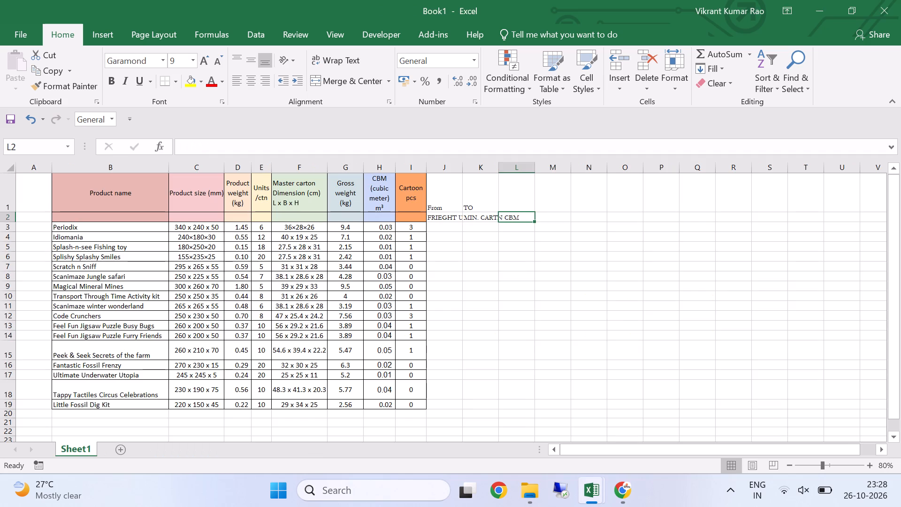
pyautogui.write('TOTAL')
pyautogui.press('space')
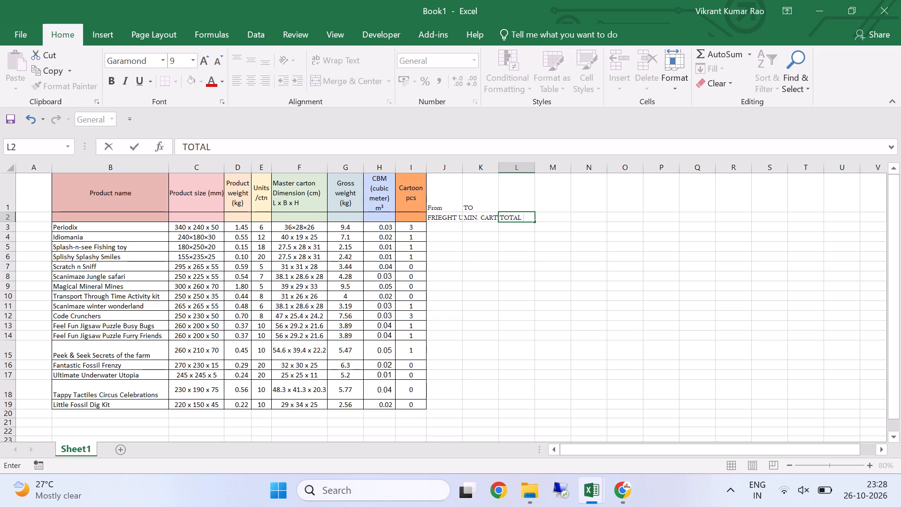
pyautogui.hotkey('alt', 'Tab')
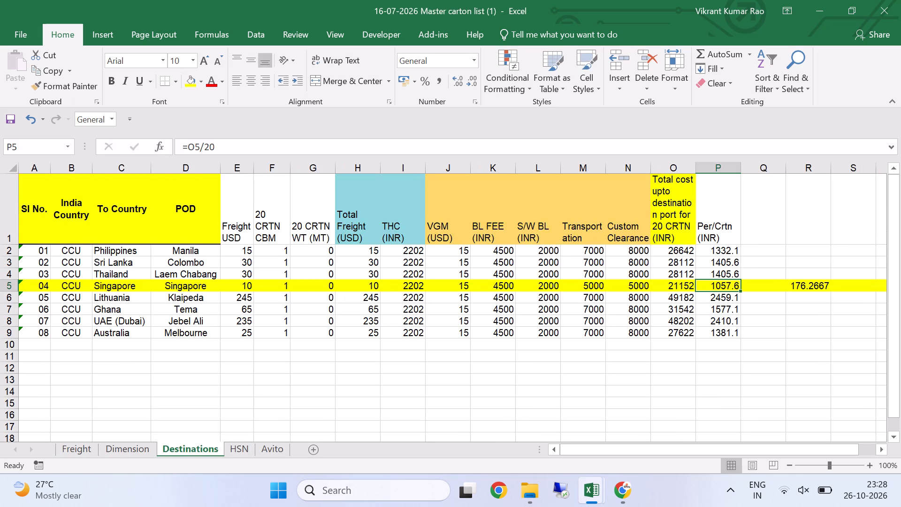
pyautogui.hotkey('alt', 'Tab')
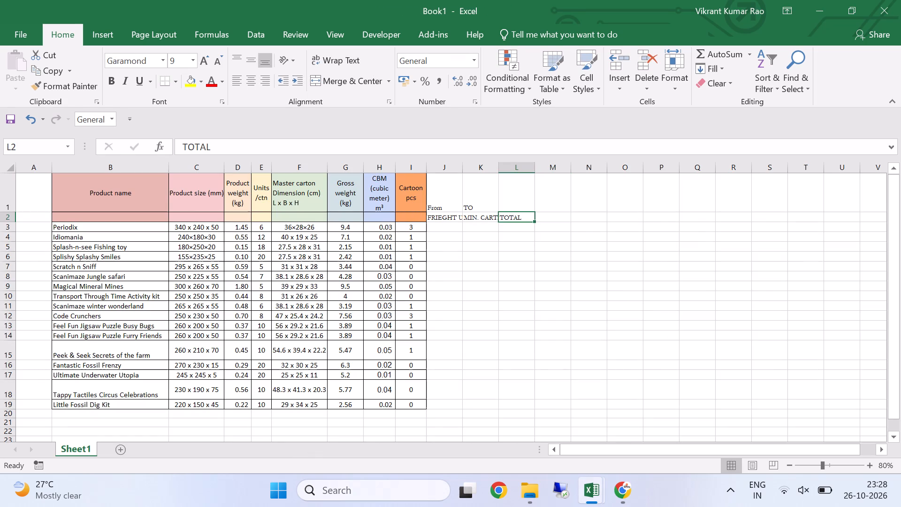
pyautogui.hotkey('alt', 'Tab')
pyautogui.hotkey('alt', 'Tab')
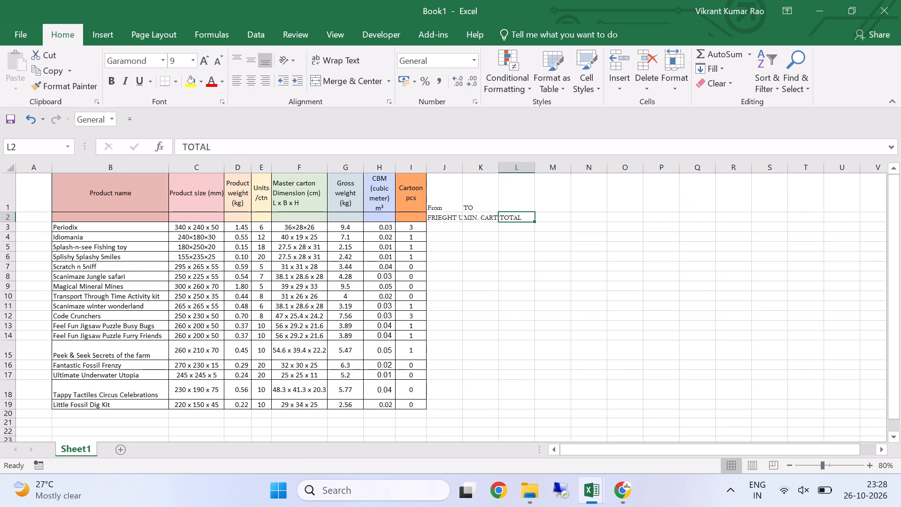
# Replace the L2 subheader with FREIGHT(USD).
pyautogui.write('FRE')
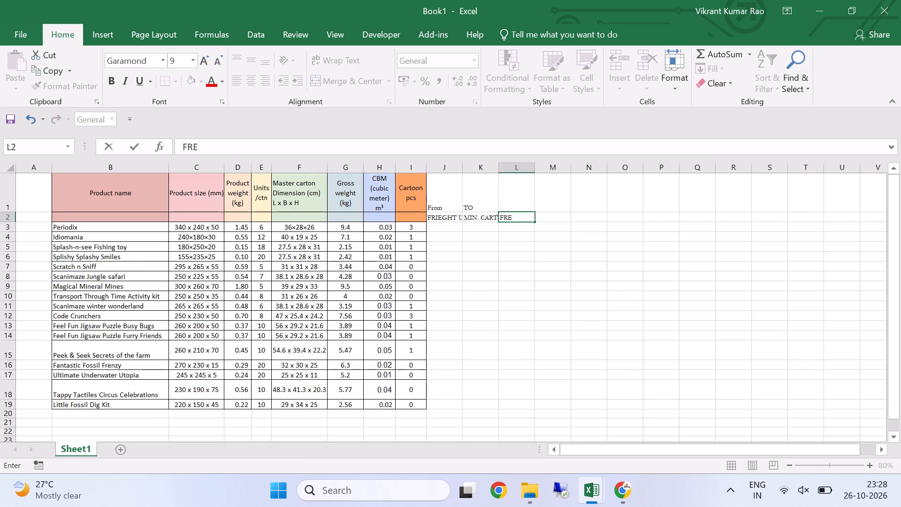
pyautogui.press('i')
pyautogui.write('HT')
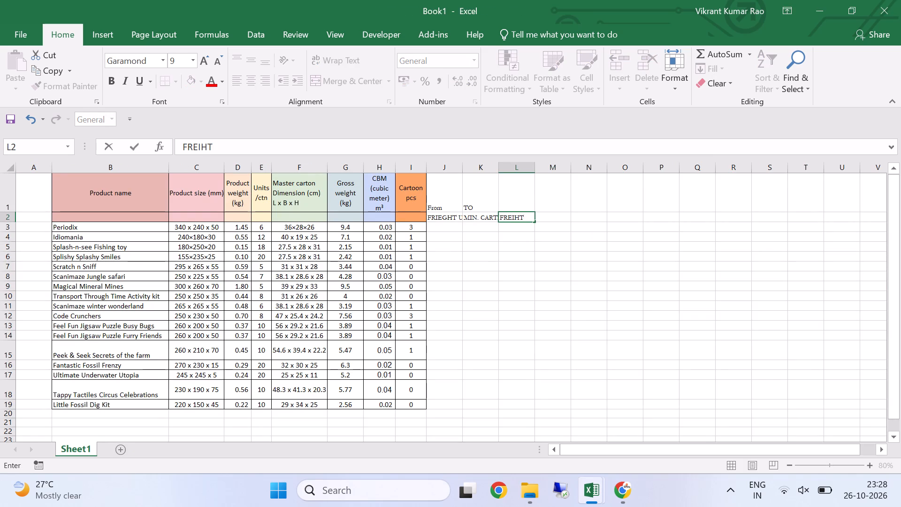
pyautogui.press('BackSpace')
pyautogui.press('BackSpace')
pyautogui.press('BackSpace')
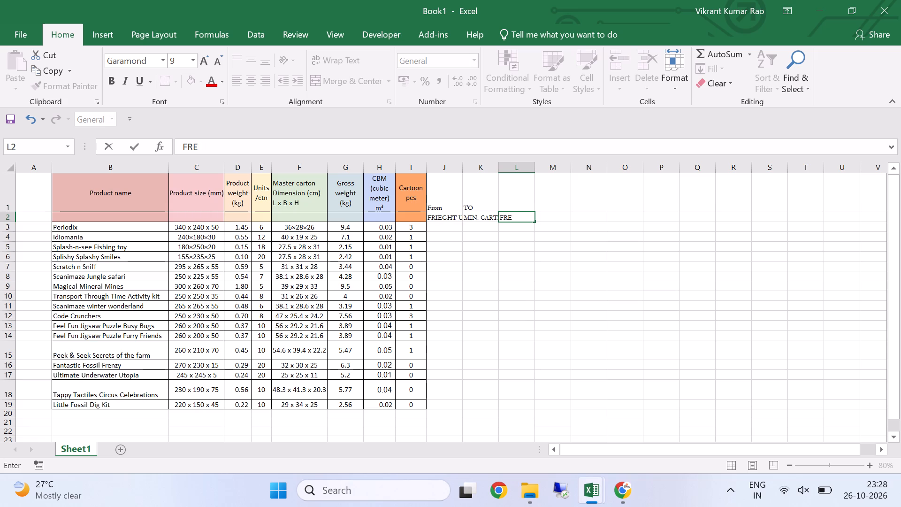
pyautogui.write('IGHT')
pyautogui.hotkey('shift', '(')
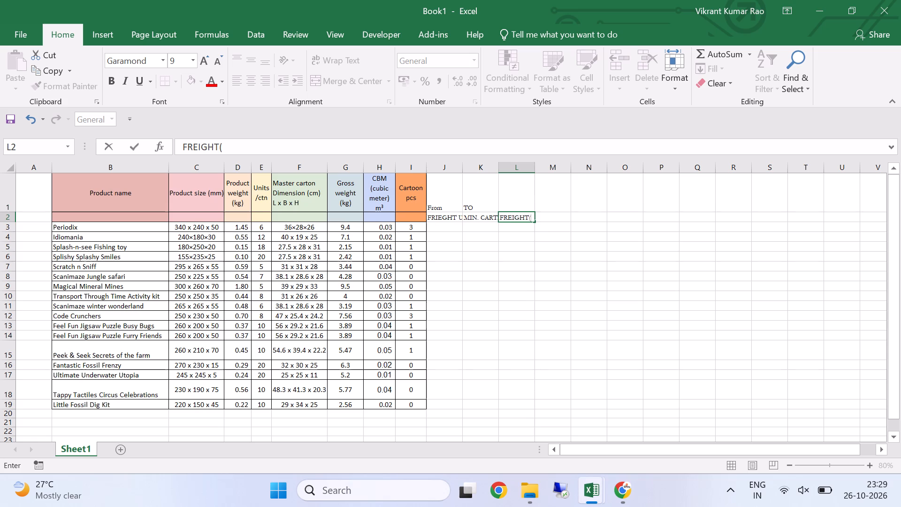
pyautogui.write('USD)')
pyautogui.press('Tab')
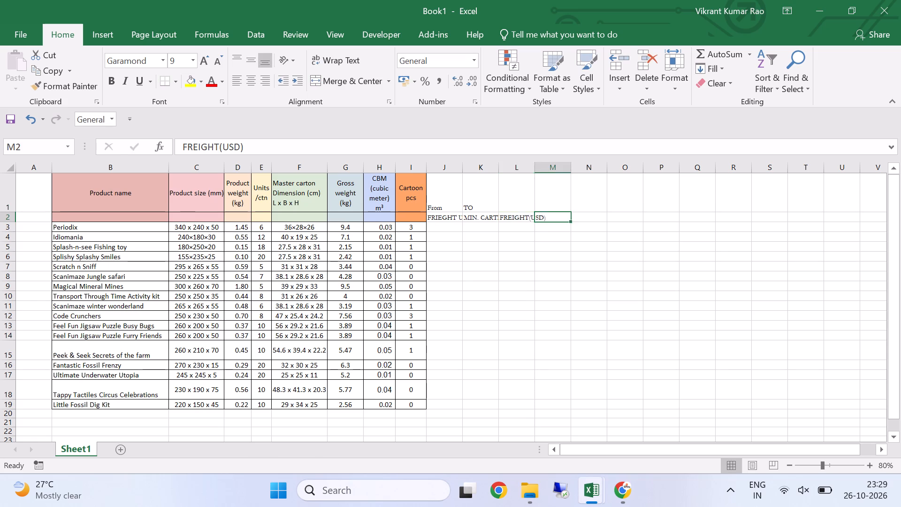
# Enter the subheader THC(INR) in M2, following the THC column on the Destinations sheet.
pyautogui.hotkey('alt', 'Tab')
pyautogui.hotkey('alt', 'Tab')
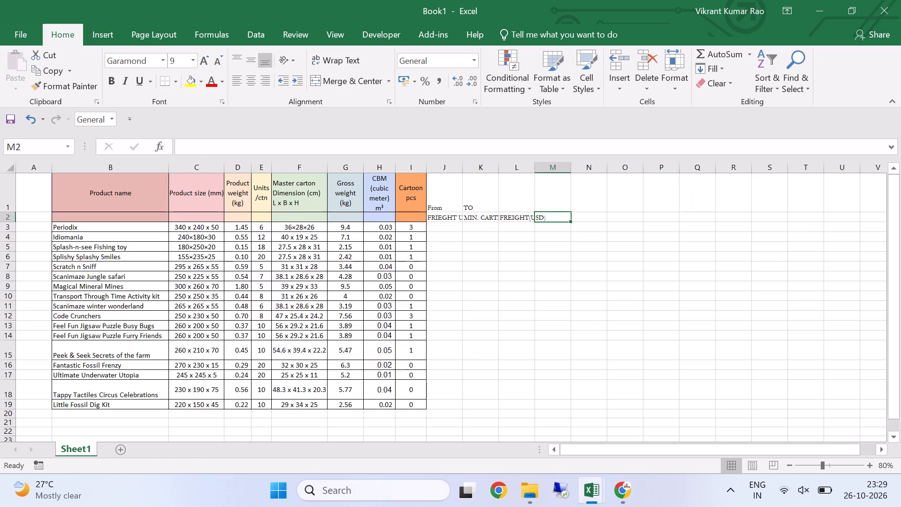
pyautogui.write('THC')
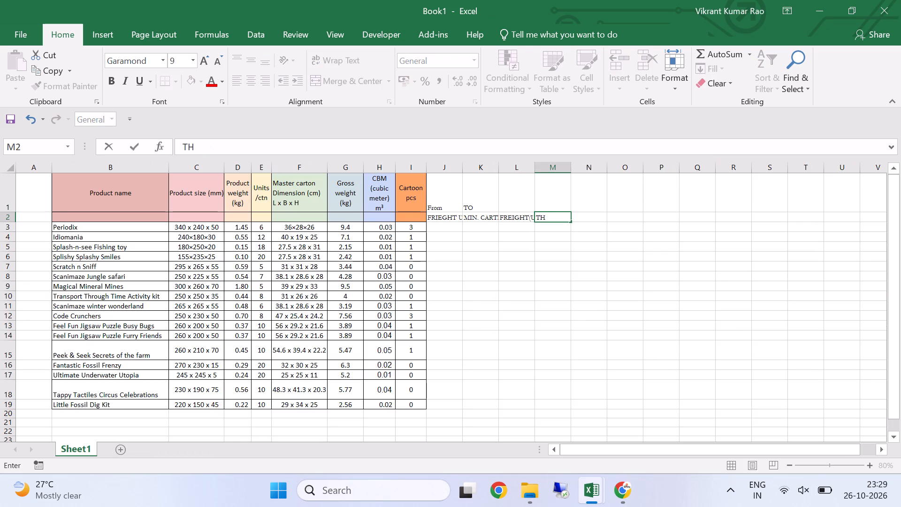
pyautogui.hotkey('shift', '(')
pyautogui.write('INR')
pyautogui.hotkey('shift', ')')
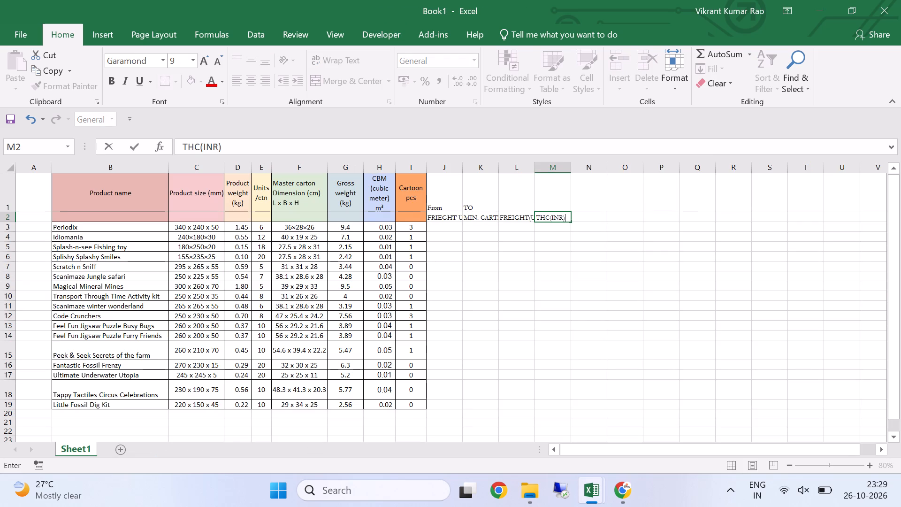
pyautogui.press('Tab')
# Enter VGM as the subheader in N2, checking it against the VGM column on the Destinations sheet.
pyautogui.hotkey('alt', 'Tab')
pyautogui.hotkey('alt', 'Tab')
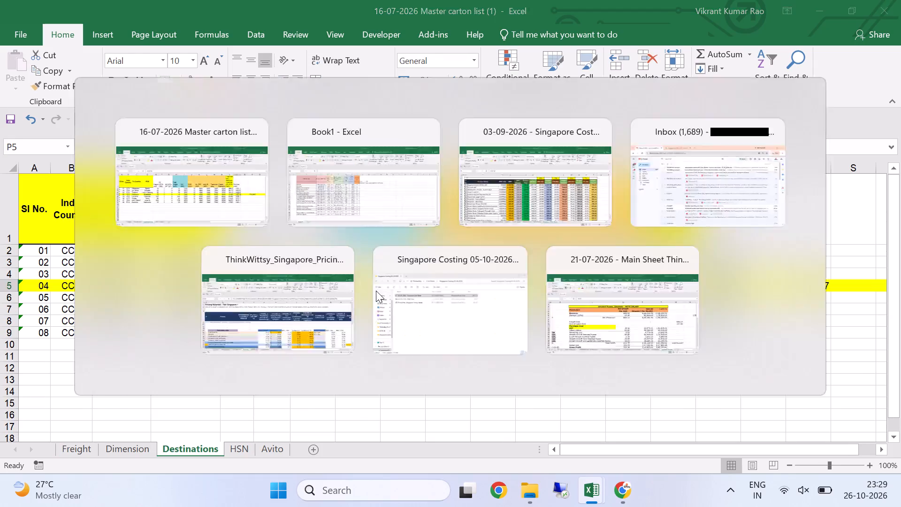
pyautogui.write('VGM')
pyautogui.hotkey('alt', 'Tab')
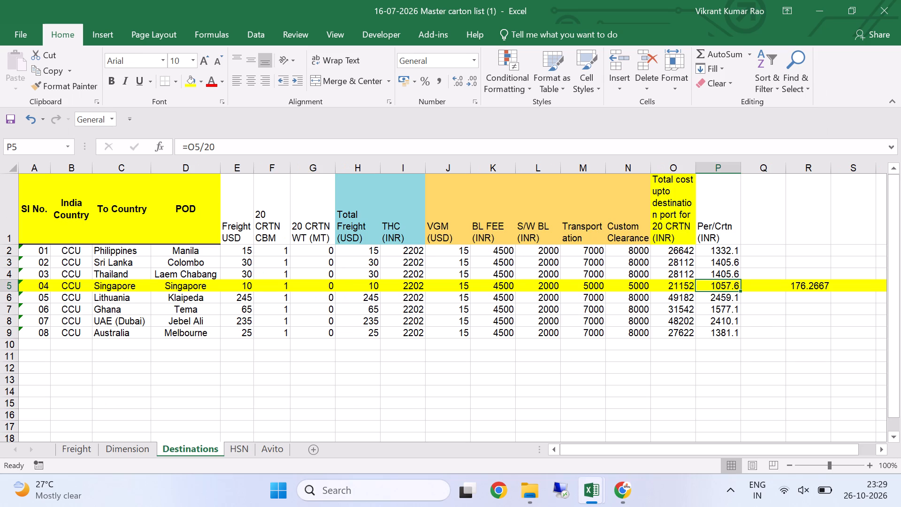
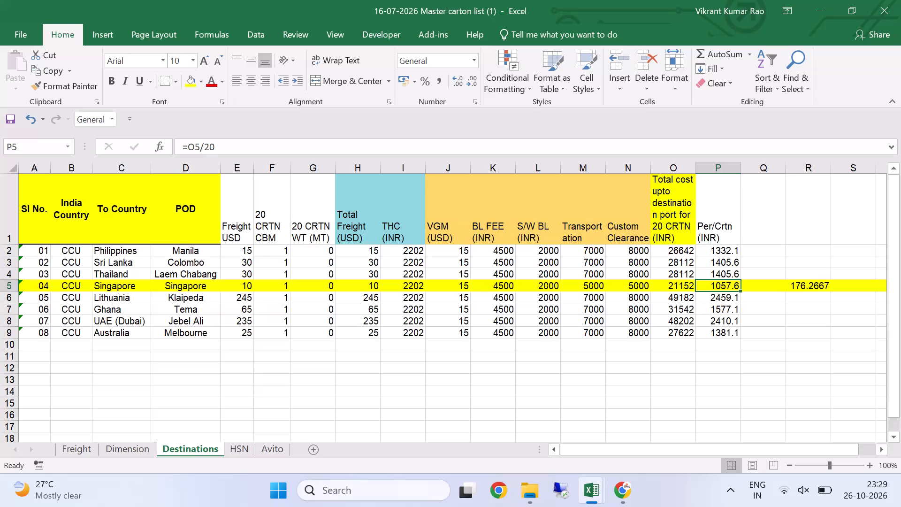
# Check the Singapore row's THC (INR) and BL FEE (INR) cells on the Destinations sheet.
pyautogui.scroll(1, 375, 291)
pyautogui.click(407, 289)
pyautogui.keyDown('ctrl'); pyautogui.click(496, 284); pyautogui.keyUp('ctrl')
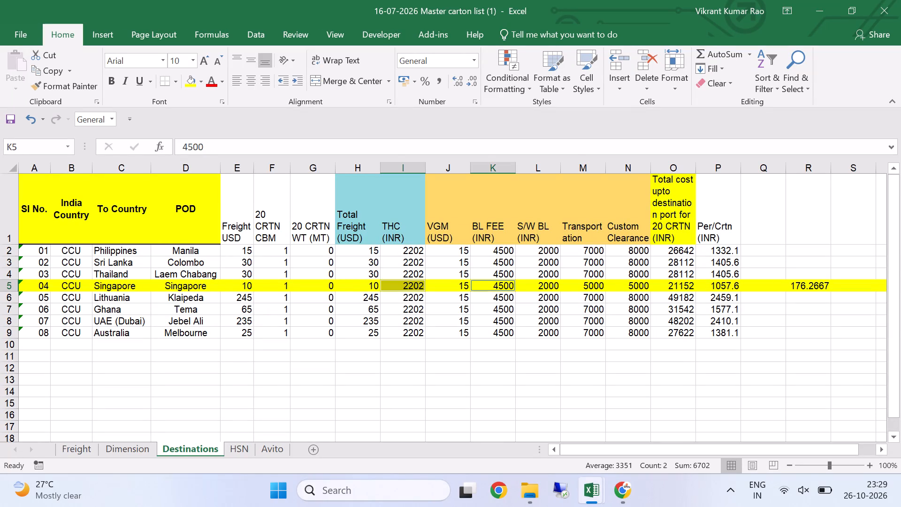
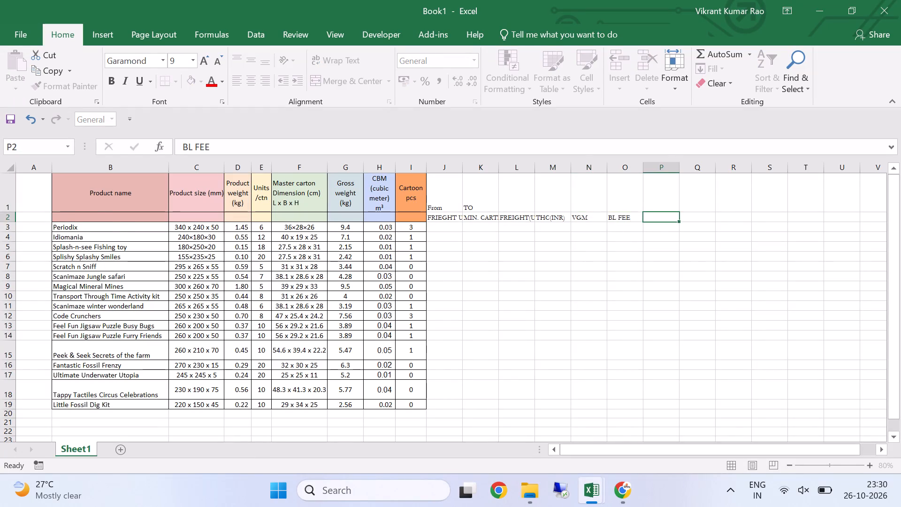
# Check the Destinations sheet for the charge column after BL FEE, for the subheader in P2.
pyautogui.hotkey('alt', 'Tab')
pyautogui.hotkey('alt', 'Tab')
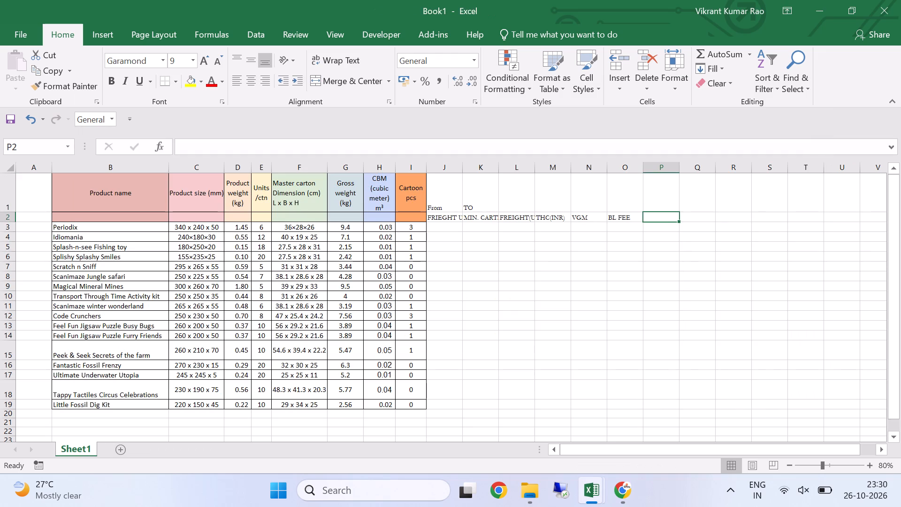
# Enter S/W BL as the subheader in P2, following the cost headings on the Destinations sheet.
pyautogui.press('s')
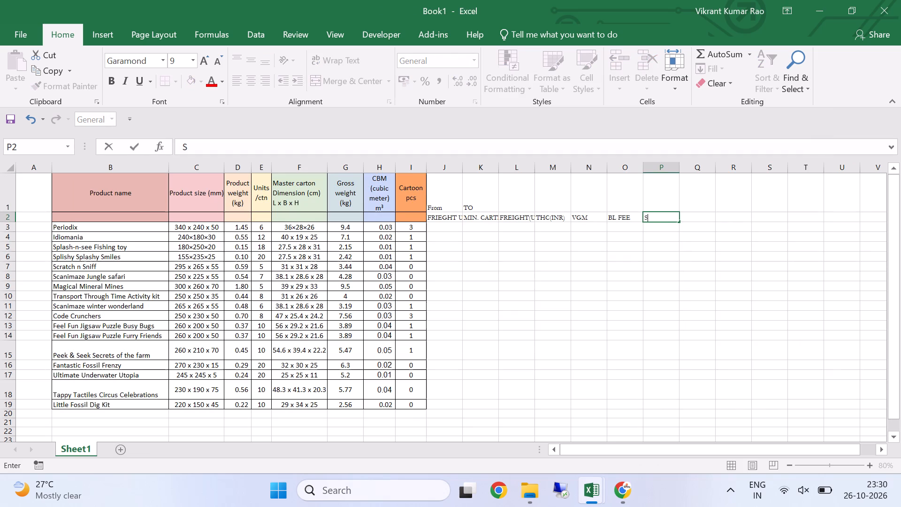
pyautogui.write('/W')
pyautogui.press('space')
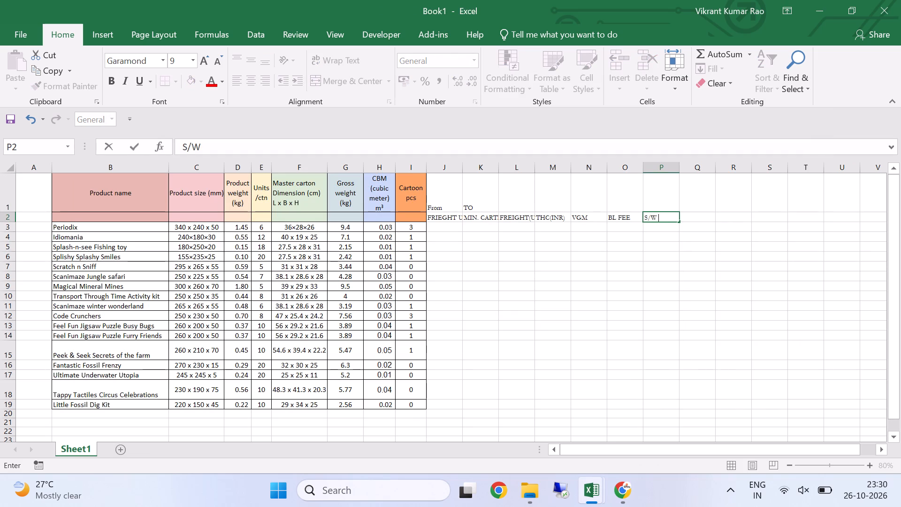
pyautogui.hotkey('alt', 'Tab')
pyautogui.hotkey('alt', 'Tab')
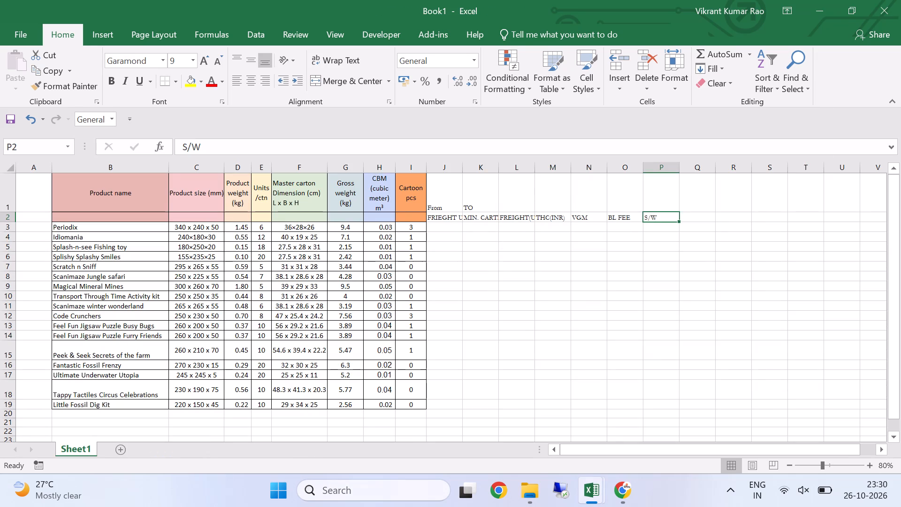
pyautogui.press('b')
pyautogui.press('l')
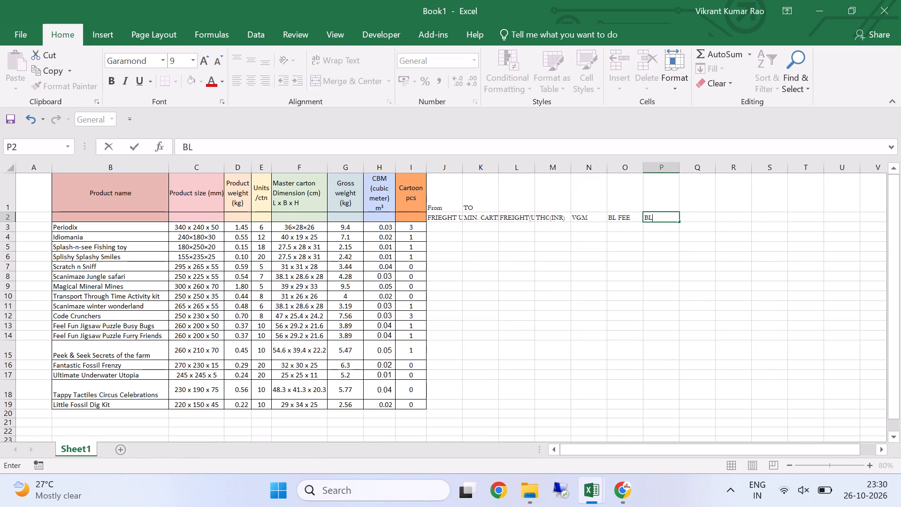
pyautogui.press('BackSpace')
pyautogui.press('BackSpace')
pyautogui.press('BackSpace')
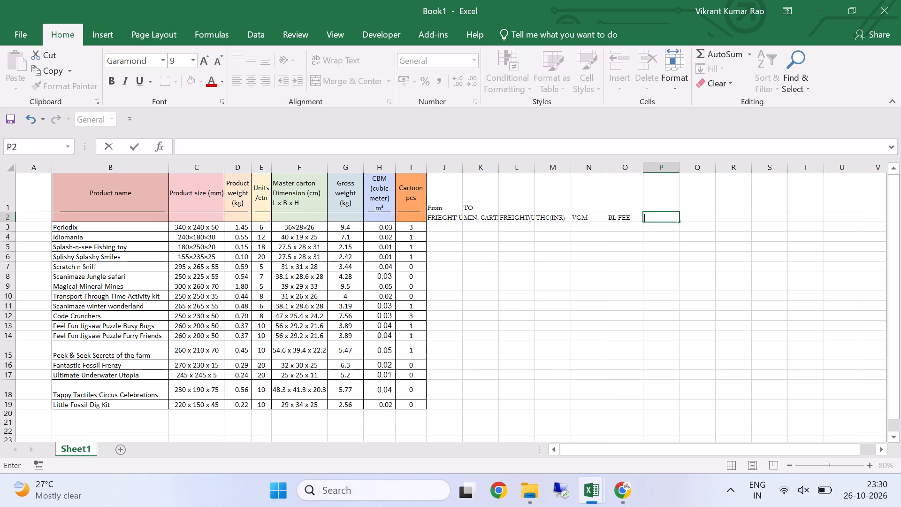
pyautogui.write('S/W BL')
pyautogui.press('Tab')
# Enter TRANSPORT as the subheader in Q2, after checking the Transportation column on the Destinations sheet.
pyautogui.hotkey('alt', 'Tab')
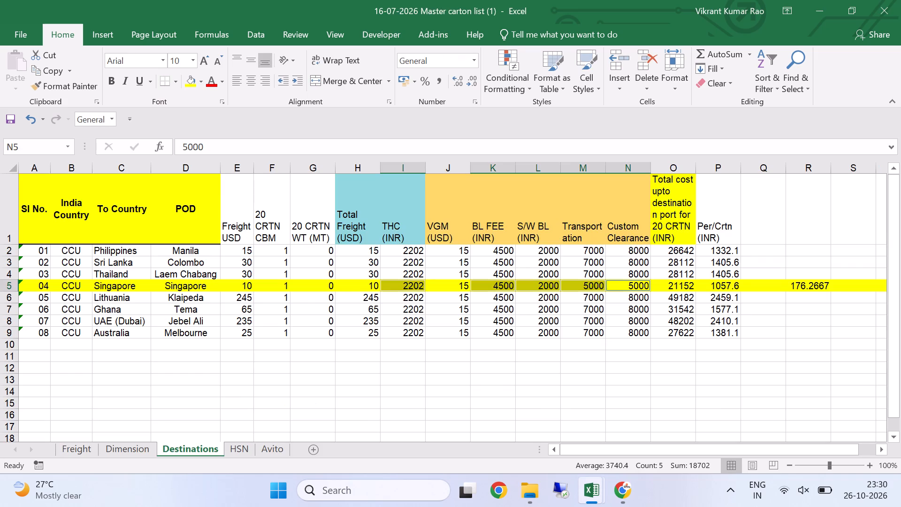
pyautogui.hotkey('alt', 'Tab')
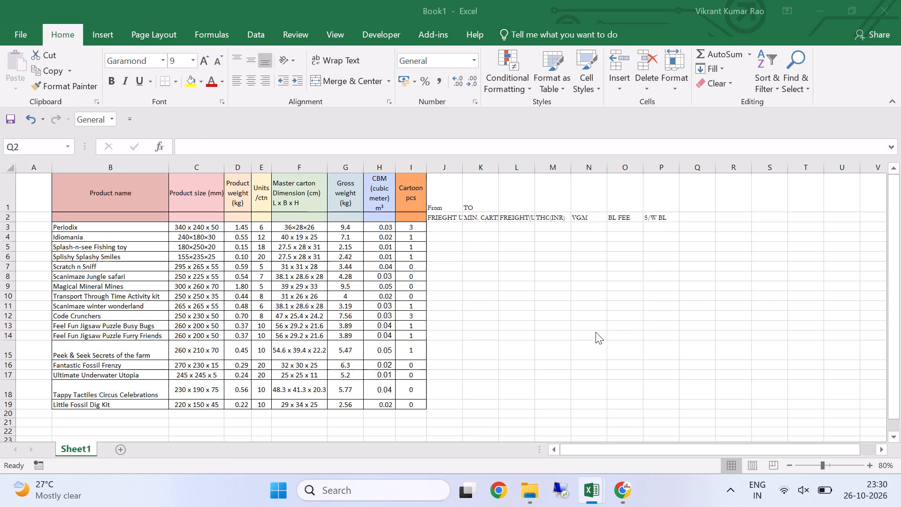
pyautogui.write('TRANSPORT')
pyautogui.press('Tab')
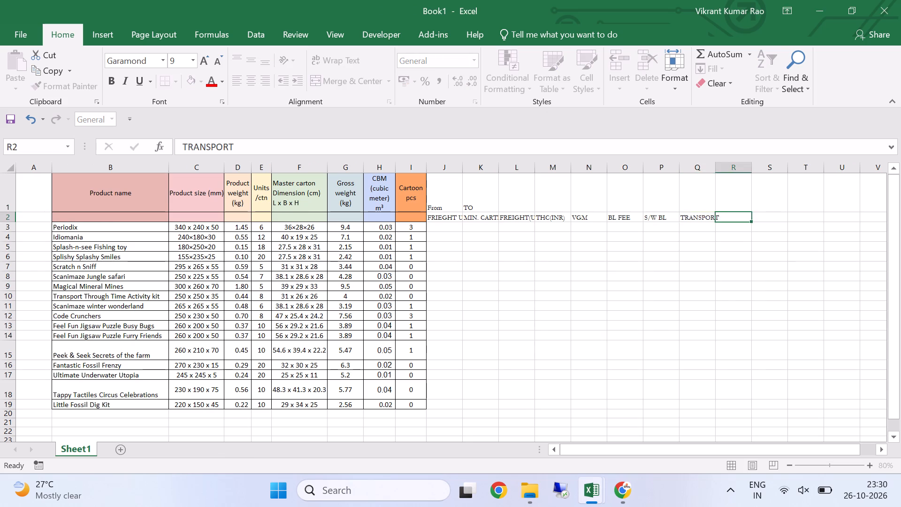
# Enter CUSTOM CLEARENCE as the subheader in R2, following the Custom Clearance column on the Destinations sheet.
pyautogui.hotkey('alt', 'Tab')
pyautogui.hotkey('alt', 'Tab')
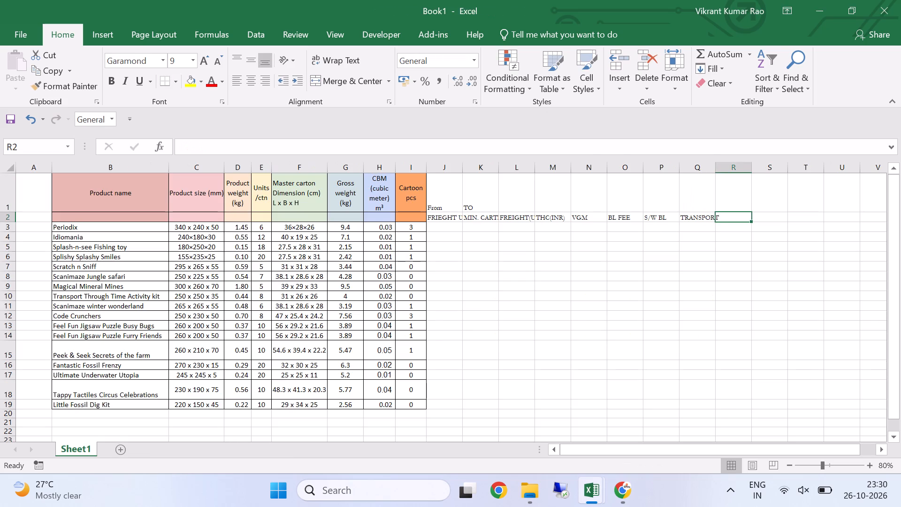
pyautogui.write('CUSTOM CLEARENCE')
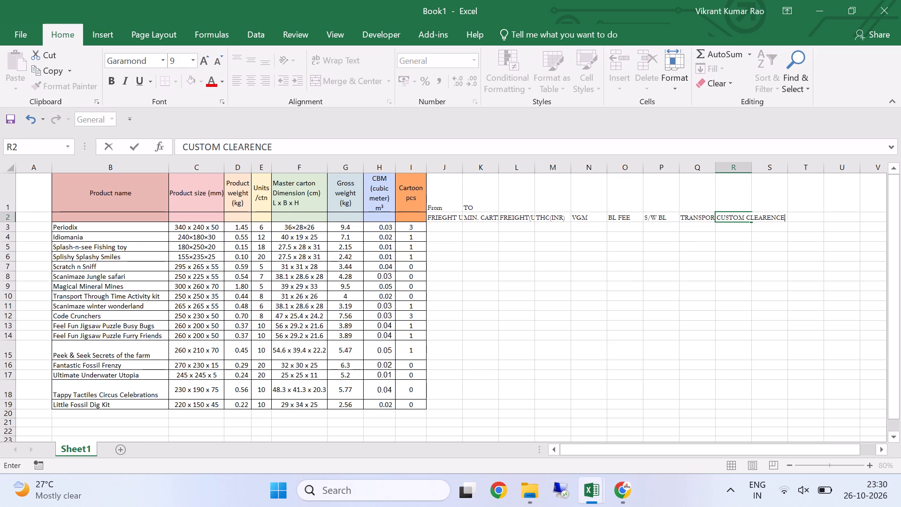
pyautogui.press('Tab')
# Check the Singapore total cost formula on the Destinations sheet and enter PER CRTN(INR) as the subheader in S2.
pyautogui.hotkey('alt', 'Tab')
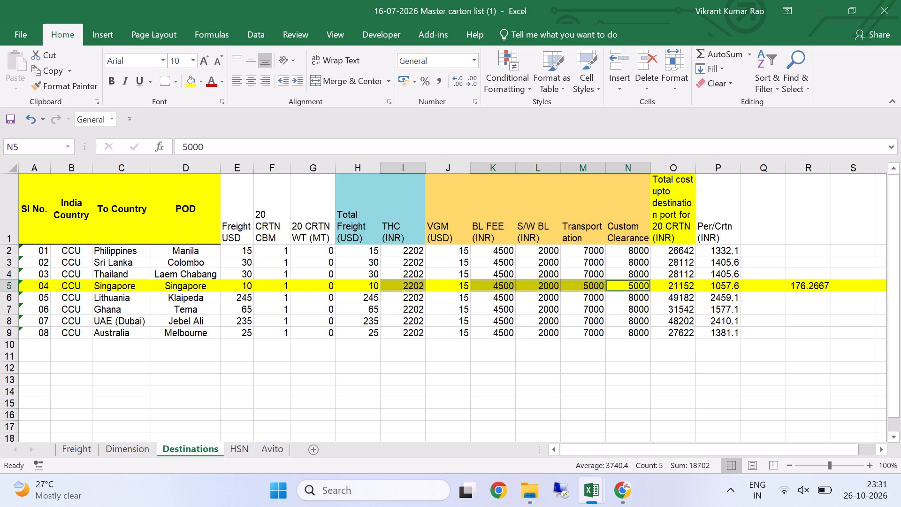
pyautogui.click(684, 286)
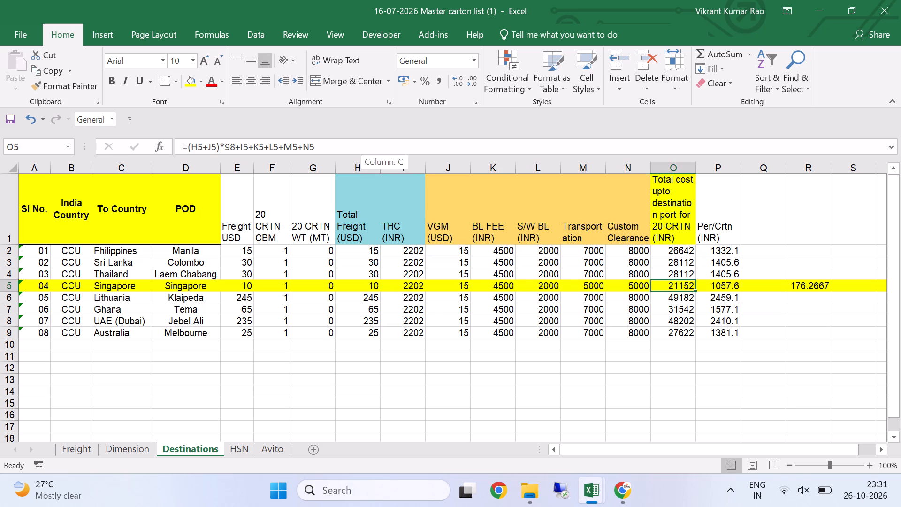
pyautogui.hotkey('alt', 'Tab')
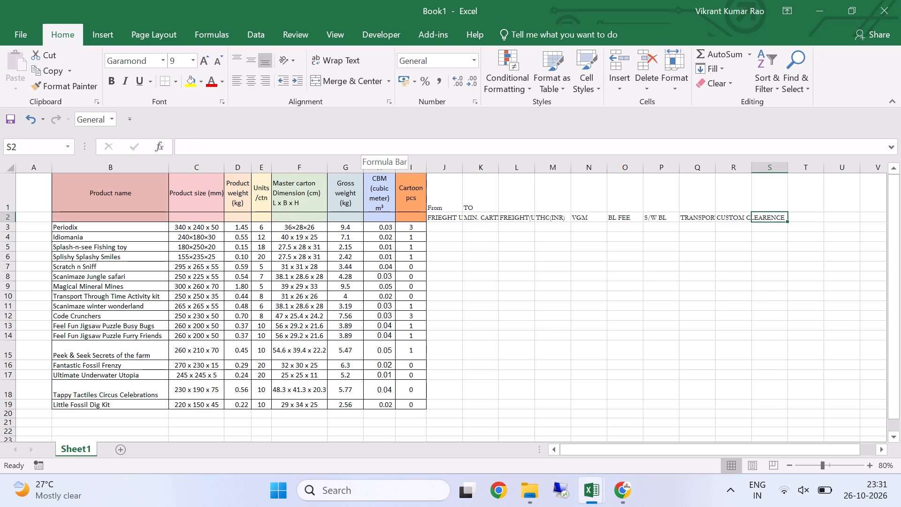
pyautogui.write('PER CRTN')
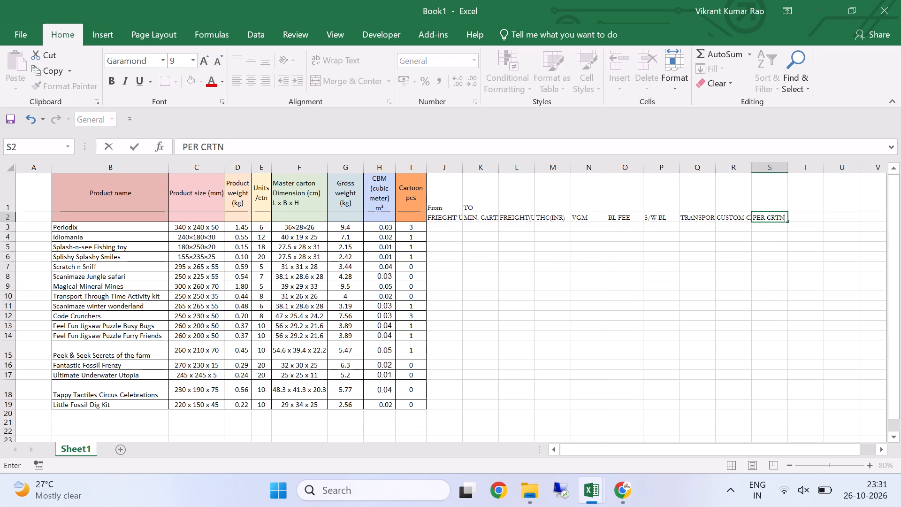
pyautogui.write('(INR)')
pyautogui.press('Return')
# Merge and center cells J1:S1 above the shipping cost subheaders, keeping only the first cell's value.
pyautogui.press('Up')
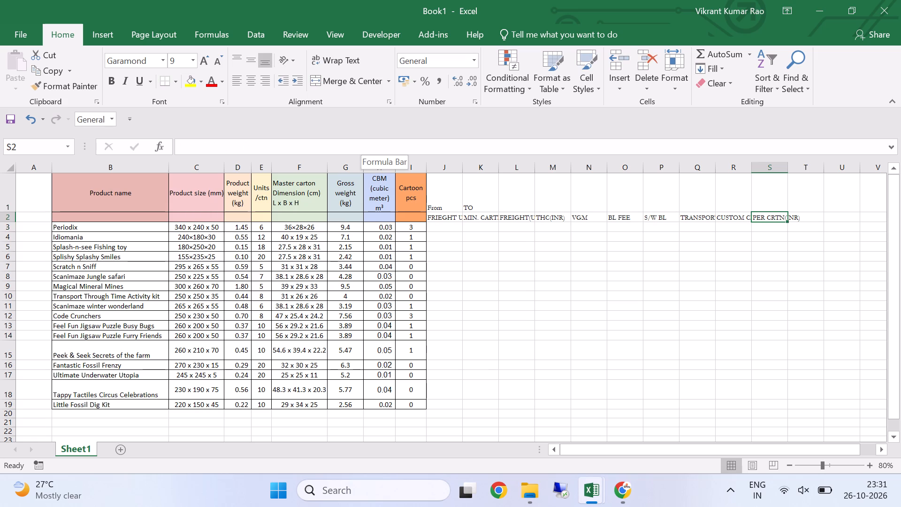
pyautogui.press('Up')
pyautogui.hotkey('shift', 'Left')
pyautogui.hotkey('shift', 'Left')
pyautogui.hotkey('shift', 'Left')
pyautogui.hotkey('shift', 'Left')
pyautogui.hotkey('shift', 'Left')
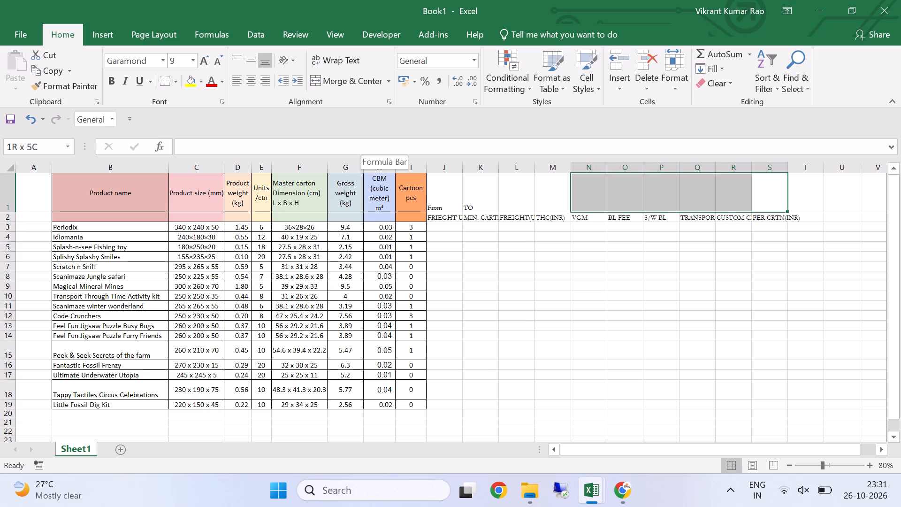
pyautogui.hotkey('shift', 'Left')
pyautogui.hotkey('shift', 'Left')
pyautogui.hotkey('shift', 'Left')
pyautogui.hotkey('shift', 'Left')
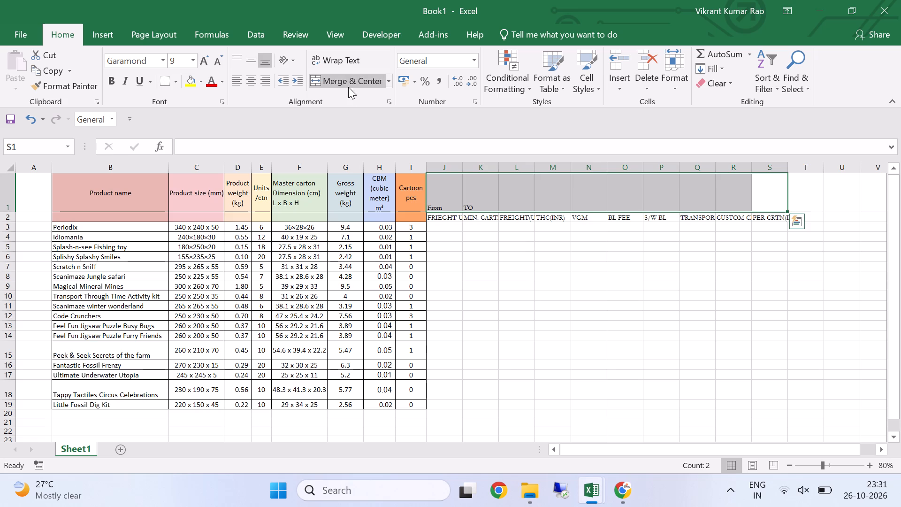
pyautogui.click(348, 85)
pyautogui.click(425, 303)
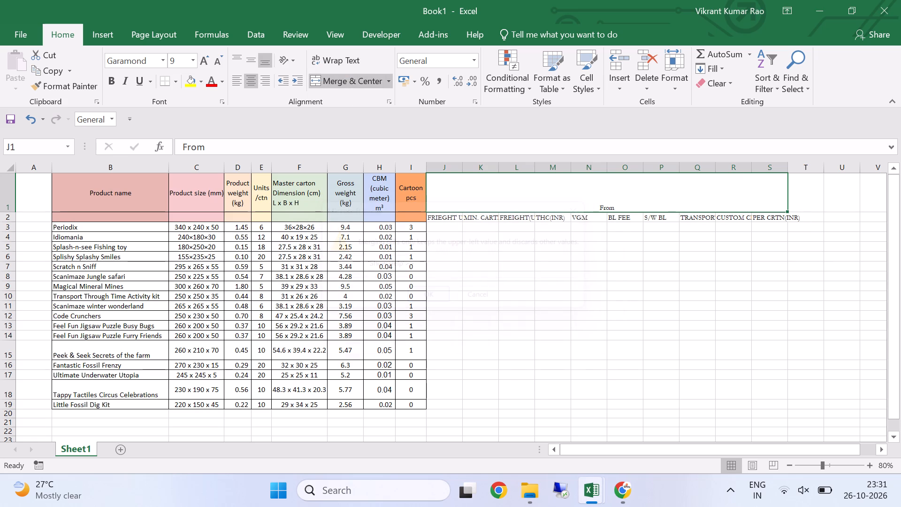
# Replace the merged J1 heading with CCU TO SINGAPORE.
pyautogui.write('cc')
pyautogui.press('BackSpace')
pyautogui.press('BackSpace')
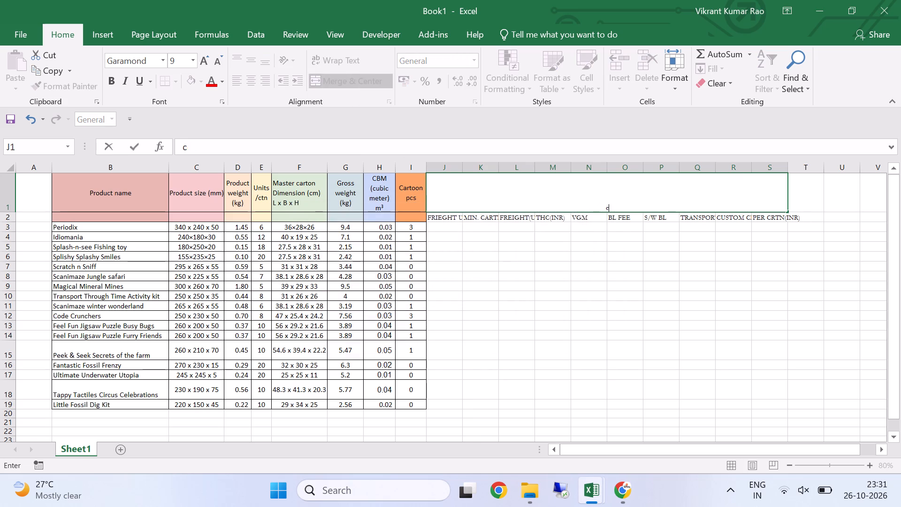
pyautogui.write('CCU TO SINGAPORE')
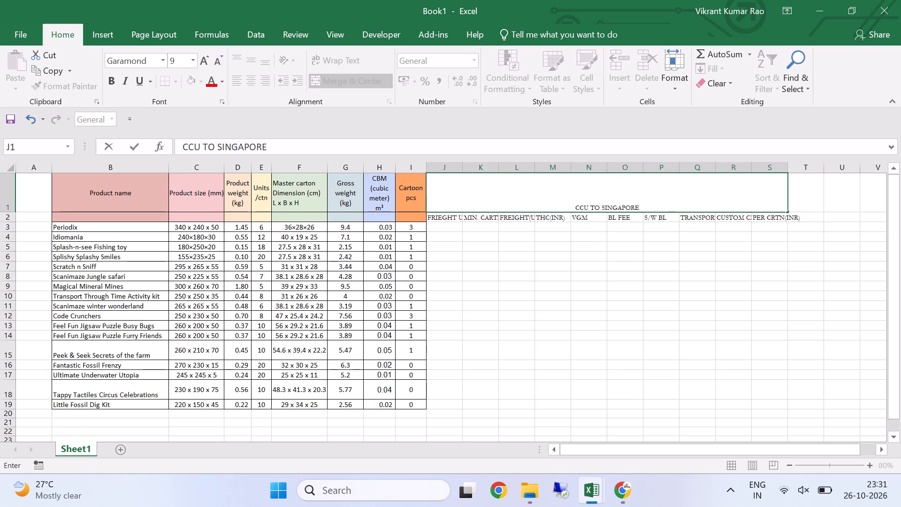
pyautogui.press('Down')
# Middle-align the CCU TO SINGAPORE heading vertically and fill its cell with light blue.
pyautogui.press('Up')
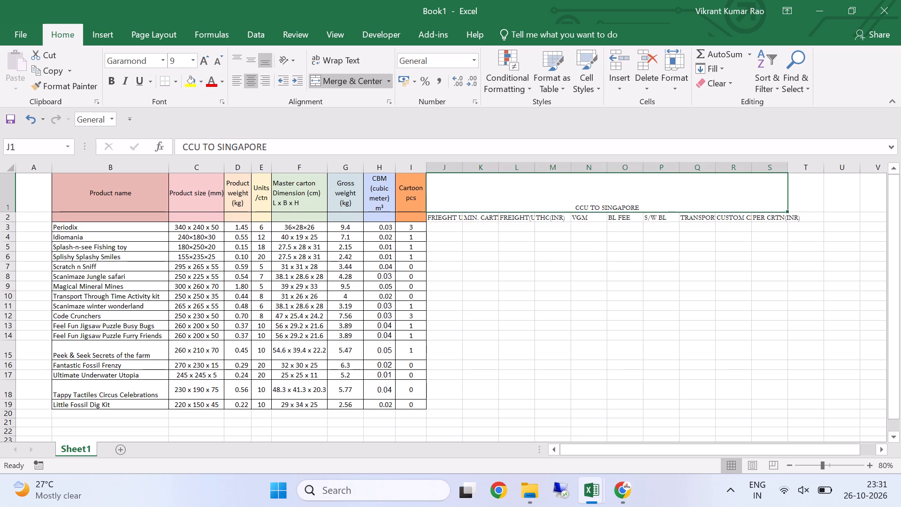
pyautogui.click(252, 61)
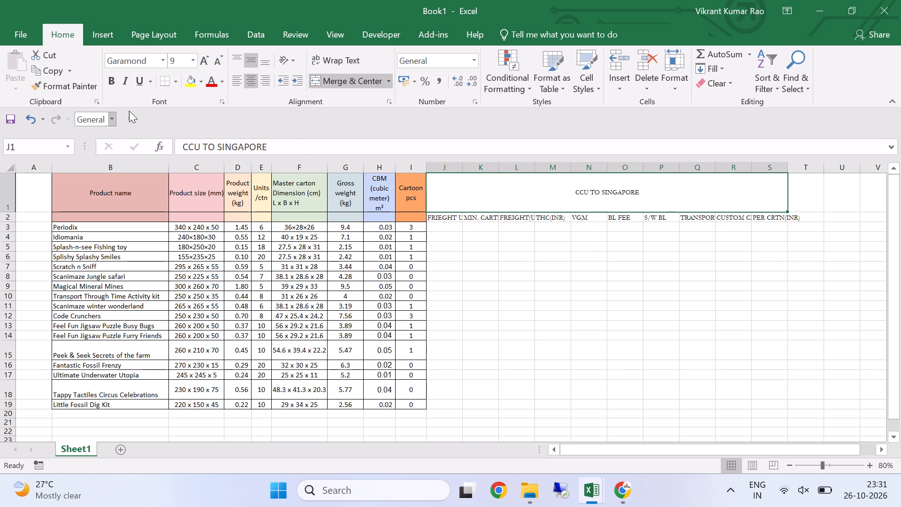
pyautogui.click(203, 81)
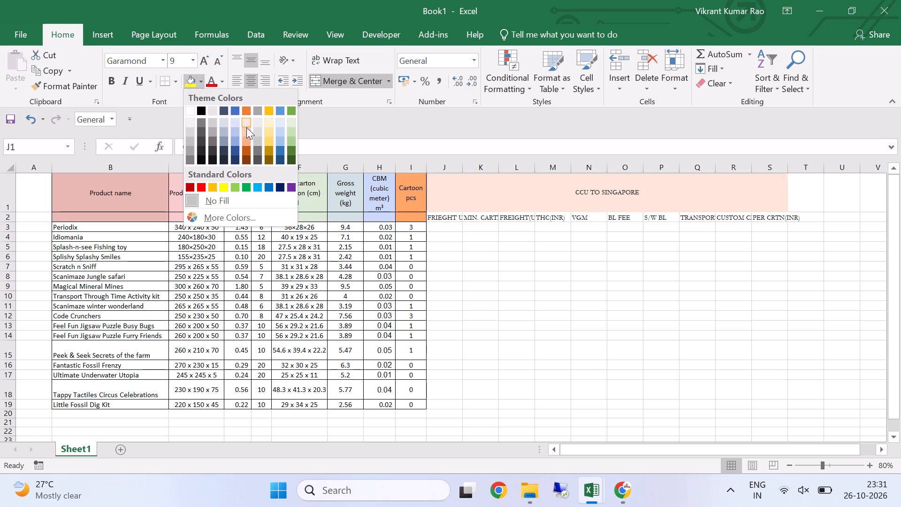
pyautogui.click(276, 131)
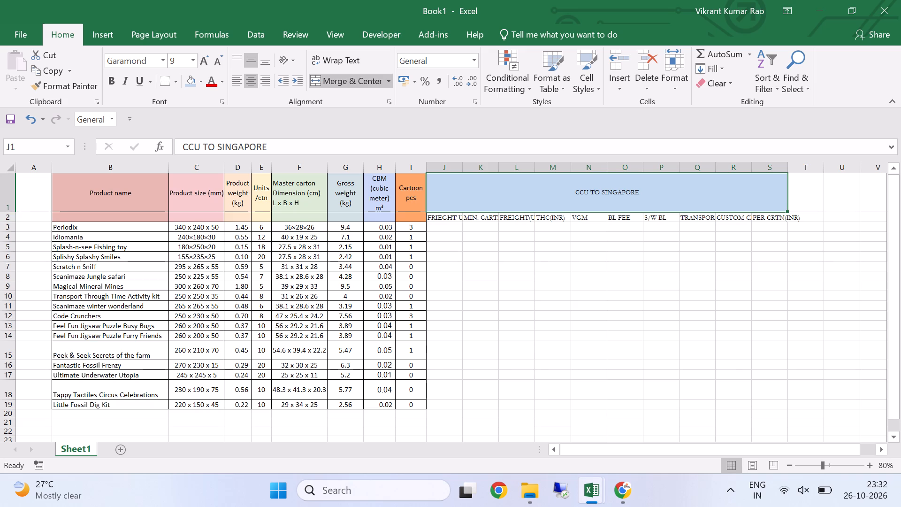
# AutoFit the row heights and column widths of the whole sheet.
pyautogui.hotkey('ctrl', 'a')
pyautogui.hotkey('ctrl', 'a')
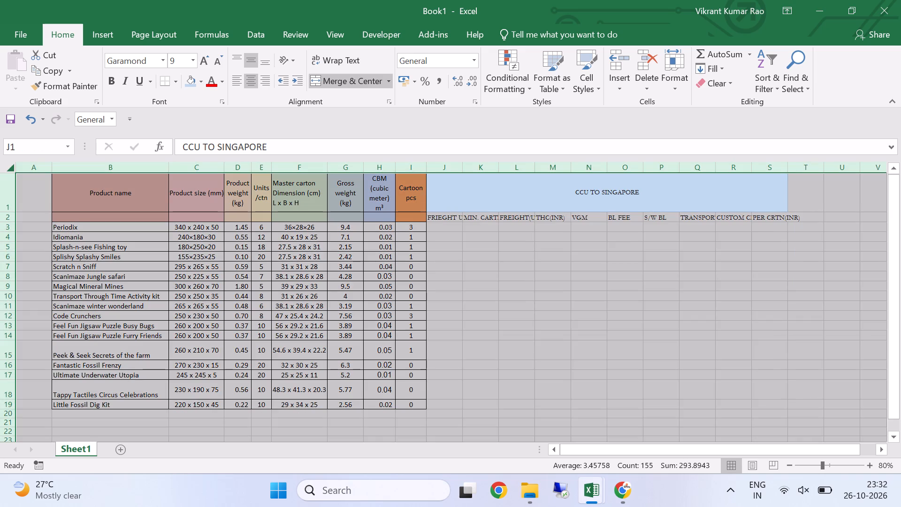
pyautogui.write('HOA')
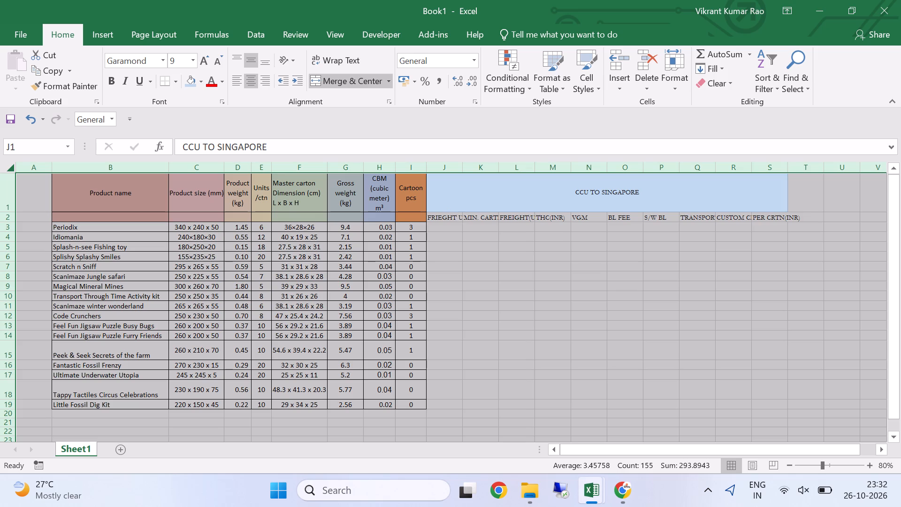
pyautogui.write('HOI')
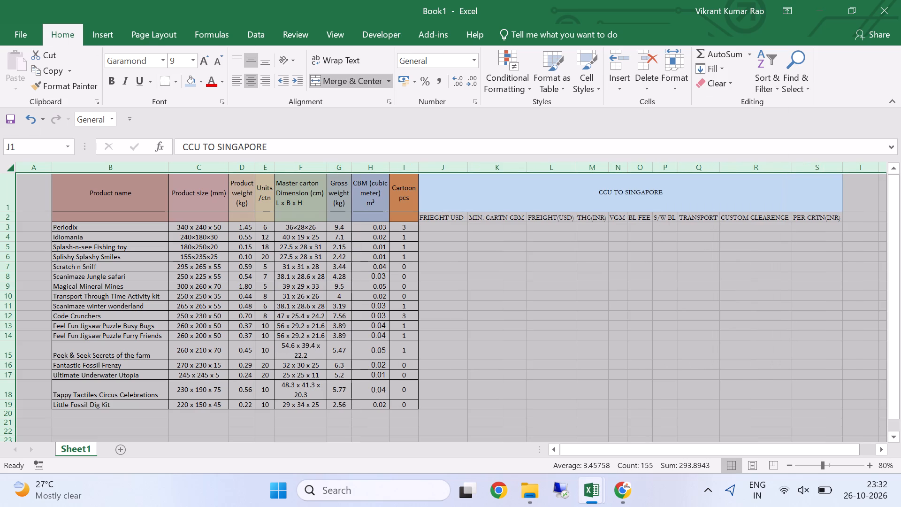
# Turn on text wrapping for the shipping cost subheaders in J2:S2.
pyautogui.click(437, 227)
pyautogui.moveTo(435, 216); pyautogui.dragTo(761, 216)
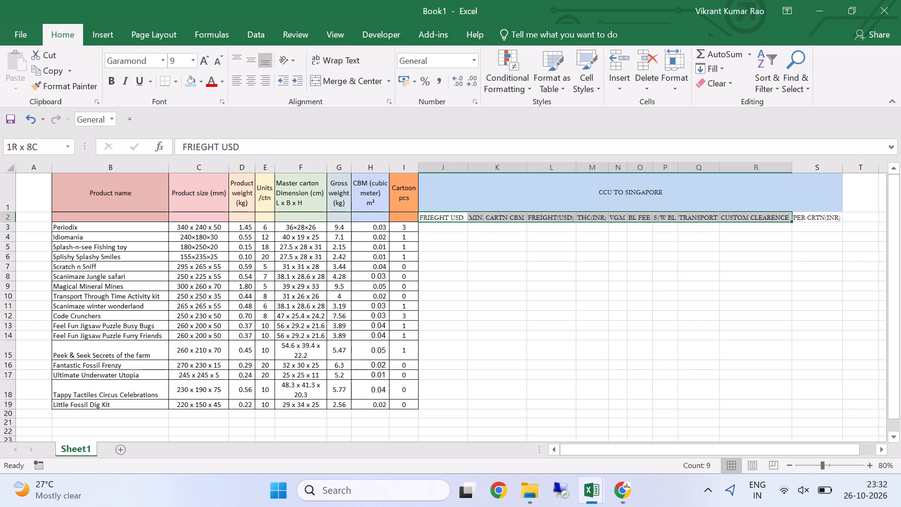
pyautogui.moveTo(761, 216); pyautogui.dragTo(824, 216)
pyautogui.click(340, 64)
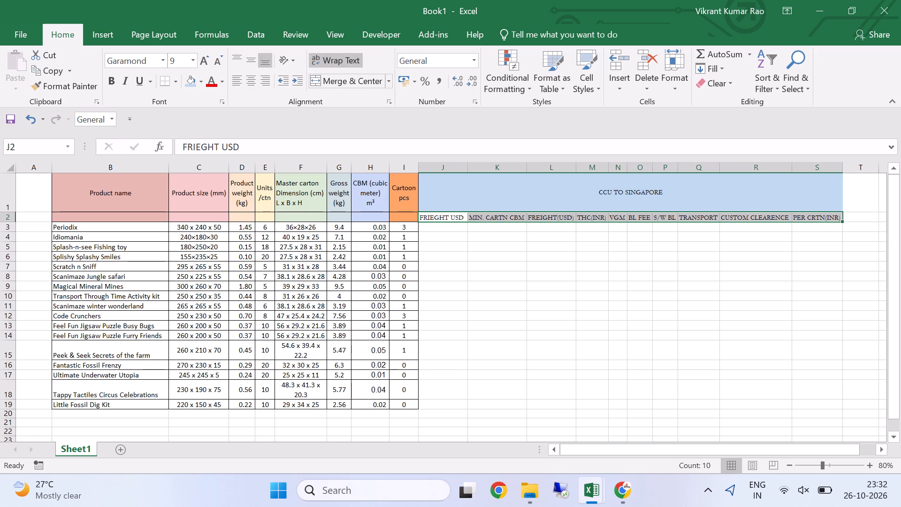
# Narrow column J and auto-fit row 2's height so the wrapped FRIEGHT USD subheader shows in full.
pyautogui.moveTo(468, 168); pyautogui.dragTo(455, 175)
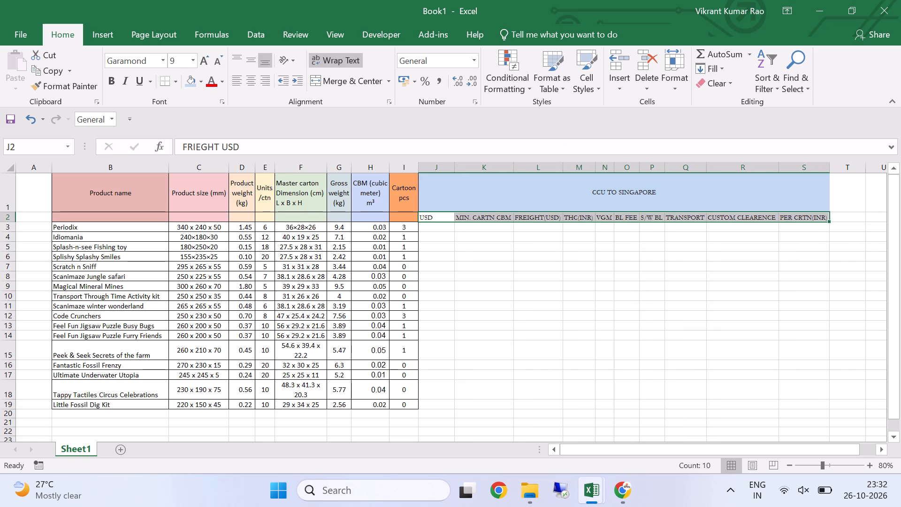
pyautogui.click(437, 241)
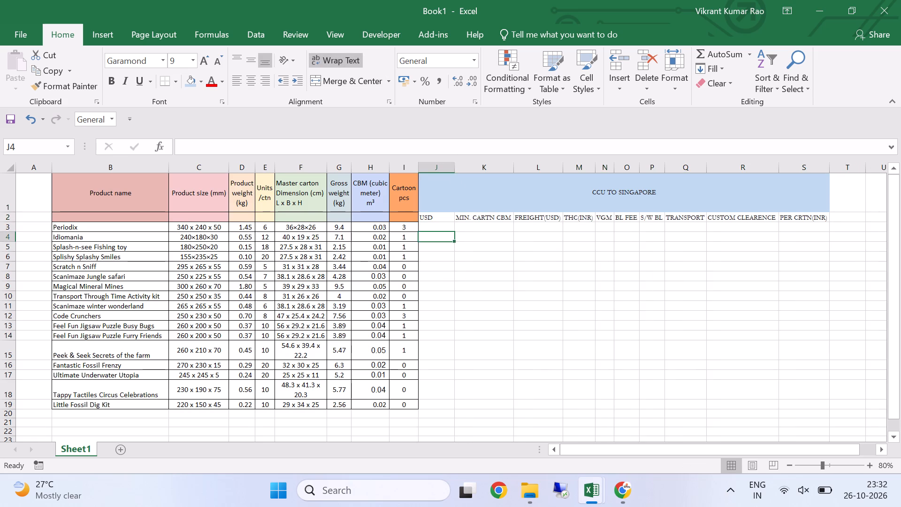
pyautogui.click(435, 222)
pyautogui.doubleClick(10, 223)
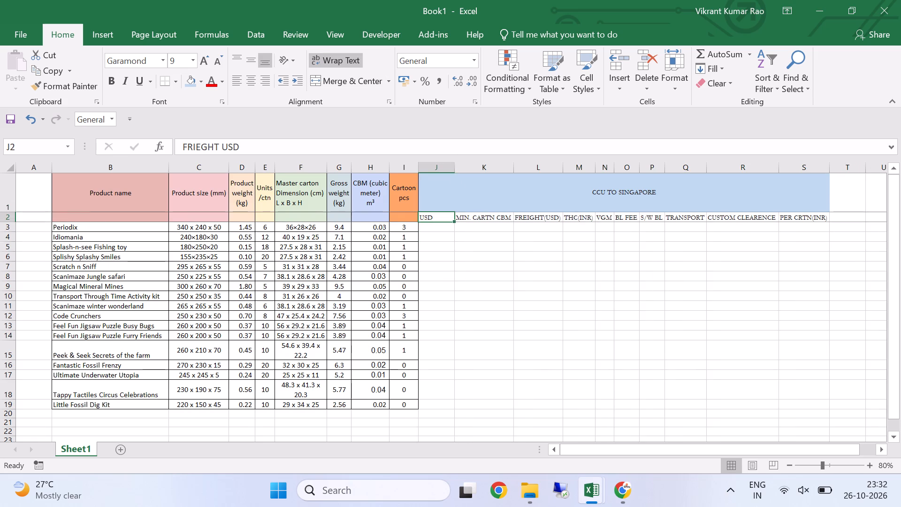
# Center the shipping cost subheaders in J2:S2 horizontally.
pyautogui.moveTo(432, 223); pyautogui.dragTo(570, 223)
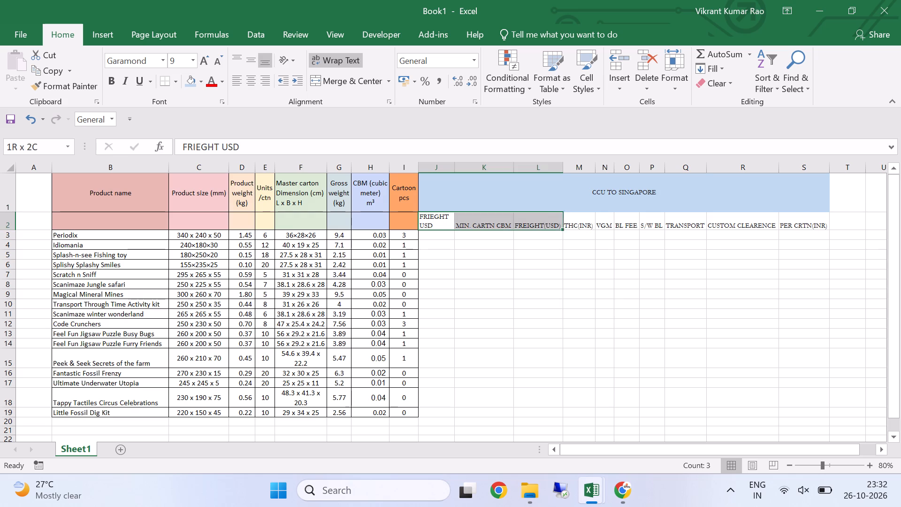
pyautogui.moveTo(570, 223); pyautogui.dragTo(791, 223)
pyautogui.click(250, 88)
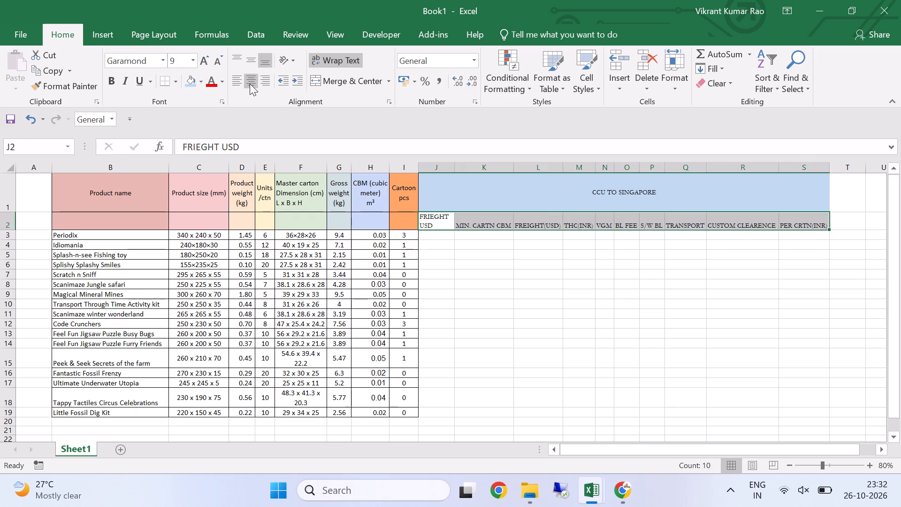
# Center the shipping cost subheaders in J2:S2 horizontally and vertically within their cells.
pyautogui.click(250, 84)
pyautogui.click(250, 63)
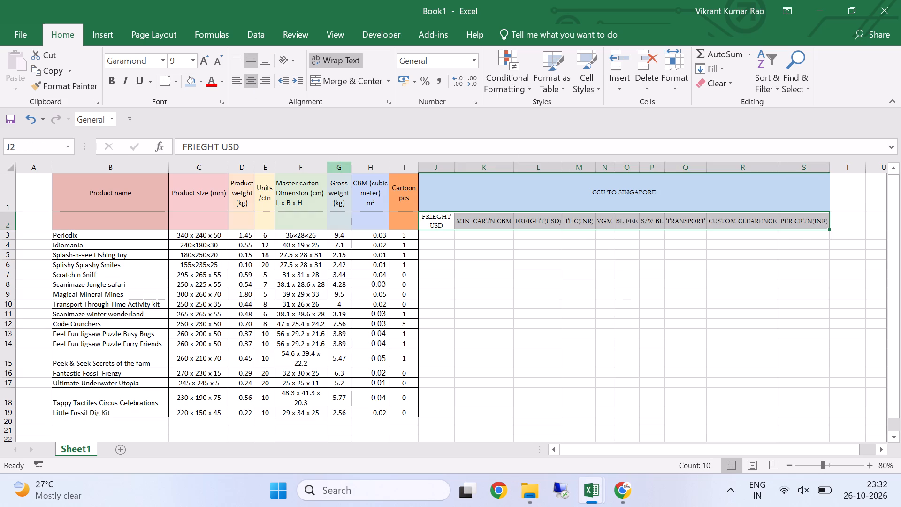
# Narrow column K and make row 2 taller so the MIN. CARTN CBM subheader wraps onto two lines.
pyautogui.click(481, 217)
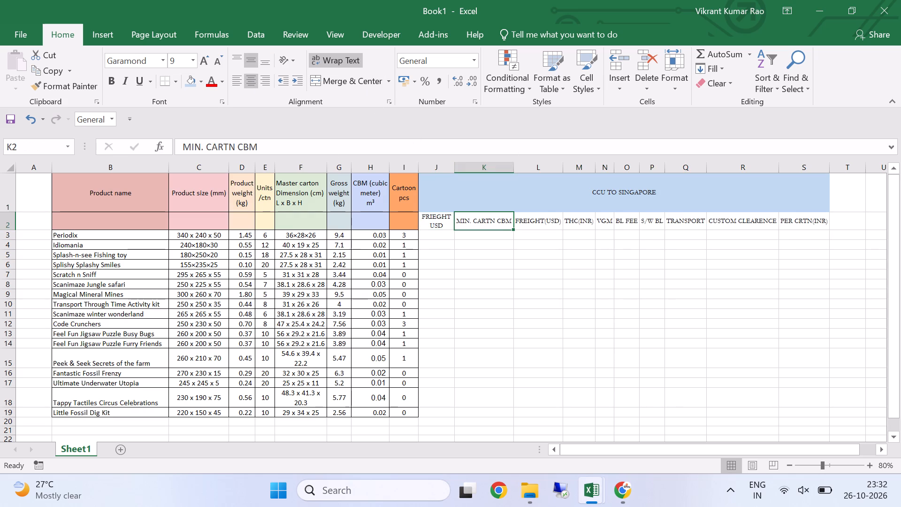
pyautogui.moveTo(515, 168); pyautogui.dragTo(487, 172)
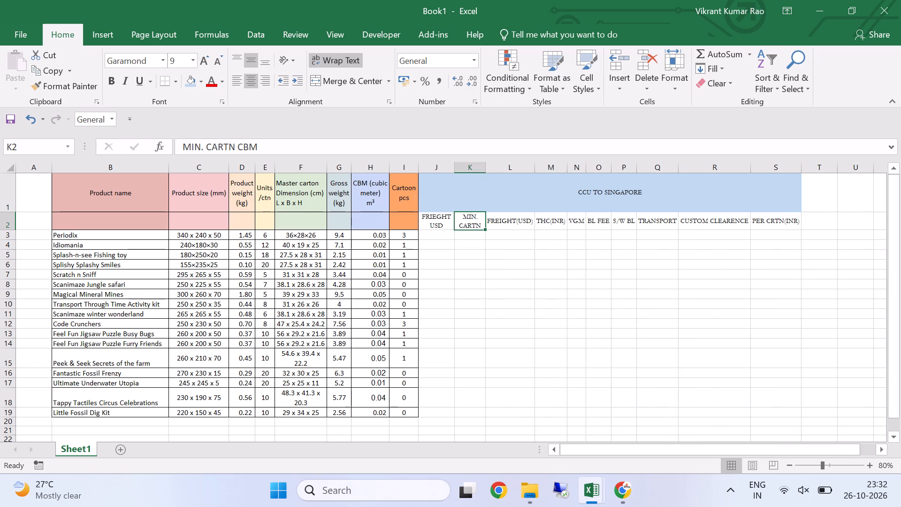
pyautogui.moveTo(483, 164); pyautogui.dragTo(489, 165)
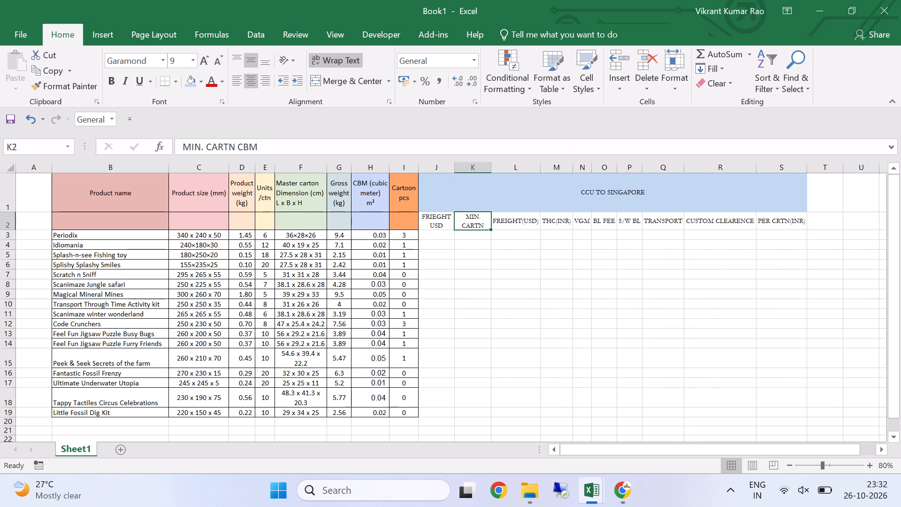
pyautogui.click(7, 229)
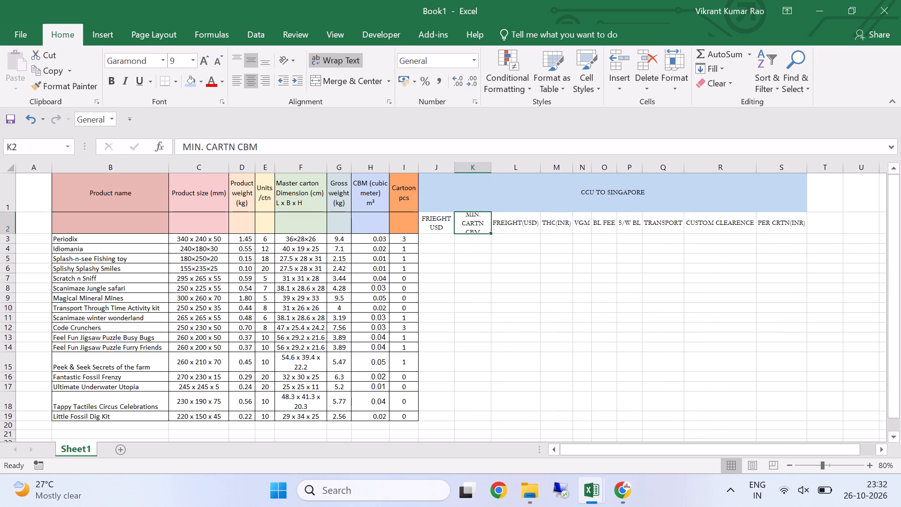
pyautogui.moveTo(489, 169); pyautogui.dragTo(494, 168)
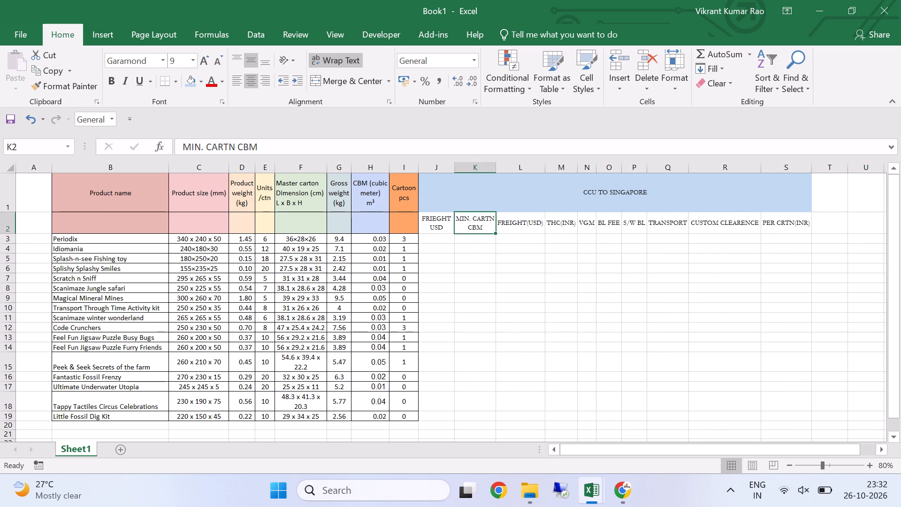
# Narrow column L until the FREIGHT(USD) subheader wraps cleanly, with (USD) on its own line.
pyautogui.moveTo(544, 167); pyautogui.dragTo(539, 170)
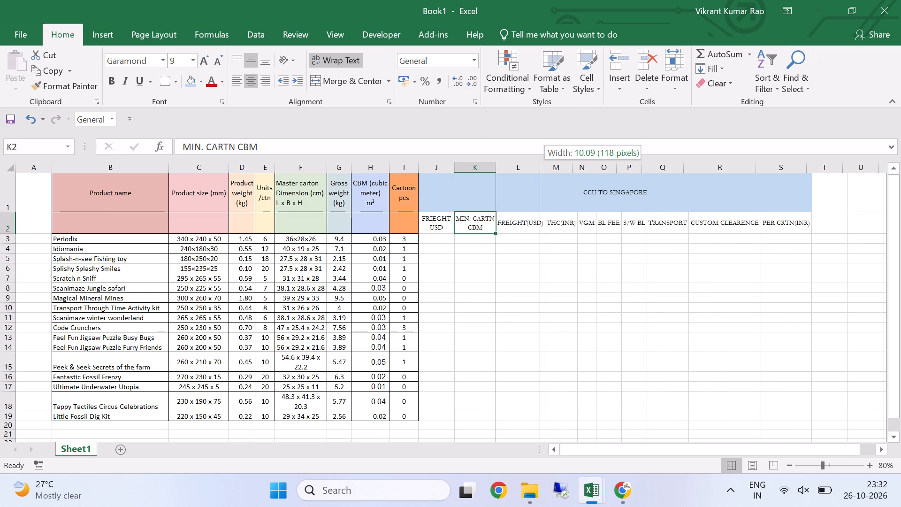
pyautogui.moveTo(539, 170); pyautogui.dragTo(537, 173)
pyautogui.moveTo(536, 169); pyautogui.dragTo(535, 169)
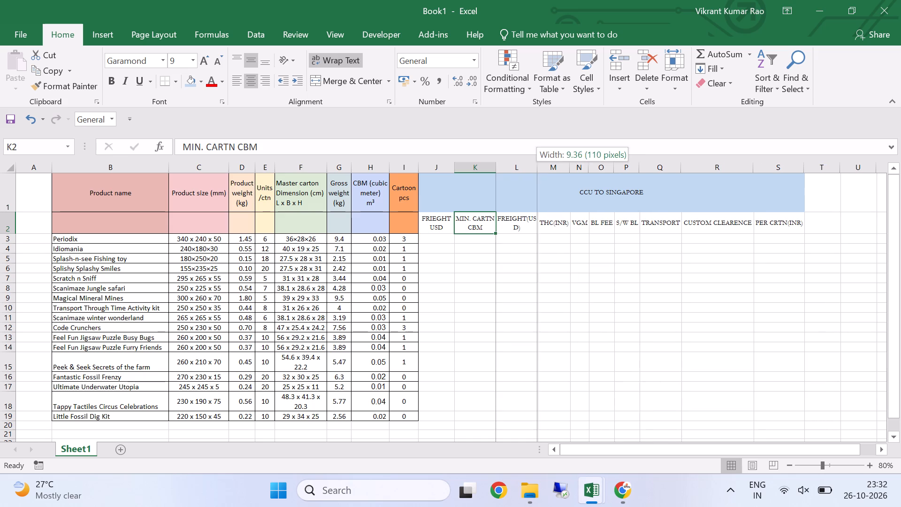
pyautogui.moveTo(535, 169); pyautogui.dragTo(534, 173)
pyautogui.click(534, 169)
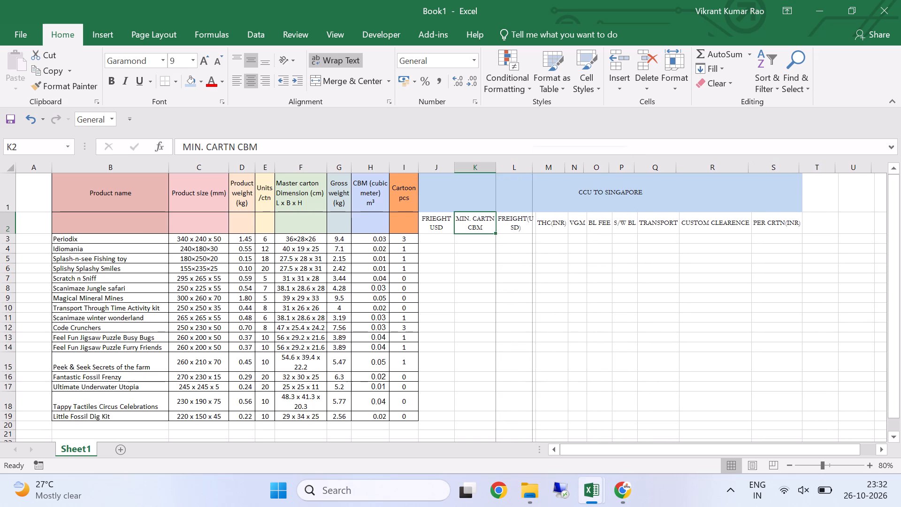
pyautogui.click(530, 167)
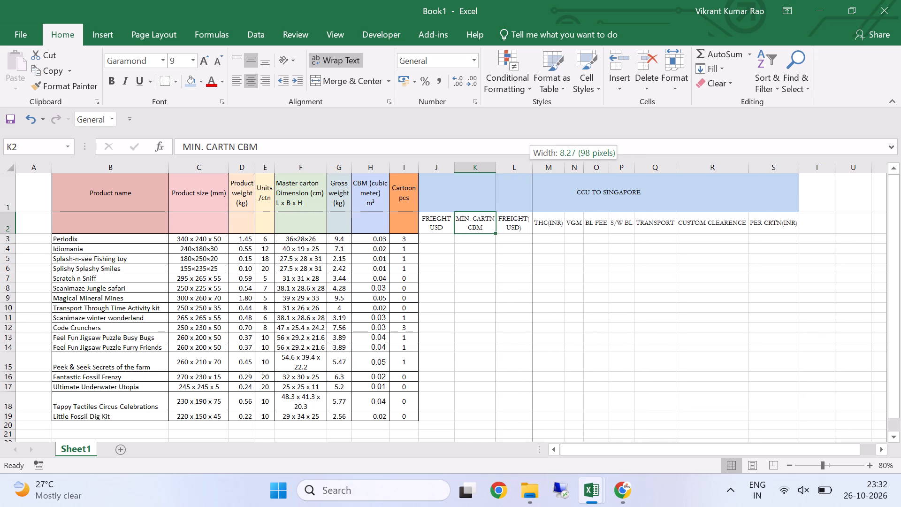
pyautogui.moveTo(528, 167); pyautogui.dragTo(522, 166)
pyautogui.click(522, 166)
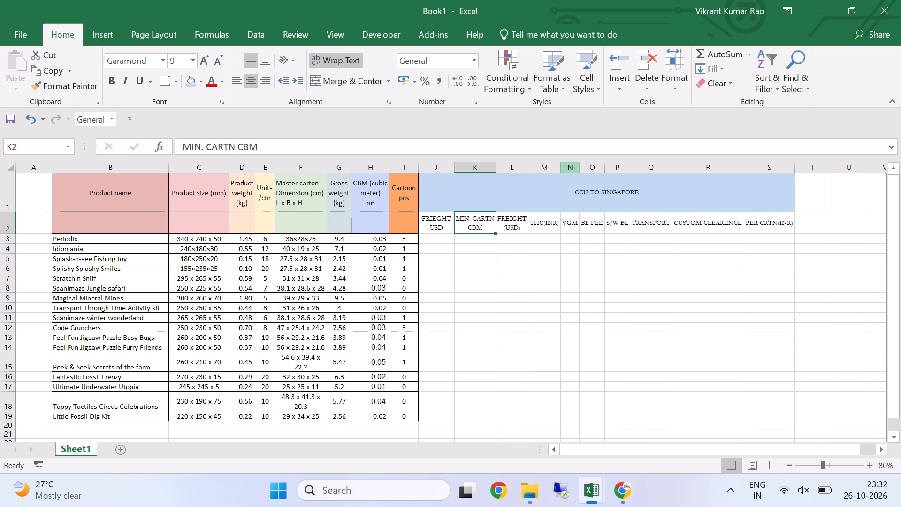
# Fill the shipping cost subheaders in J2:S2 with light green.
pyautogui.moveTo(428, 225); pyautogui.dragTo(738, 225)
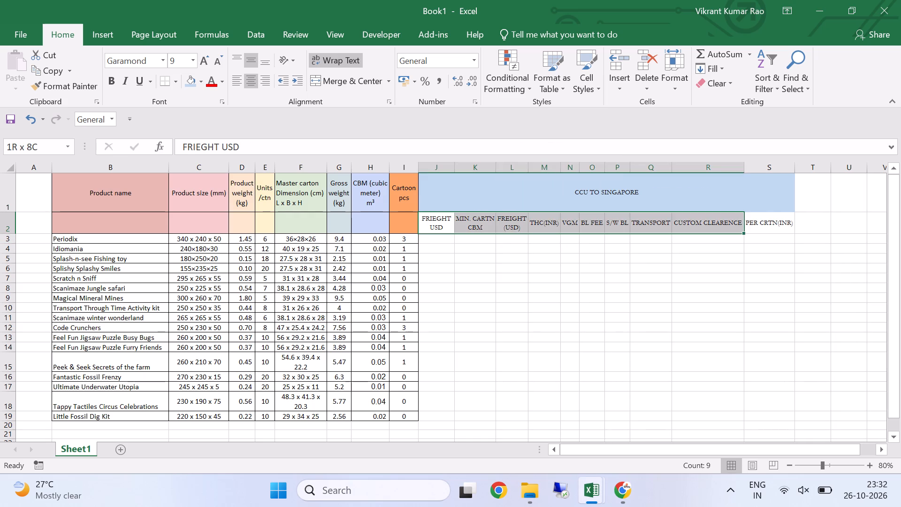
pyautogui.moveTo(738, 225); pyautogui.dragTo(755, 224)
pyautogui.click(201, 80)
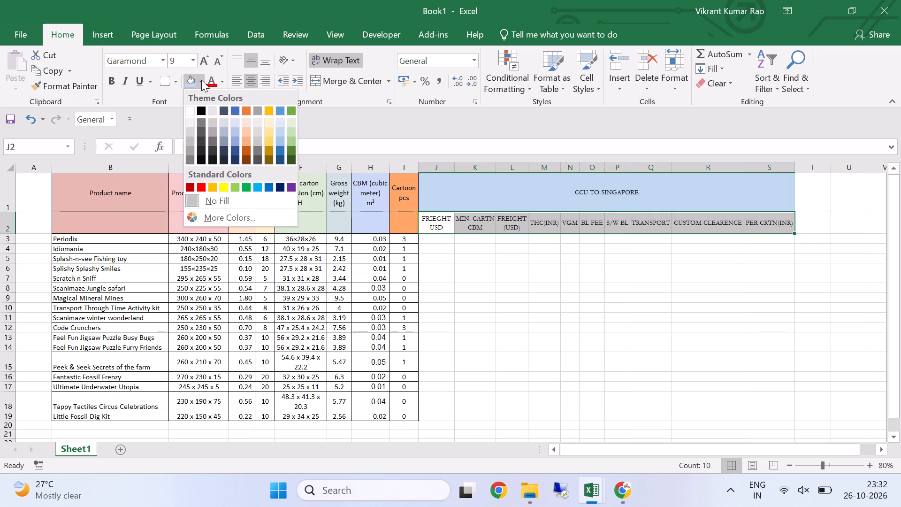
pyautogui.click(288, 138)
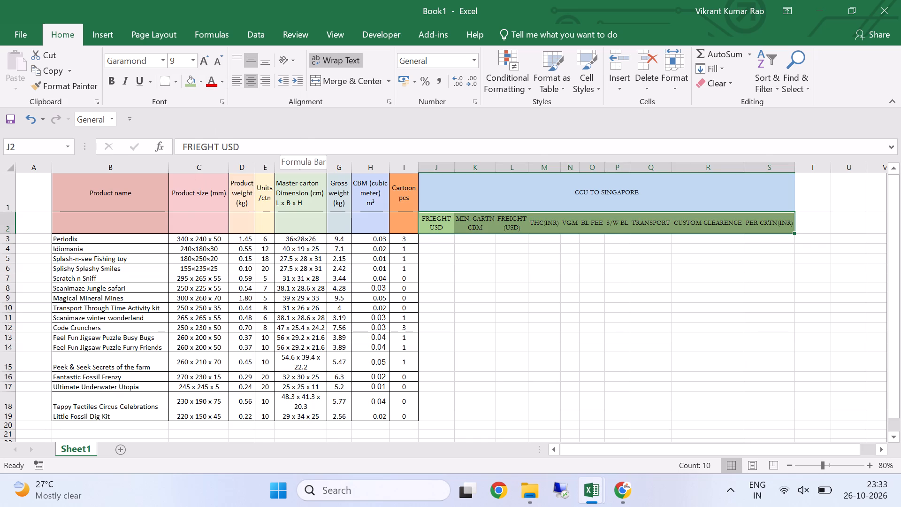
# Apply all borders to the whole table, B1:S19.
pyautogui.moveTo(81, 197); pyautogui.dragTo(582, 404)
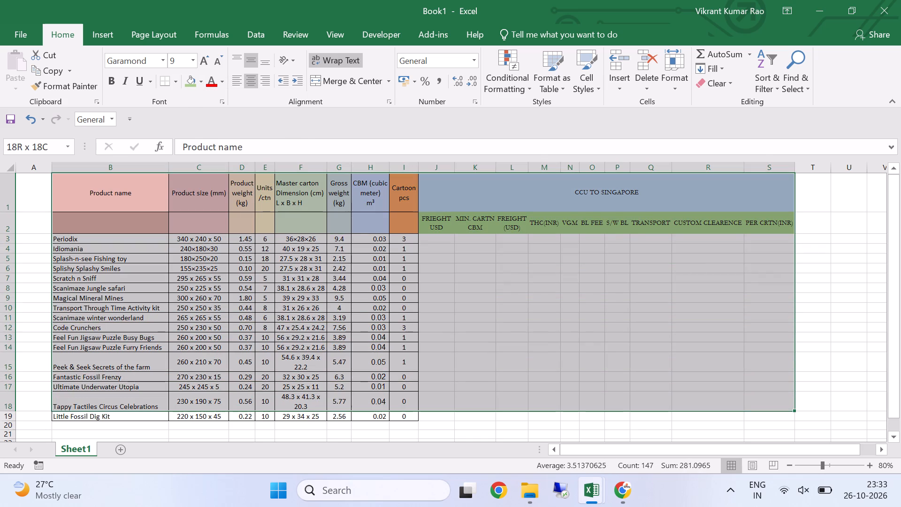
pyautogui.moveTo(582, 404); pyautogui.dragTo(583, 413)
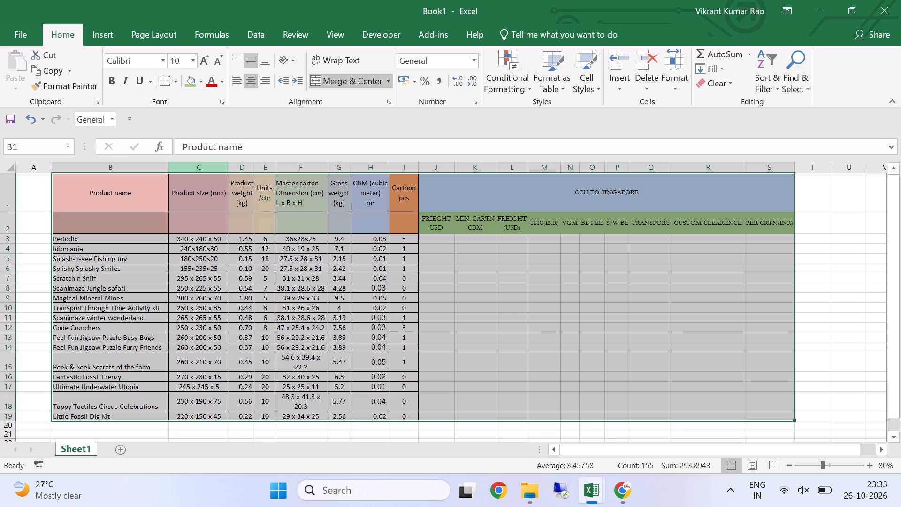
pyautogui.click(173, 78)
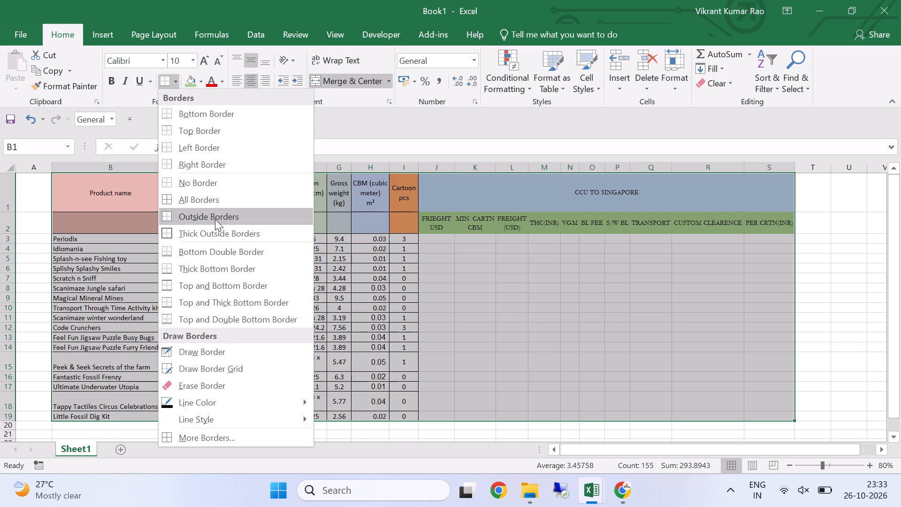
pyautogui.click(215, 201)
pyautogui.click(512, 300)
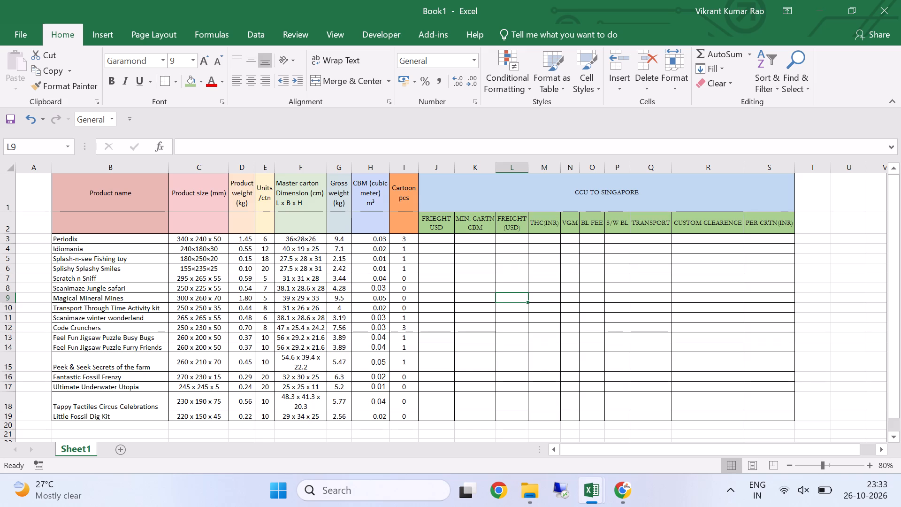
# Center the Master carton Dimension header in F1 horizontally.
pyautogui.click(307, 194)
pyautogui.click(249, 79)
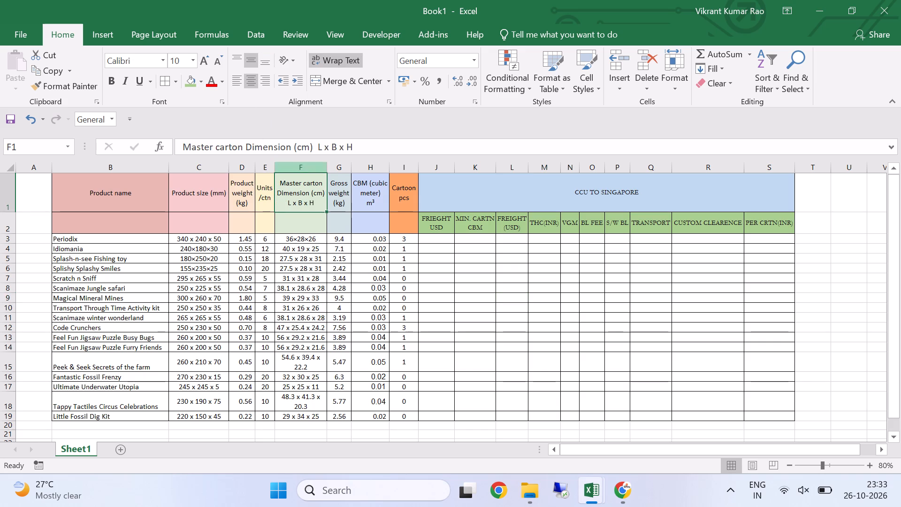
pyautogui.click(476, 349)
# For Periodix, enter Singapore's Destinations values in J3:L3: FRIEGHT USD 10, MIN. CARTN CBM 1 and FREIGHT(USD) 10.
pyautogui.click(434, 240)
pyautogui.hotkey('alt', 'Tab')
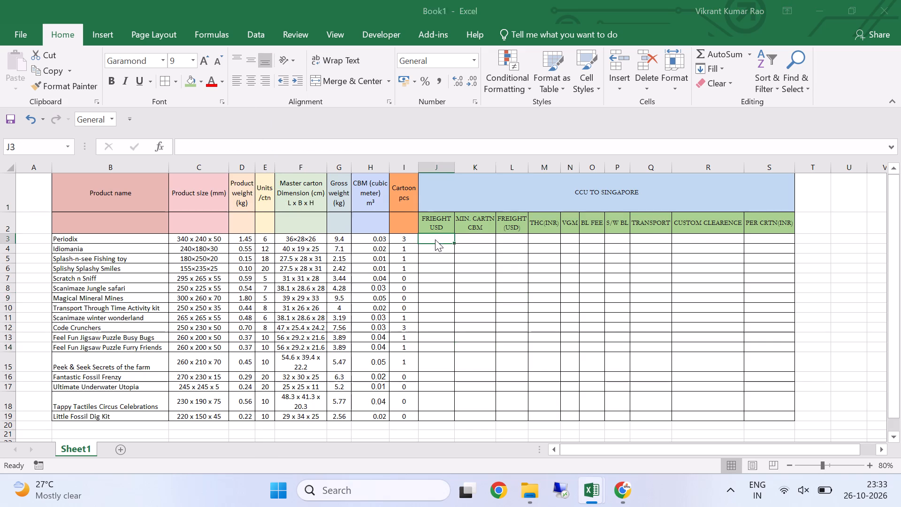
pyautogui.hotkey('alt', 'Tab')
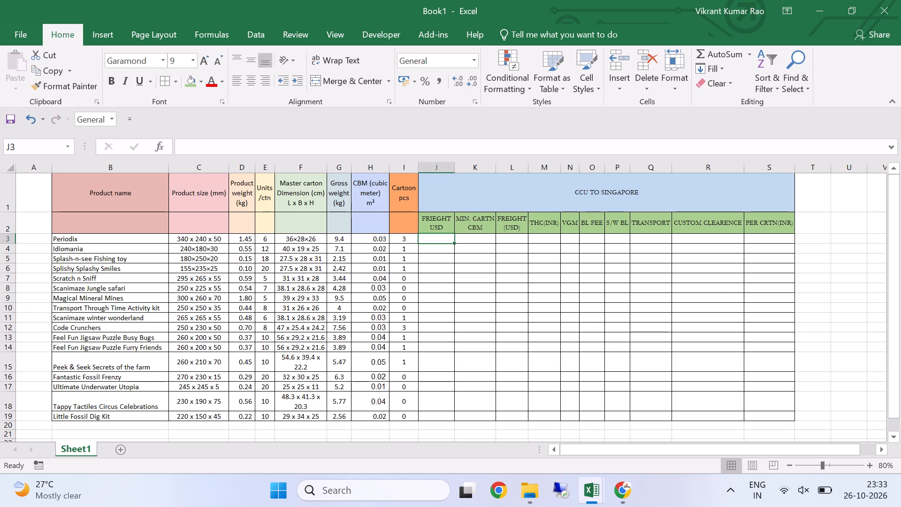
pyautogui.click(547, 203)
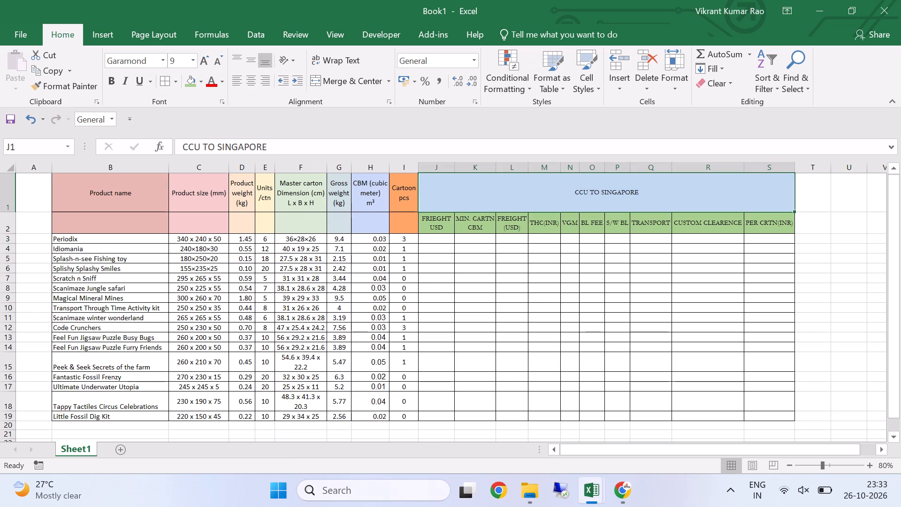
pyautogui.click(438, 241)
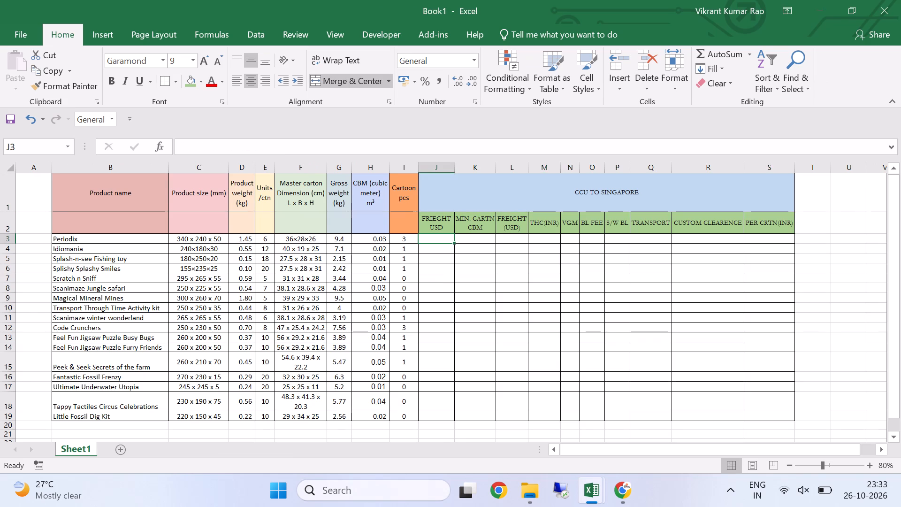
pyautogui.write('10')
pyautogui.press('Tab')
pyautogui.hotkey('alt', 'Tab')
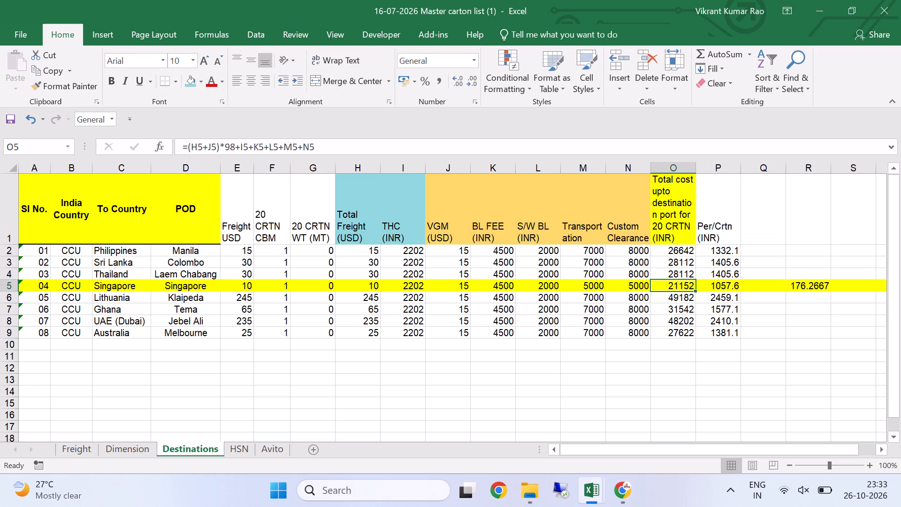
pyautogui.hotkey('alt', 'Tab')
pyautogui.press('1')
pyautogui.press('Tab')
pyautogui.hotkey('alt', 'Tab')
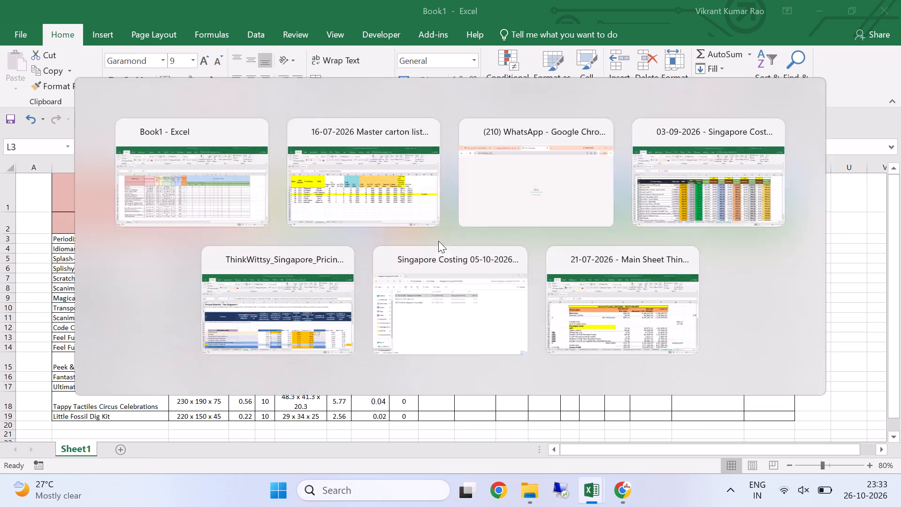
pyautogui.hotkey('alt', 'Tab')
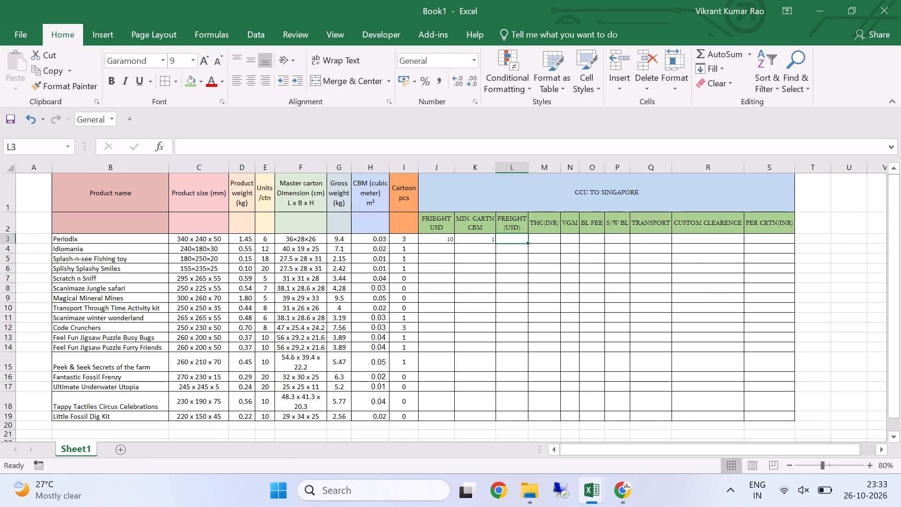
pyautogui.write('10')
pyautogui.press('Tab')
# Enter Singapore's THC(INR) of 2202 and VGM of 15 from the Destinations sheet in M3 and N3 for Periodix.
pyautogui.hotkey('alt', 'Tab')
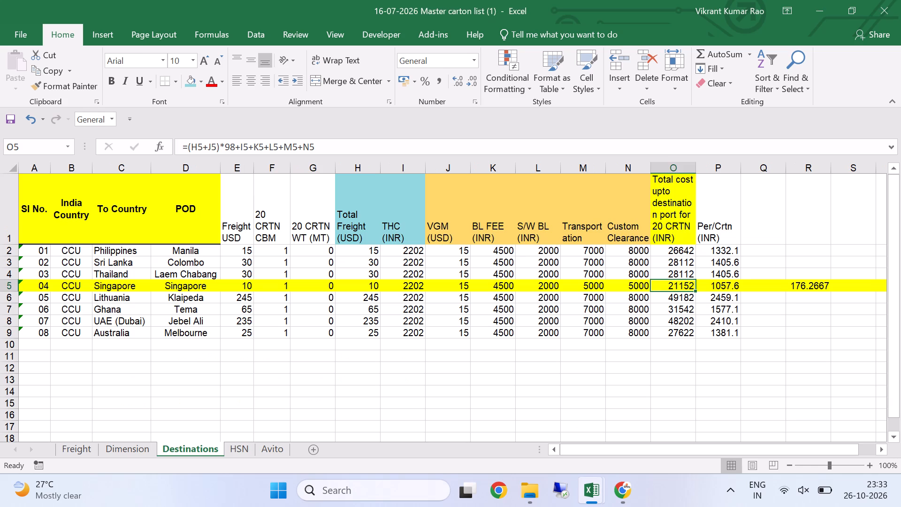
pyautogui.hotkey('alt', 'Tab')
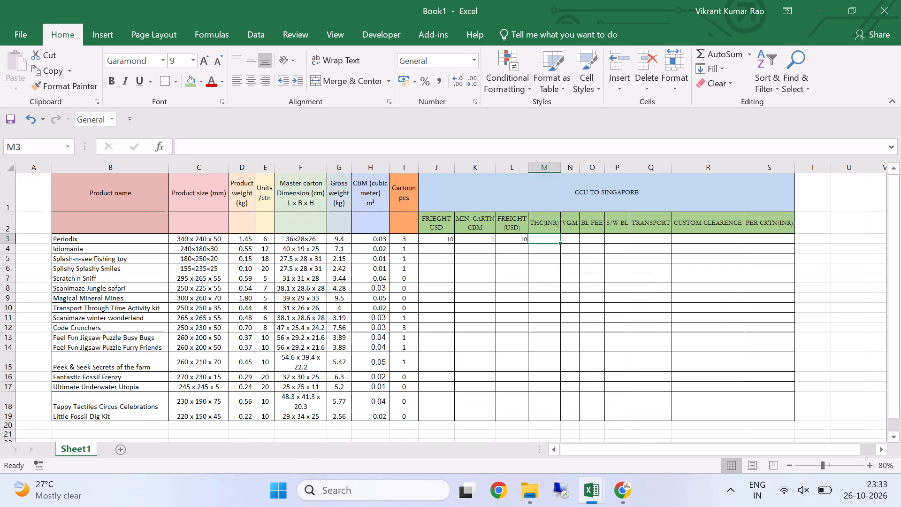
pyautogui.write('2220')
pyautogui.press('BackSpace')
pyautogui.press('BackSpace')
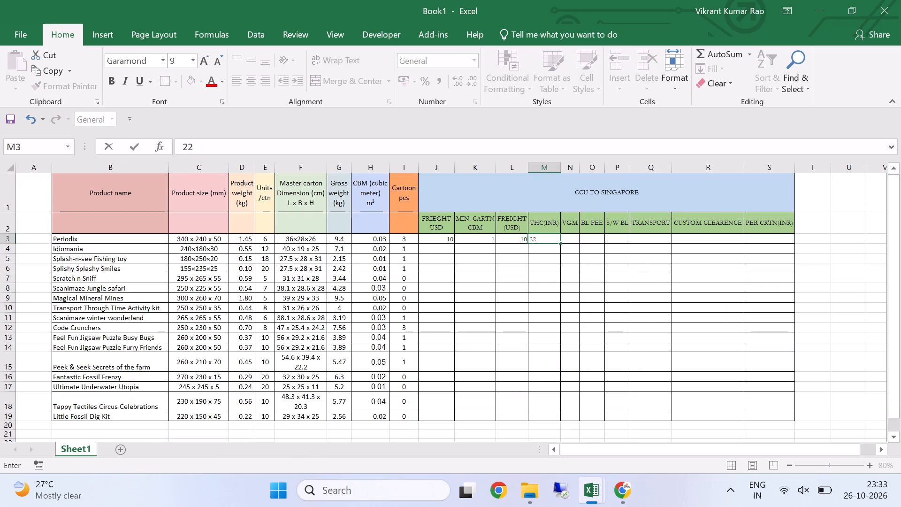
pyautogui.write('02')
pyautogui.press('Tab')
pyautogui.hotkey('alt', 'Tab')
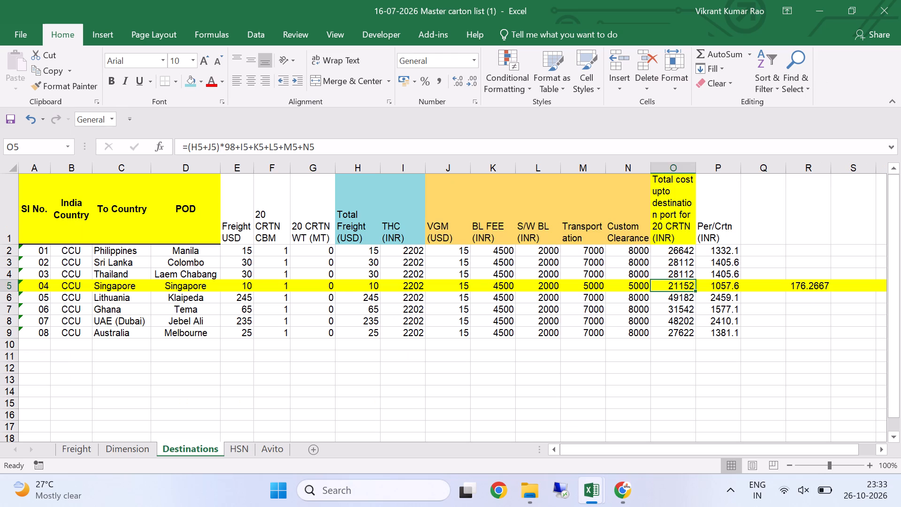
pyautogui.hotkey('alt', 'Tab')
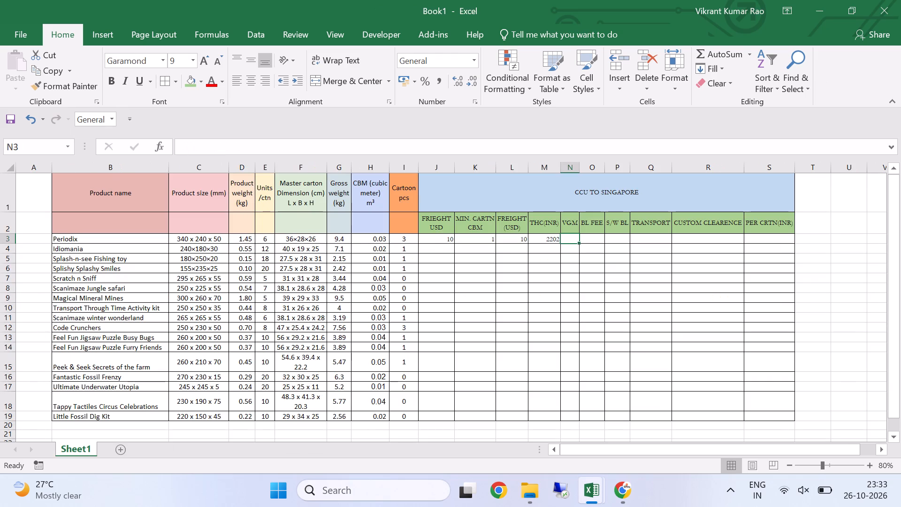
pyautogui.write('15')
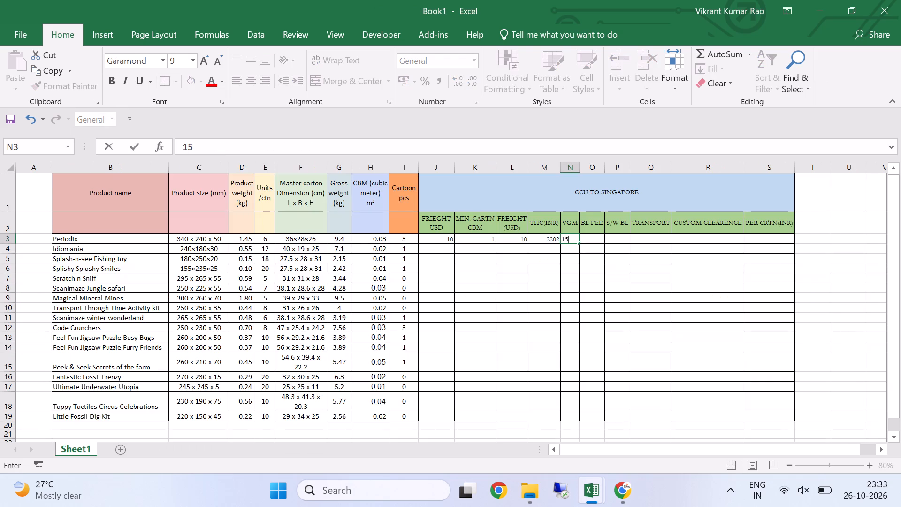
# Change the VGM subheader in N2 to VGM(USD).
pyautogui.click(572, 223)
pyautogui.click(221, 146)
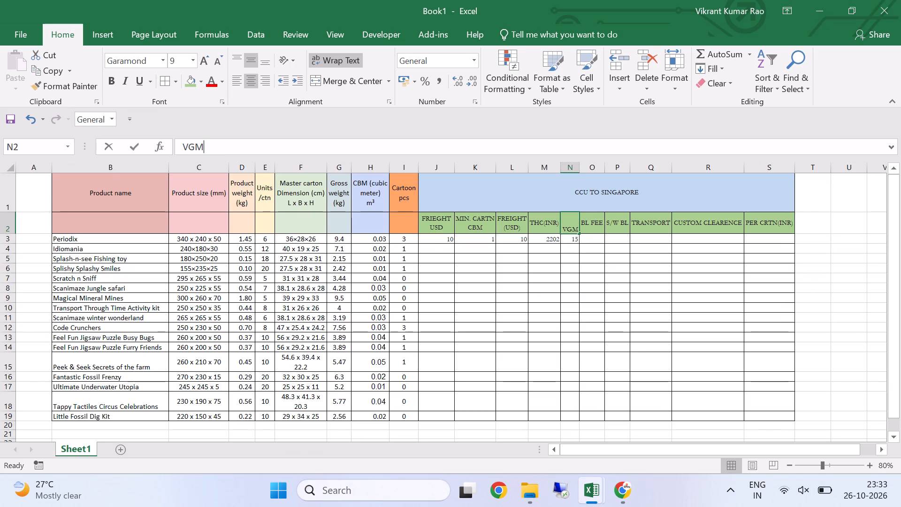
pyautogui.hotkey('shift', '(')
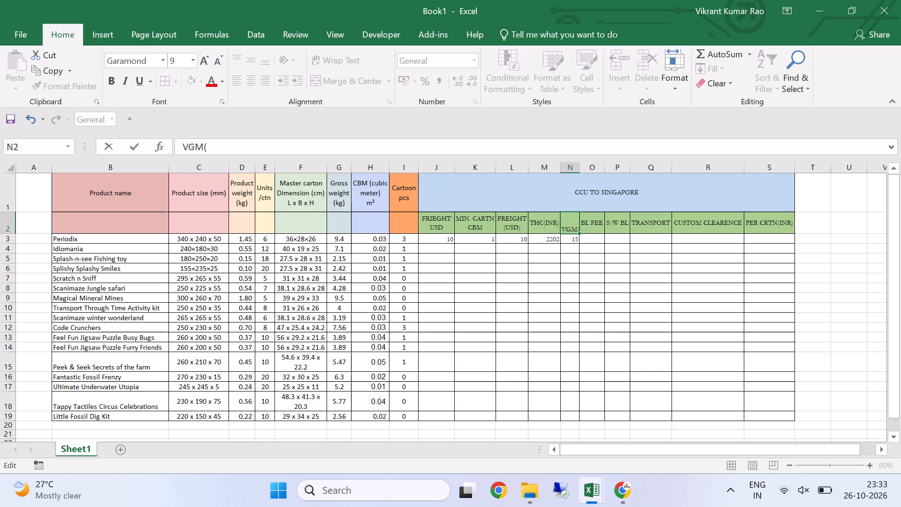
pyautogui.write('USD)')
pyautogui.press('Return')
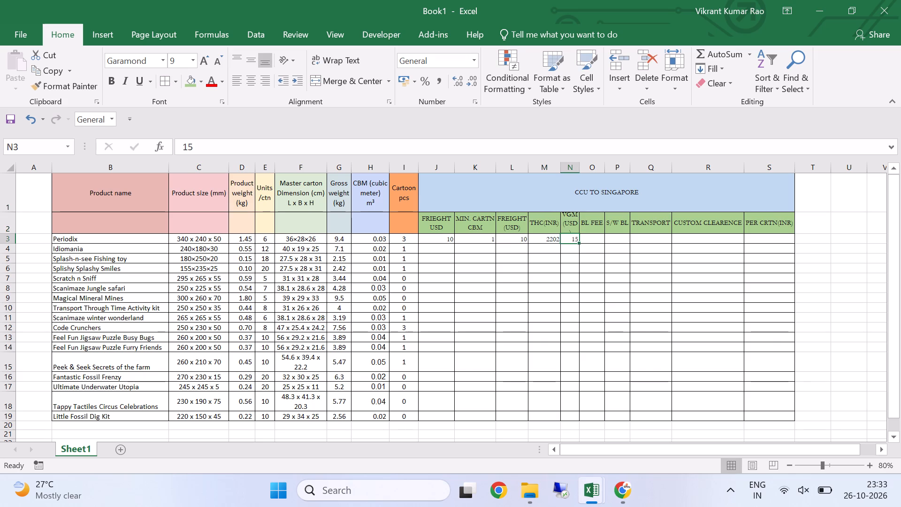
# Widen column N slightly so VGM(USD) wraps onto two lines, and make row 2 slightly taller.
pyautogui.moveTo(580, 168); pyautogui.dragTo(586, 167)
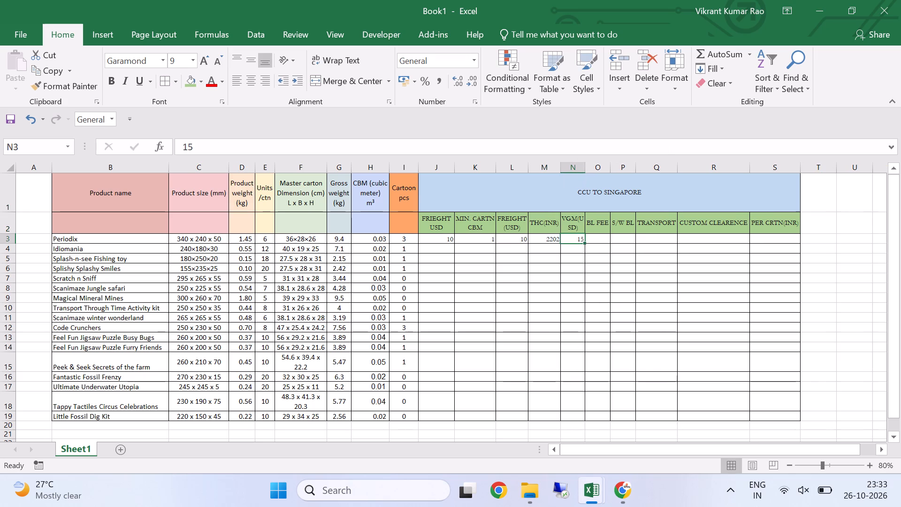
pyautogui.click(586, 167)
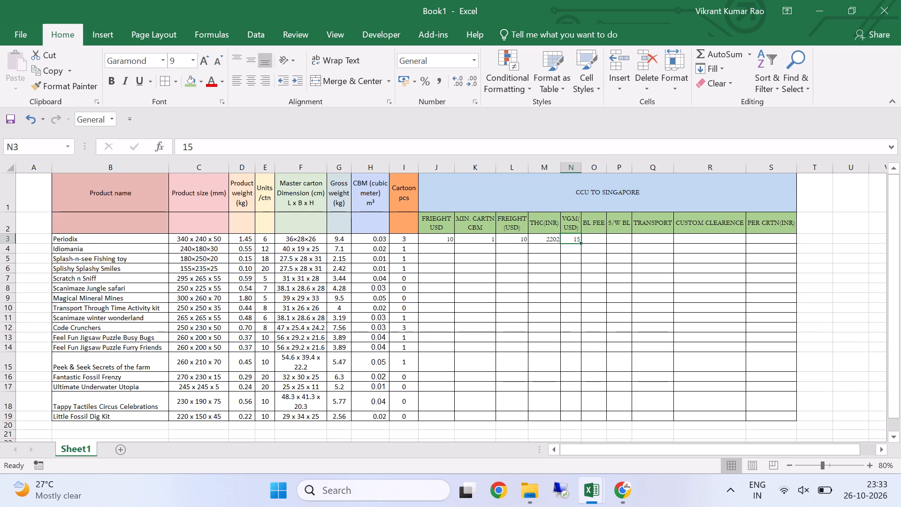
pyautogui.click(582, 169)
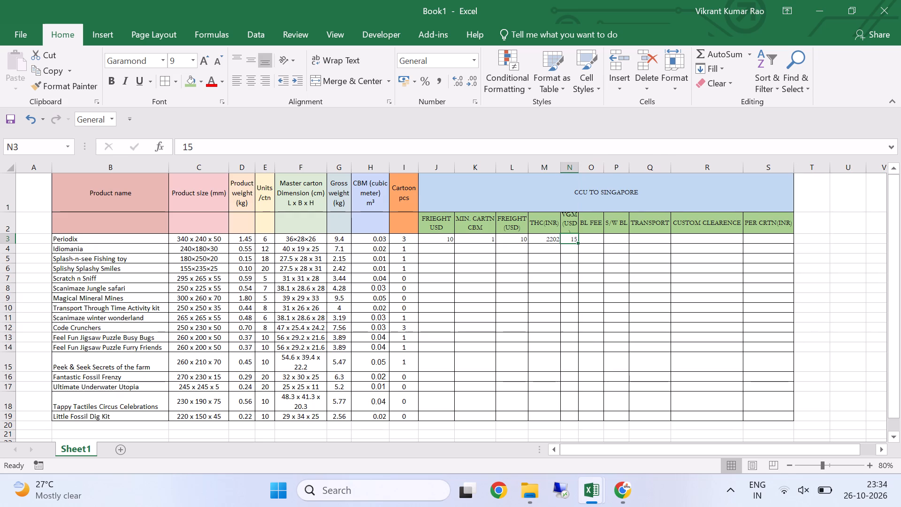
pyautogui.click(580, 168)
pyautogui.click(582, 168)
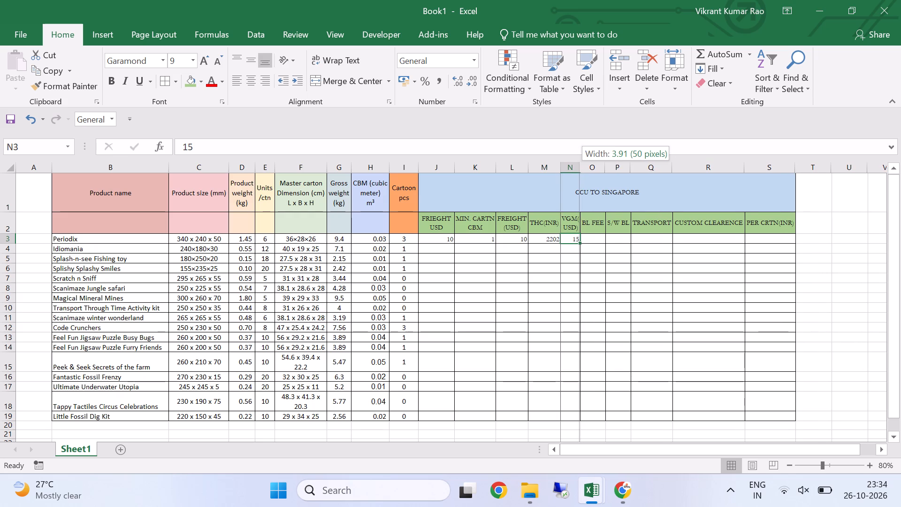
pyautogui.click(580, 167)
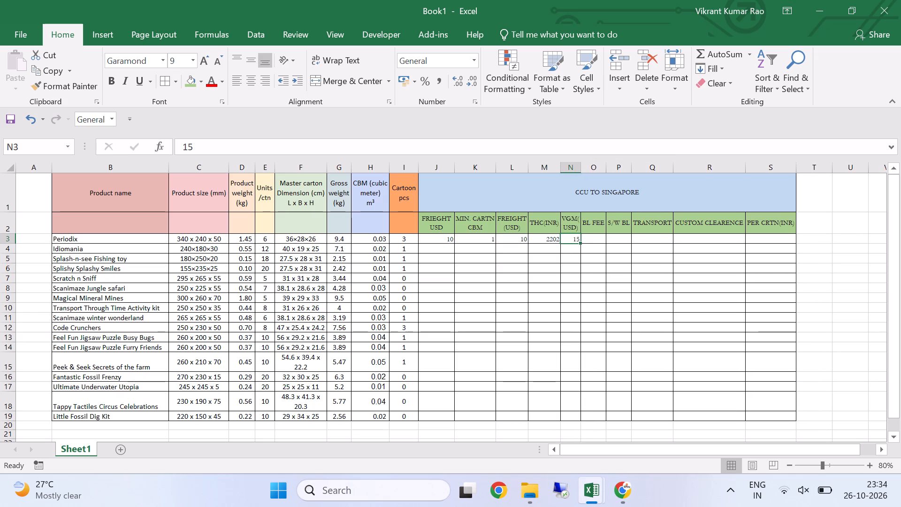
pyautogui.click(8, 233)
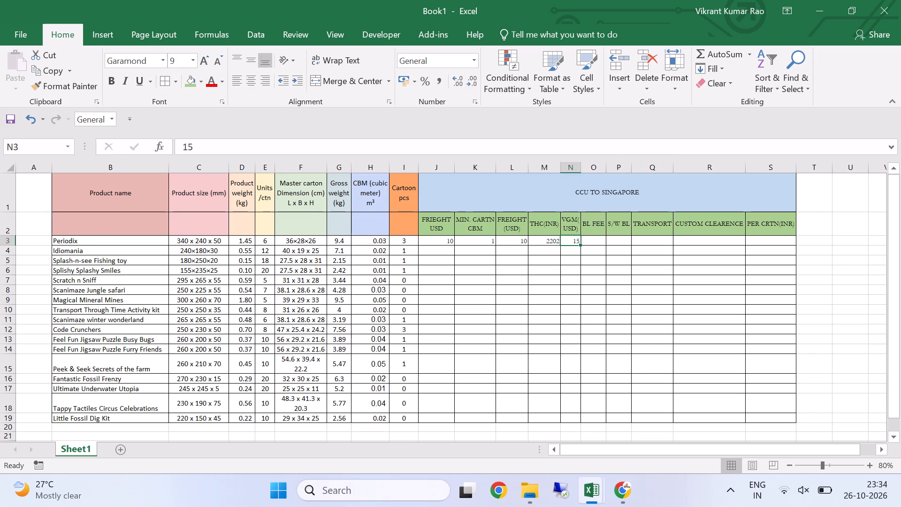
pyautogui.click(580, 170)
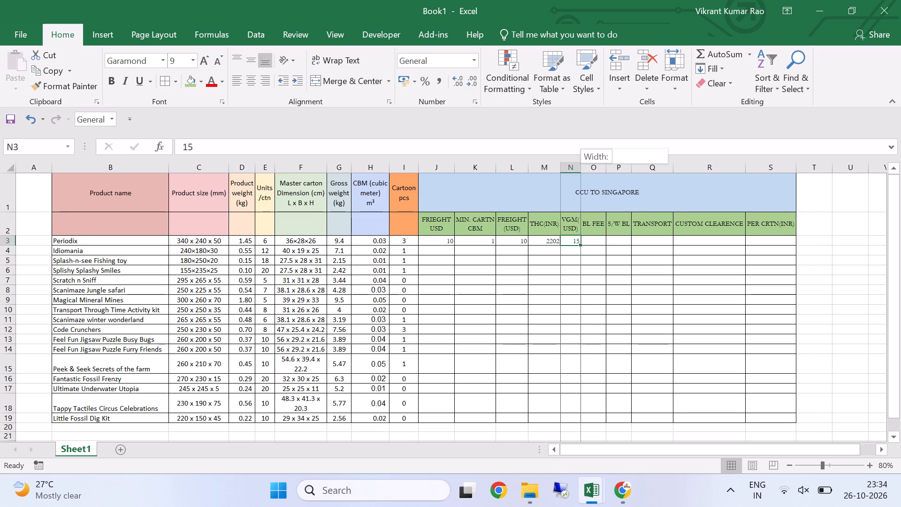
pyautogui.doubleClick(580, 170)
pyautogui.doubleClick(580, 170)
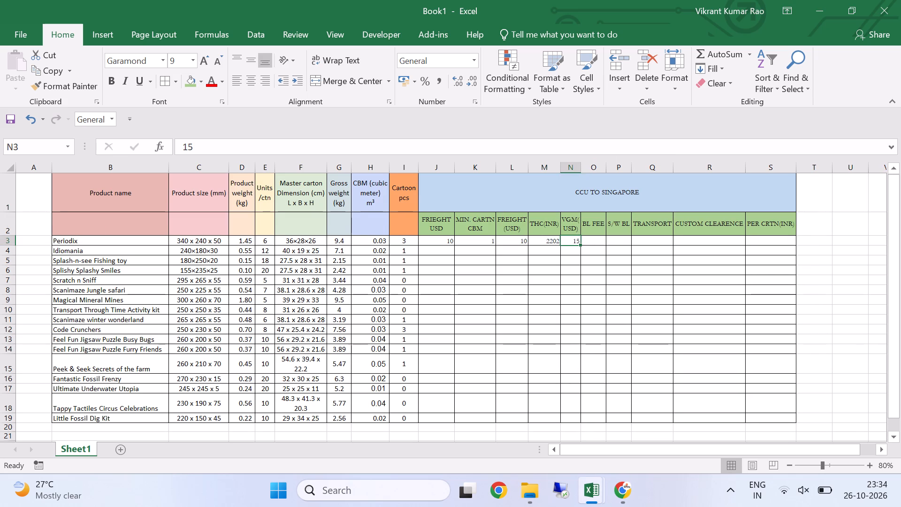
# Following the Destinations sheet headings, change the subheaders in O2 and P2 to BL FEE(INR) and S/W BL(INR).
pyautogui.click(593, 243)
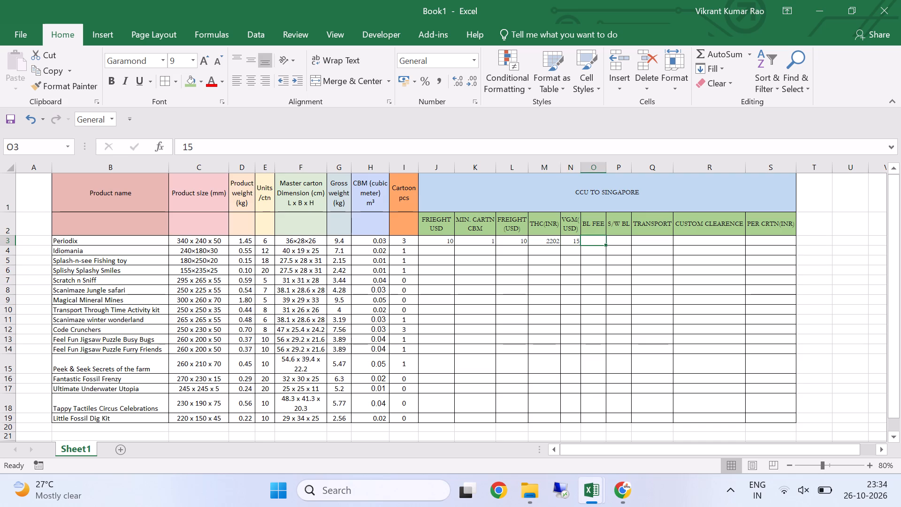
pyautogui.hotkey('alt', 'Tab')
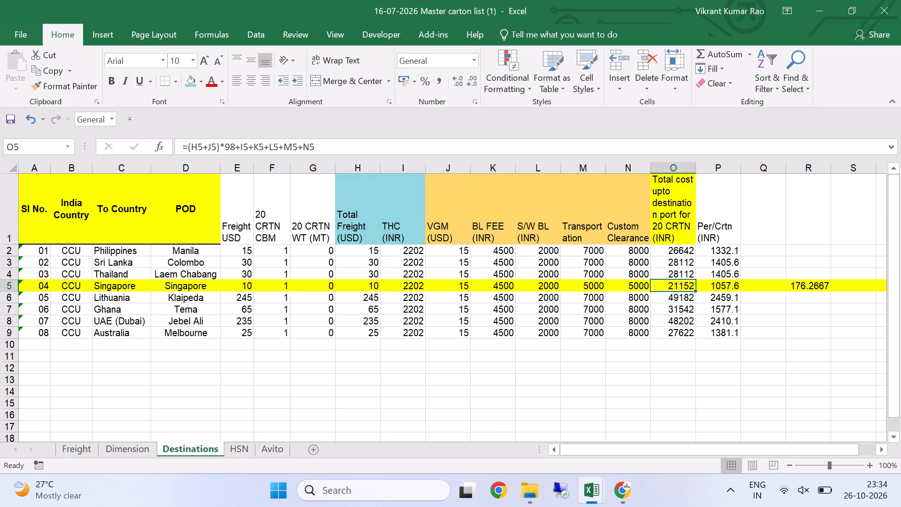
pyautogui.hotkey('alt', 'Tab')
pyautogui.click(588, 228)
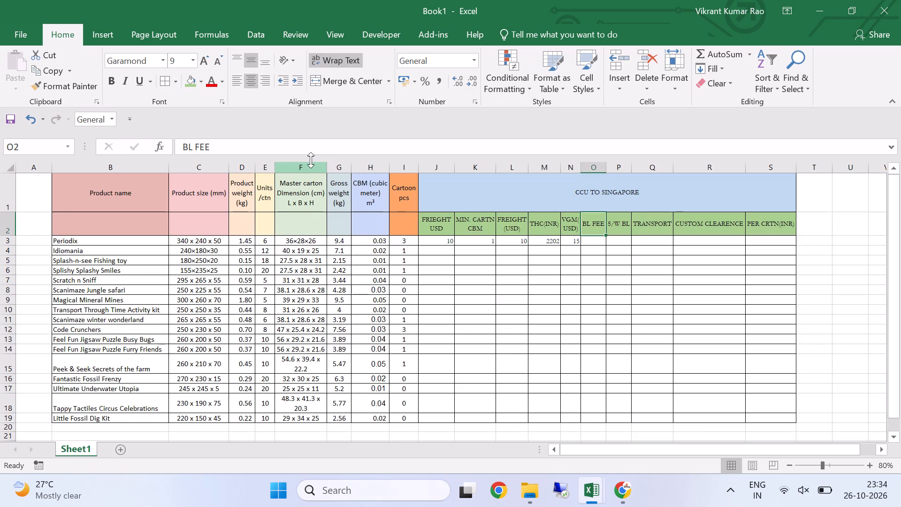
pyautogui.click(311, 153)
pyautogui.hotkey('shift', '(')
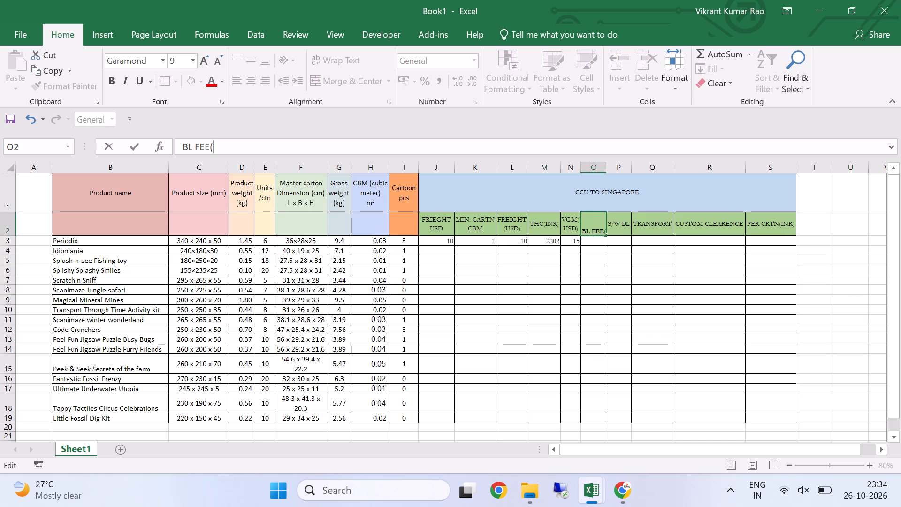
pyautogui.write('IN')
pyautogui.write('R)')
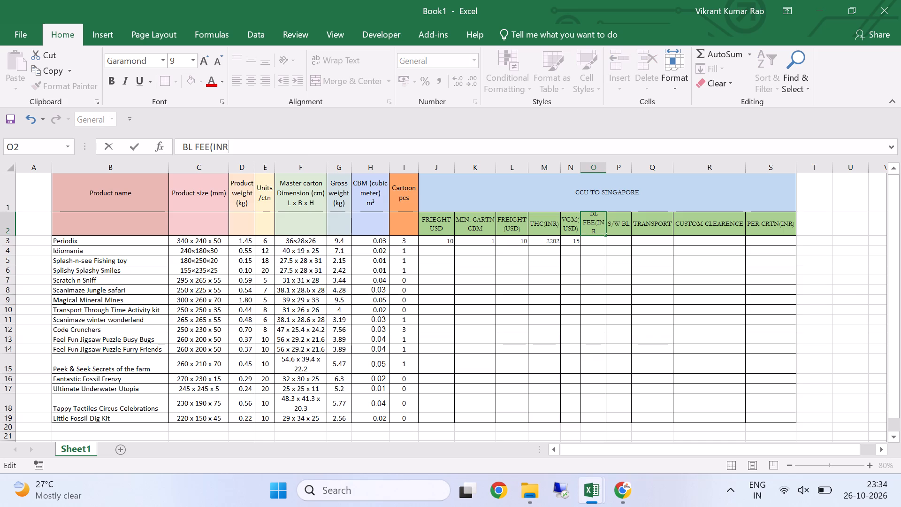
pyautogui.press('Tab')
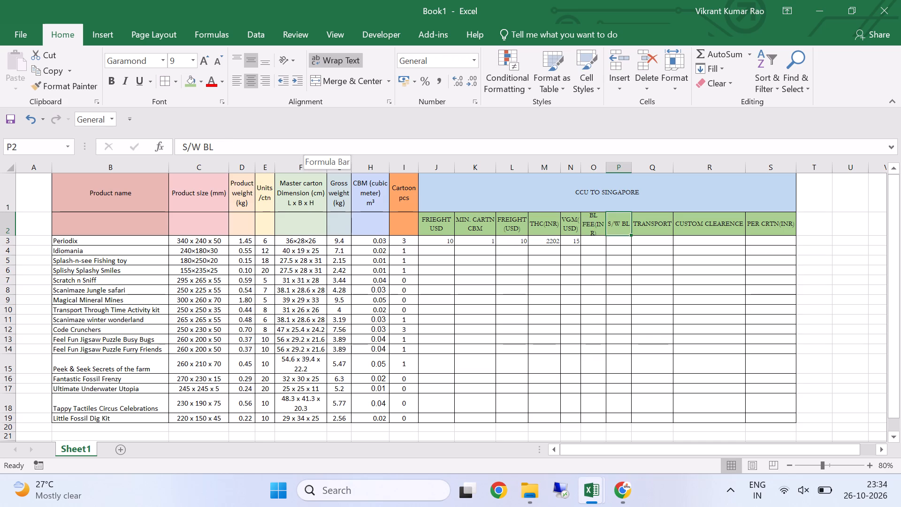
pyautogui.click(311, 153)
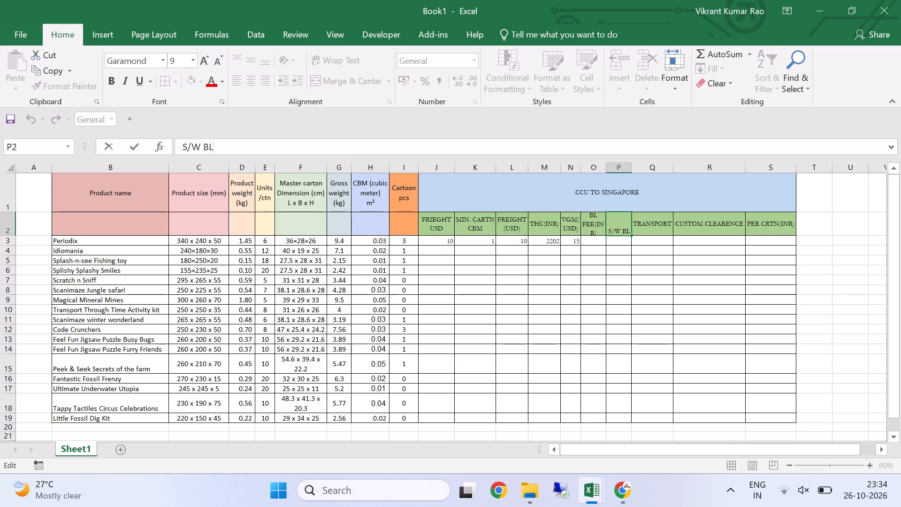
pyautogui.write('(INR)')
pyautogui.press('Tab')
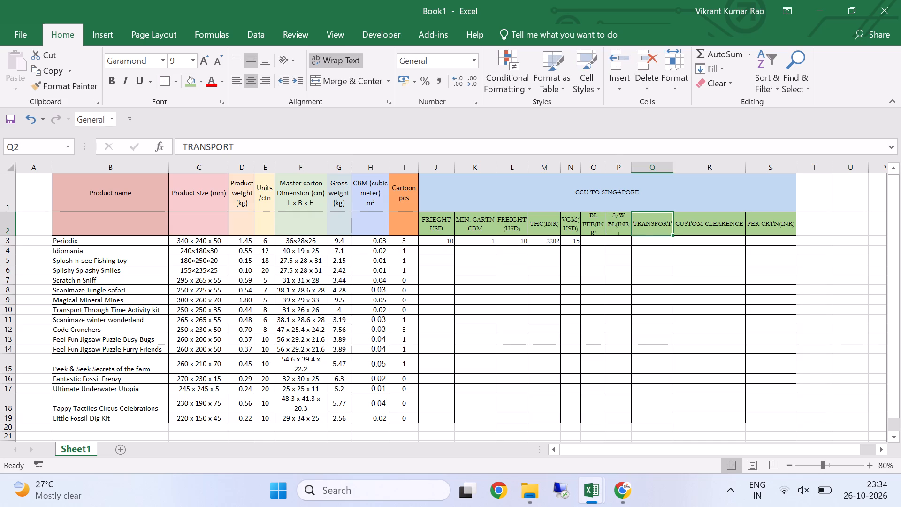
# Widen columns O and P so the BL FEE(INR) and S/W BL(INR) subheaders each fit on two lines.
pyautogui.click(598, 225)
pyautogui.click(605, 171)
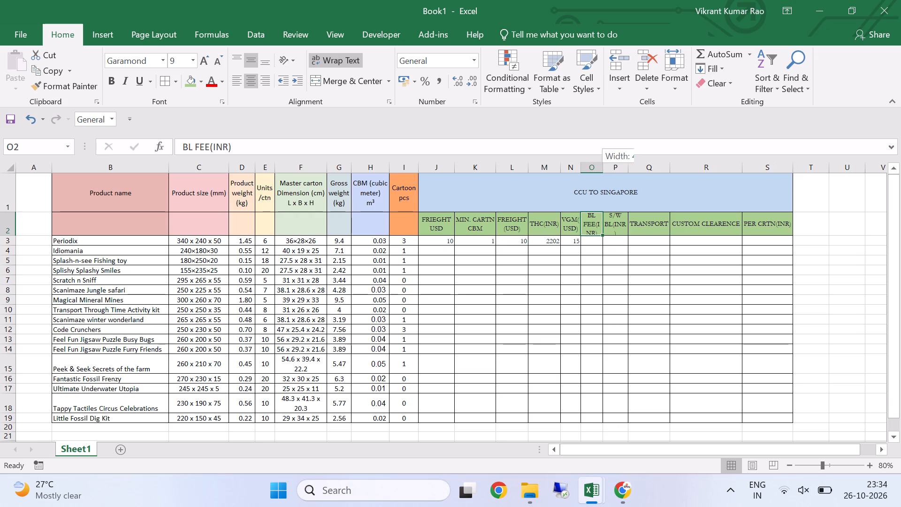
pyautogui.click(602, 170)
pyautogui.moveTo(600, 169); pyautogui.dragTo(610, 170)
pyautogui.click(636, 170)
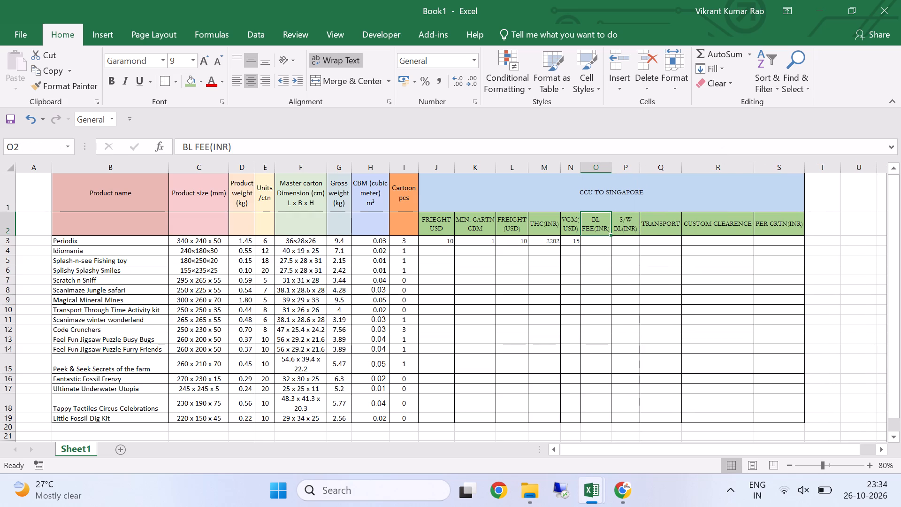
pyautogui.click(661, 229)
# Enter Singapore's BL FEE of 4500 and S/W BL of 2000 from the Destinations sheet in O3 and P3 for Periodix.
pyautogui.click(598, 241)
pyautogui.hotkey('alt', 'Tab')
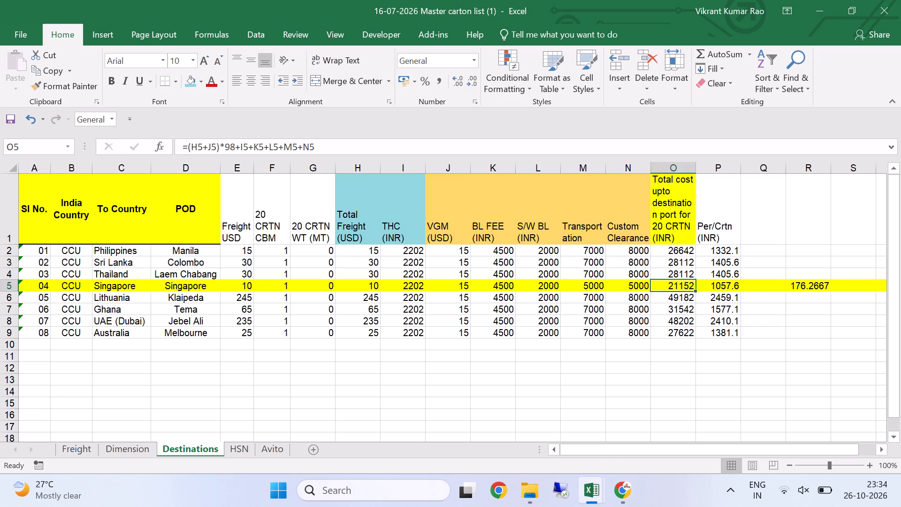
pyautogui.hotkey('alt', 'Tab')
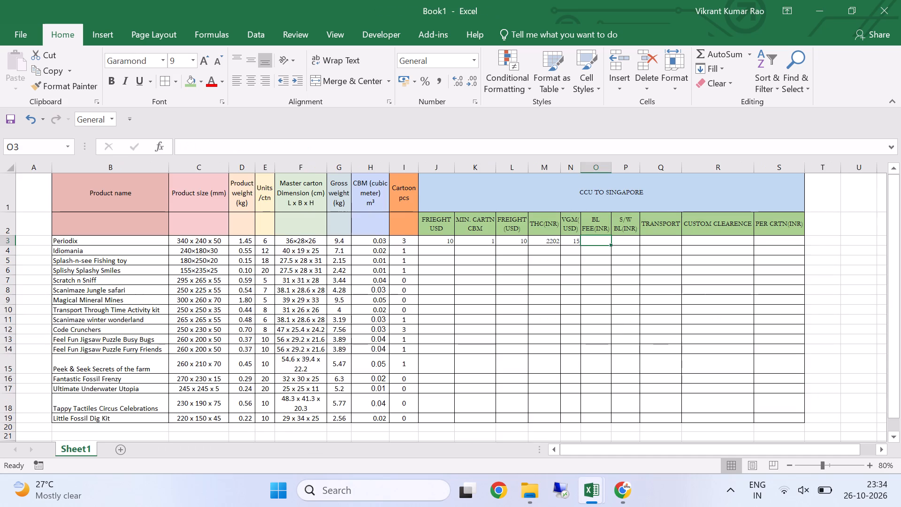
pyautogui.write('4500')
pyautogui.press('Tab')
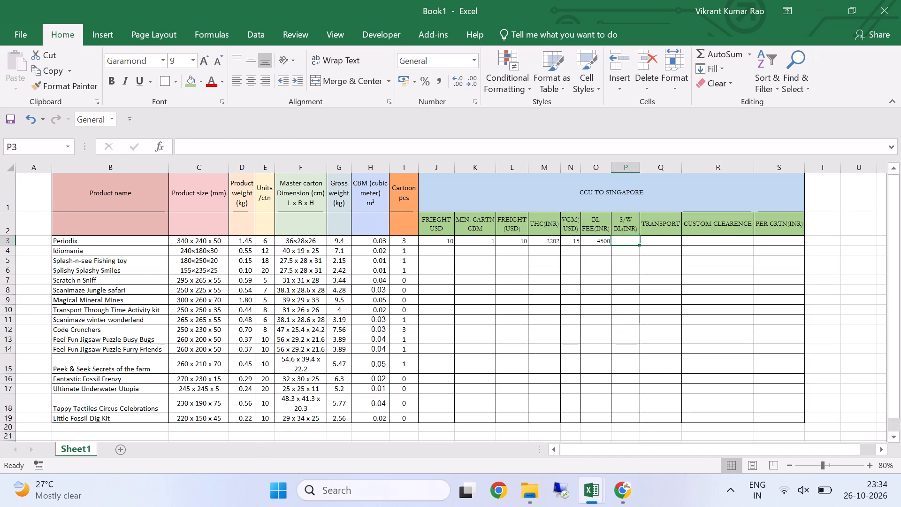
pyautogui.hotkey('alt', 'Tab')
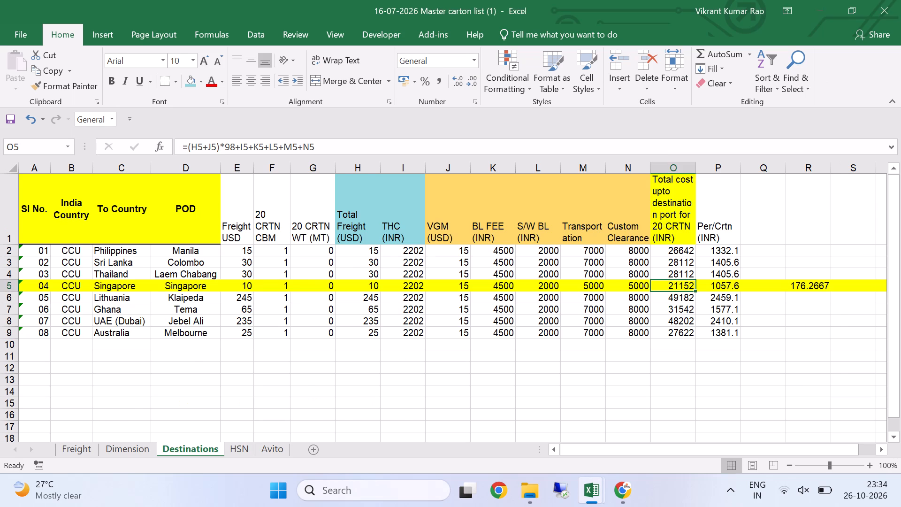
pyautogui.hotkey('alt', 'Tab')
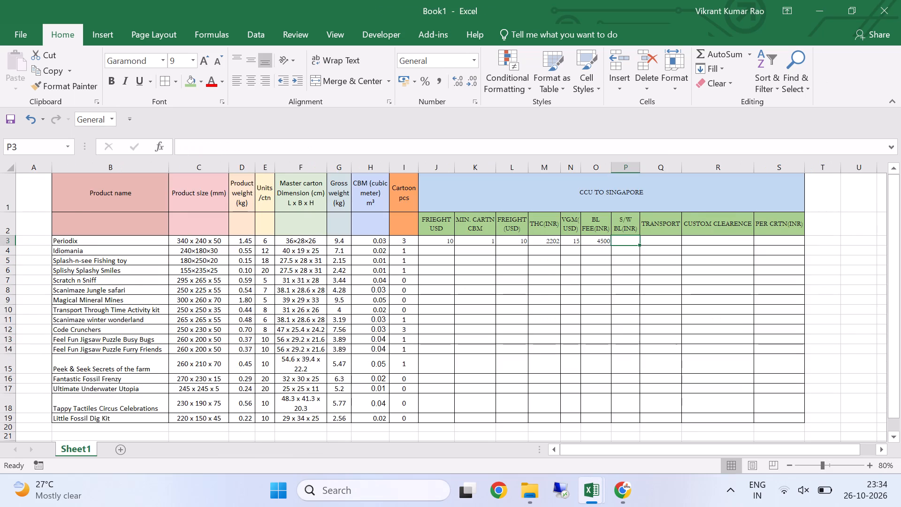
pyautogui.hotkey('alt', 'Tab')
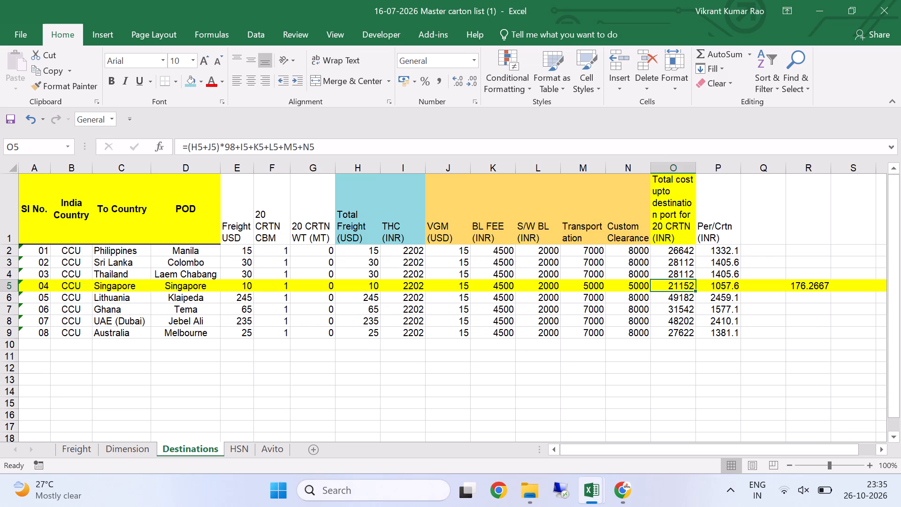
pyautogui.hotkey('alt', 'Tab')
pyautogui.write('2000')
pyautogui.press('Tab')
# Enter Singapore's TRANSPORT of 5000 and CUSTOM CLEARENCE of 5000 from the Destinations sheet in Q3 and R3 for Periodix.
pyautogui.hotkey('alt', 'Tab')
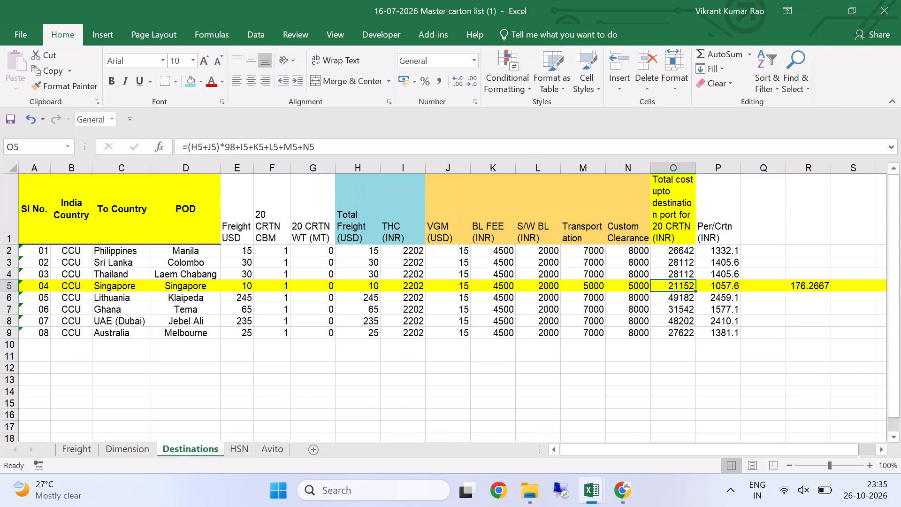
pyautogui.hotkey('alt', 'Tab')
pyautogui.write('5000')
pyautogui.press('Tab')
pyautogui.hotkey('alt', 'Tab')
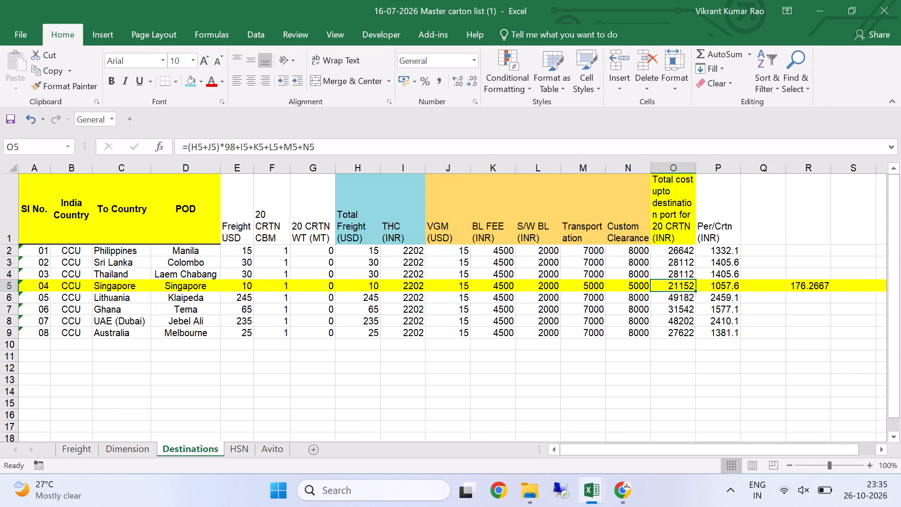
pyautogui.hotkey('alt', 'Tab')
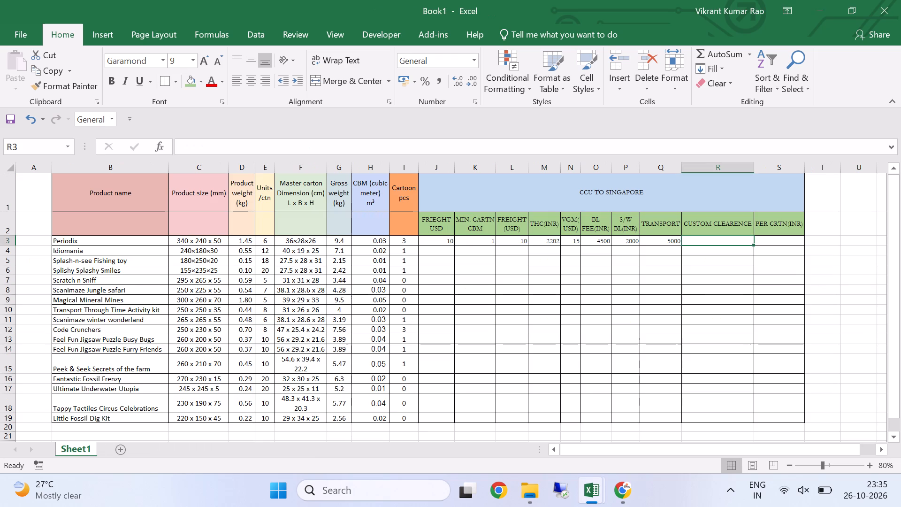
pyautogui.press('5')
pyautogui.write('000')
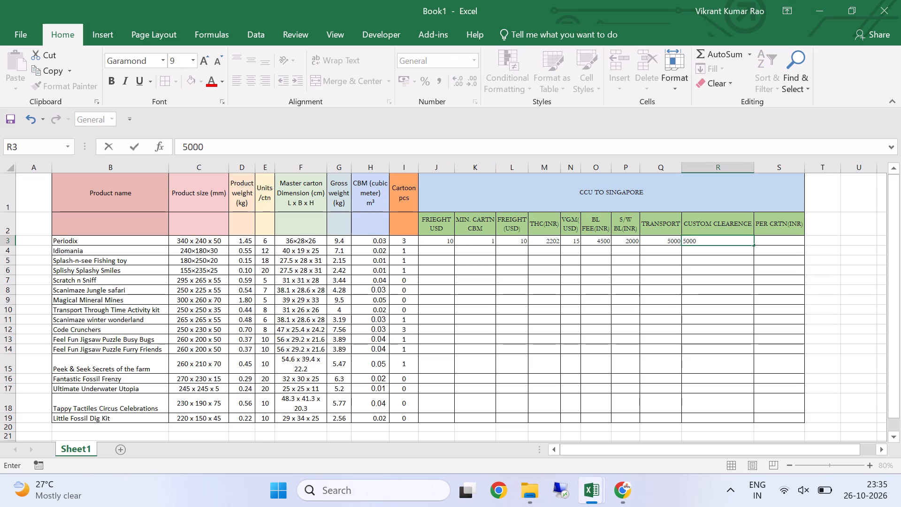
pyautogui.press('Tab')
# Narrow column R so the CUSTOM CLEARENCE subheader wraps onto two lines.
pyautogui.scroll(1, 524, 286)
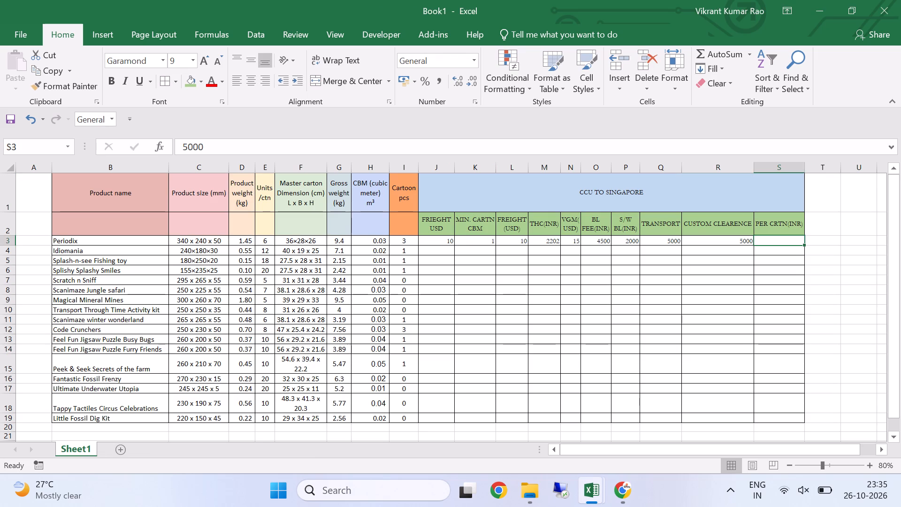
pyautogui.moveTo(755, 165); pyautogui.dragTo(741, 167)
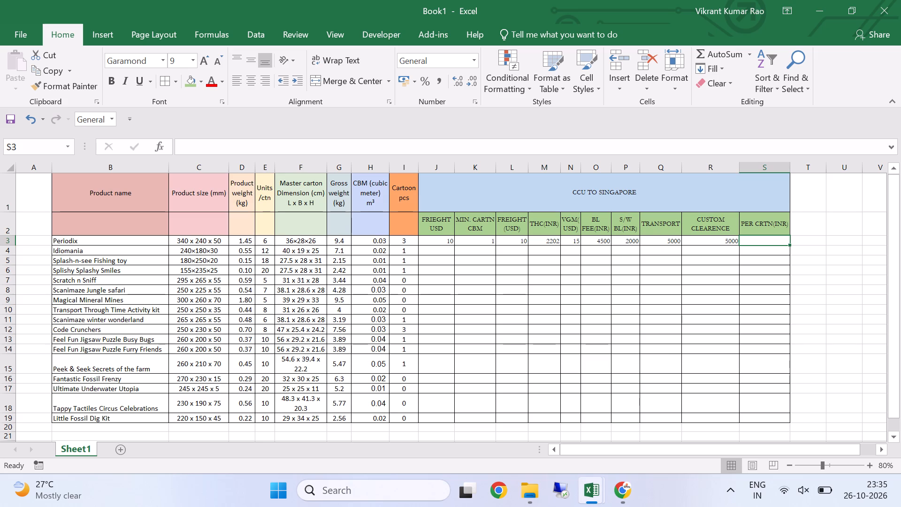
pyautogui.moveTo(738, 164); pyautogui.dragTo(730, 165)
pyautogui.moveTo(730, 165); pyautogui.dragTo(726, 165)
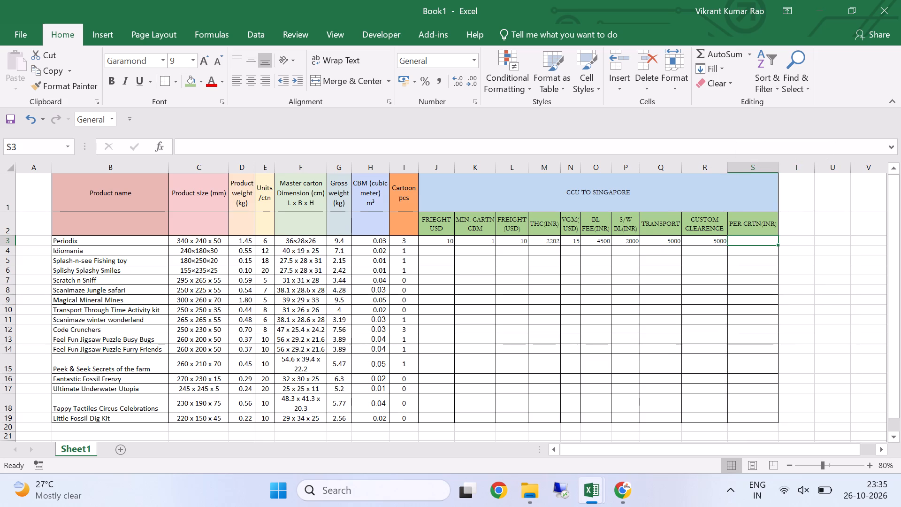
# Center the CCU TO SINGAPORE data cells J3:S19 horizontally and vertically.
pyautogui.moveTo(442, 244); pyautogui.dragTo(756, 347)
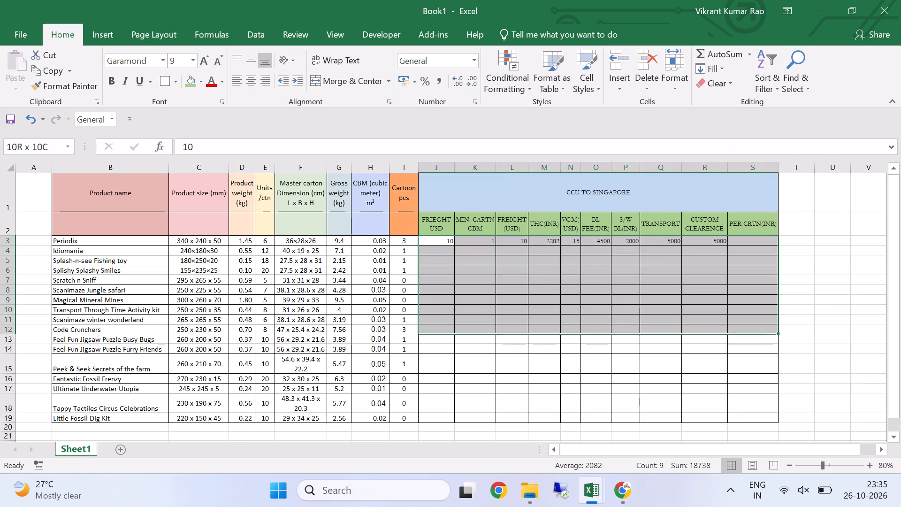
pyautogui.moveTo(756, 347); pyautogui.dragTo(752, 415)
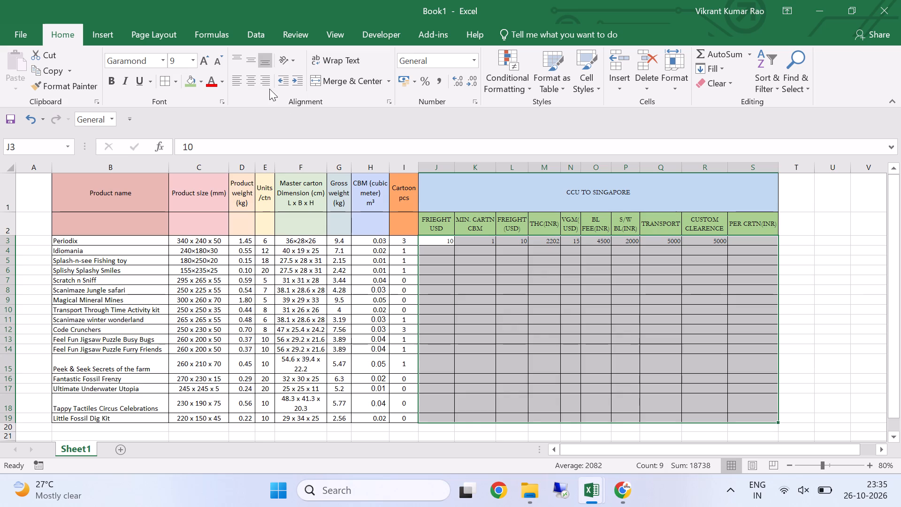
pyautogui.click(248, 82)
pyautogui.click(249, 57)
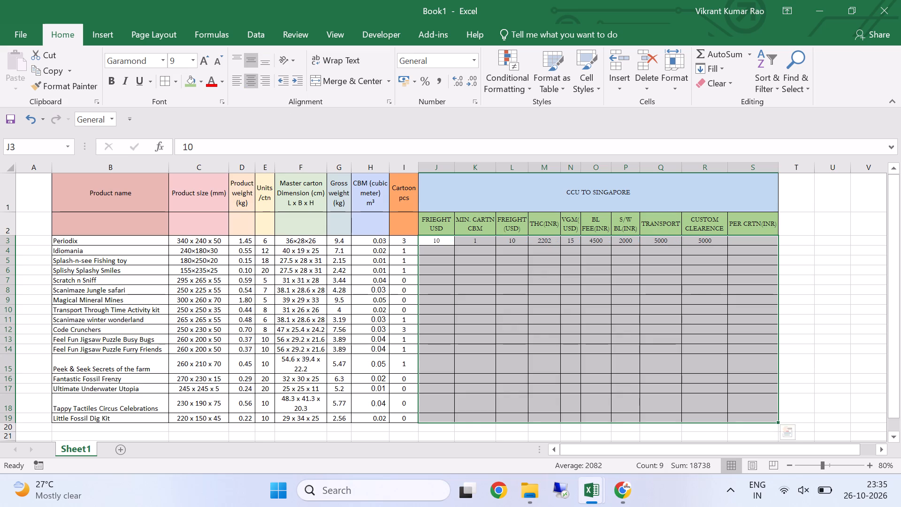
# Format FRIEGHT USD cell J3 as currency with the $ English (United States) symbol and two decimal places.
pyautogui.click(443, 243)
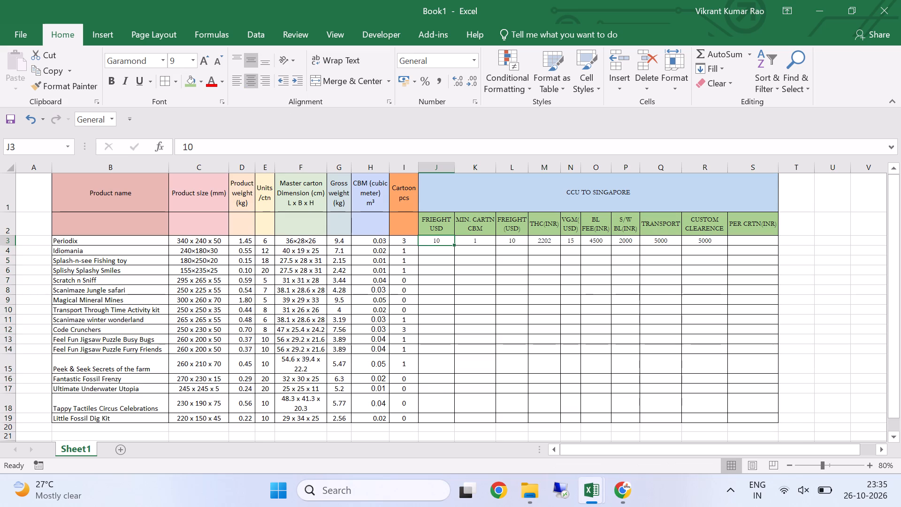
pyautogui.click(475, 57)
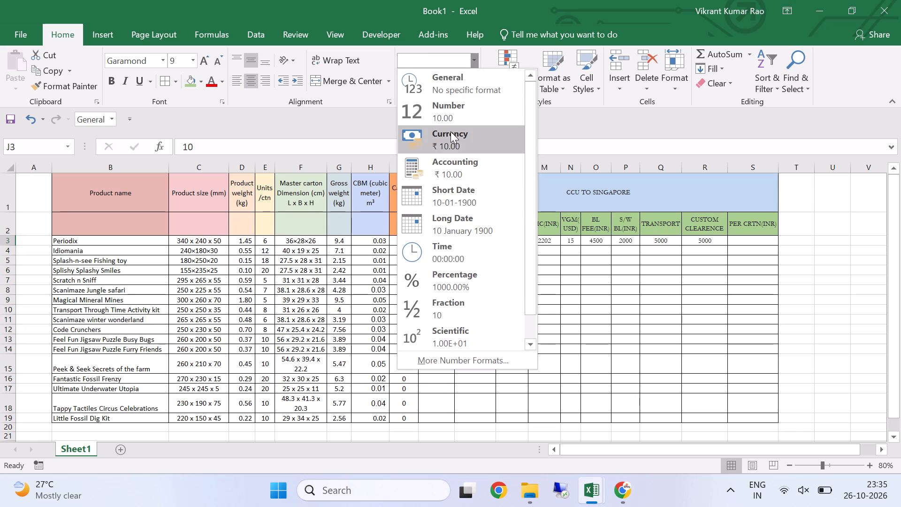
pyautogui.click(444, 367)
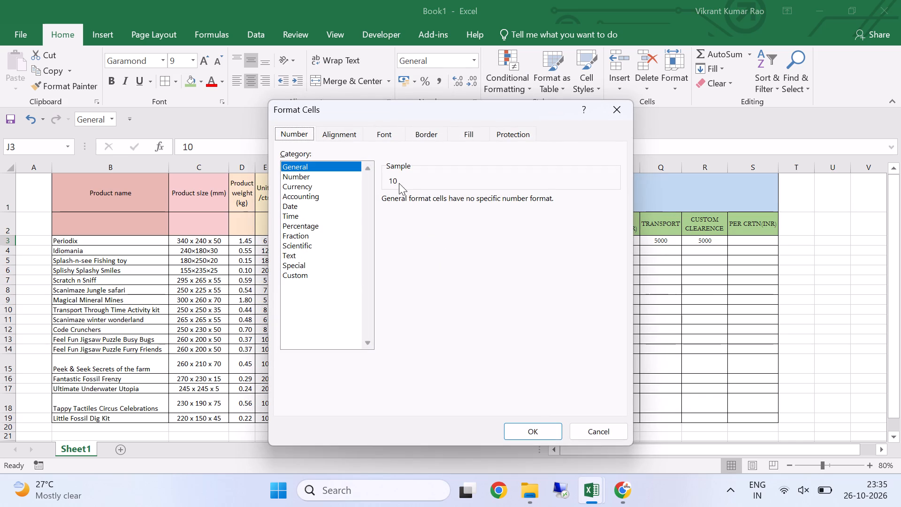
pyautogui.click(304, 188)
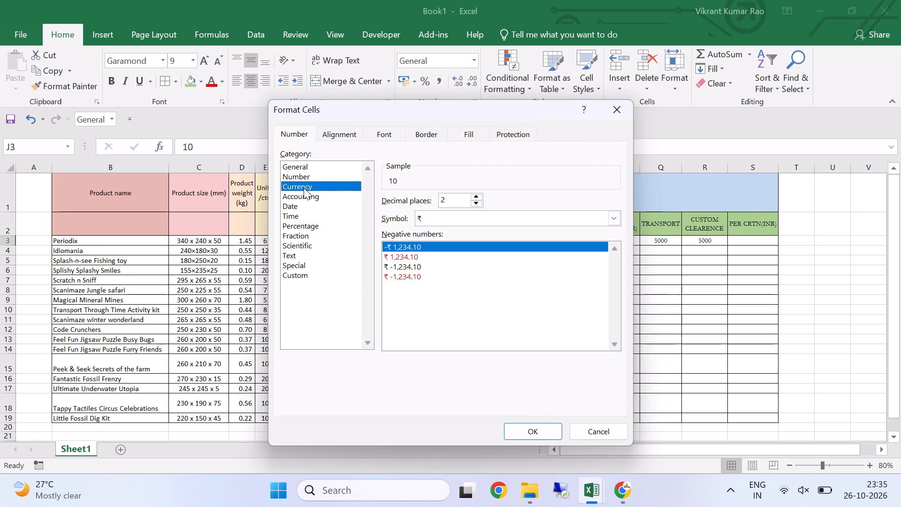
pyautogui.click(475, 219)
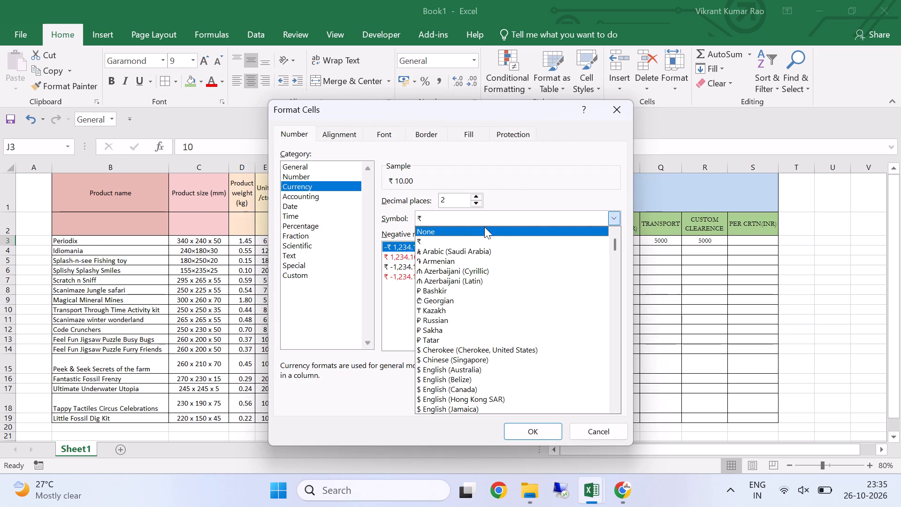
pyautogui.press('d')
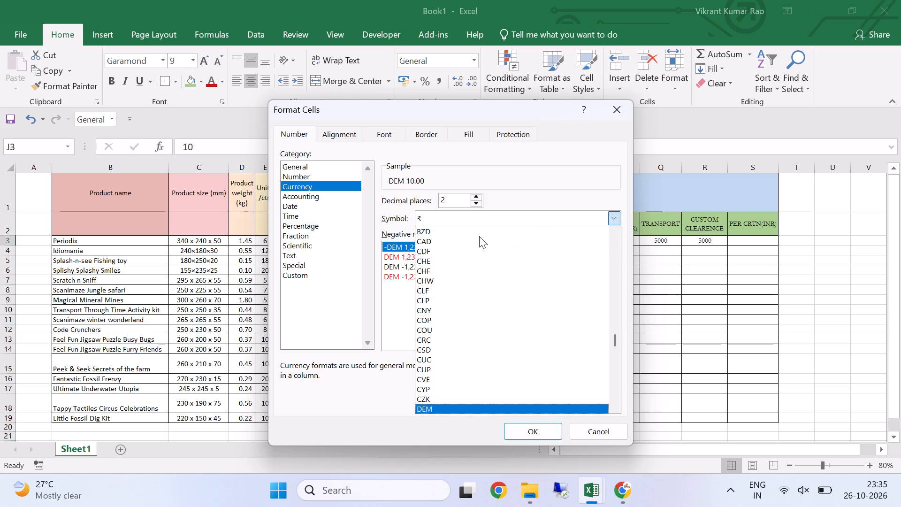
pyautogui.scroll(20, 474, 257)
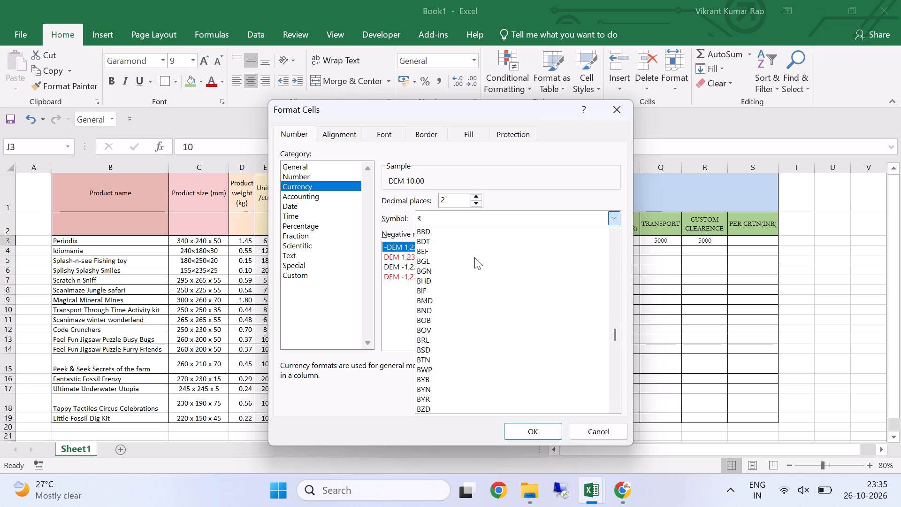
pyautogui.scroll(20, 474, 257)
pyautogui.scroll(19, 474, 257)
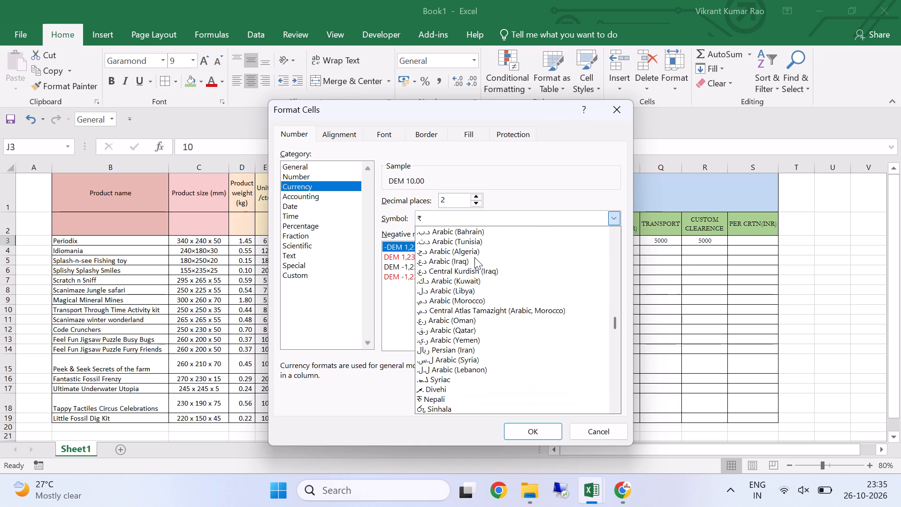
pyautogui.scroll(20, 474, 257)
pyautogui.scroll(19, 474, 257)
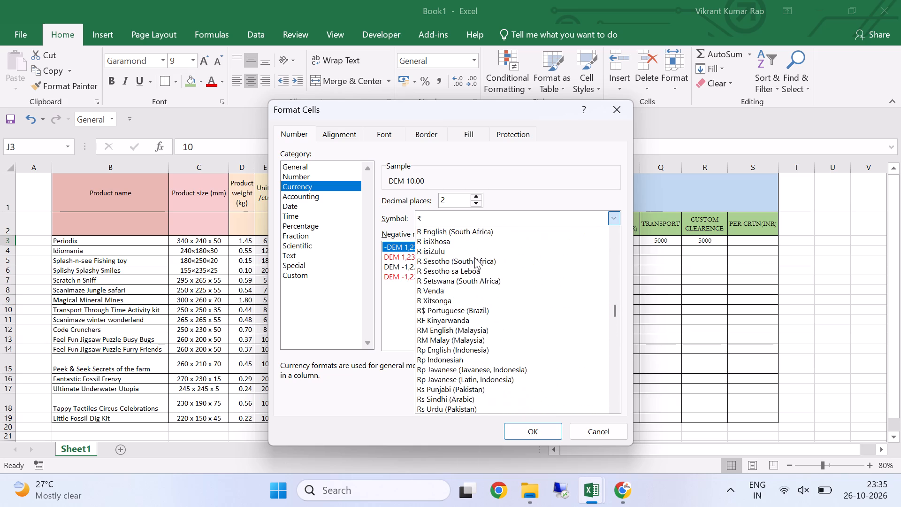
pyautogui.scroll(3, 474, 257)
pyautogui.moveTo(614, 307); pyautogui.dragTo(620, 216)
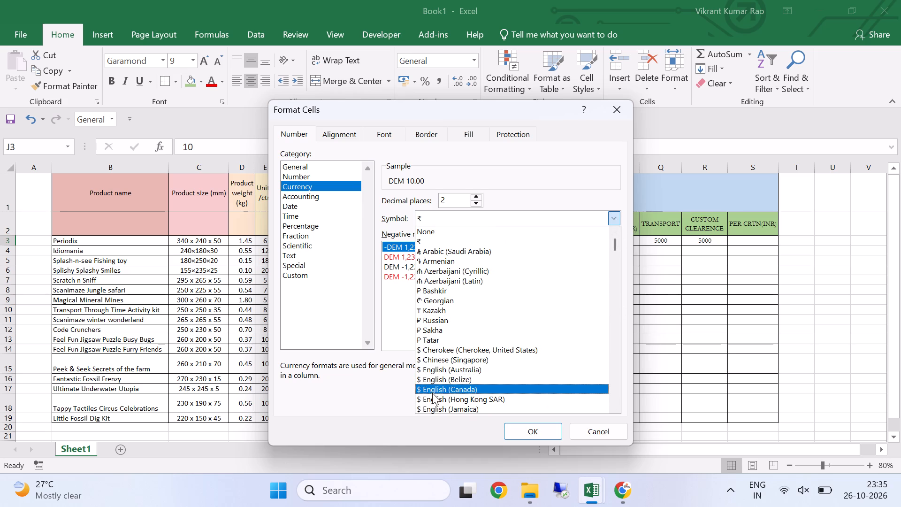
pyautogui.scroll(-1, 435, 402)
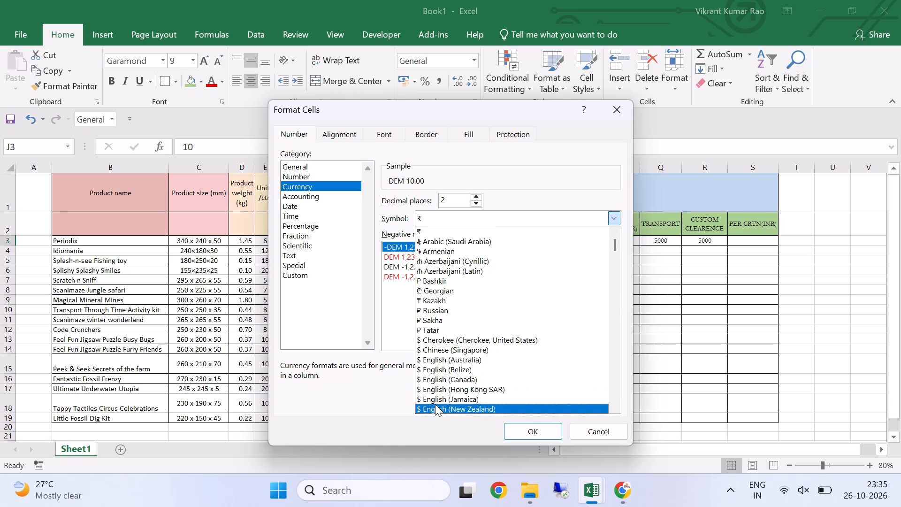
pyautogui.scroll(-2, 435, 405)
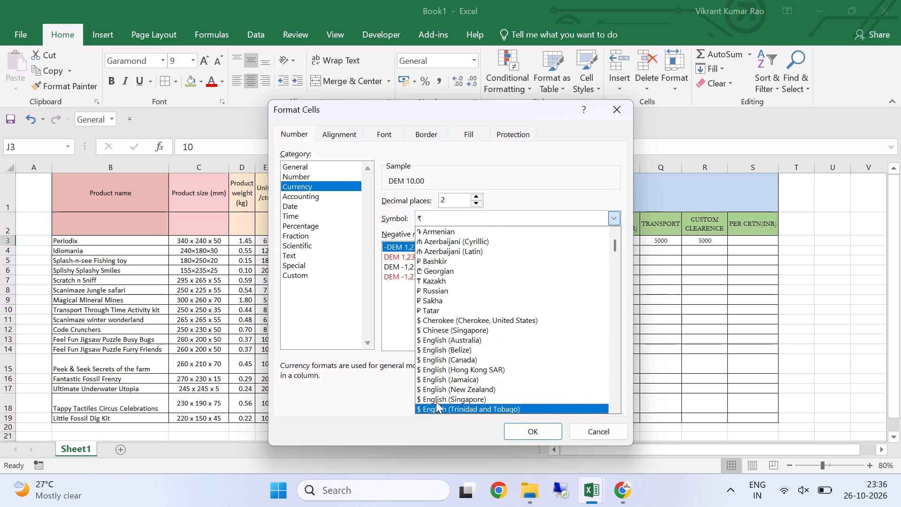
pyautogui.scroll(-2, 436, 401)
pyautogui.click(437, 397)
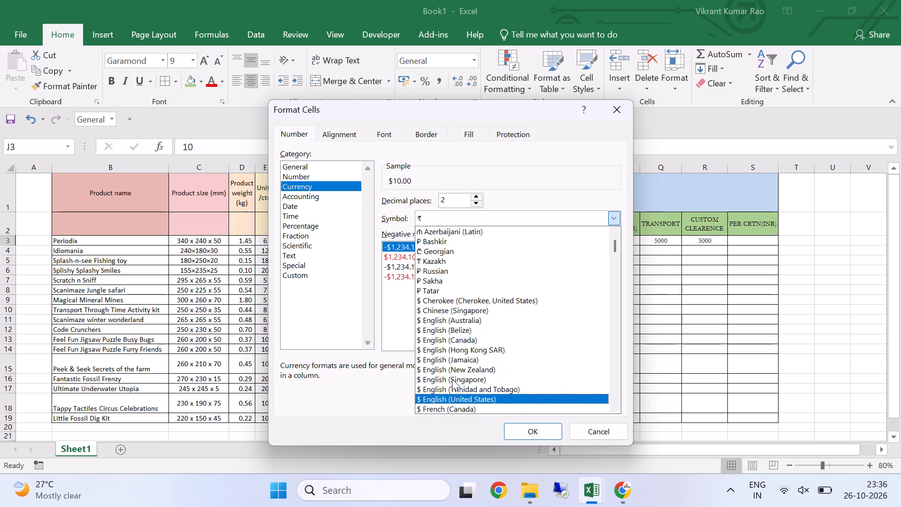
pyautogui.click(538, 430)
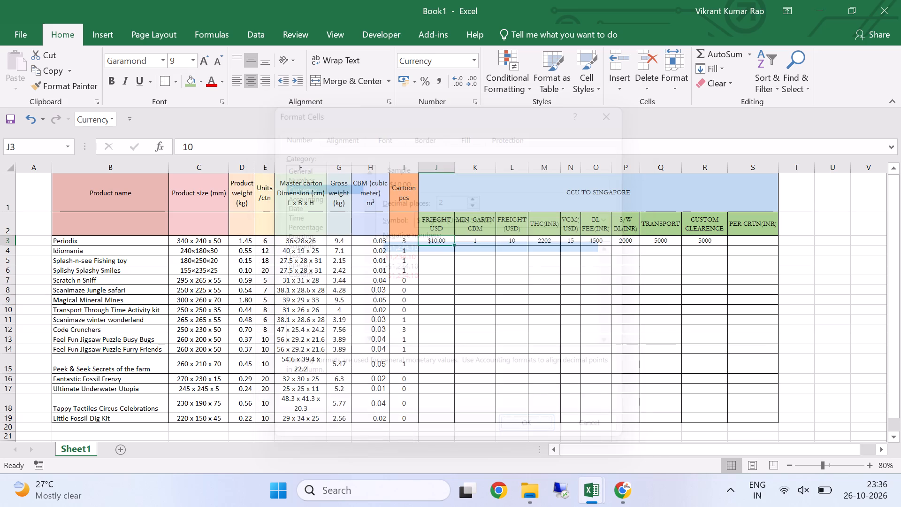
# Copy the dollar currency formatting from J3 to FREIGHT (USD) cell L3 with Format Painter.
pyautogui.click(510, 242)
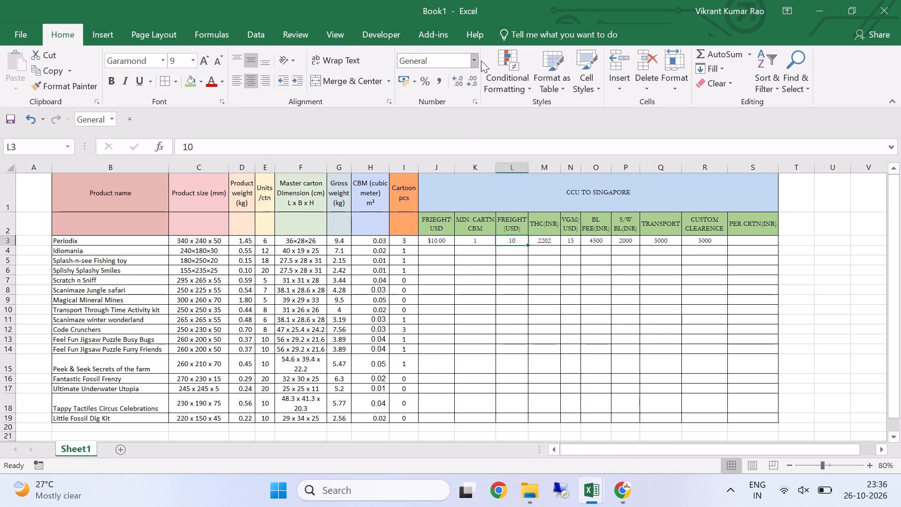
pyautogui.click(433, 243)
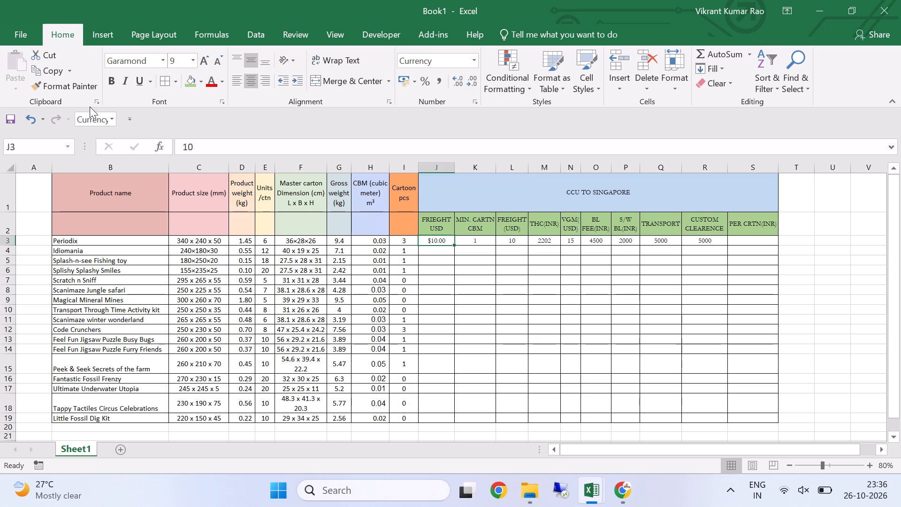
pyautogui.click(58, 89)
pyautogui.click(506, 240)
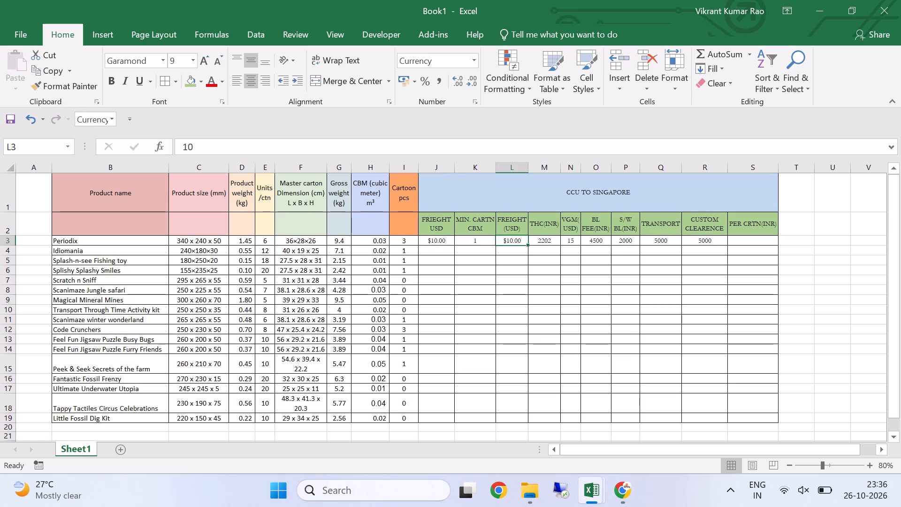
pyautogui.click(533, 294)
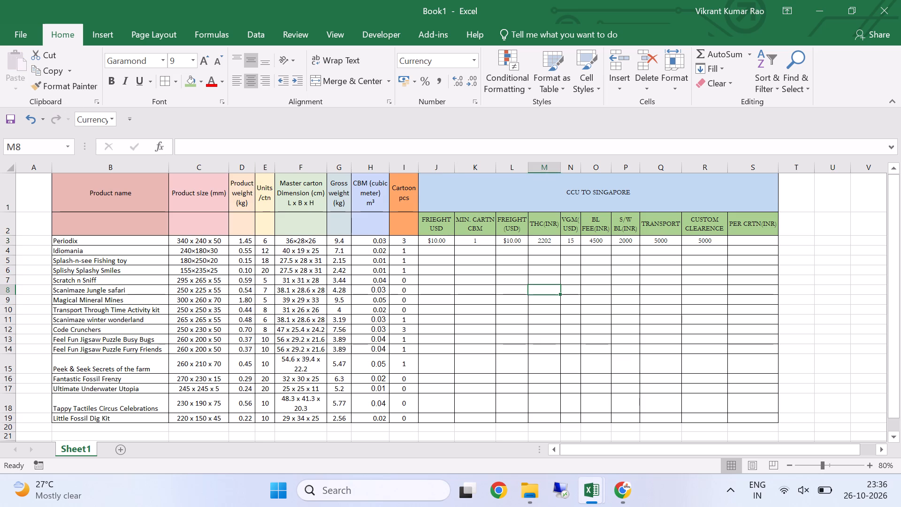
# Format THC(INR) cell M3 as rupee currency and copy that formatting to O3:S19 with Format Painter.
pyautogui.click(544, 241)
pyautogui.click(473, 54)
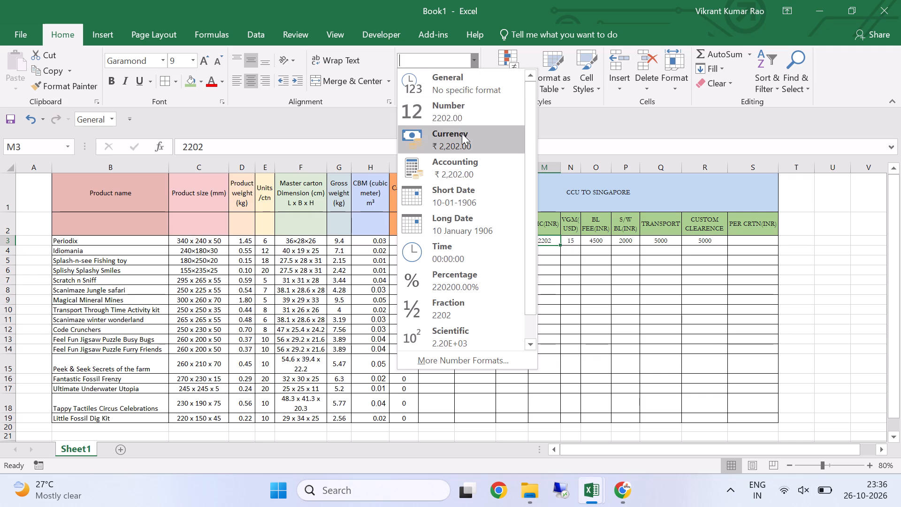
pyautogui.click(462, 133)
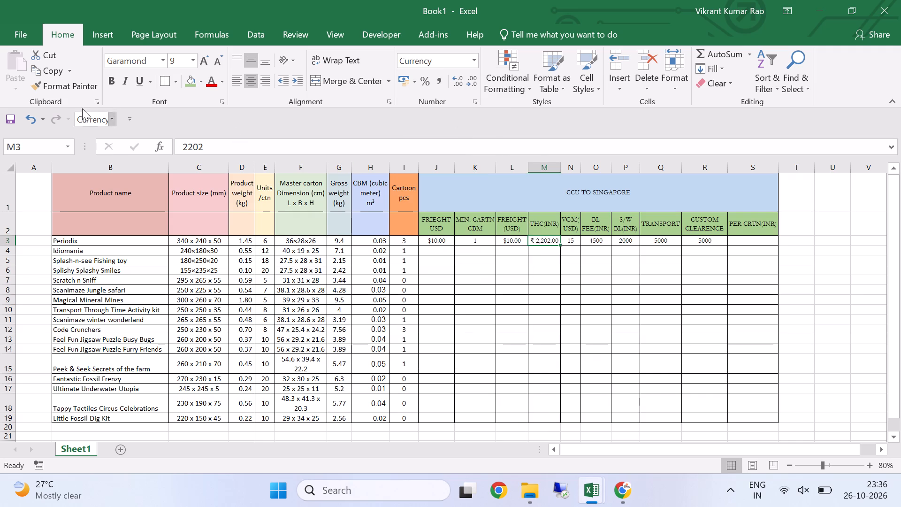
pyautogui.click(70, 86)
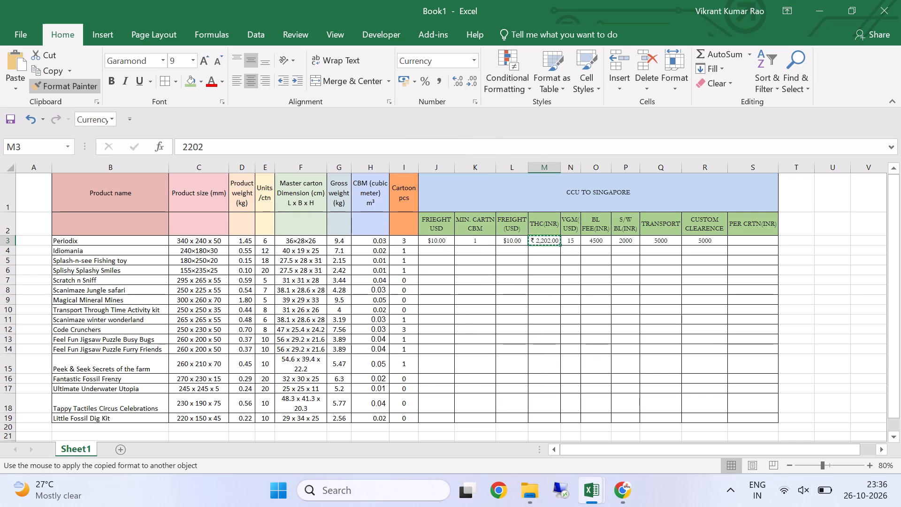
pyautogui.moveTo(595, 241); pyautogui.dragTo(699, 241)
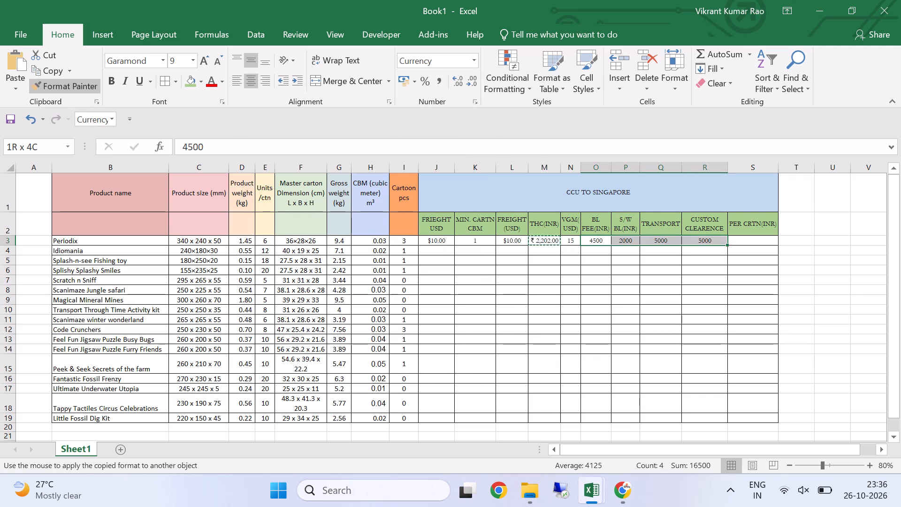
pyautogui.moveTo(699, 241); pyautogui.dragTo(738, 247)
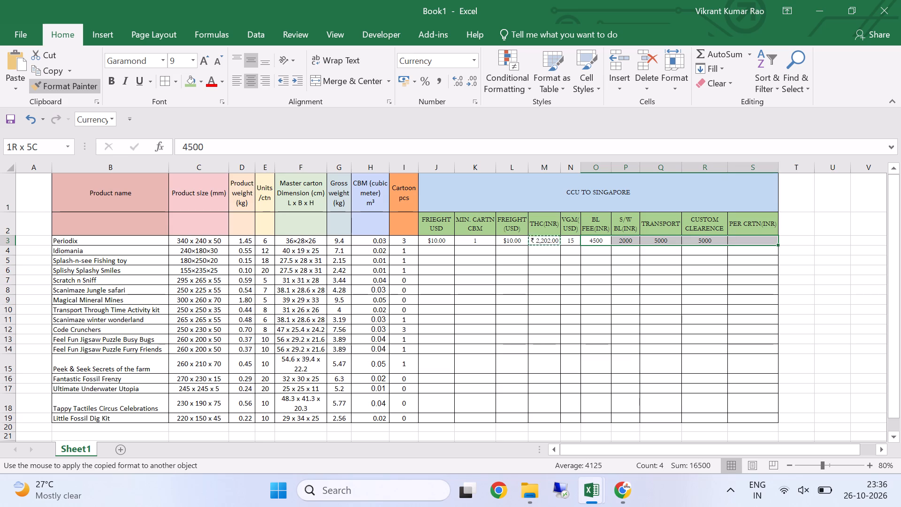
pyautogui.moveTo(738, 247); pyautogui.dragTo(756, 414)
# Autofit the S/W BL(INR) column P to its contents.
pyautogui.click(641, 169)
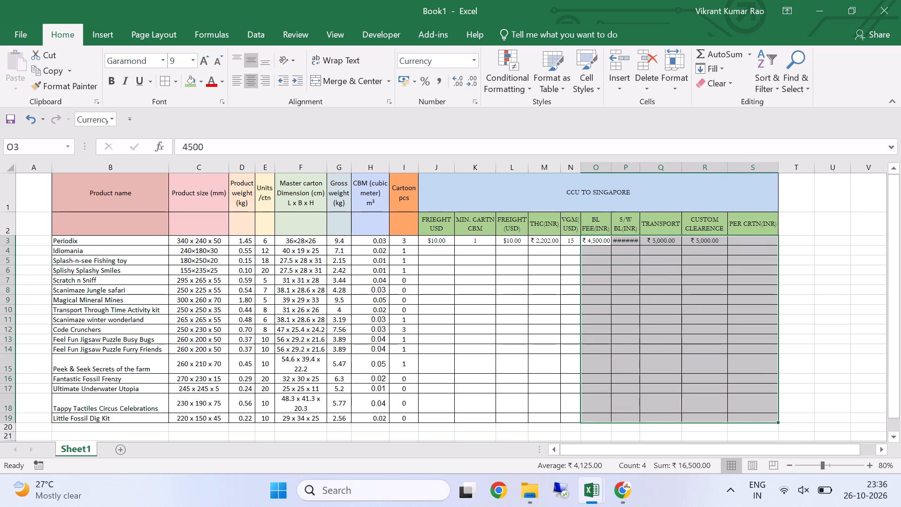
pyautogui.doubleClick(641, 169)
pyautogui.click(642, 274)
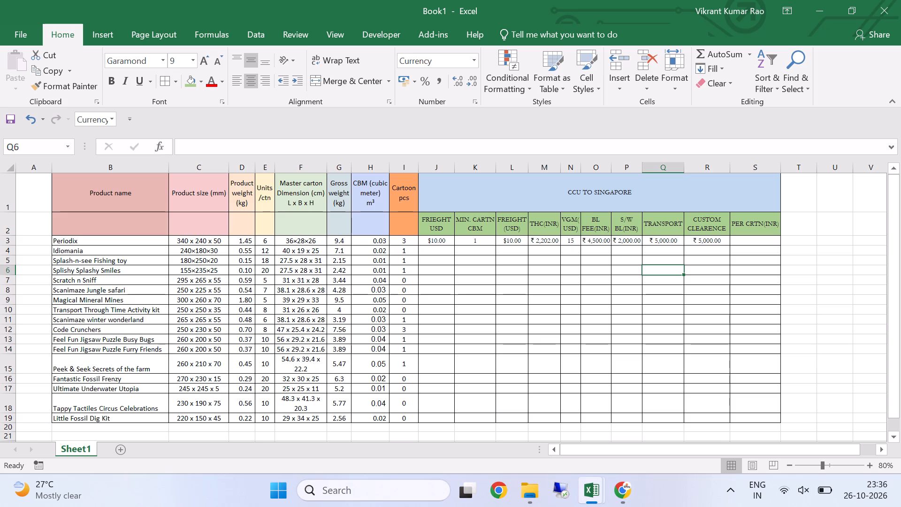
# Copy the dollar currency formatting from L3 to the VGM USD cells N3:N19 with Format Painter.
pyautogui.click(514, 242)
pyautogui.click(86, 90)
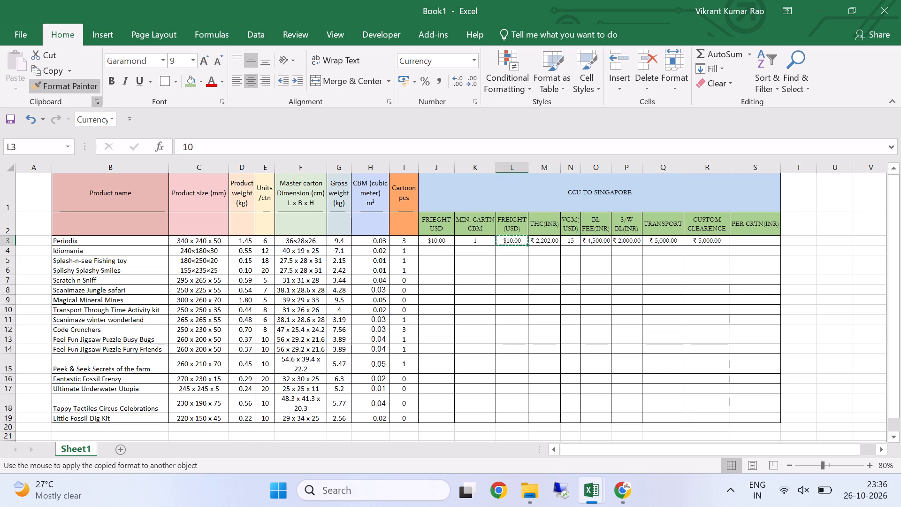
pyautogui.moveTo(571, 239); pyautogui.dragTo(578, 415)
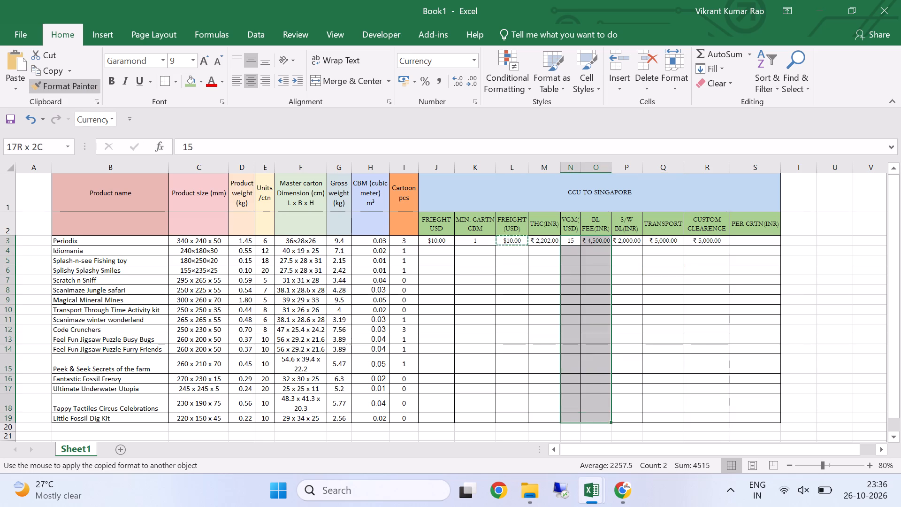
pyautogui.moveTo(578, 415); pyautogui.dragTo(573, 414)
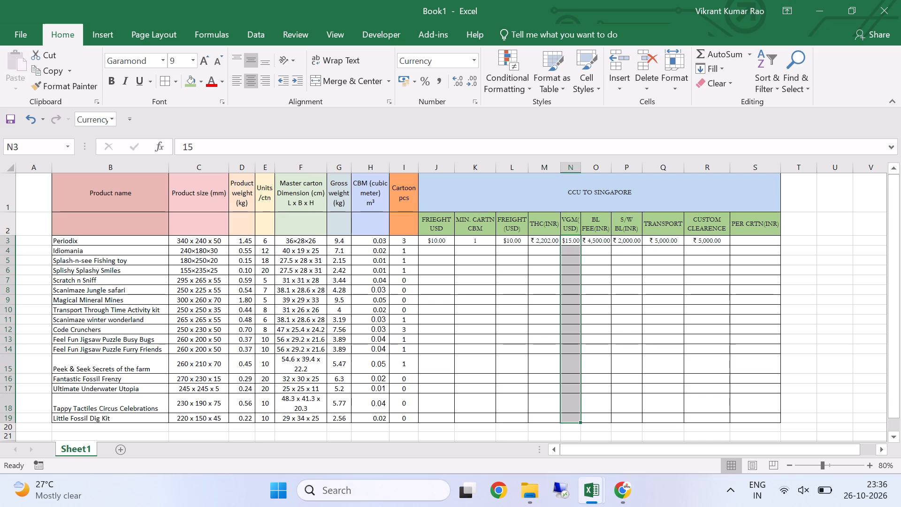
# Copy the dollar formatting of N3:N19 to FRIEGHT USD cells J3:J19, and from there to FREIGHT (USD) cells L3:L19.
pyautogui.click(68, 84)
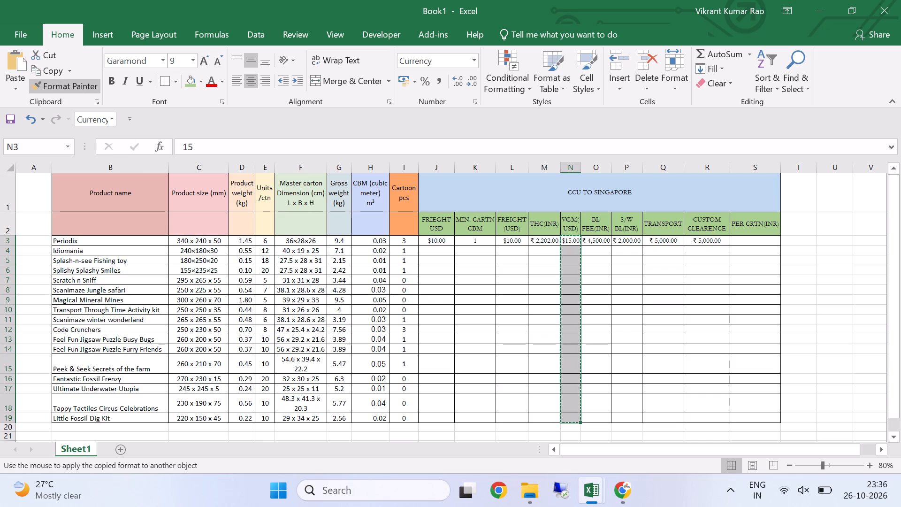
pyautogui.moveTo(434, 241); pyautogui.dragTo(436, 412)
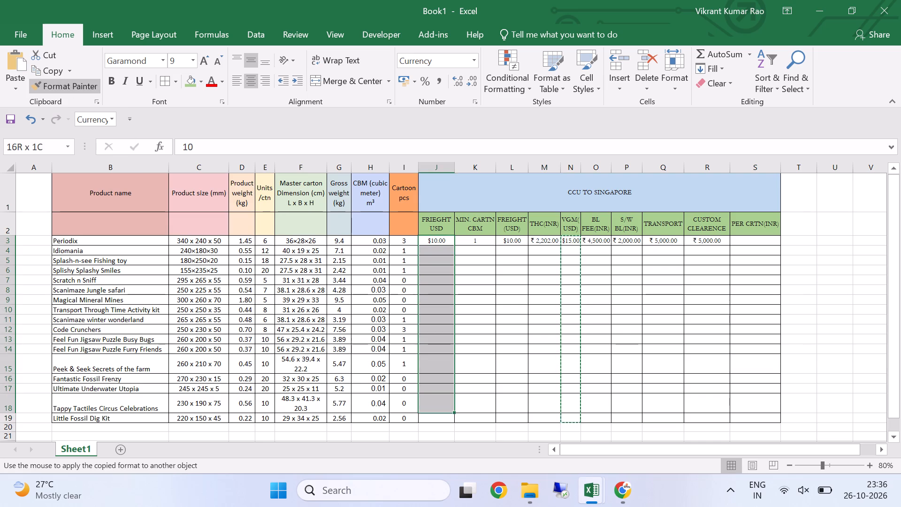
pyautogui.moveTo(436, 412); pyautogui.dragTo(436, 414)
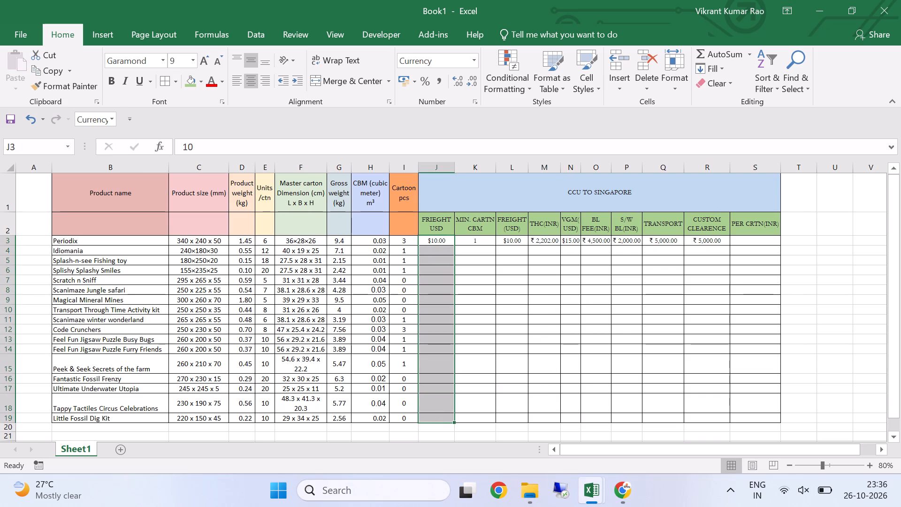
pyautogui.click(85, 92)
pyautogui.moveTo(508, 238); pyautogui.dragTo(509, 240)
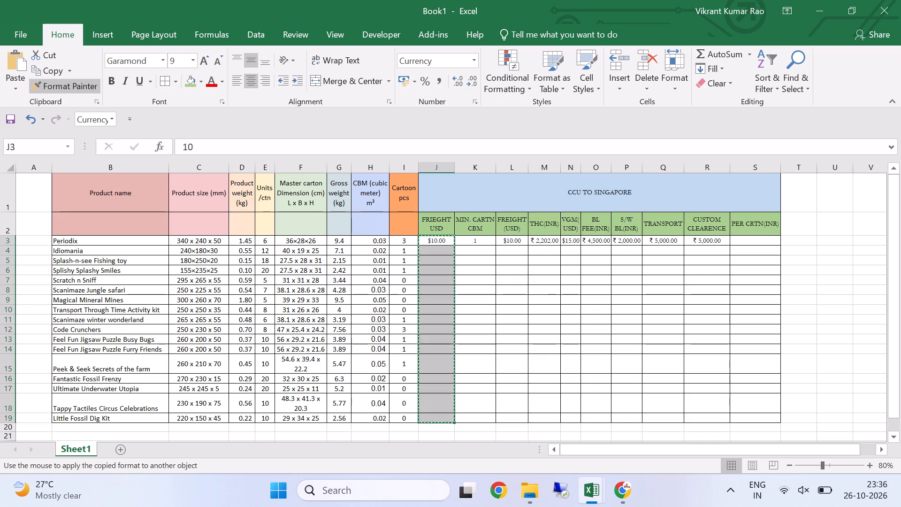
pyautogui.moveTo(509, 240); pyautogui.dragTo(506, 415)
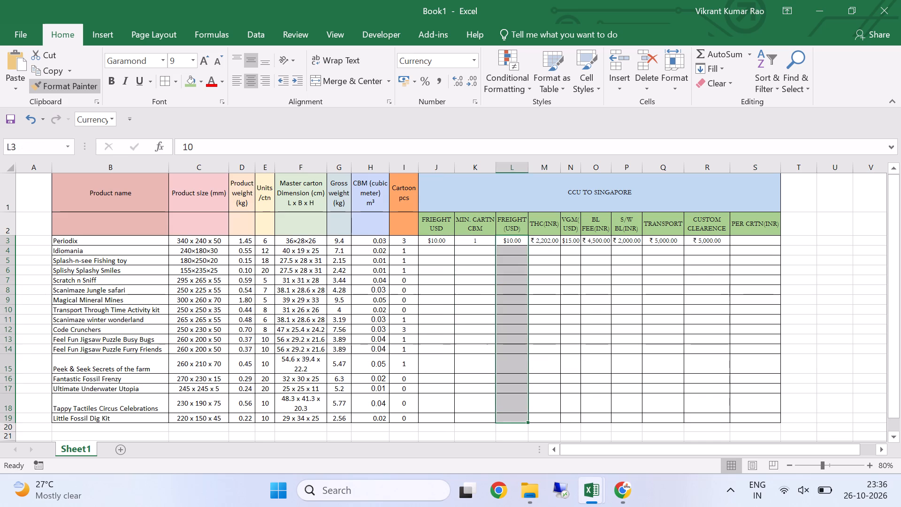
pyautogui.click(789, 298)
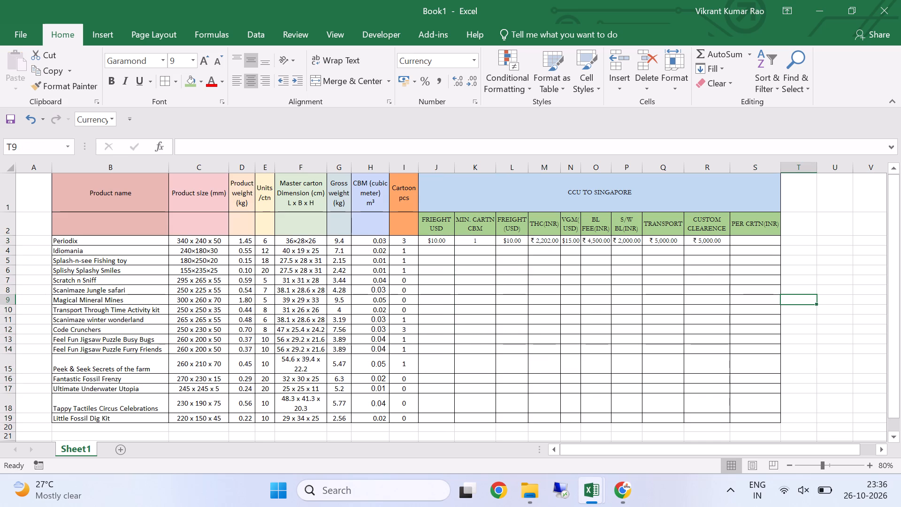
# Enter the formula =(L3+N3)*98+M3+O3+P3+Q3 in cell S3 for the Periodix row.
pyautogui.click(761, 239)
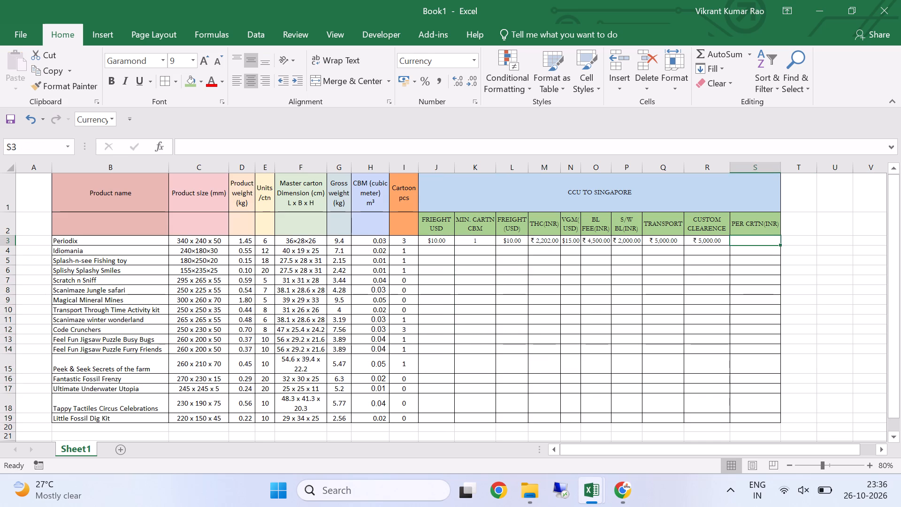
pyautogui.press('=')
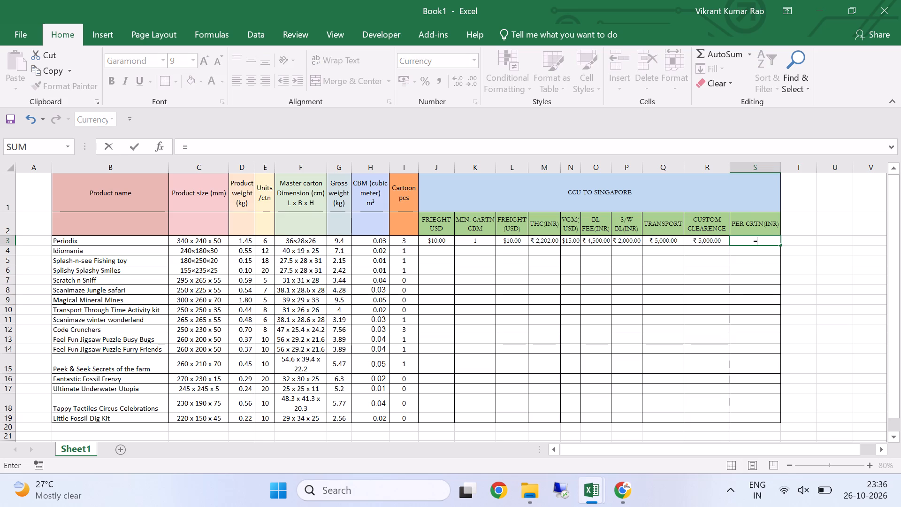
pyautogui.press('Left')
pyautogui.press('Left')
pyautogui.press('Left')
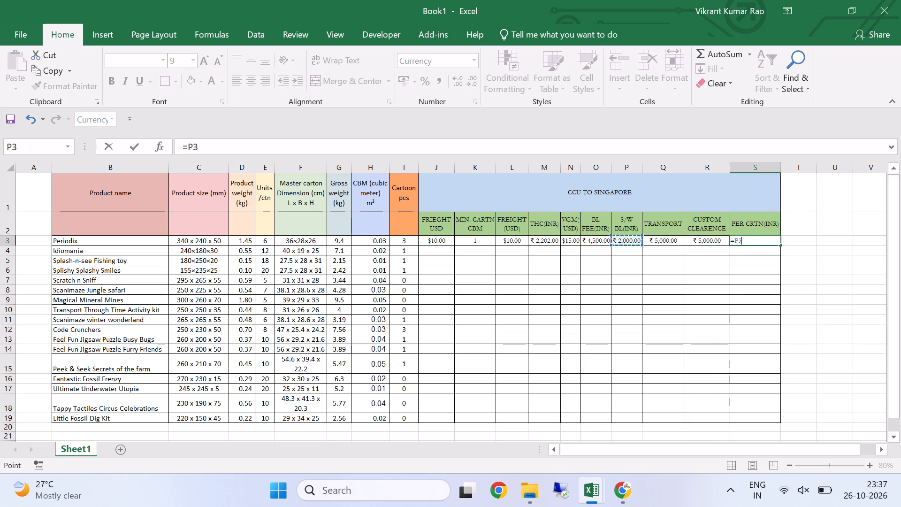
pyautogui.press('Left')
pyautogui.press('Left')
pyautogui.press('Left')
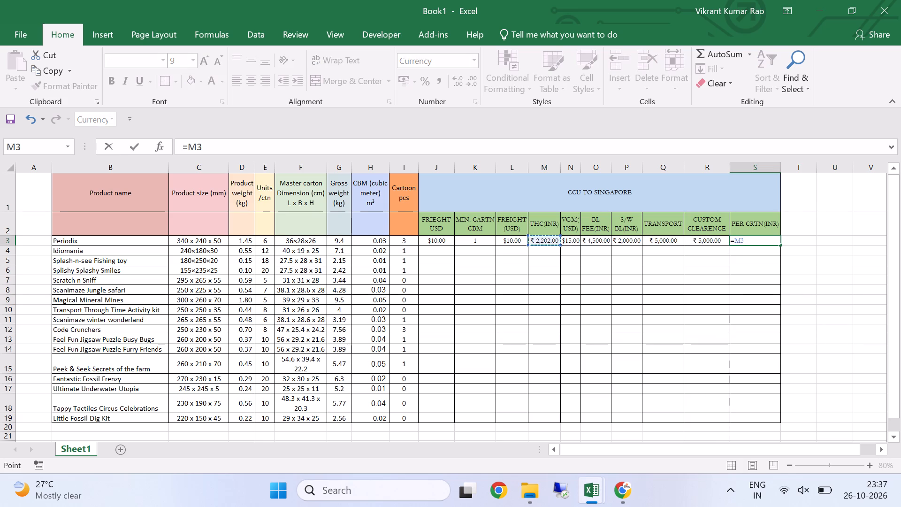
pyautogui.press('BackSpace')
pyautogui.press('BackSpace')
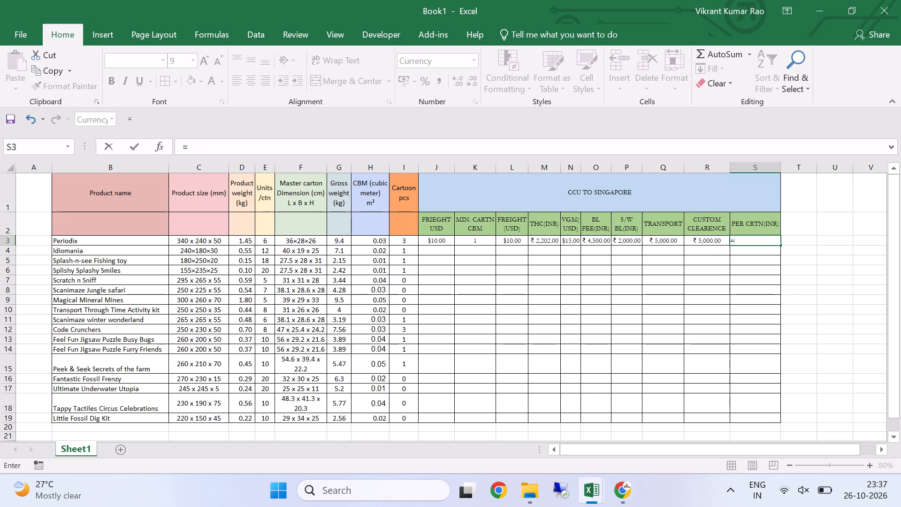
pyautogui.hotkey('shift', '(')
pyautogui.click(509, 241)
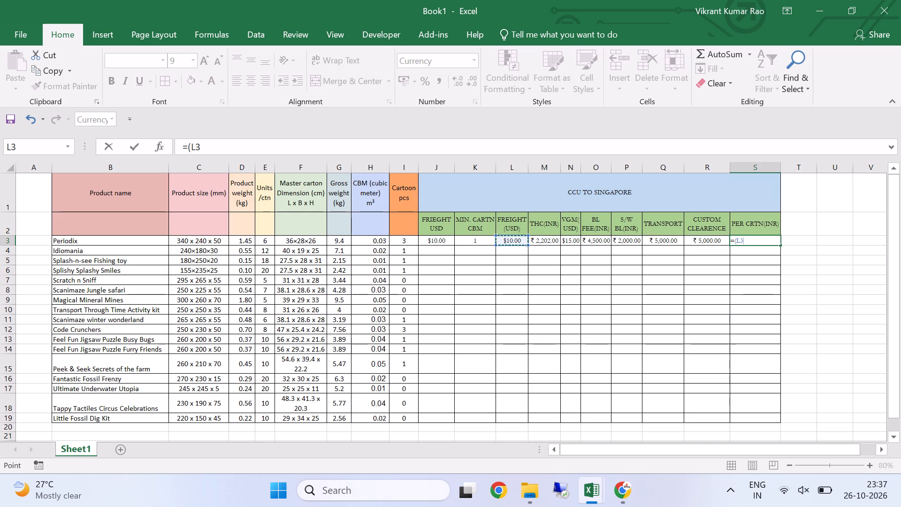
pyautogui.hotkey('shift', '+')
pyautogui.click(576, 238)
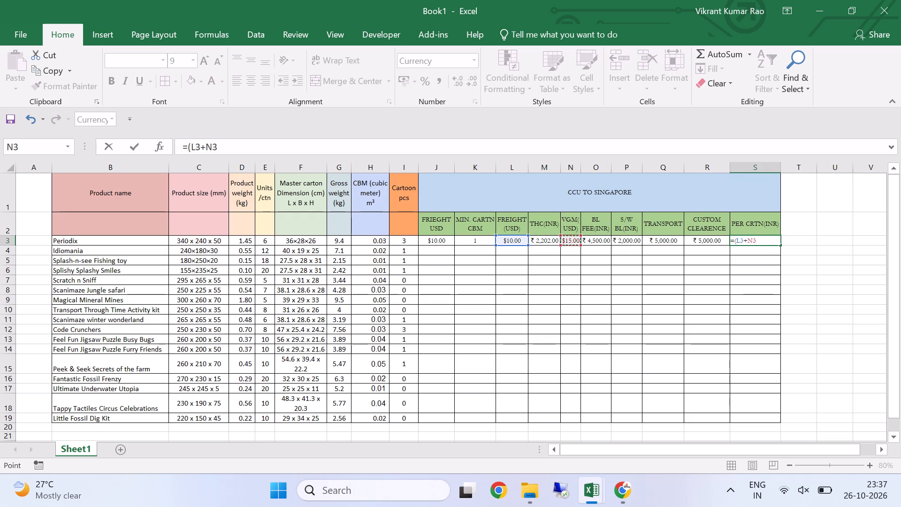
pyautogui.hotkey('shift', ')')
pyautogui.hotkey('shift', '*')
pyautogui.write('98')
pyautogui.hotkey('shift', '+')
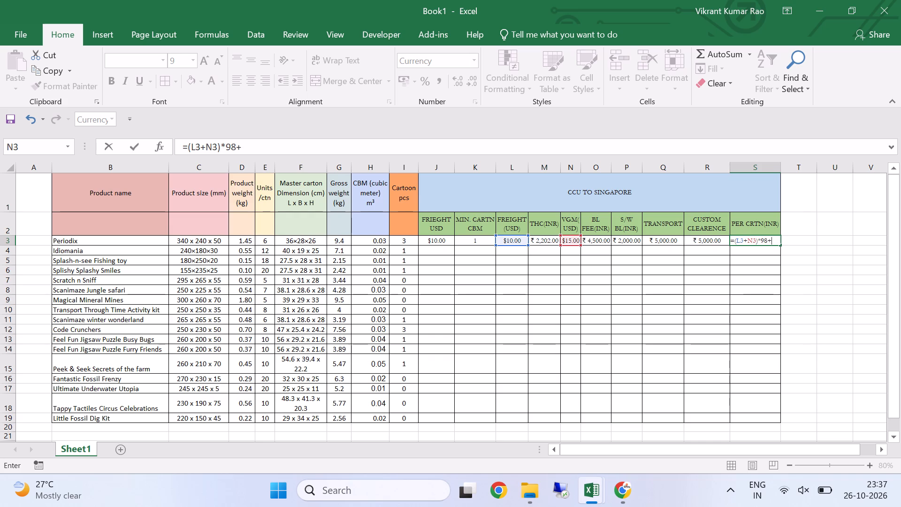
pyautogui.click(542, 242)
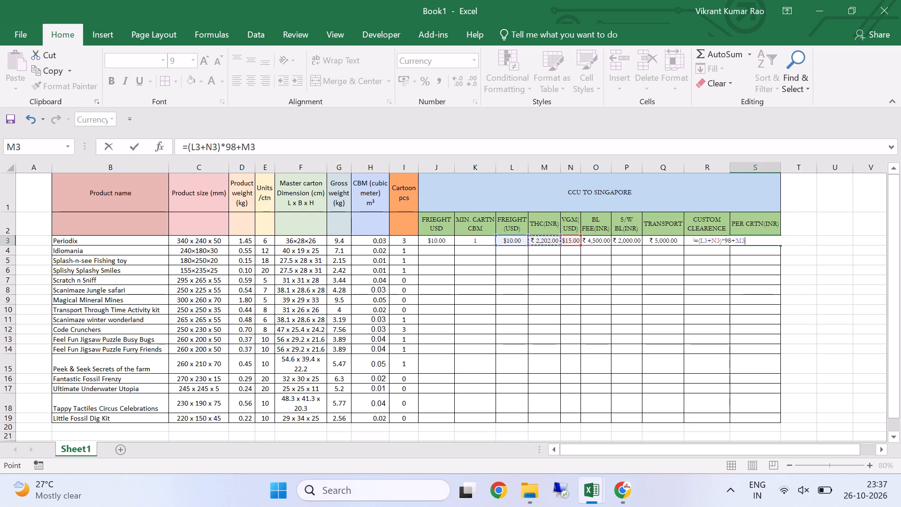
pyautogui.hotkey('shift', '+')
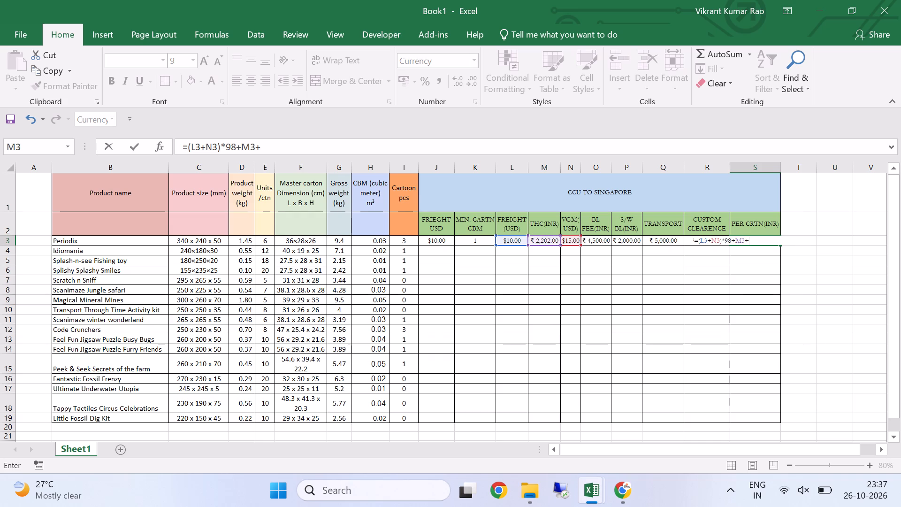
pyautogui.click(603, 241)
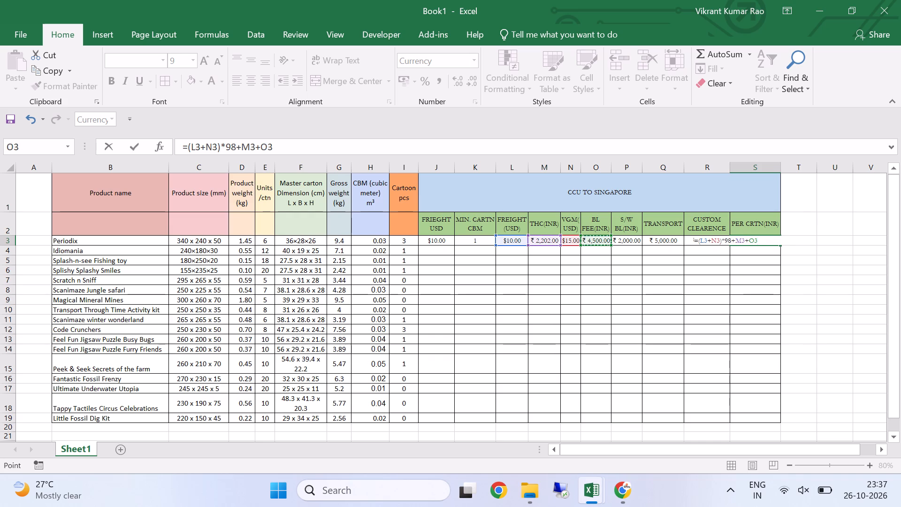
pyautogui.hotkey('shift', '+')
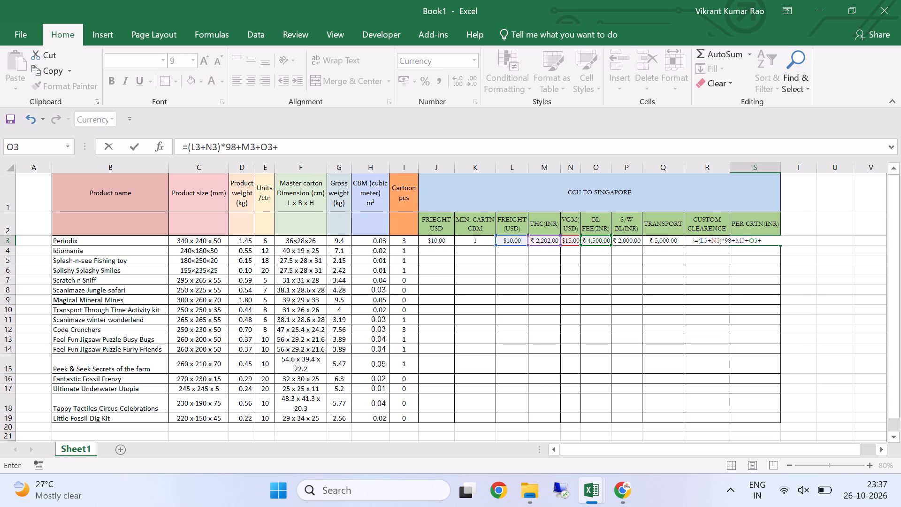
pyautogui.click(631, 241)
pyautogui.hotkey('shift', '+')
pyautogui.click(660, 242)
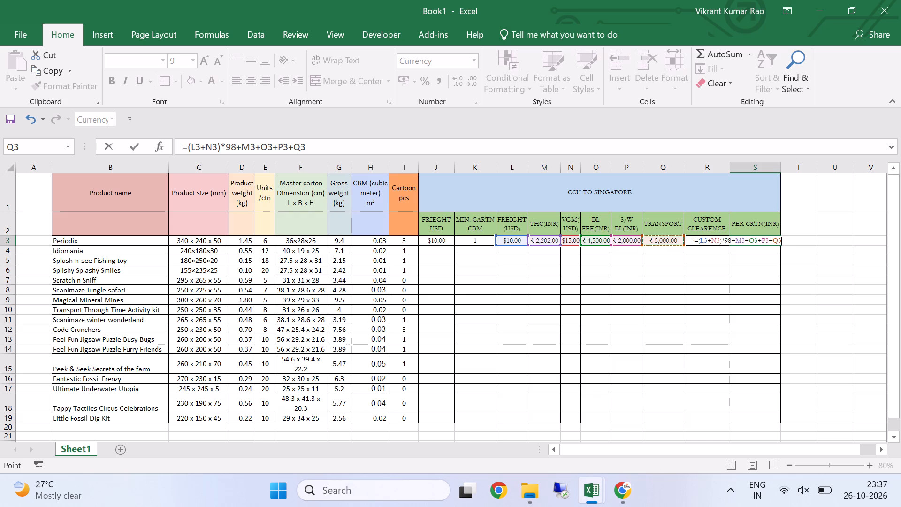
pyautogui.press('Return')
pyautogui.scroll(1, 660, 242)
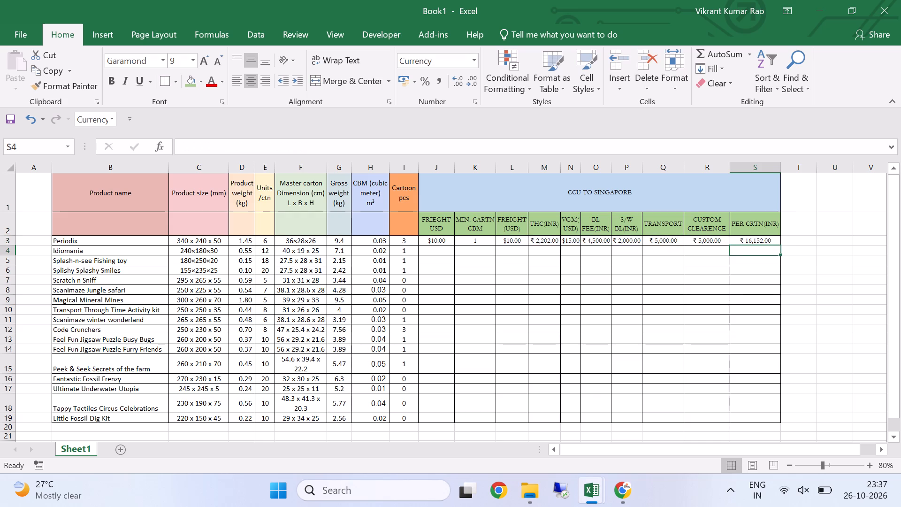
# Append the custom clearance charge R3 to the end of the sum formula in S3.
pyautogui.click(754, 241)
pyautogui.click(349, 150)
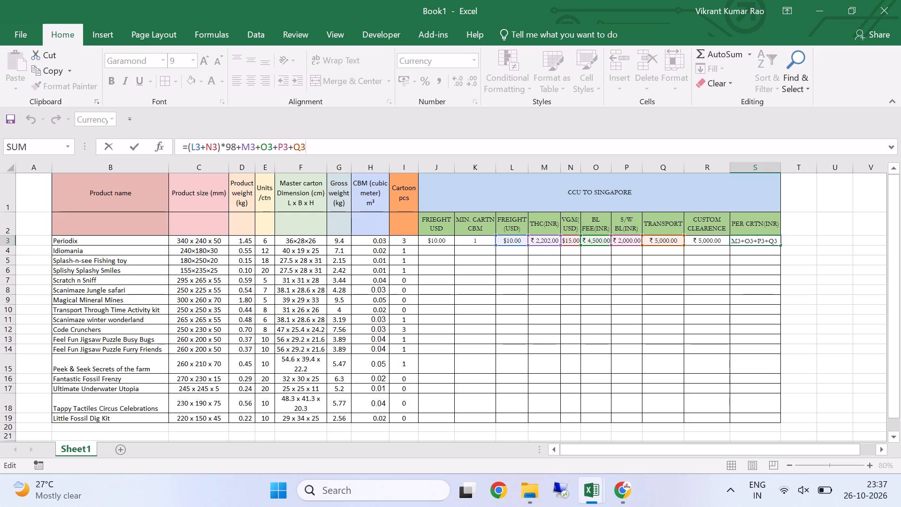
pyautogui.hotkey('shift', '+')
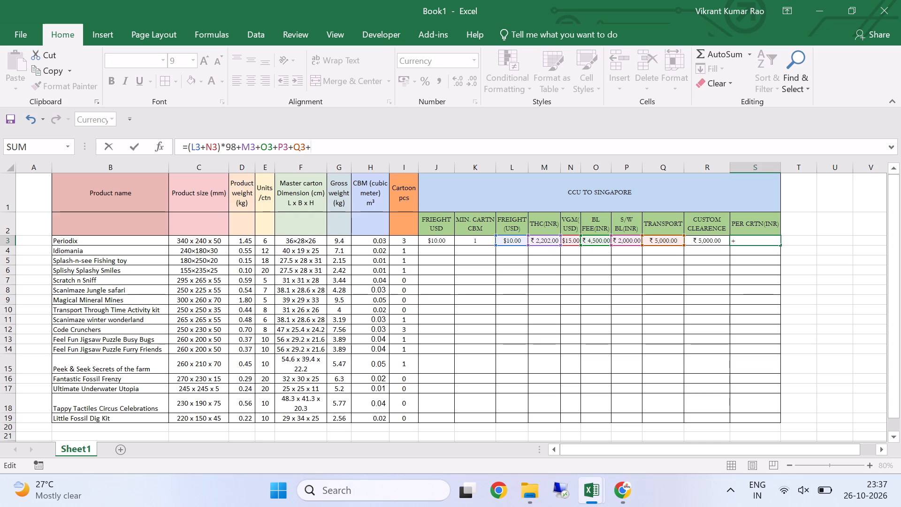
pyautogui.click(700, 242)
pyautogui.press('Return')
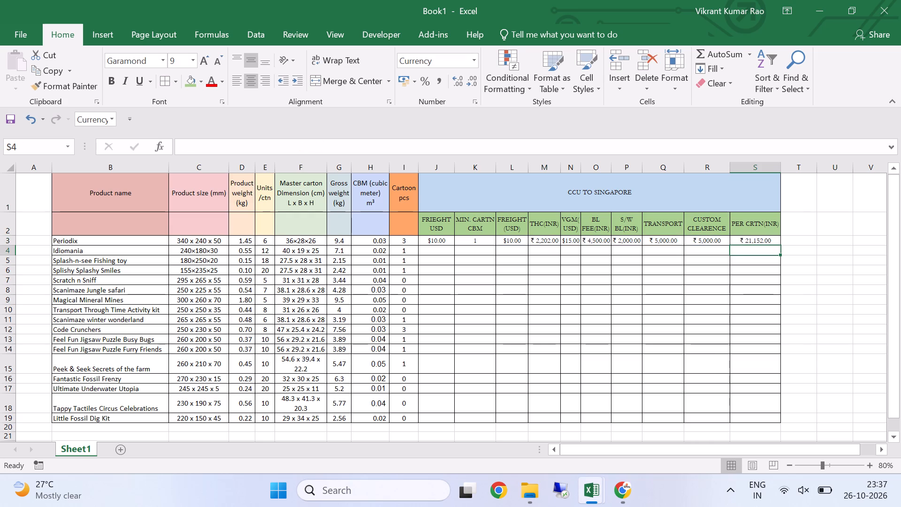
# Replace header S2 with "Total cost upto destination port for 20 CRTN", copied from O1 of the master carton list's Destinations sheet.
pyautogui.press('Up')
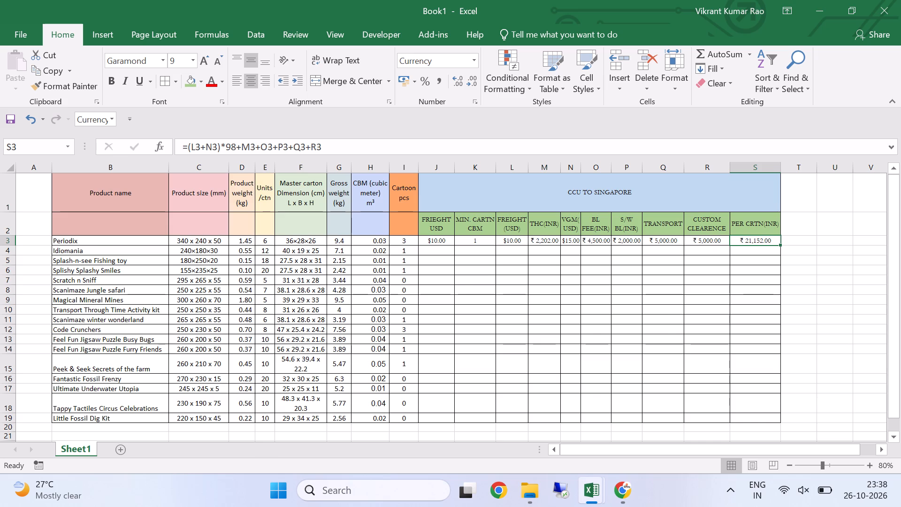
pyautogui.hotkey('alt', 'Tab')
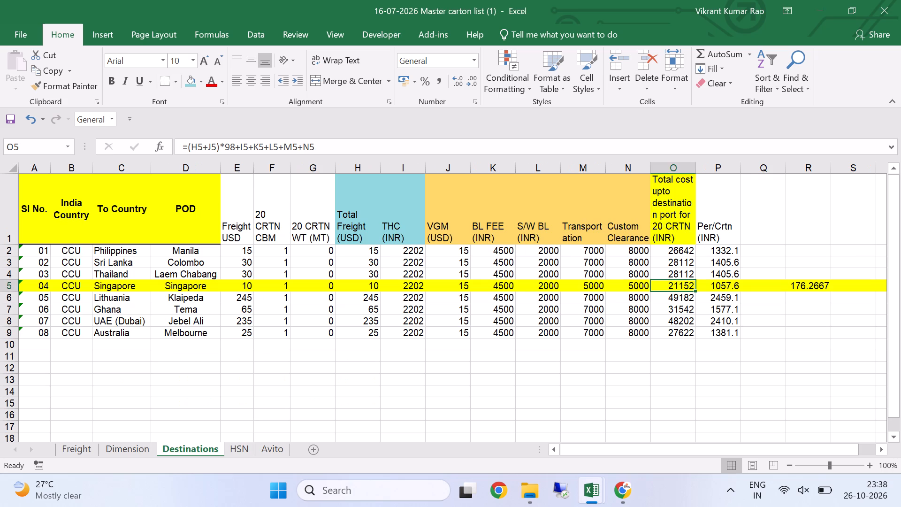
pyautogui.hotkey('alt', 'Tab')
pyautogui.hotkey('alt', 'Tab')
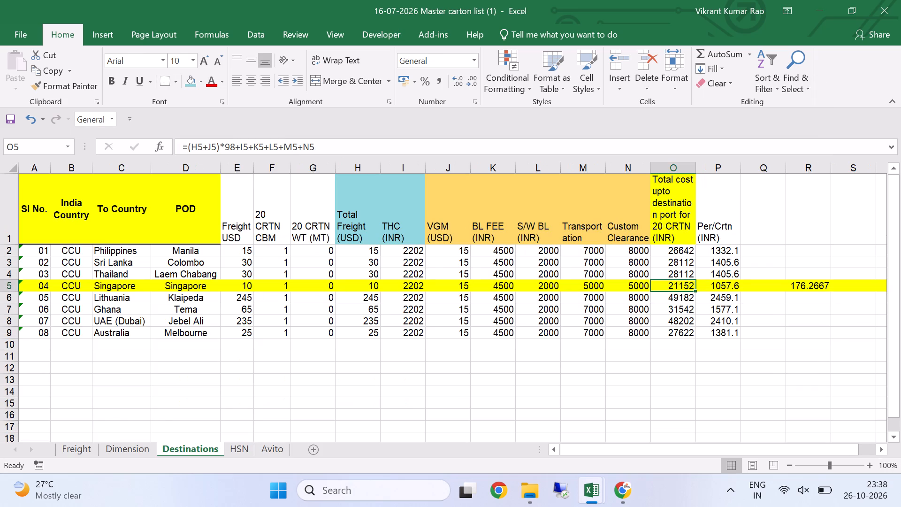
pyautogui.hotkey('alt', 'Tab')
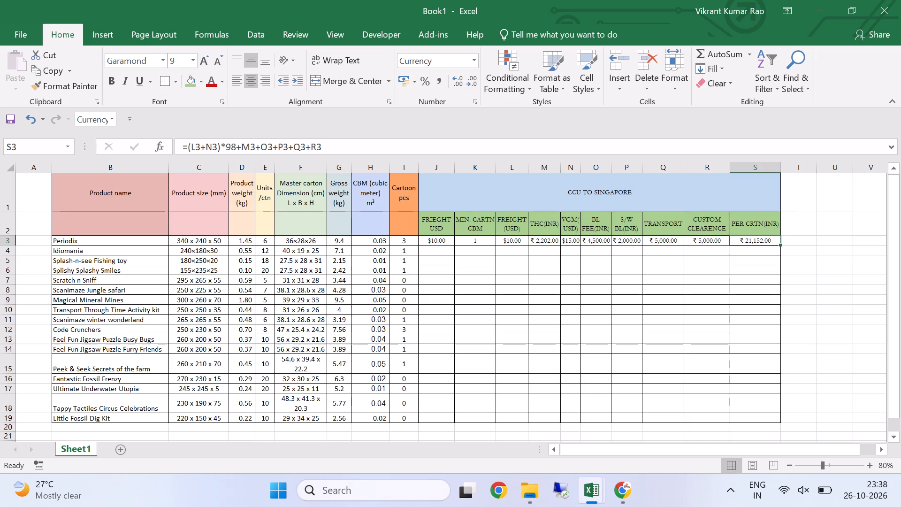
pyautogui.hotkey('alt', 'Tab')
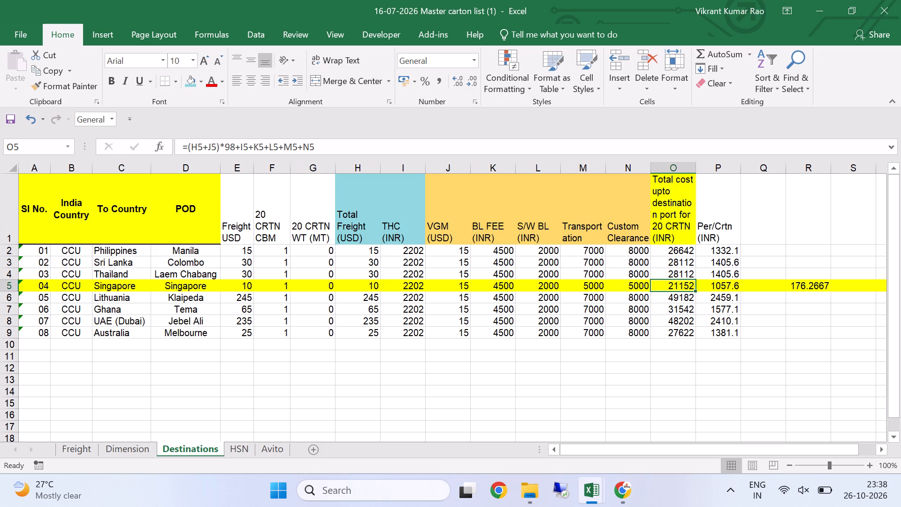
pyautogui.click(680, 185)
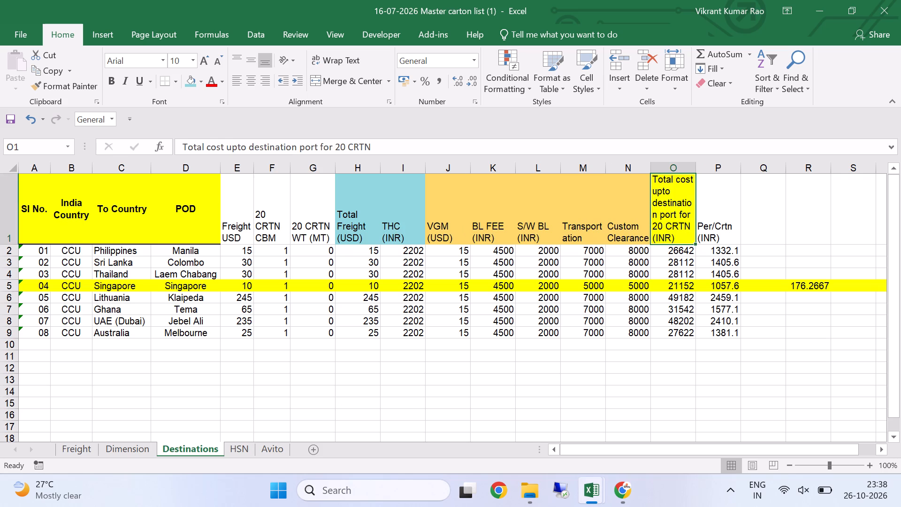
pyautogui.moveTo(392, 146); pyautogui.dragTo(153, 147)
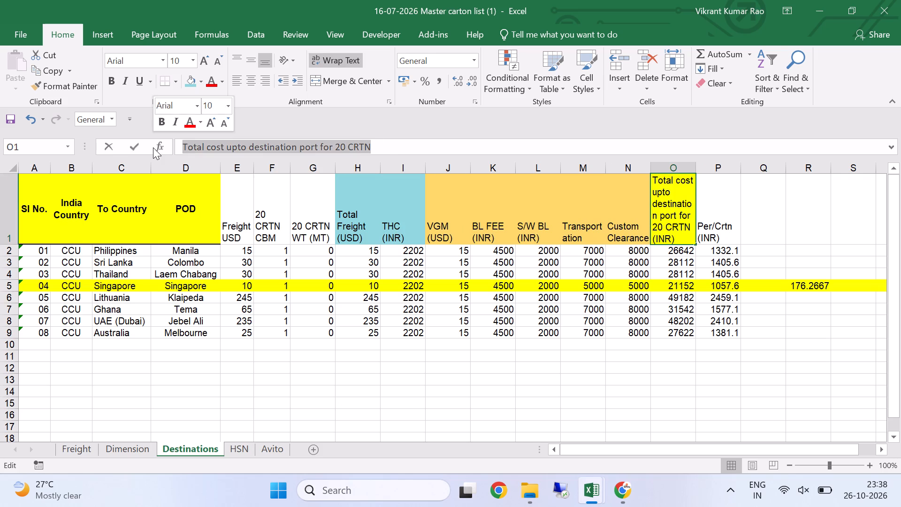
pyautogui.hotkey('ctrl', 'c')
pyautogui.hotkey('alt', 'Tab')
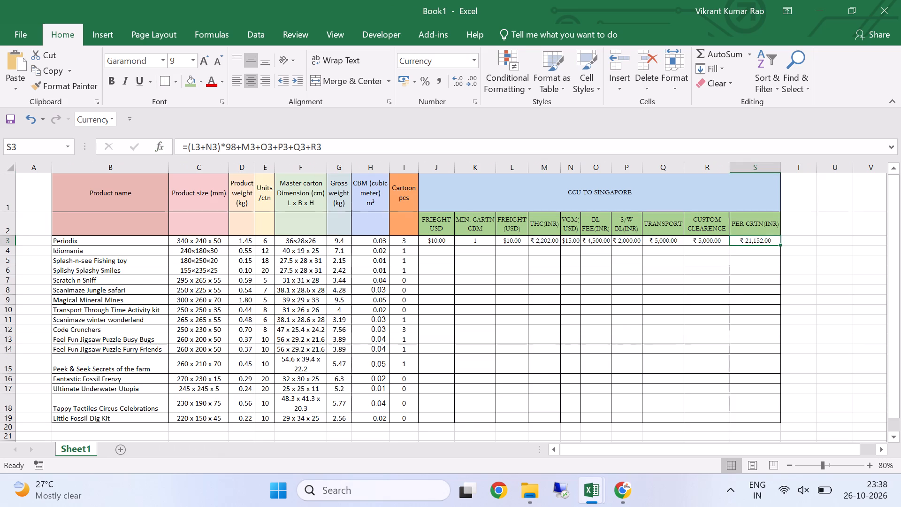
pyautogui.click(749, 225)
pyautogui.hotkey('ctrl', 'v')
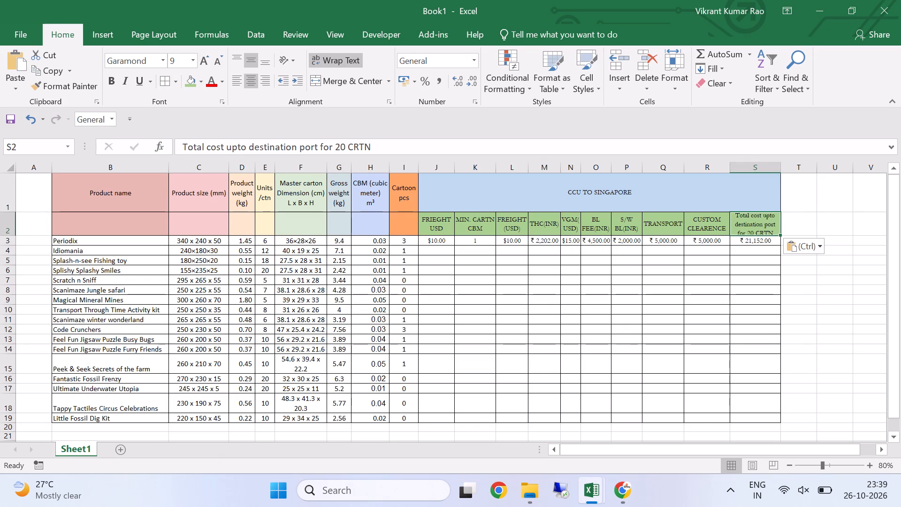
# Widen column S slightly and increase the height of row 2 to fit the three-line header.
pyautogui.moveTo(781, 169); pyautogui.dragTo(790, 169)
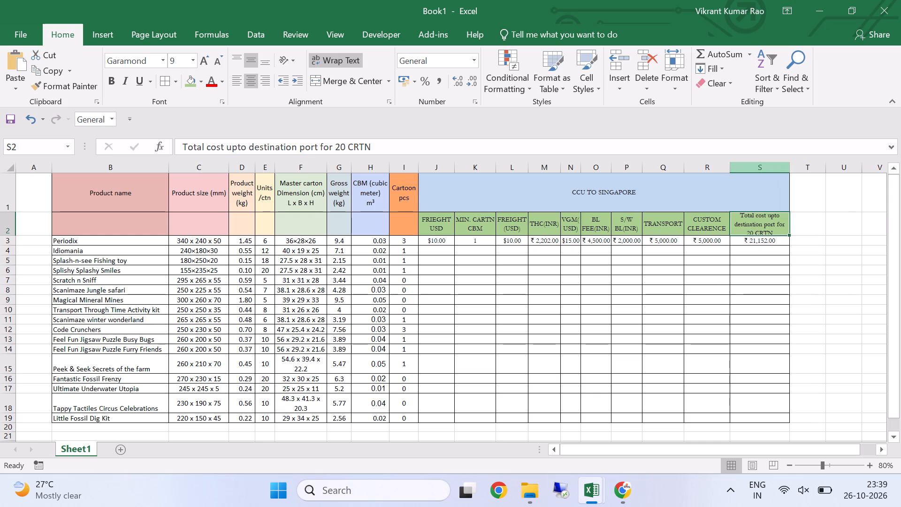
pyautogui.moveTo(9, 233); pyautogui.dragTo(4, 247)
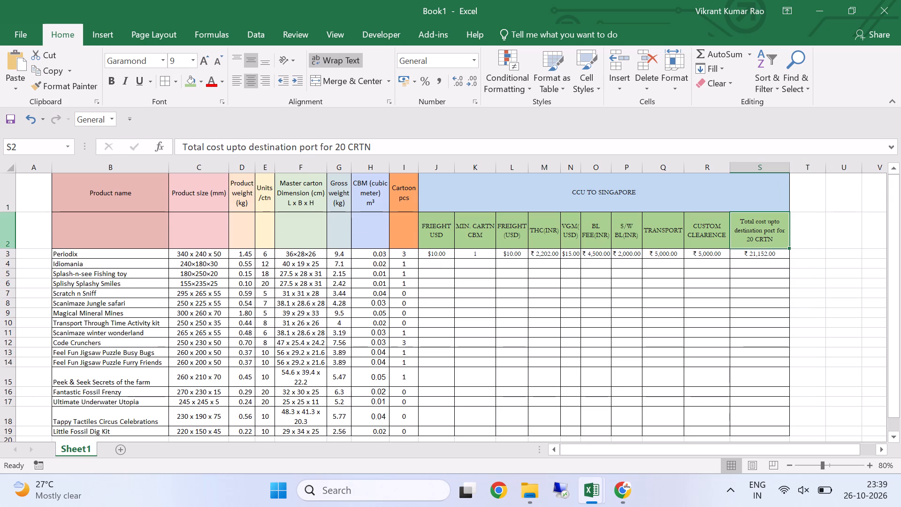
# Copy the formatting of header S2 to T2 and of cell S3 to T3:T19 for a new bordered column T.
pyautogui.click(775, 253)
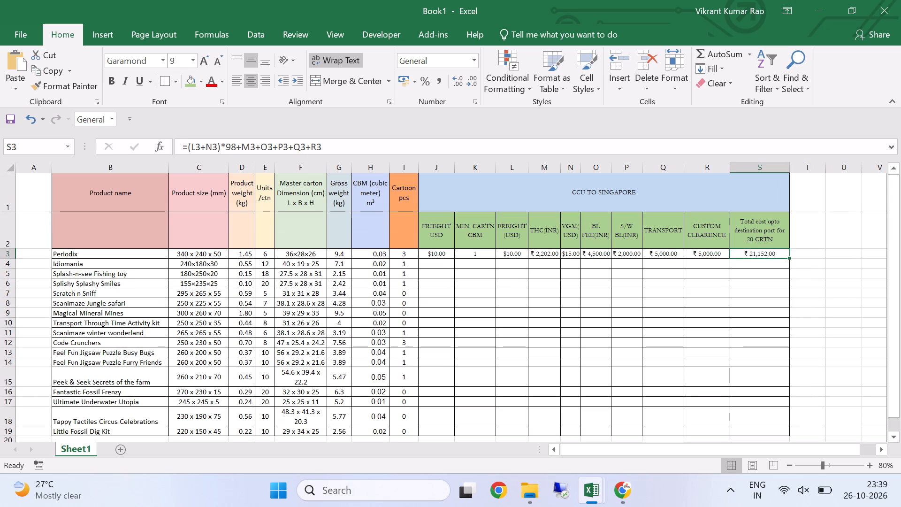
pyautogui.click(760, 232)
pyautogui.click(61, 90)
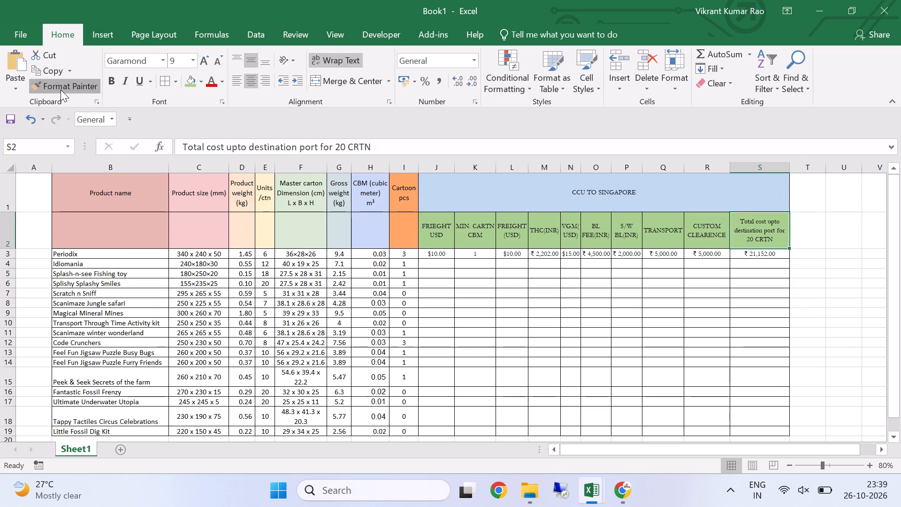
pyautogui.click(802, 229)
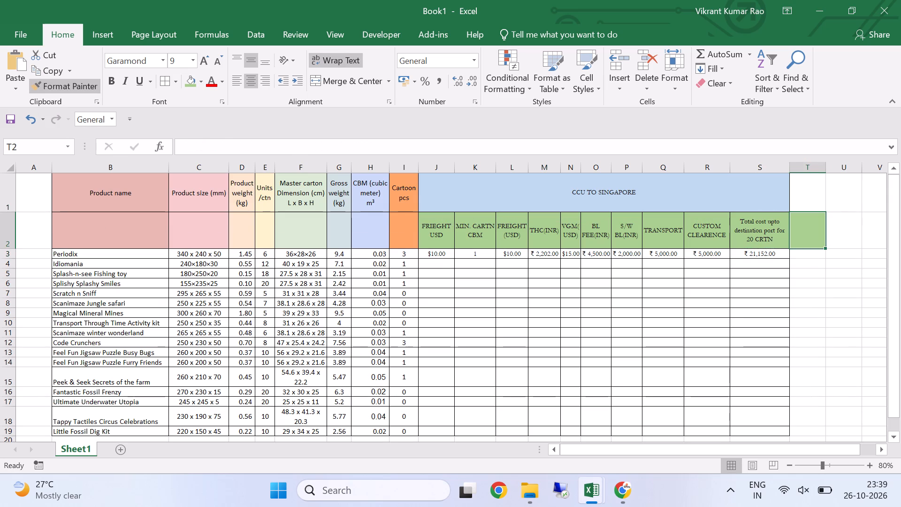
pyautogui.click(756, 254)
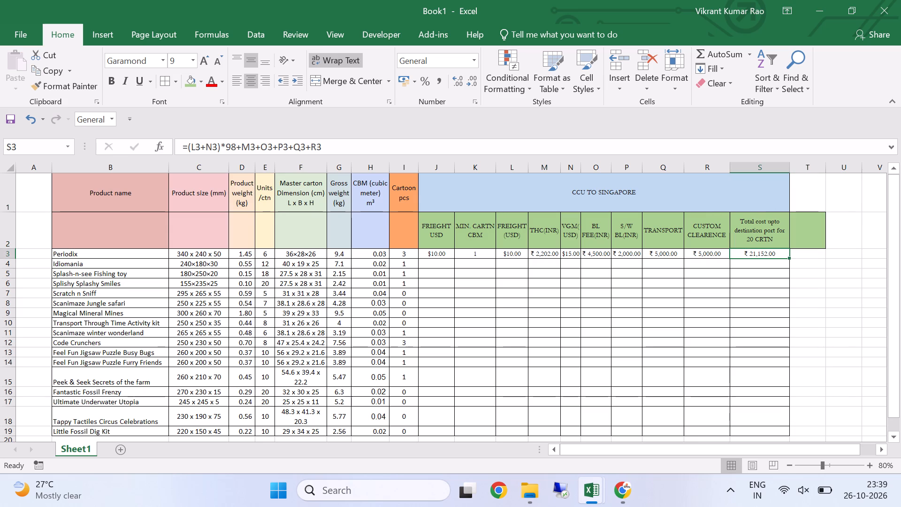
pyautogui.click(60, 88)
pyautogui.moveTo(797, 253); pyautogui.dragTo(802, 427)
pyautogui.click(749, 315)
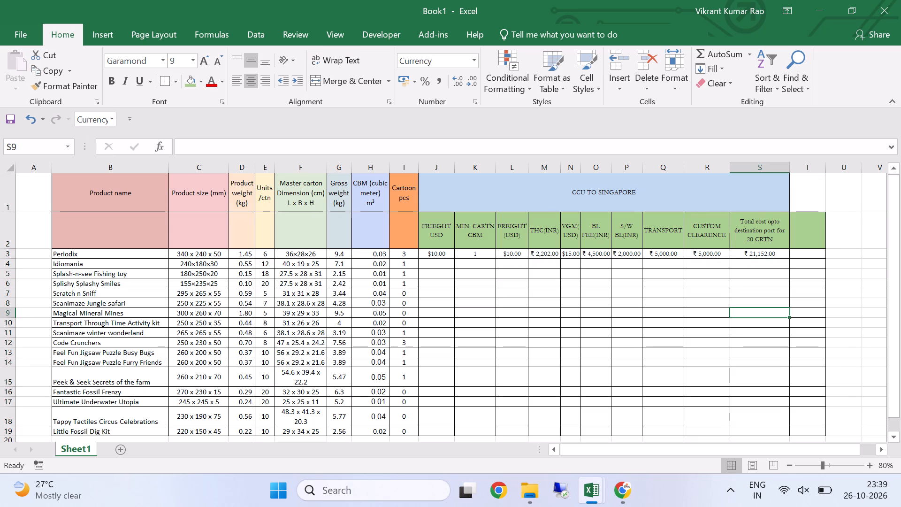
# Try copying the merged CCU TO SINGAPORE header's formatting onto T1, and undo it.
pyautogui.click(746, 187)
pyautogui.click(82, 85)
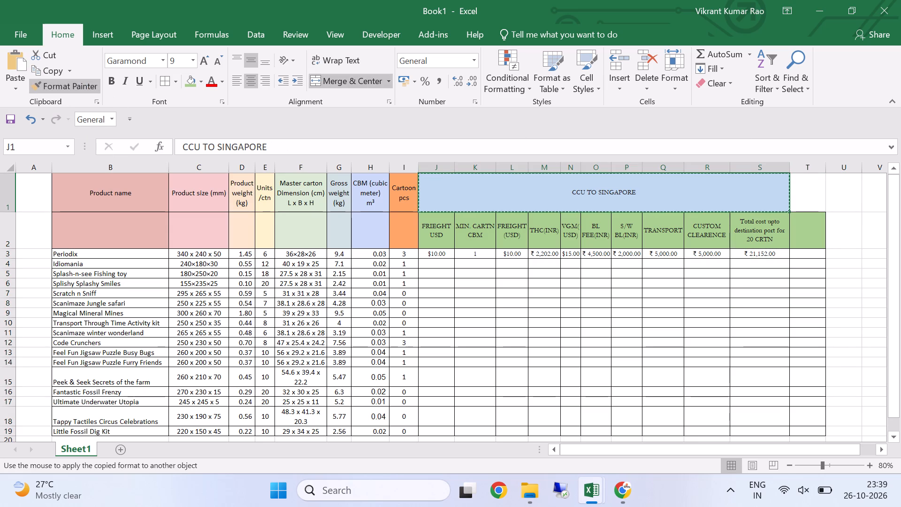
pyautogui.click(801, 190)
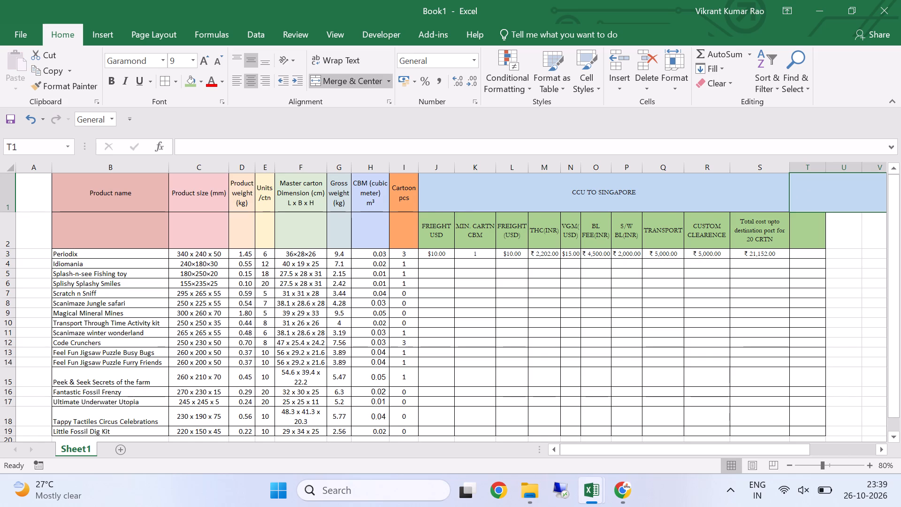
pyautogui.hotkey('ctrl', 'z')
# Re-merge and center the CCU TO SINGAPORE header across J1:T1 to include column T.
pyautogui.moveTo(663, 200); pyautogui.dragTo(790, 199)
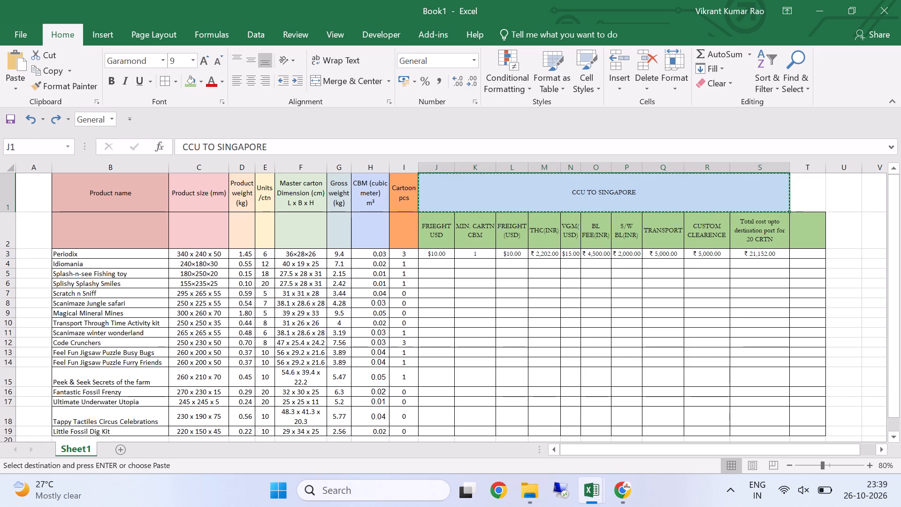
pyautogui.moveTo(790, 199); pyautogui.dragTo(795, 200)
pyautogui.doubleClick(344, 78)
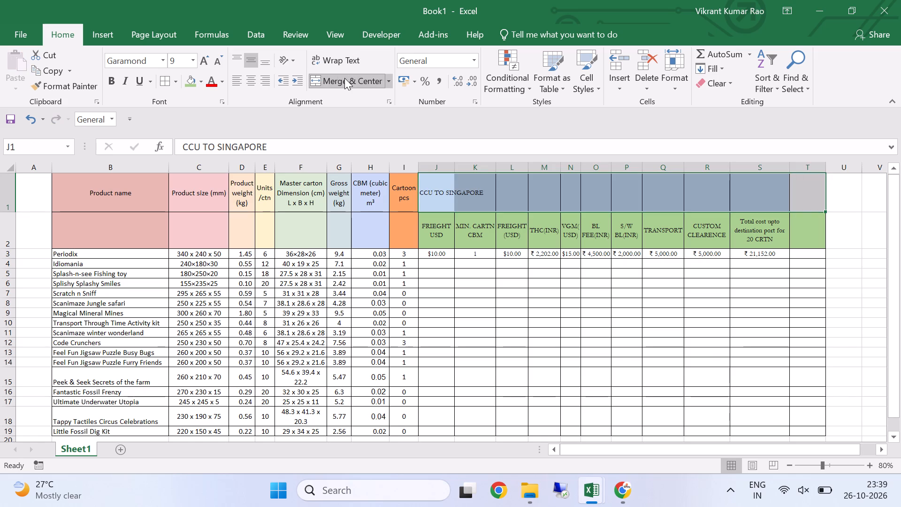
pyautogui.click(654, 267)
# Fill header T2 with "Per/Crtn", copied from P1 of the master carton list's Destinations sheet.
pyautogui.click(802, 234)
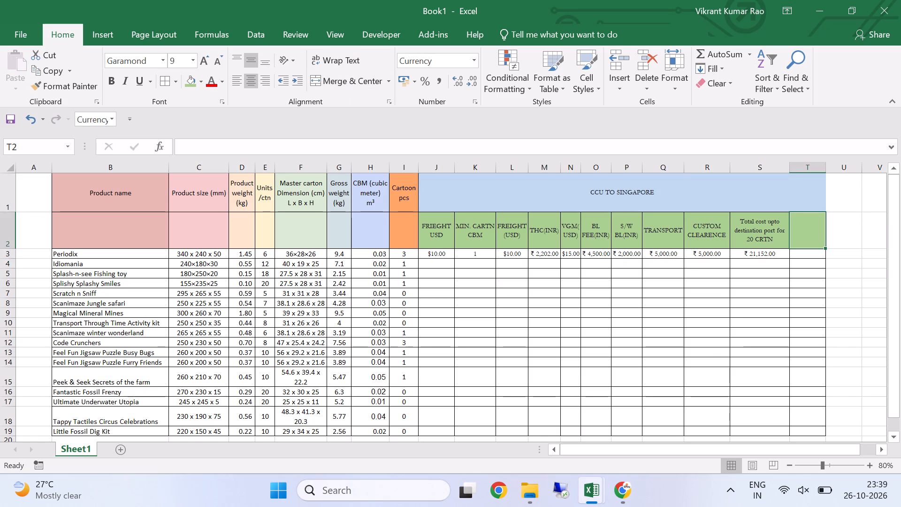
pyautogui.hotkey('alt', 'Tab')
pyautogui.click(712, 230)
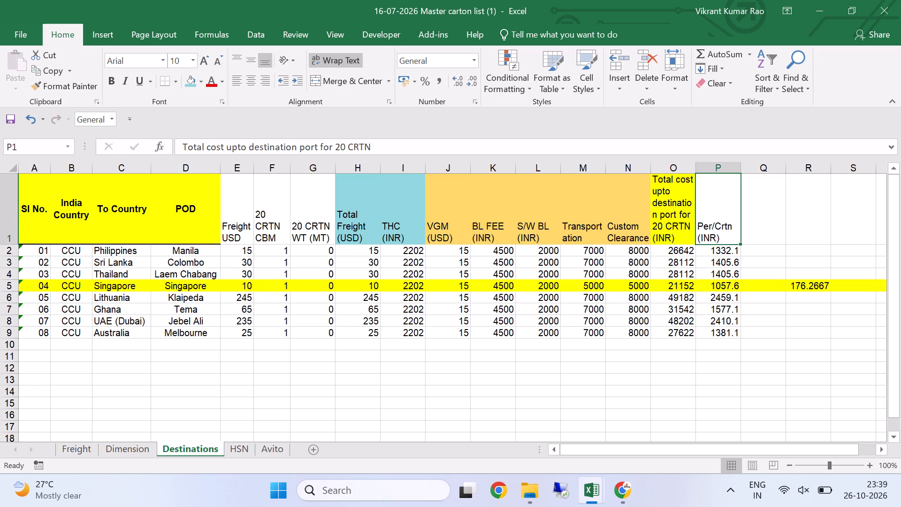
pyautogui.moveTo(227, 152); pyautogui.dragTo(174, 151)
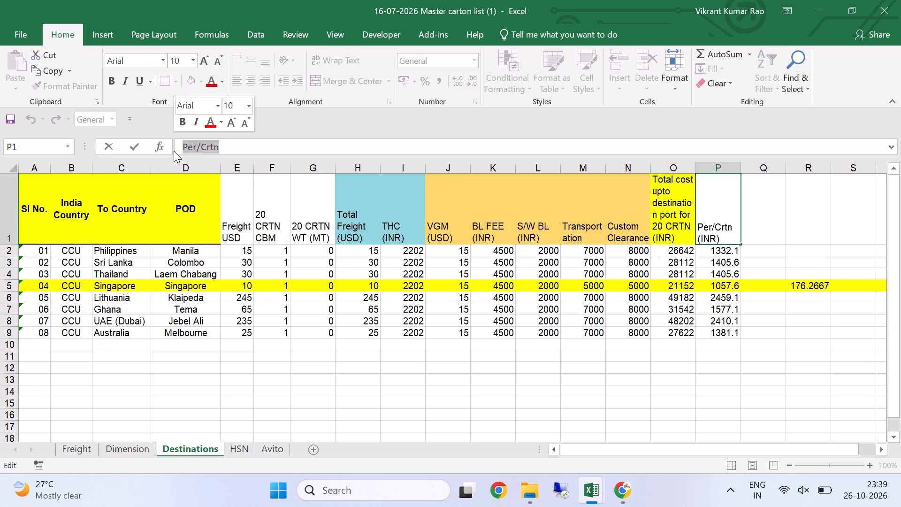
pyautogui.hotkey('ctrl', 'c')
pyautogui.hotkey('alt', 'Tab')
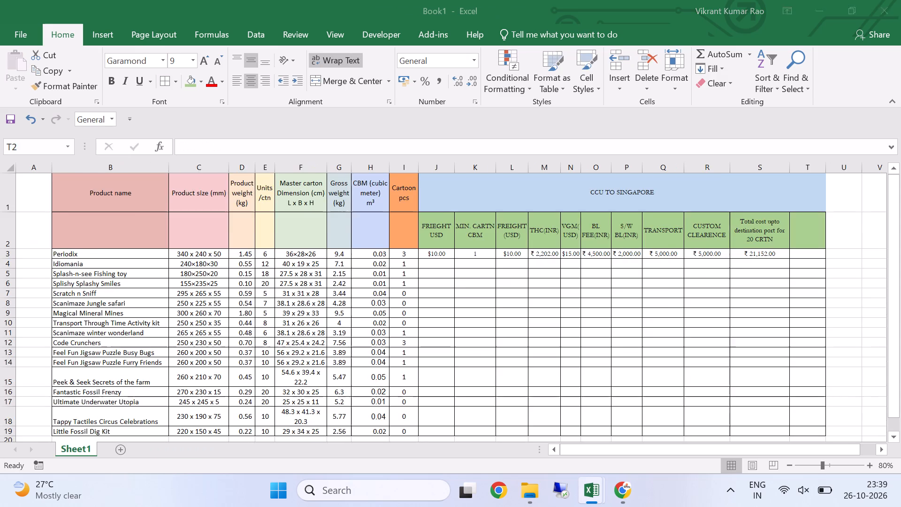
pyautogui.hotkey('ctrl', 'v')
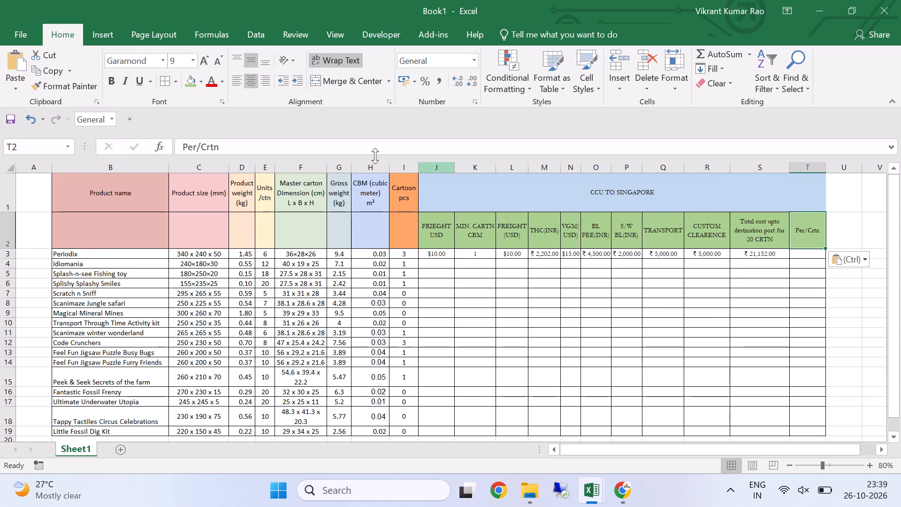
# Append "(INR)" to header T2 so it reads Per/Crtn(INR).
pyautogui.click(262, 144)
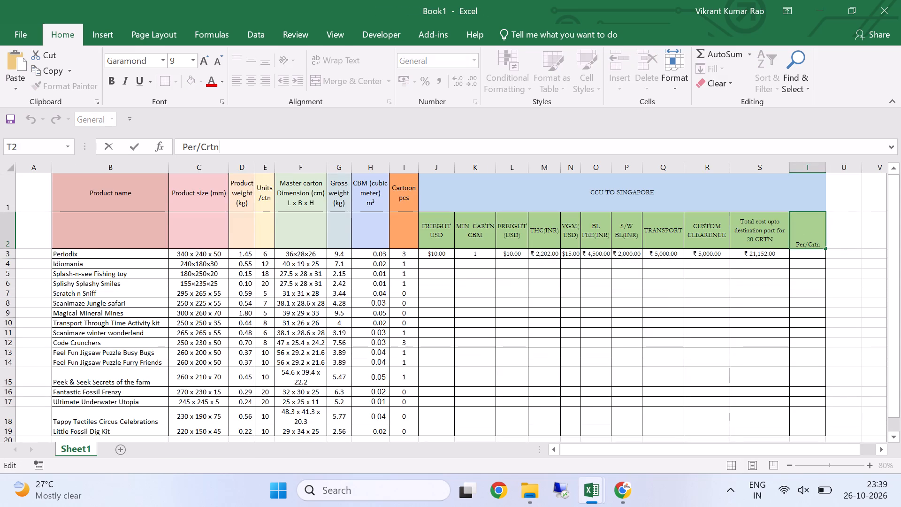
pyautogui.write('(IN')
pyautogui.hotkey('shift', ')')
pyautogui.press('Return')
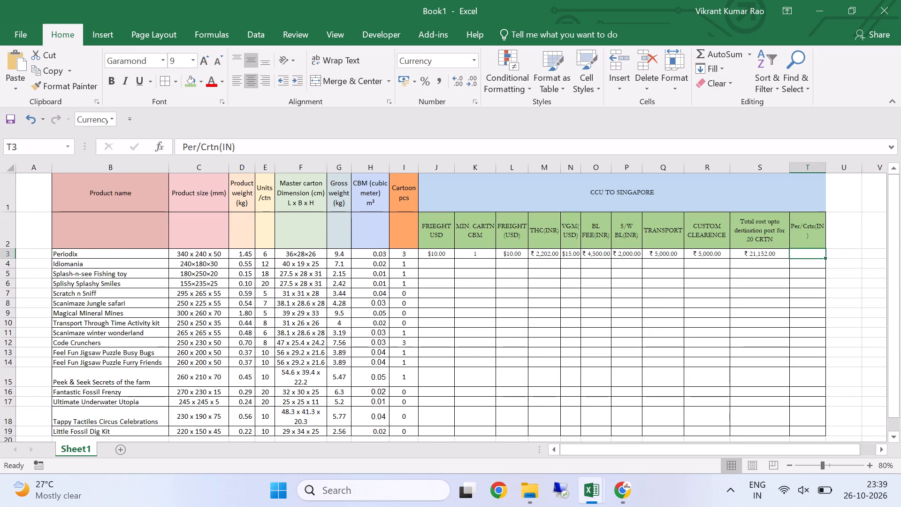
pyautogui.click(798, 221)
pyautogui.click(231, 146)
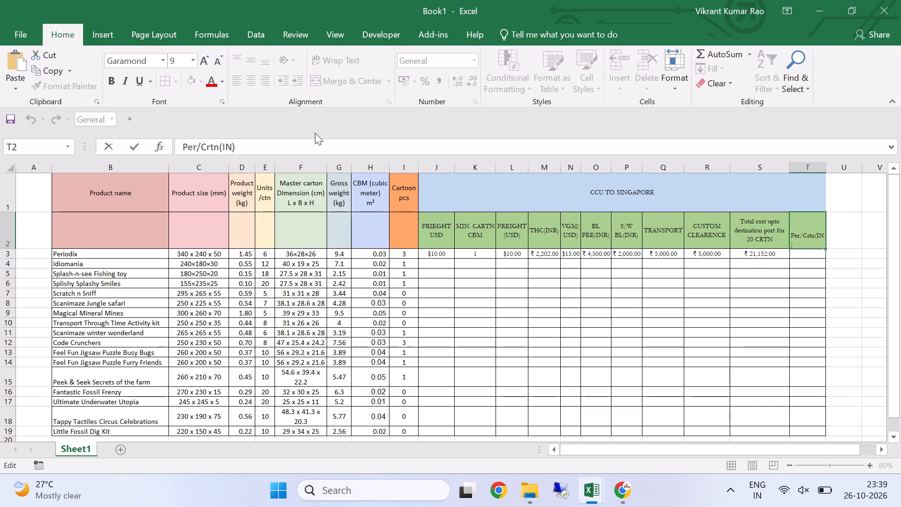
pyautogui.press('r')
pyautogui.press('Return')
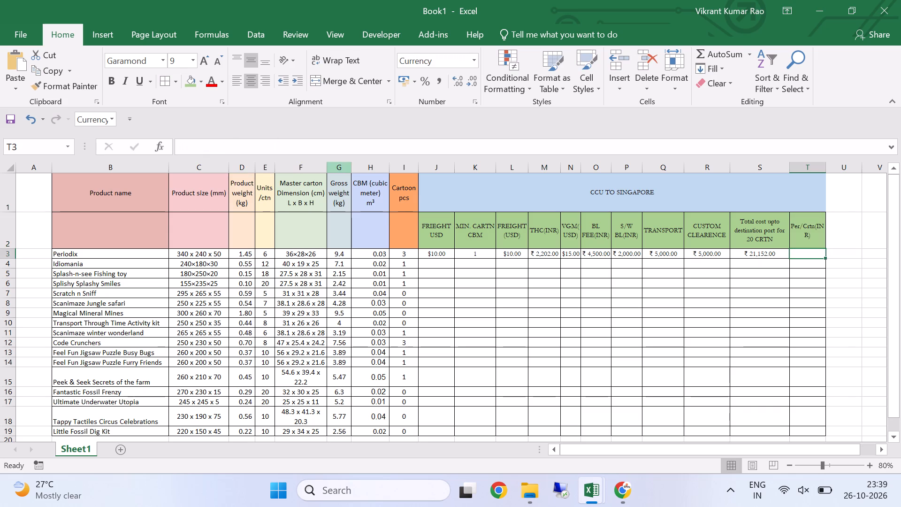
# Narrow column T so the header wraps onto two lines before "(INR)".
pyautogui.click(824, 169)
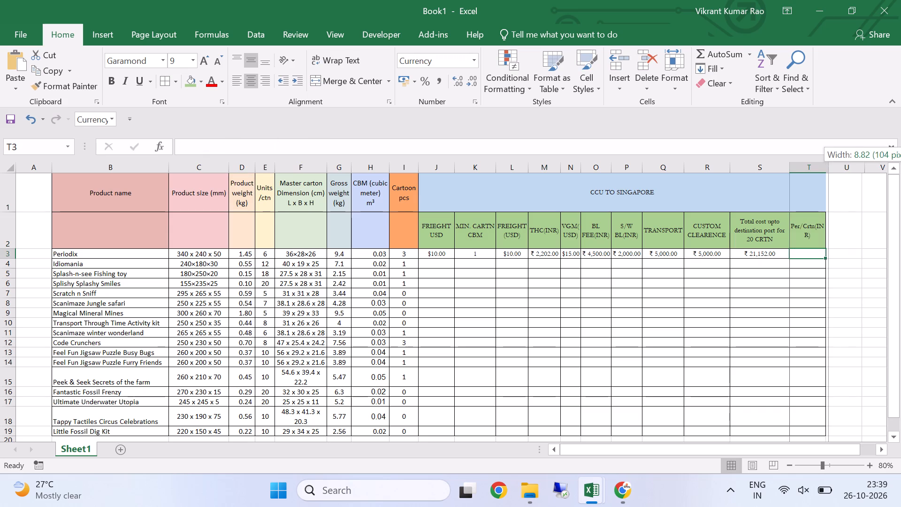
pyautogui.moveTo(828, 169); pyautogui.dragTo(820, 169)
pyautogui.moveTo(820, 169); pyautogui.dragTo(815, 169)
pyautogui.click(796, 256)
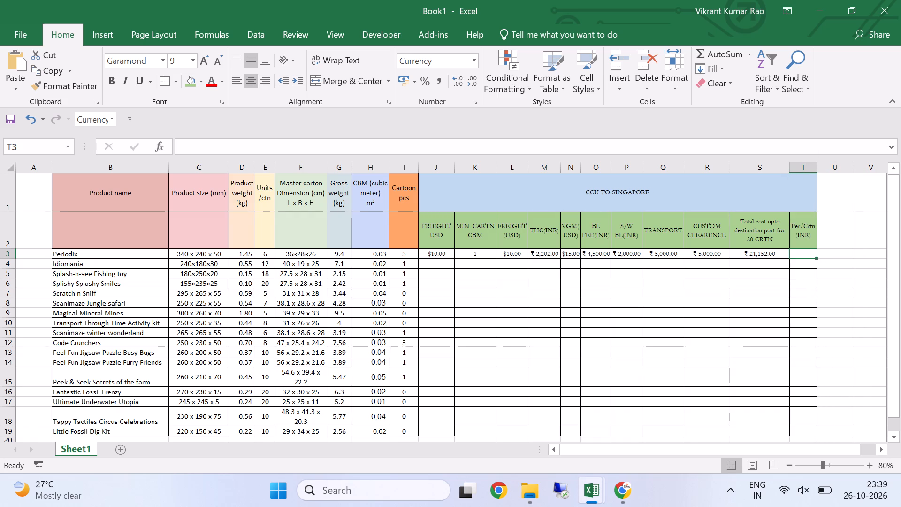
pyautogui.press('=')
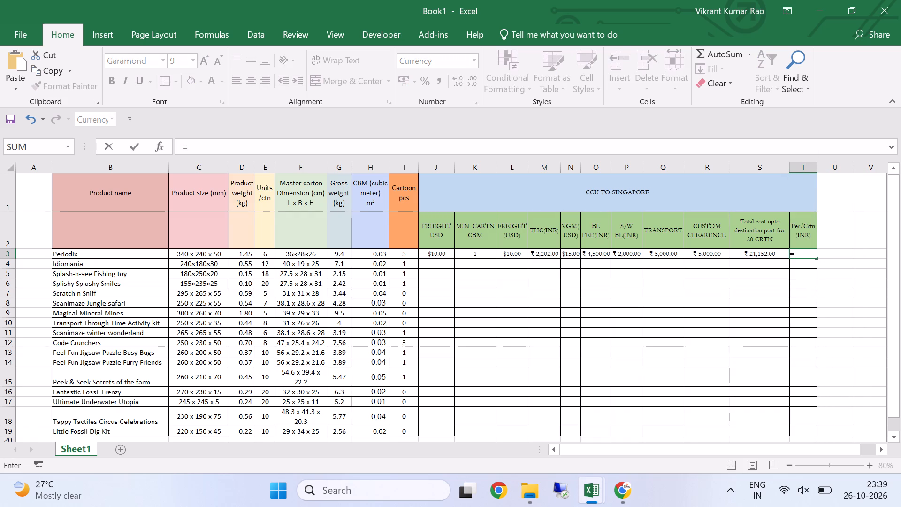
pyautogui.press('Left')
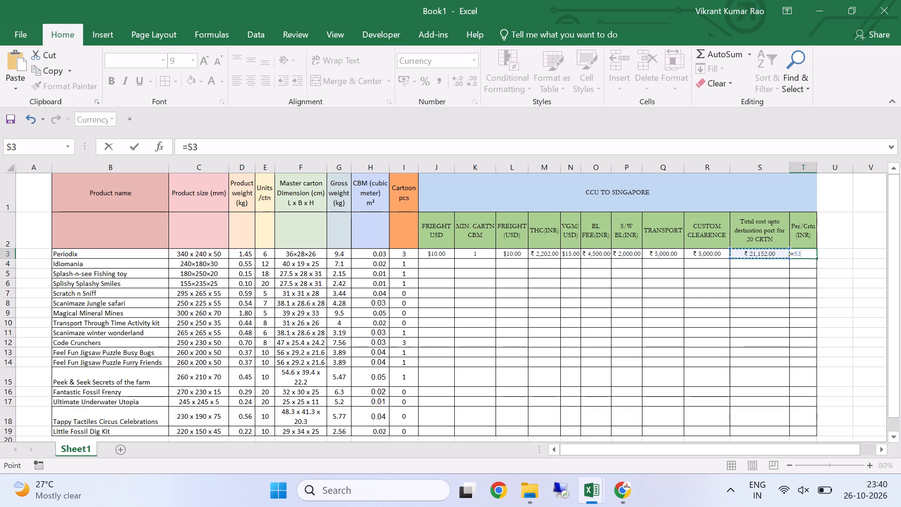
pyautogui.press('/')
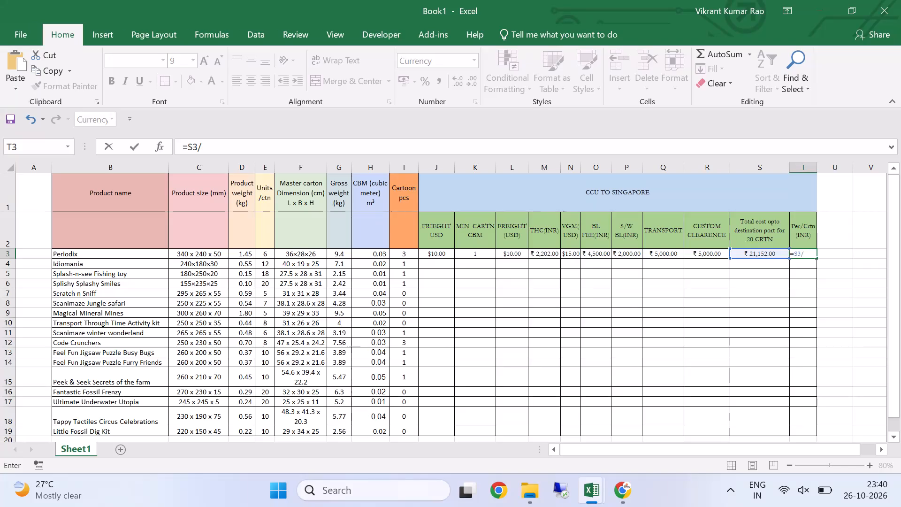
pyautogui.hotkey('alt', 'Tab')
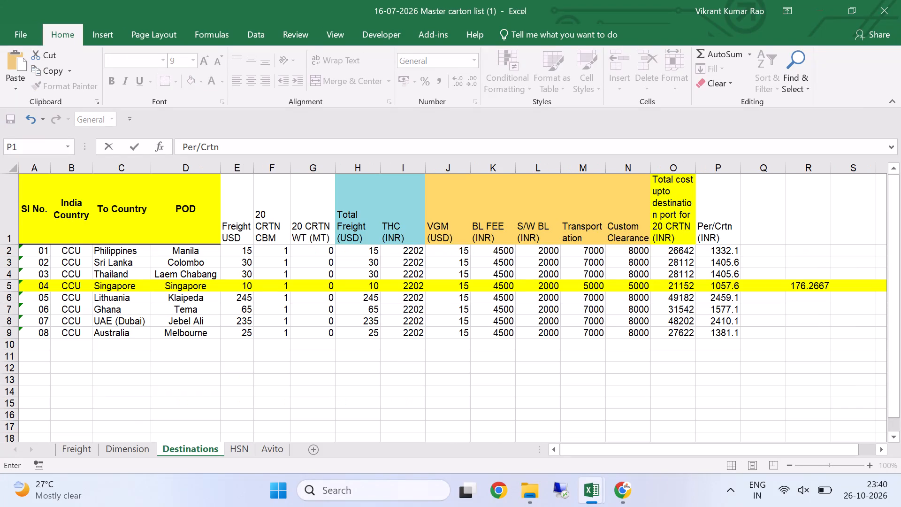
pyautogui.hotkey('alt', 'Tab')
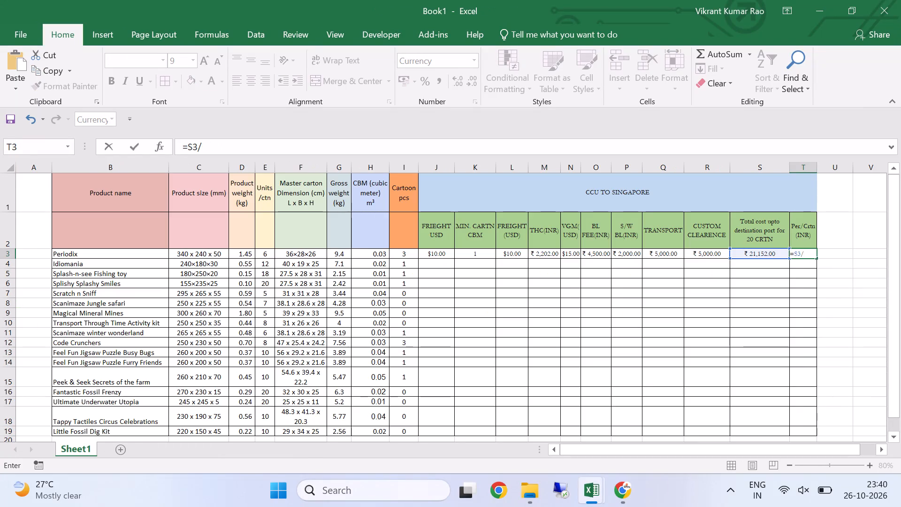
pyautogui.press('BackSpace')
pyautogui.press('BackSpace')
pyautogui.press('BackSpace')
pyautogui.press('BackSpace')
# Enter =S3/20 in T3 for the Periodix row, following the Singapore per-carton formula in P5 of the Destinations sheet.
pyautogui.hotkey('alt', 'Tab')
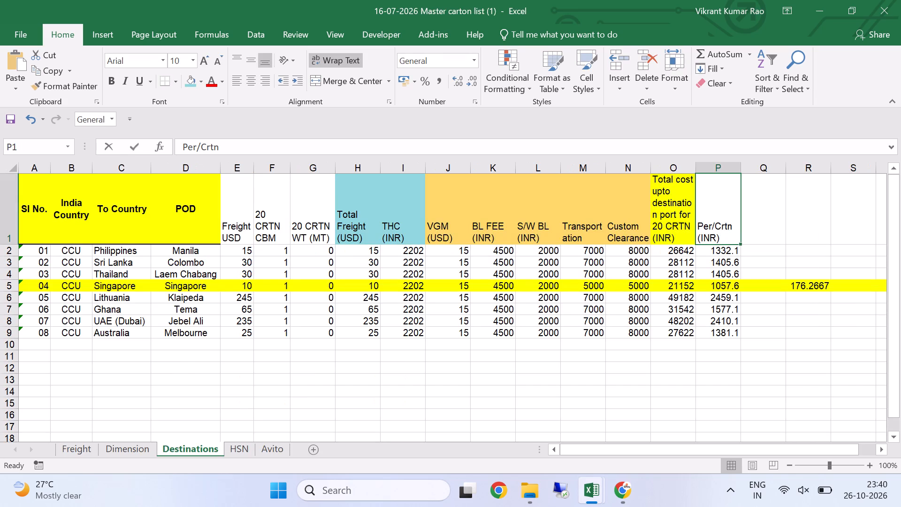
pyautogui.click(723, 288)
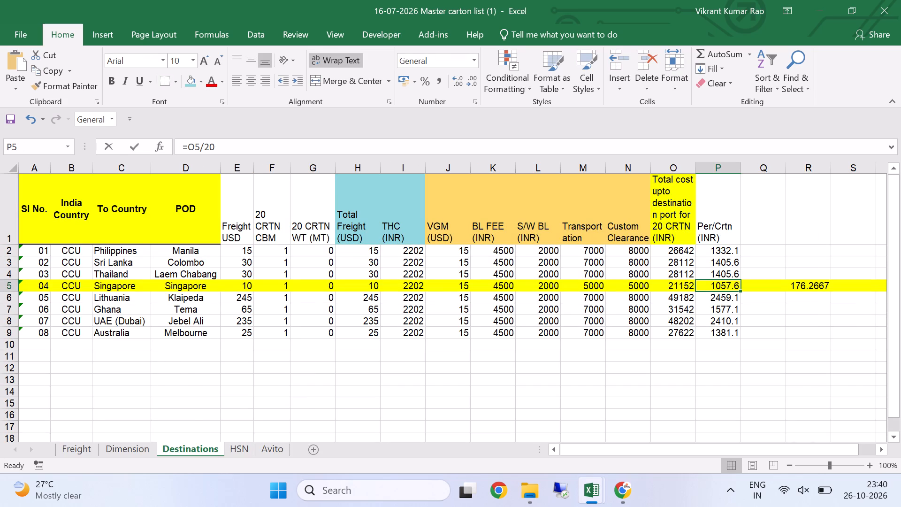
pyautogui.hotkey('alt', 'Tab')
pyautogui.press('=')
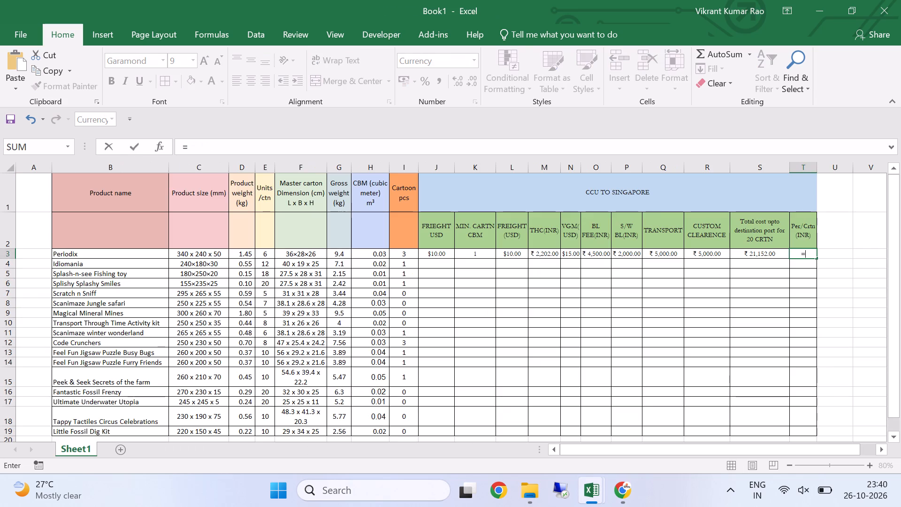
pyautogui.press('Left')
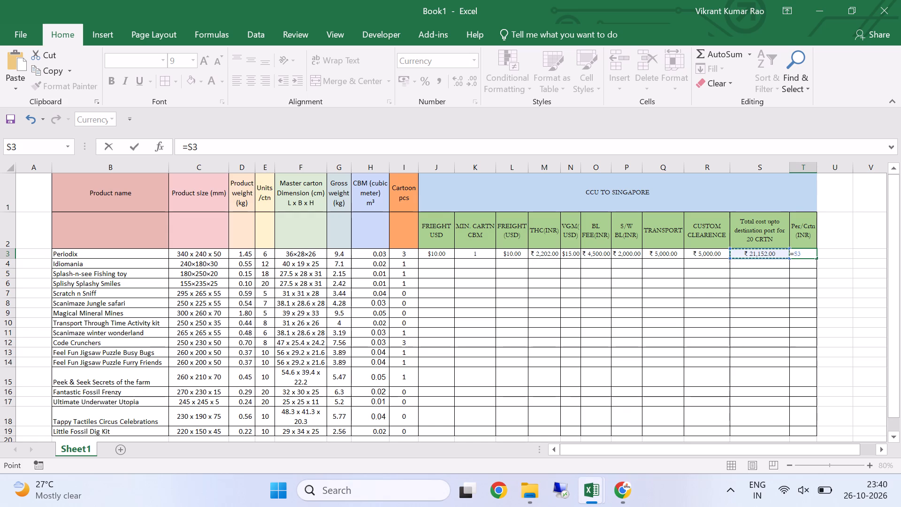
pyautogui.press('/')
pyautogui.write('20')
pyautogui.press('Return')
# Open the Dimension sheet of the master carton list to check its per-destination rate columns.
pyautogui.hotkey('alt', 'Tab')
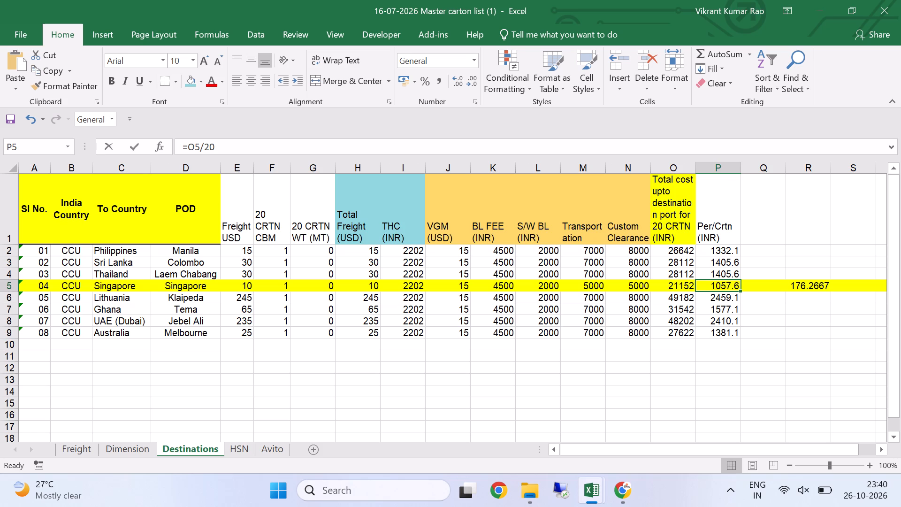
pyautogui.click(137, 455)
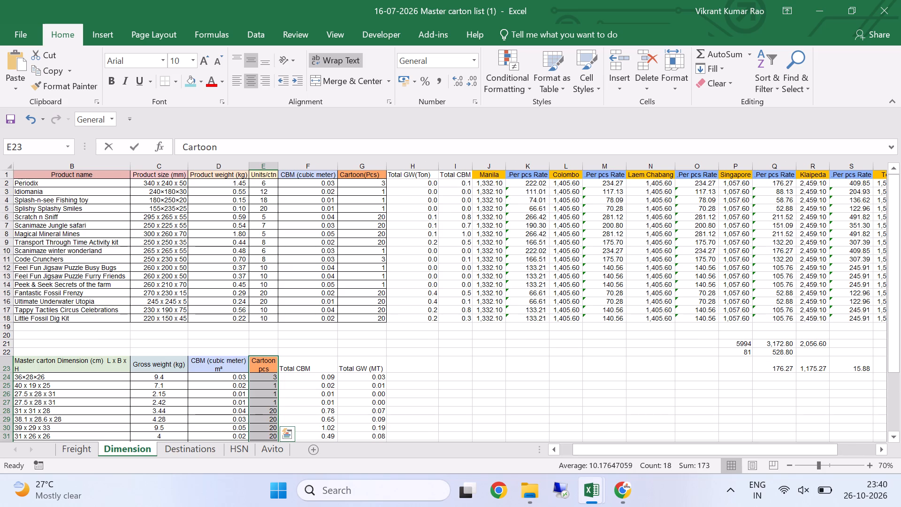
# Widen column T in Book1 so the Per/Crtn(INR) header fits on one line and the T3 amount displays fully.
pyautogui.hotkey('alt', 'Tab')
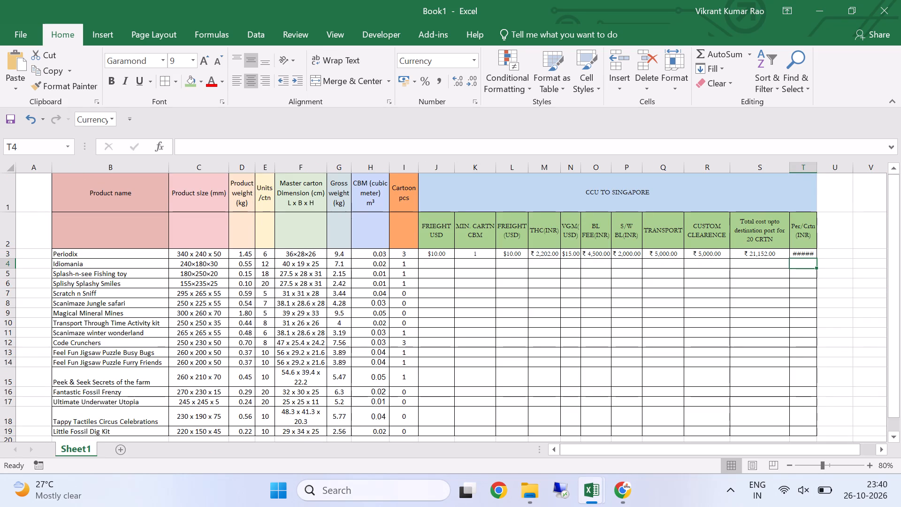
pyautogui.doubleClick(817, 169)
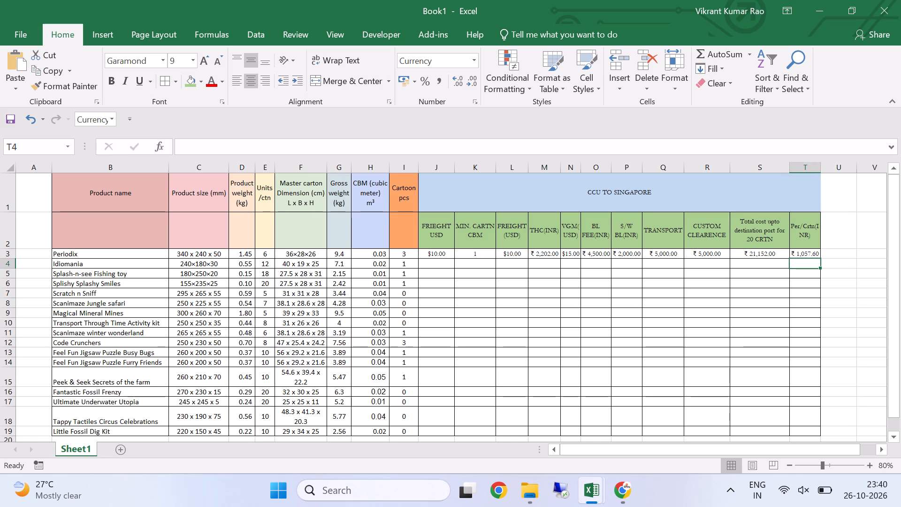
pyautogui.click(819, 170)
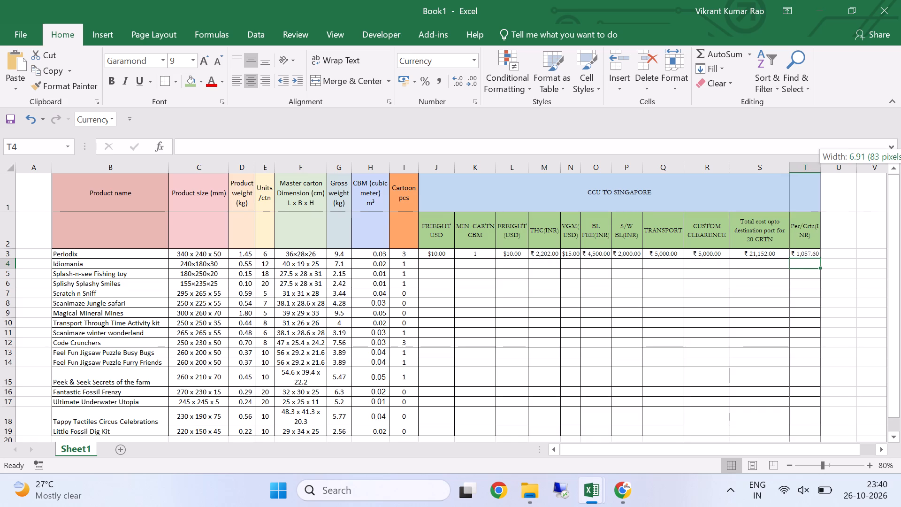
pyautogui.moveTo(823, 169); pyautogui.dragTo(828, 169)
pyautogui.click(827, 168)
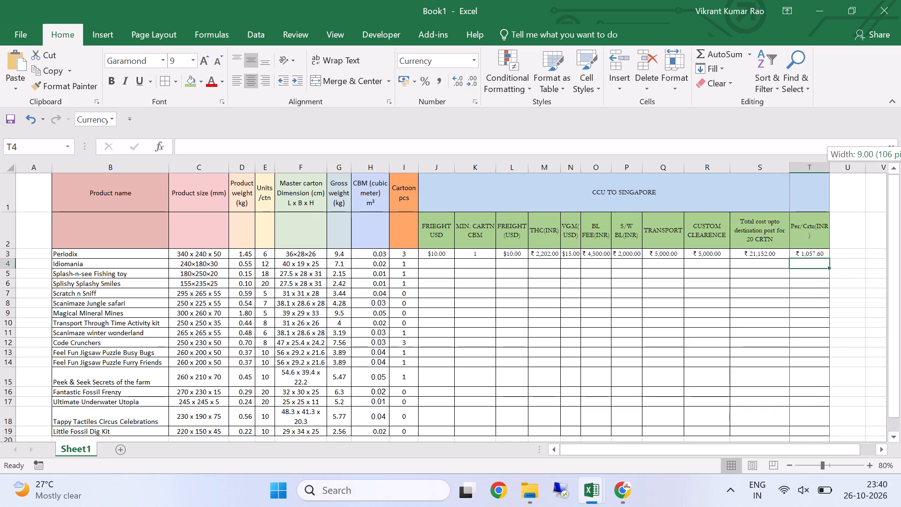
# Enter =T3*3 in U3 to cost the three Periodix cartons from the per-carton amount.
pyautogui.click(806, 258)
pyautogui.click(807, 254)
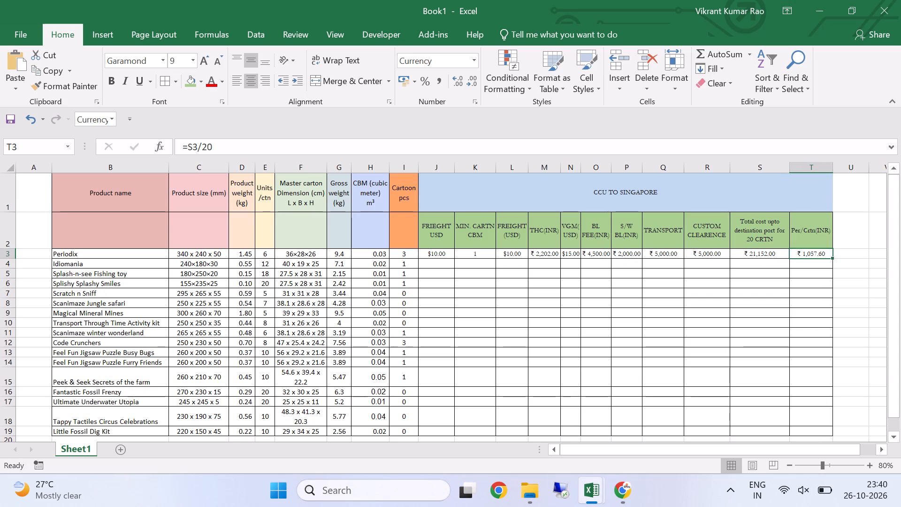
pyautogui.click(844, 258)
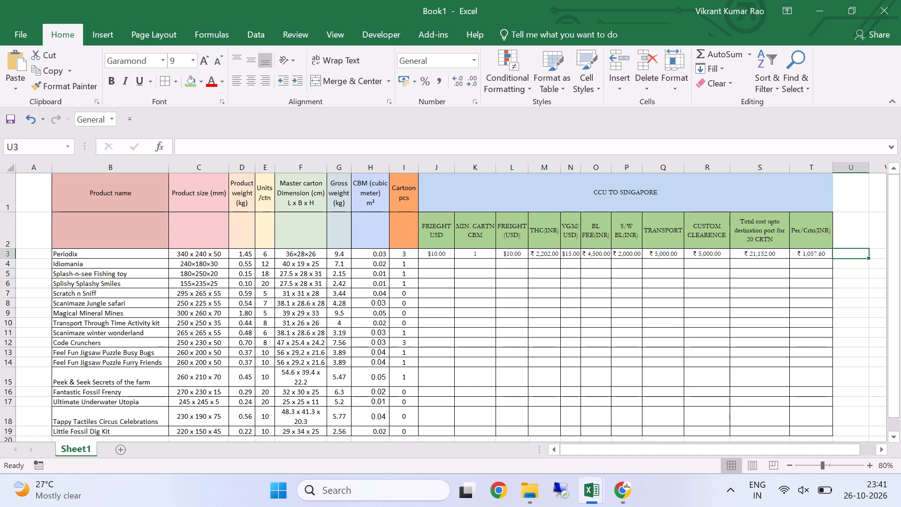
pyautogui.press('=')
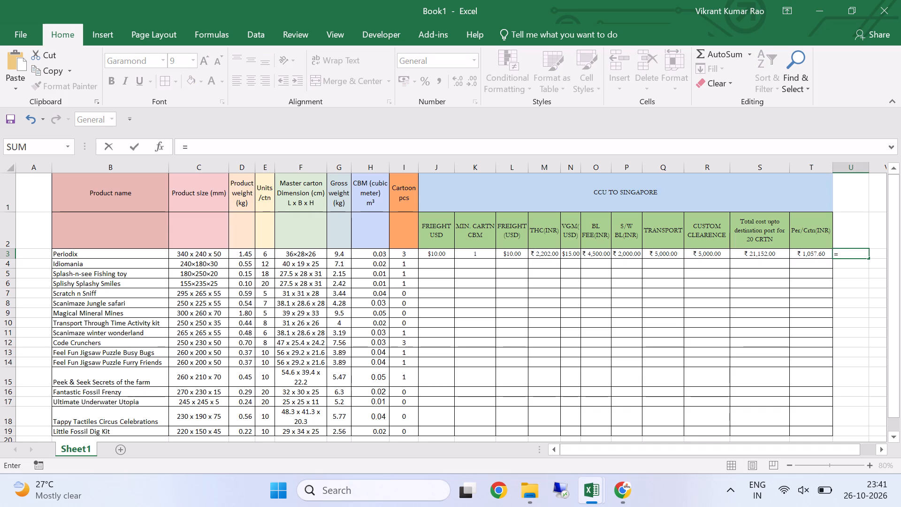
pyautogui.press('Left')
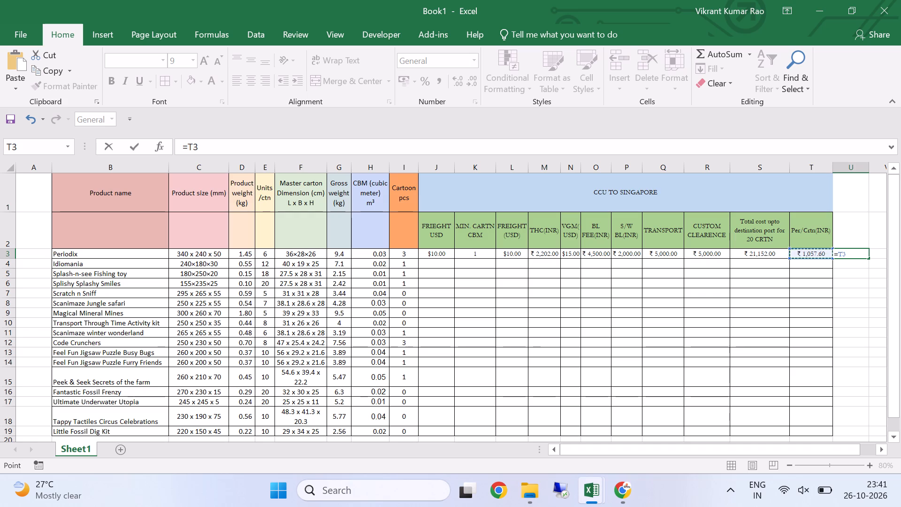
pyautogui.hotkey('shift', '*')
pyautogui.press('3')
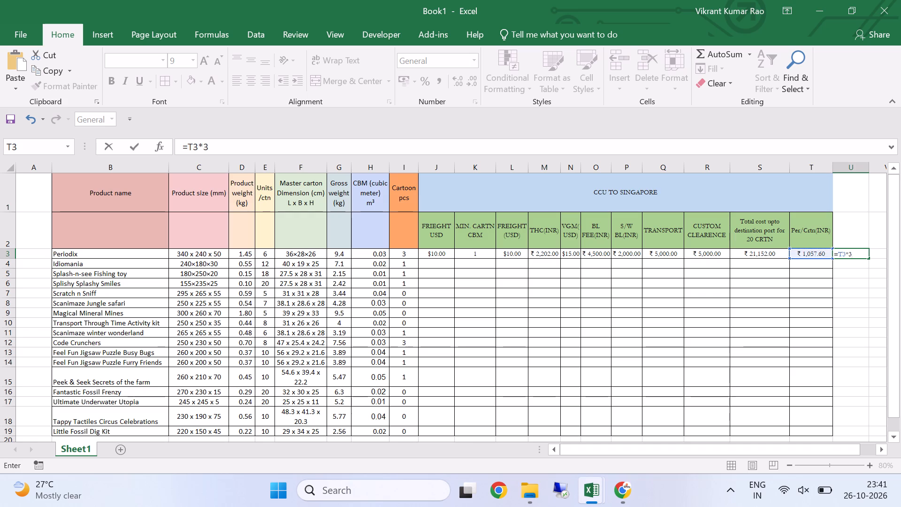
pyautogui.press('Return')
pyautogui.press('Up')
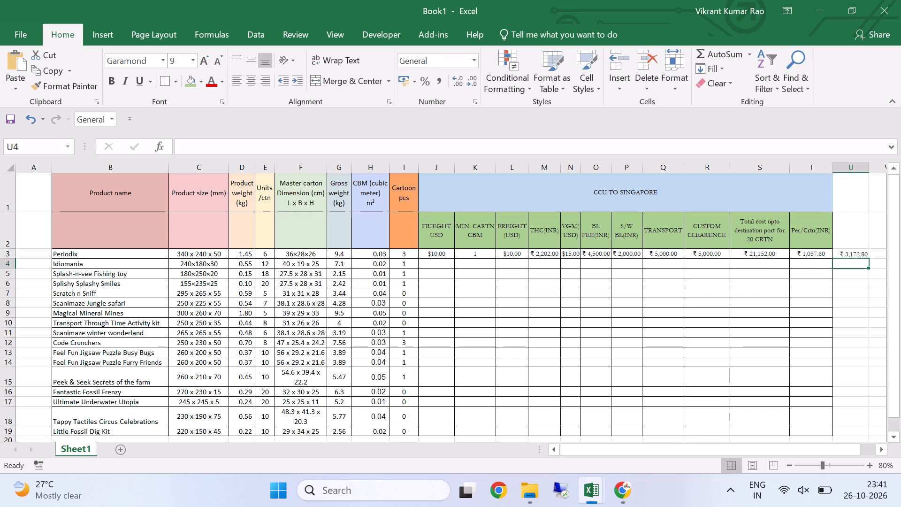
# Enter =U3/18 in V3 to get the Periodix cost per unit.
pyautogui.press('Right')
pyautogui.press('=')
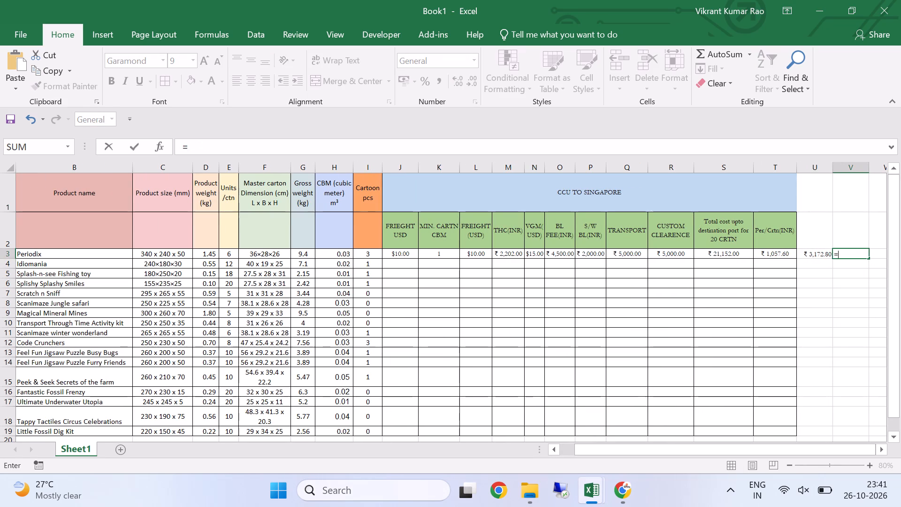
pyautogui.press('Left')
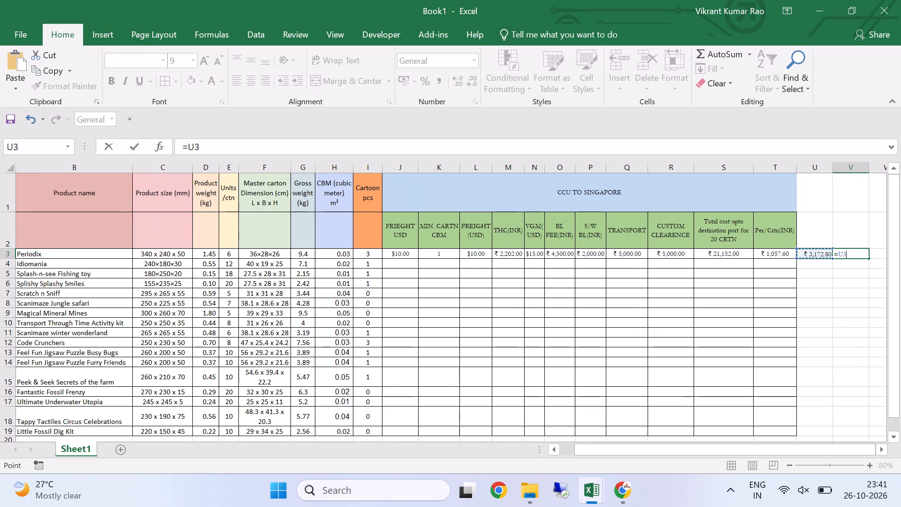
pyautogui.press('/')
pyautogui.write('18')
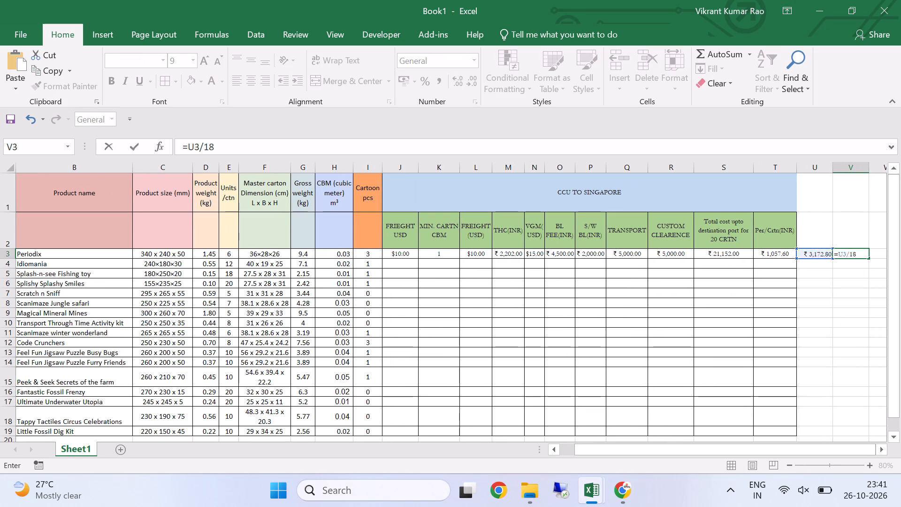
pyautogui.press('Return')
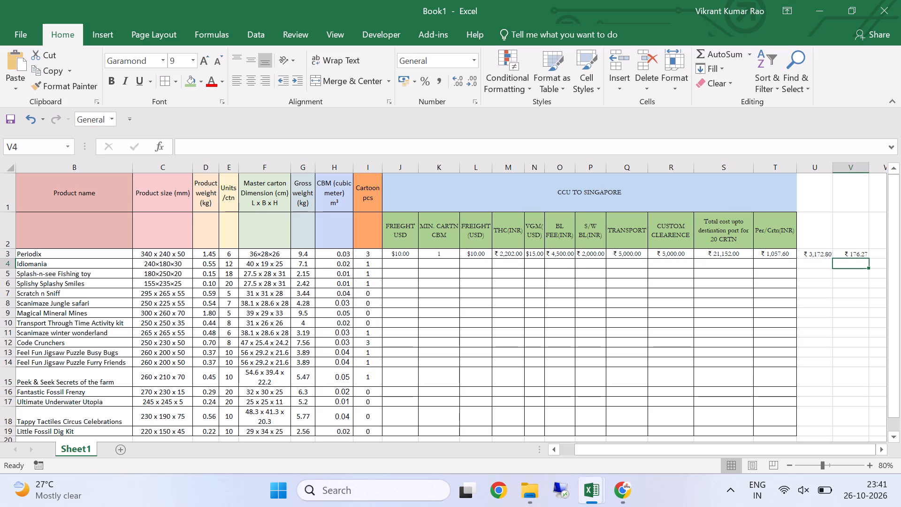
pyautogui.press('Up')
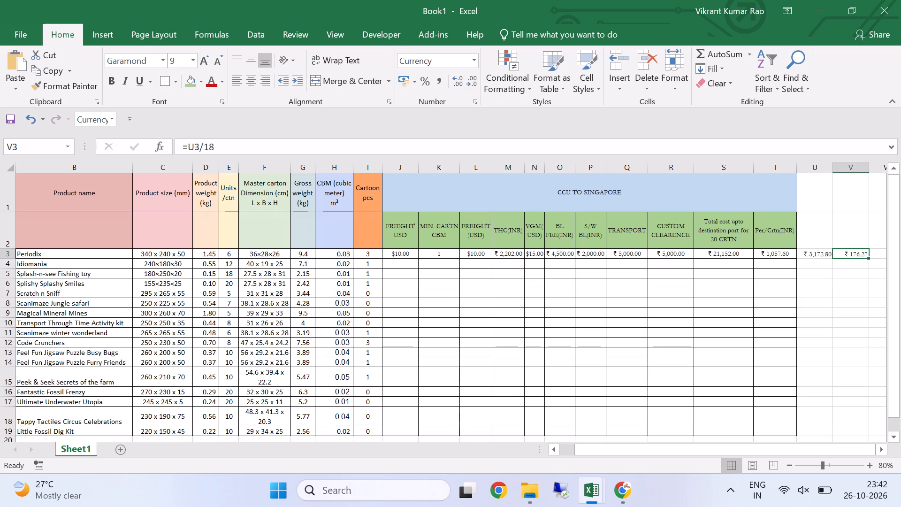
# Move the Cartoon pcs column from column I to just before the Per/Crtn(INR) column, accepting the unmerging of merged cells.
pyautogui.click(364, 169)
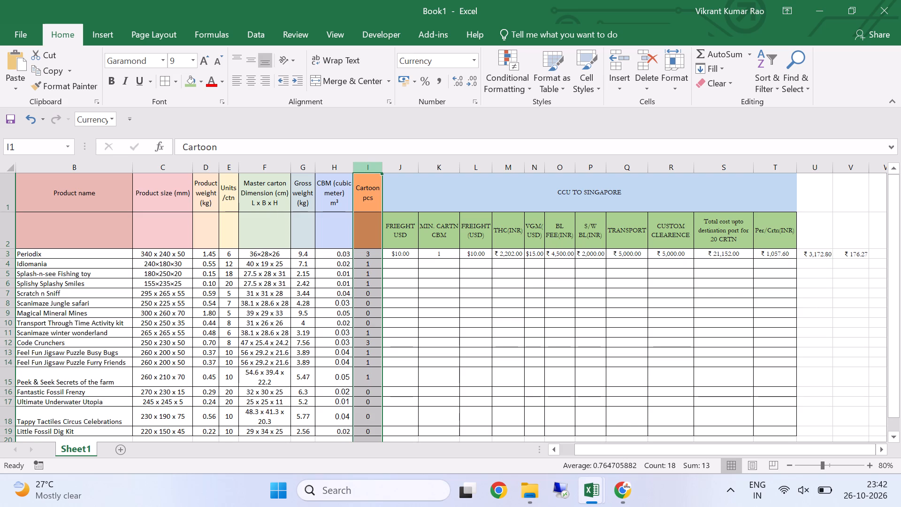
pyautogui.rightClick(364, 169)
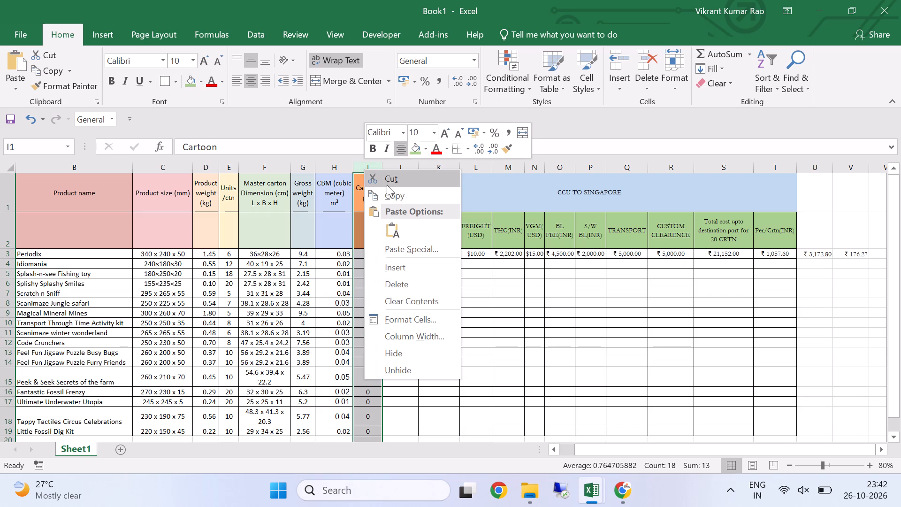
pyautogui.click(389, 179)
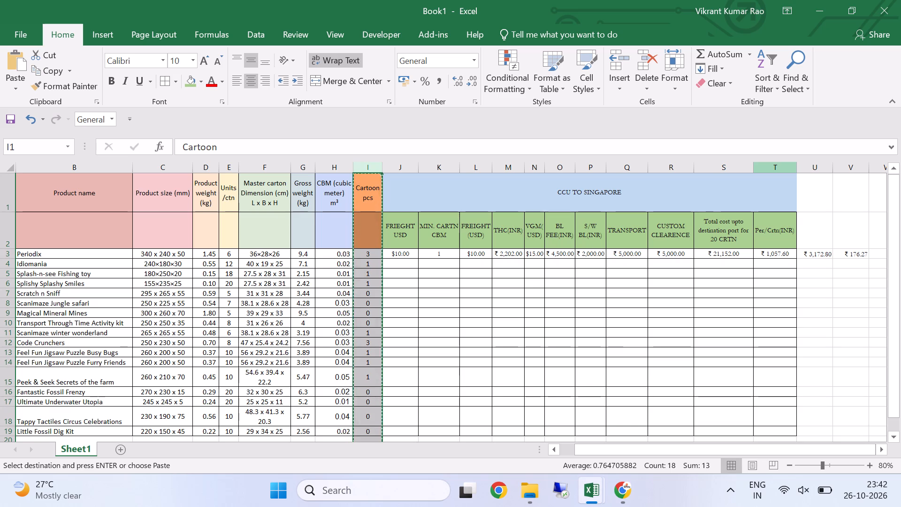
pyautogui.rightClick(764, 167)
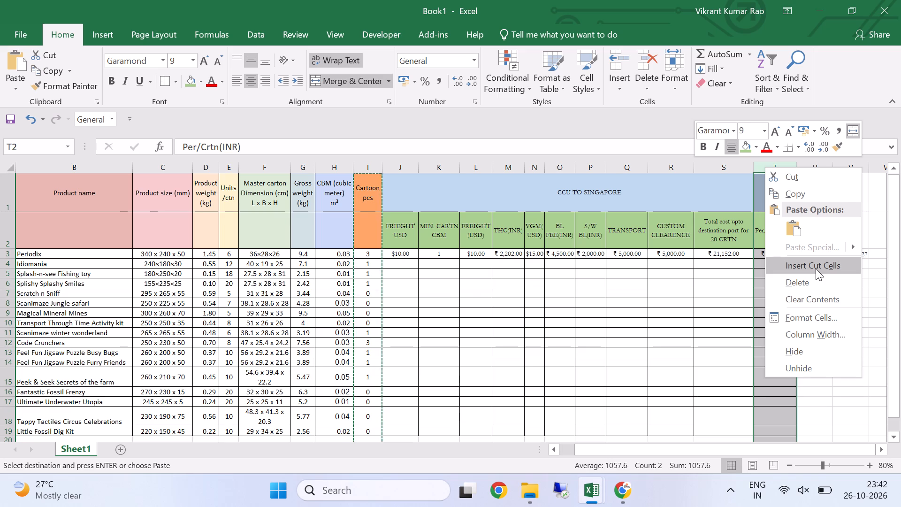
pyautogui.click(816, 269)
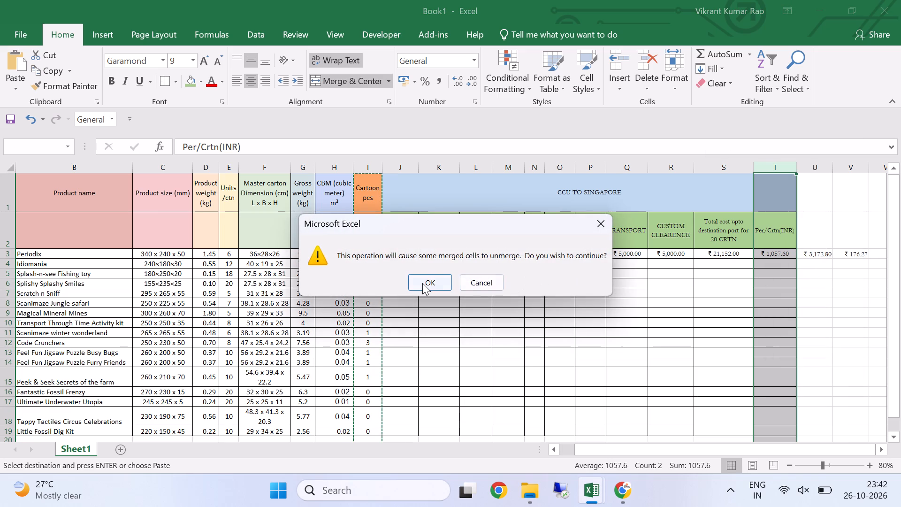
pyautogui.click(422, 283)
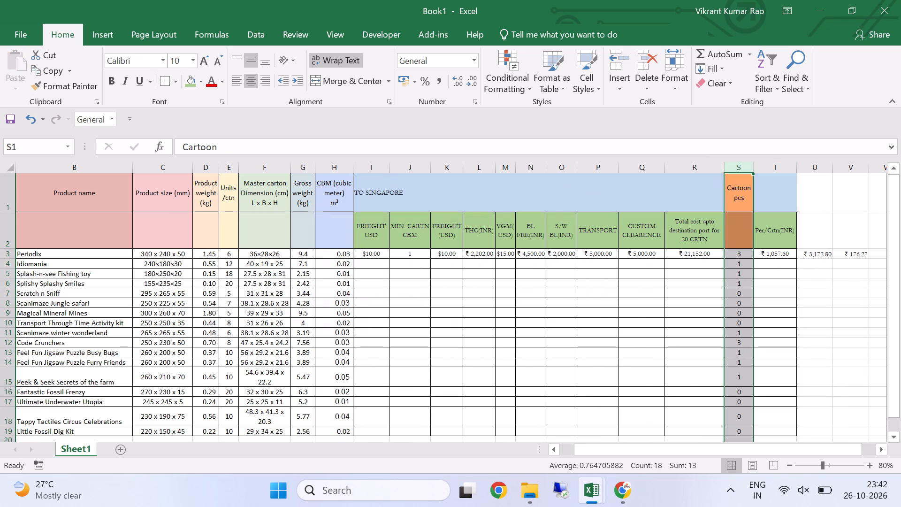
pyautogui.click(795, 288)
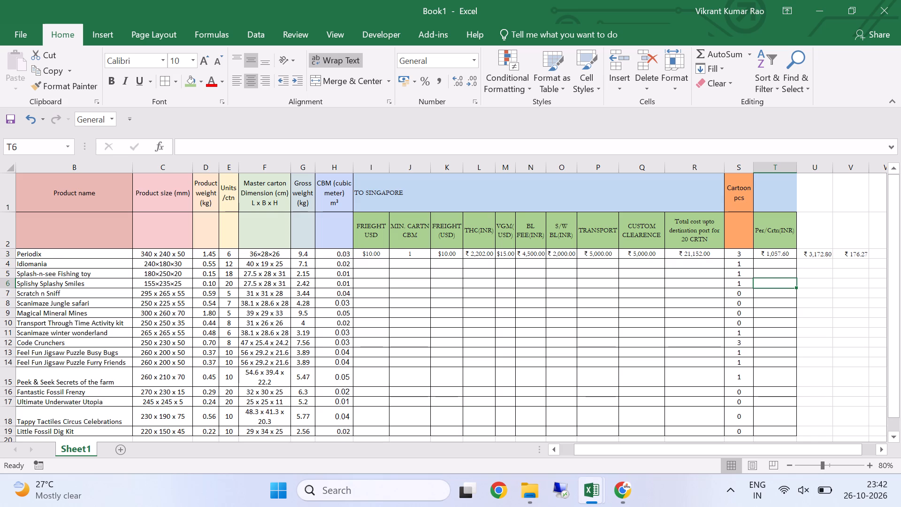
# Move the Cartoon pcs column again so it sits directly after the Per/Crtn(INR) column.
pyautogui.click(733, 200)
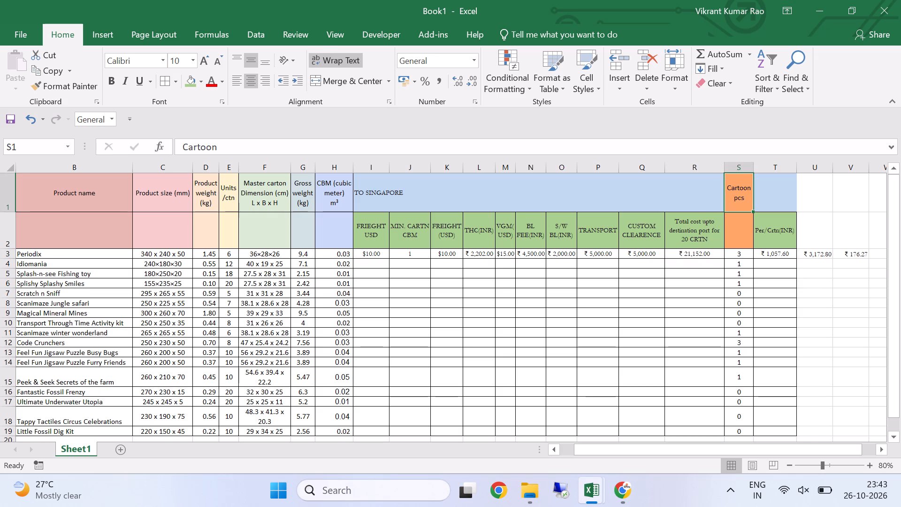
pyautogui.rightClick(737, 172)
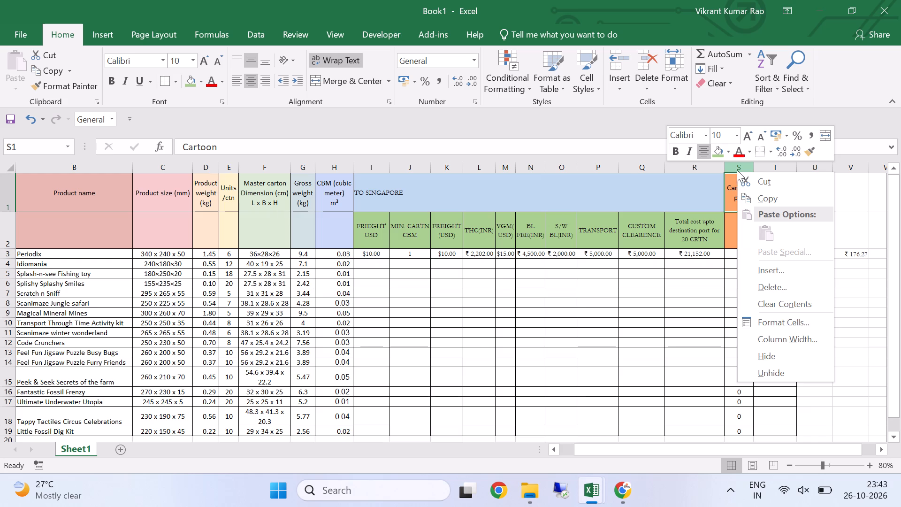
pyautogui.click(736, 170)
pyautogui.click(736, 170)
pyautogui.rightClick(736, 170)
pyautogui.click(749, 183)
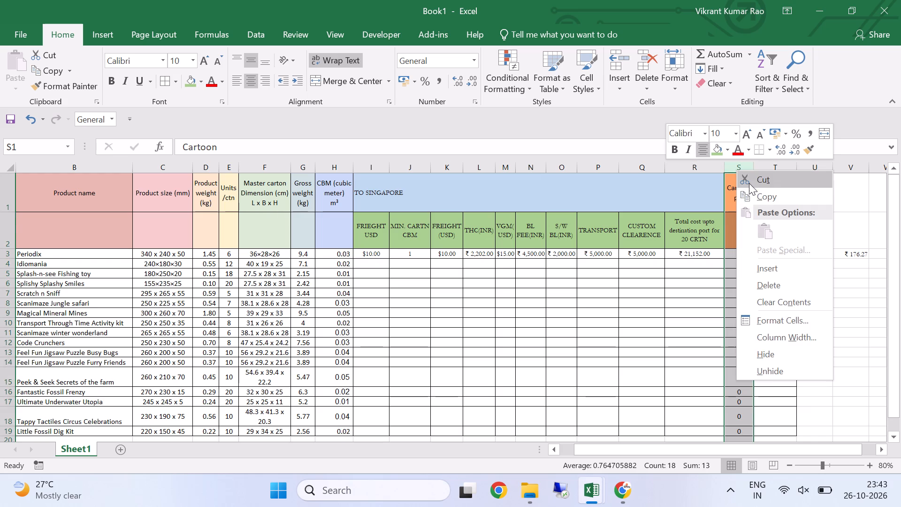
pyautogui.rightClick(811, 170)
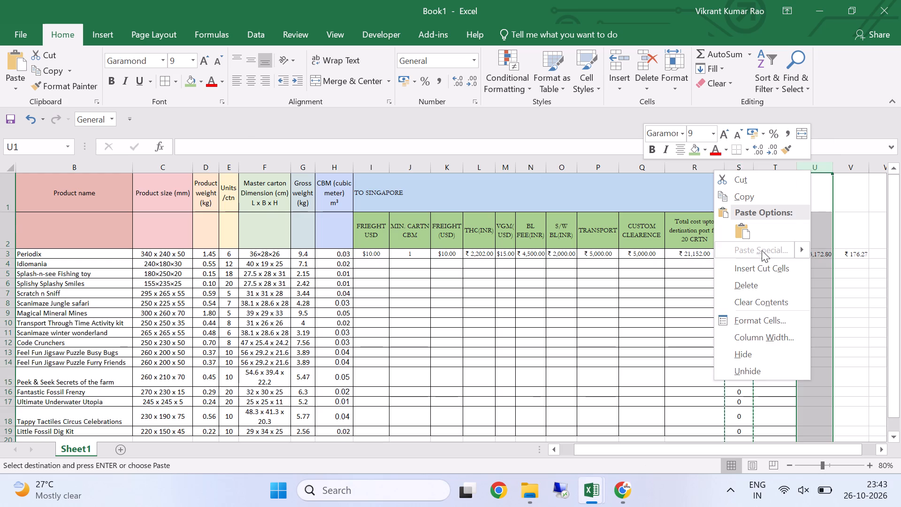
pyautogui.click(754, 267)
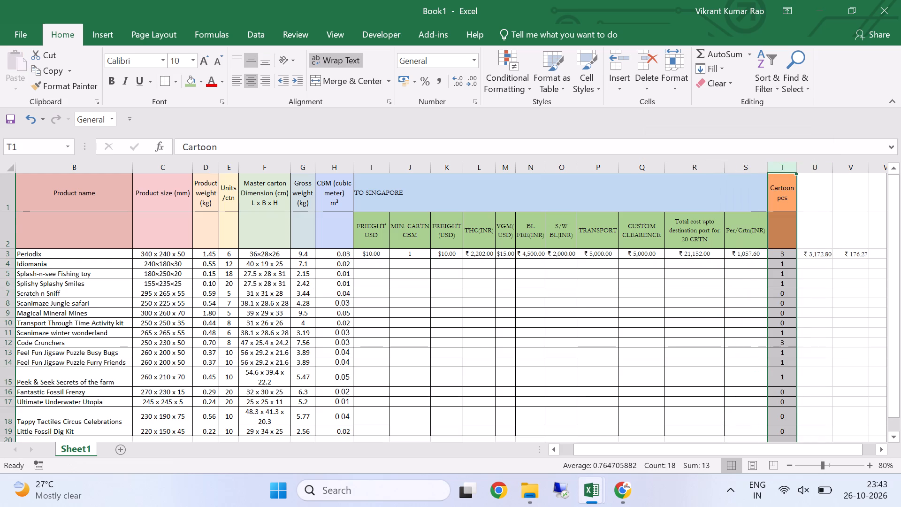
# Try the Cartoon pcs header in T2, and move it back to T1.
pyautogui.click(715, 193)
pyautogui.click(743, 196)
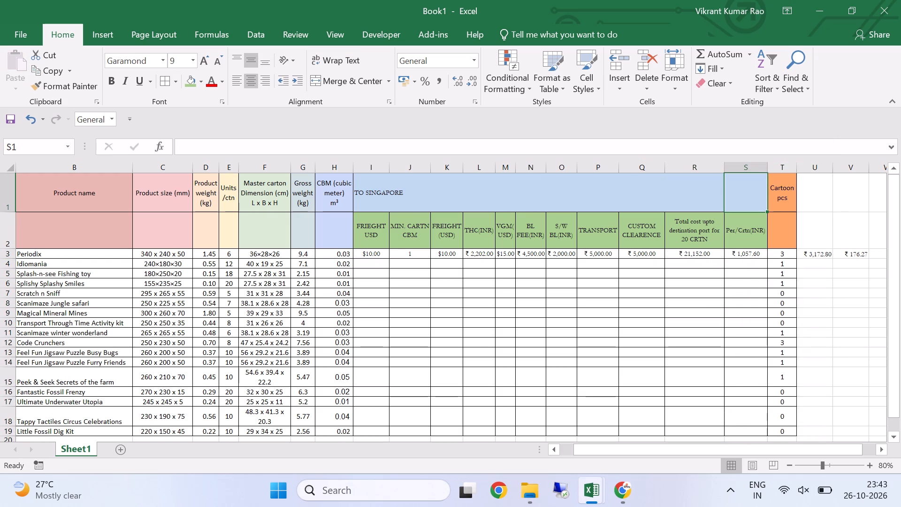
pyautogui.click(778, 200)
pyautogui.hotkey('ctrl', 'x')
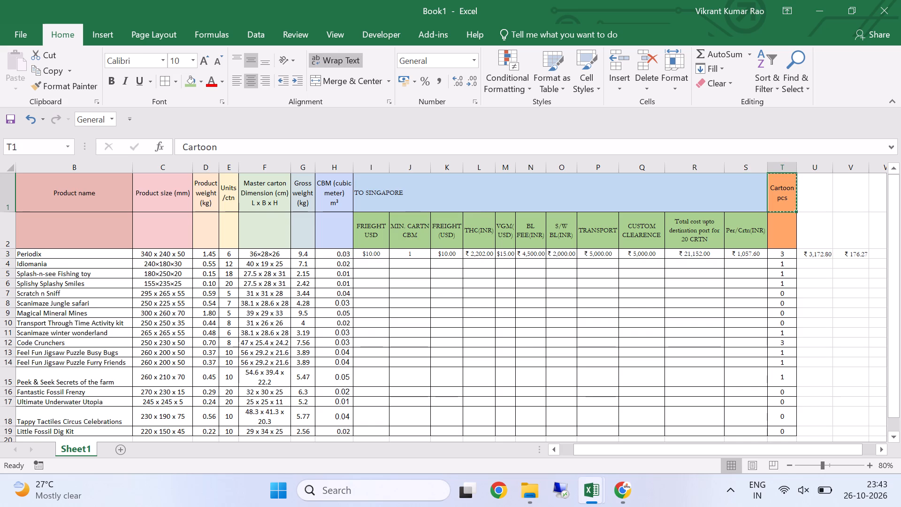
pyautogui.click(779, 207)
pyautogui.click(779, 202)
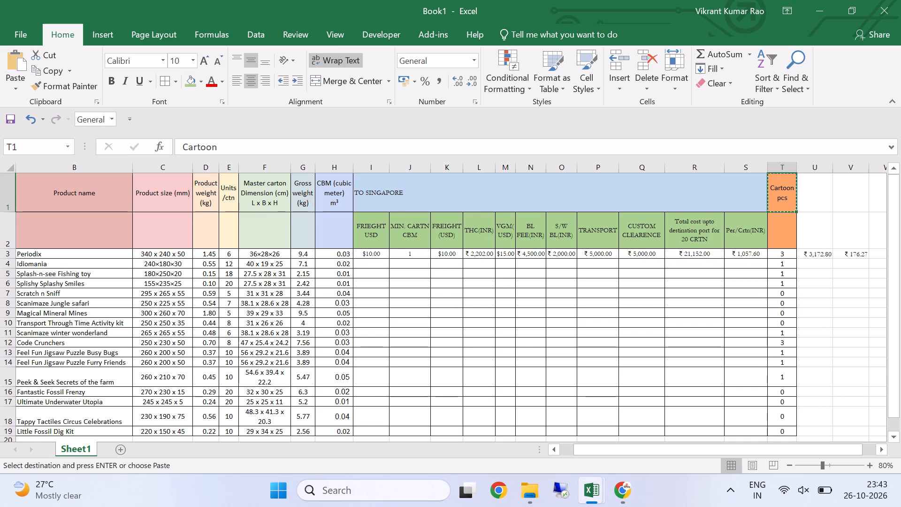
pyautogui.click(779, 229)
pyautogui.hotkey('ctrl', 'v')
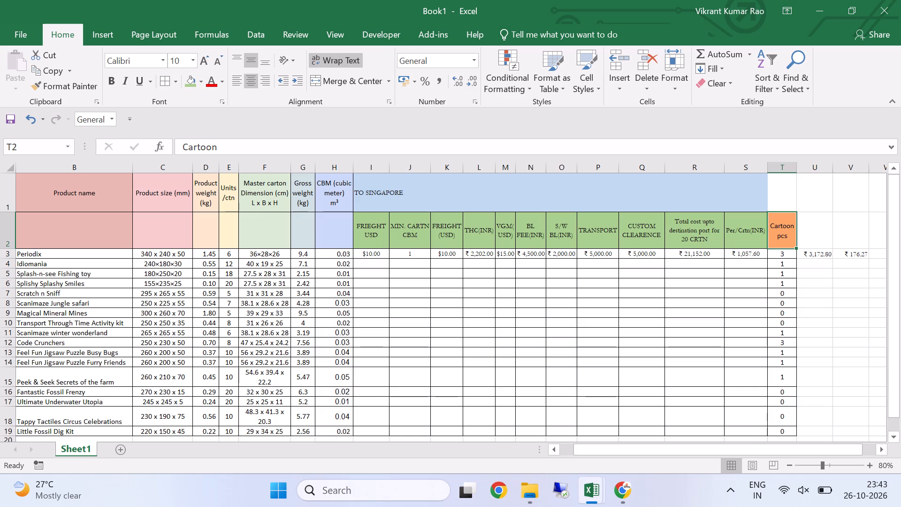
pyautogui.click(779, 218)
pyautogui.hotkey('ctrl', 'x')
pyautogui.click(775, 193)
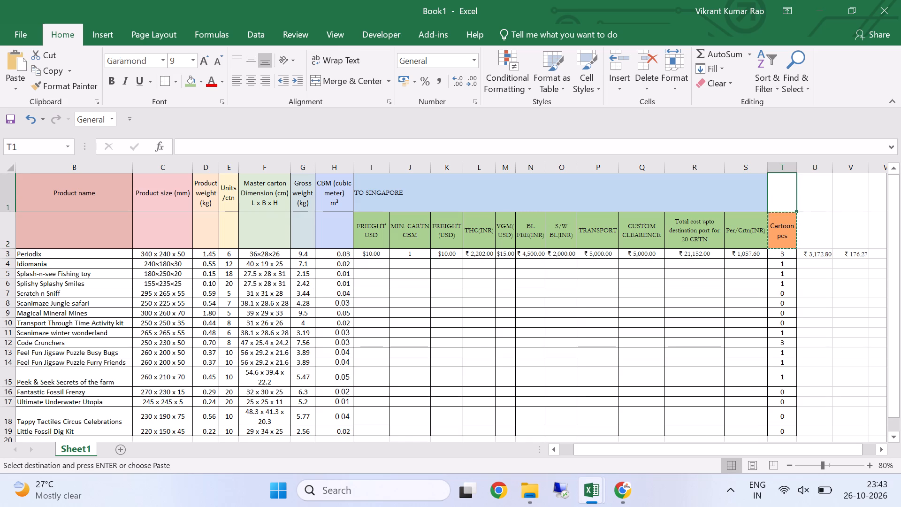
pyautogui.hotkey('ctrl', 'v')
# Copy the formatting of the Per/Crtn(INR) header in S2 onto the blank cell T2.
pyautogui.click(780, 230)
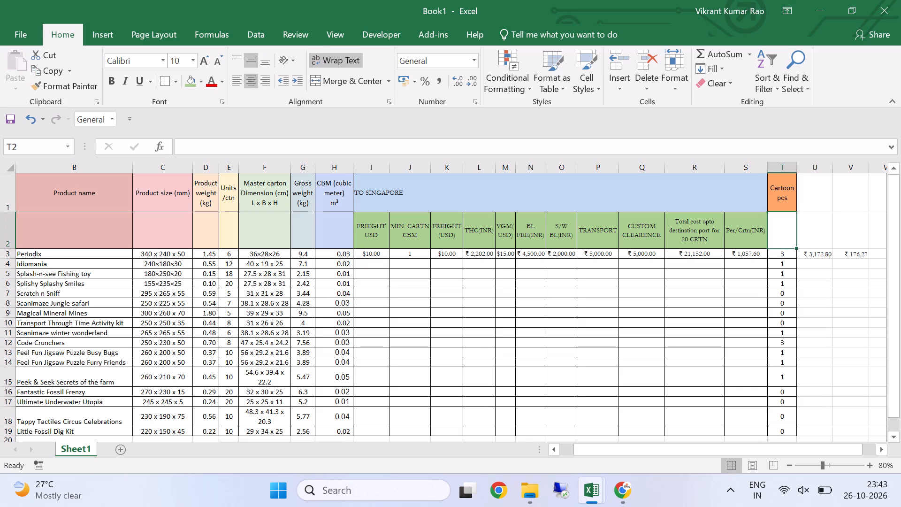
pyautogui.click(756, 237)
pyautogui.click(80, 89)
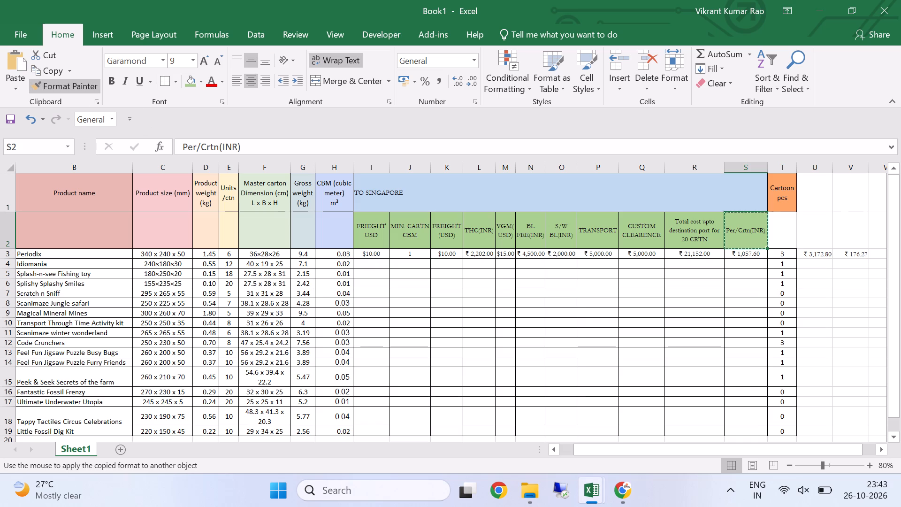
pyautogui.click(770, 223)
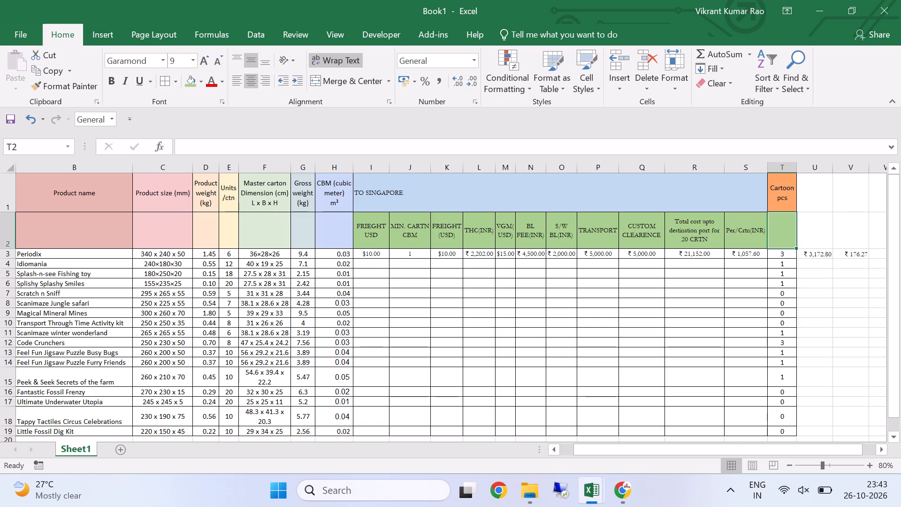
# Enter the header ORDERED in T2 and widen column T so it fits on one line.
pyautogui.press('o')
pyautogui.write('RDERED')
pyautogui.press('Return')
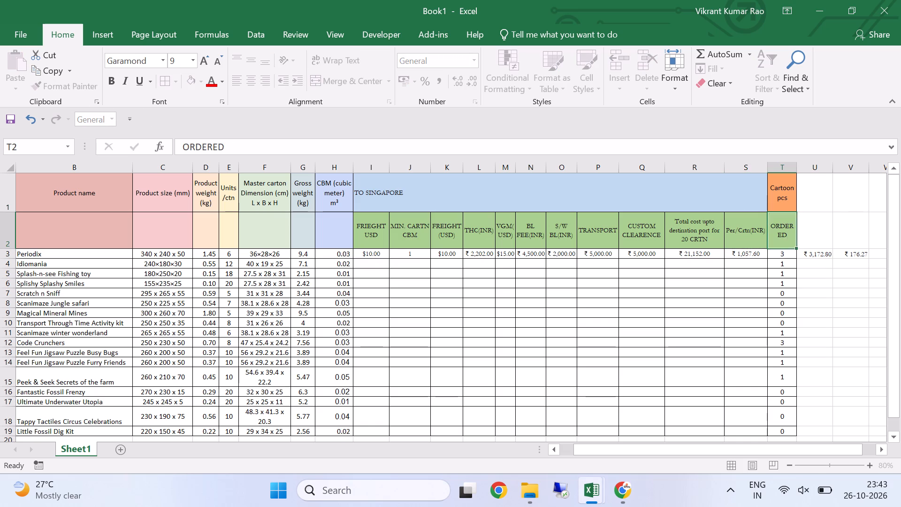
pyautogui.moveTo(796, 168); pyautogui.dragTo(802, 169)
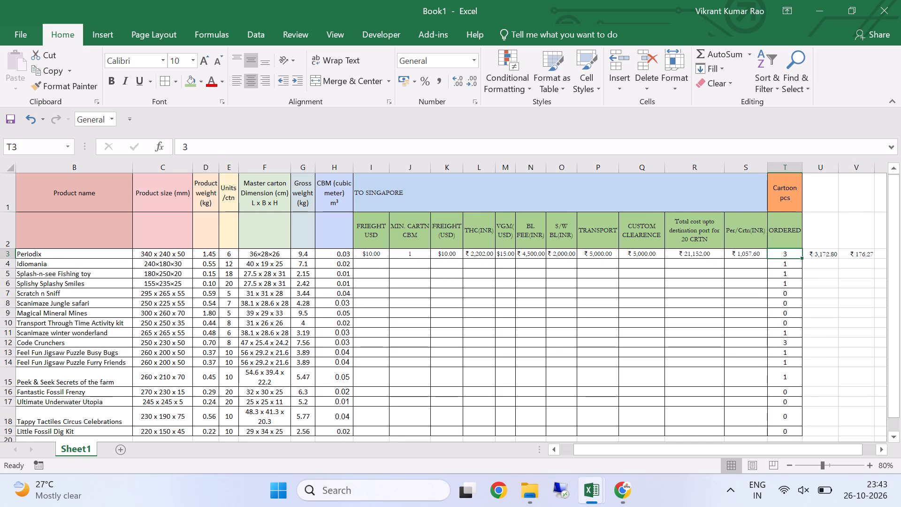
# Enter the header TOTAL CRNTN PRICE(INR) in cell U2.
pyautogui.click(814, 237)
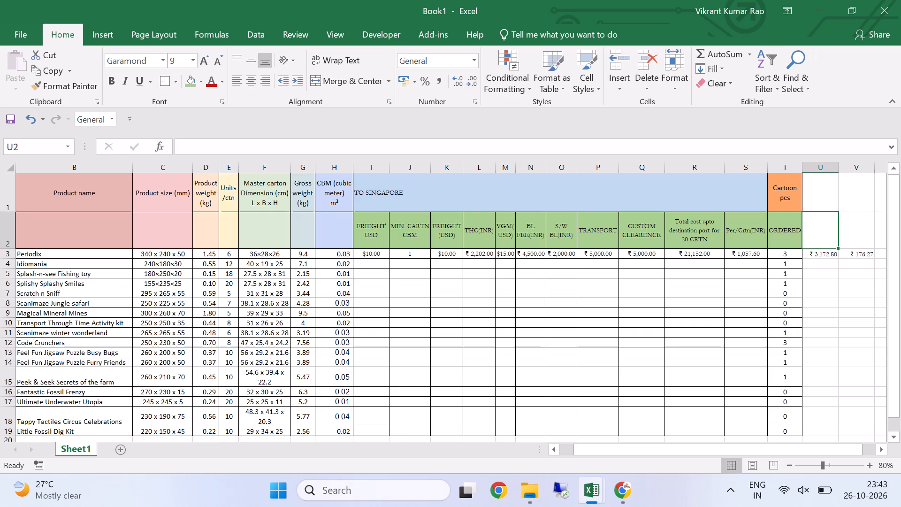
pyautogui.write('TOTA')
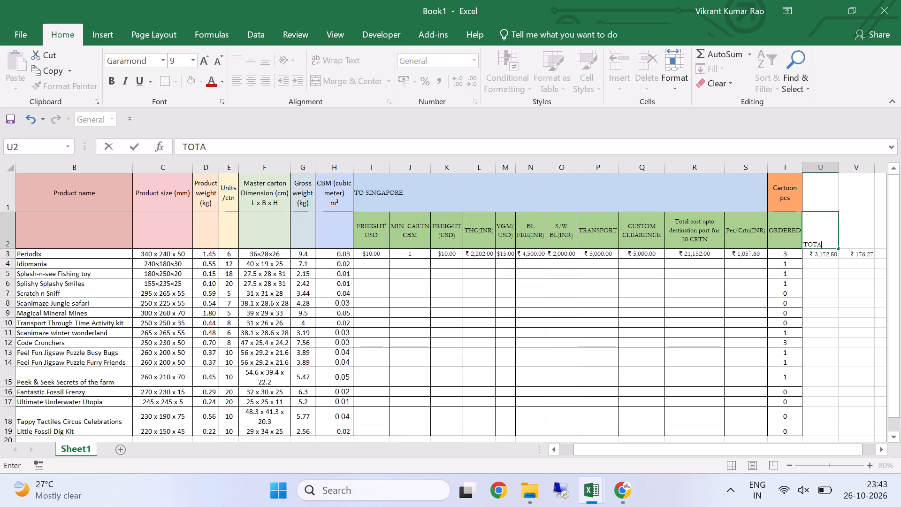
pyautogui.write('L')
pyautogui.press('space')
pyautogui.write('CR')
pyautogui.press('n')
pyautogui.write('TN')
pyautogui.press('space')
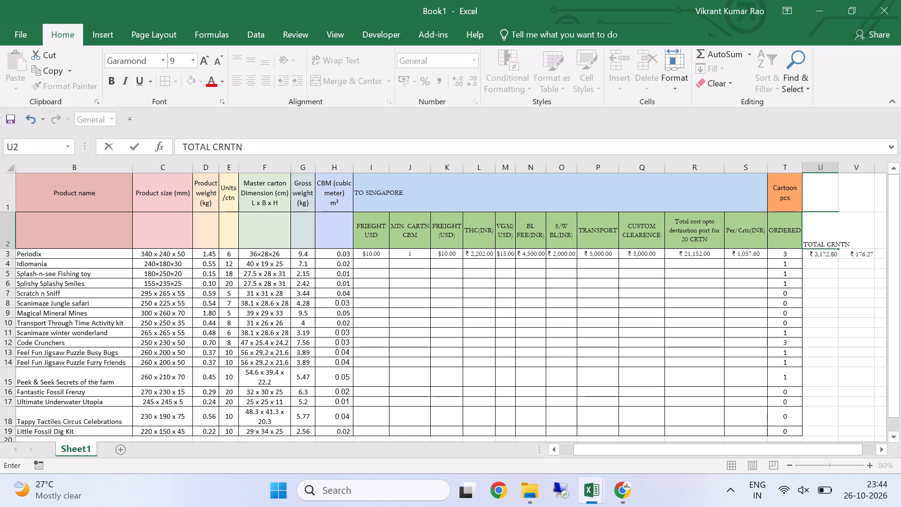
pyautogui.write('RATE')
pyautogui.press('BackSpace')
pyautogui.press('BackSpace')
pyautogui.press('BackSpace')
pyautogui.press('BackSpace')
pyautogui.write('PRICE')
pyautogui.write('(INR')
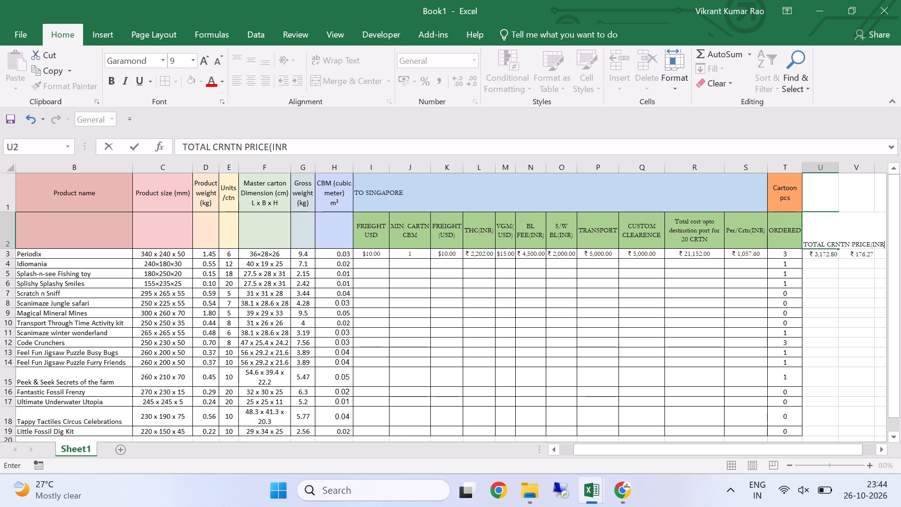
pyautogui.hotkey('shift', ')')
pyautogui.press('Right')
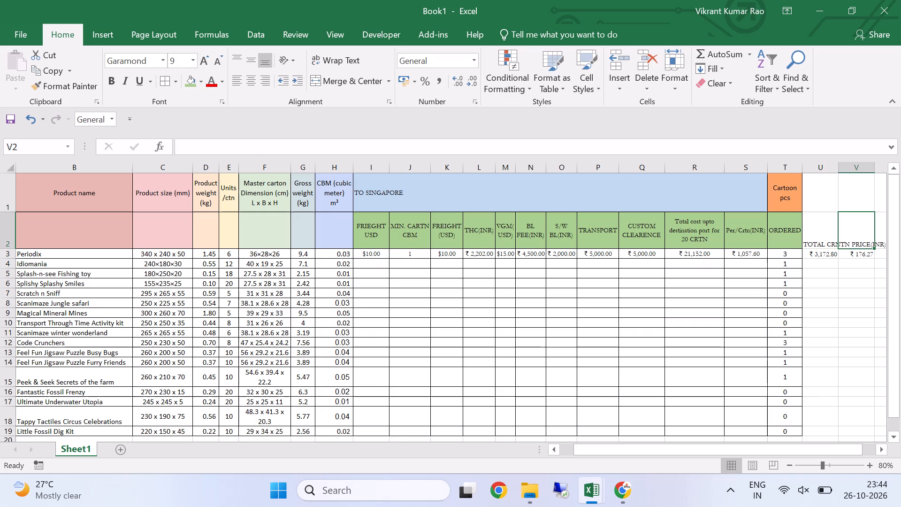
# Wrap the header text in U2, widen column U slightly so it fits on three lines, and centre it both ways.
pyautogui.click(814, 237)
pyautogui.click(336, 63)
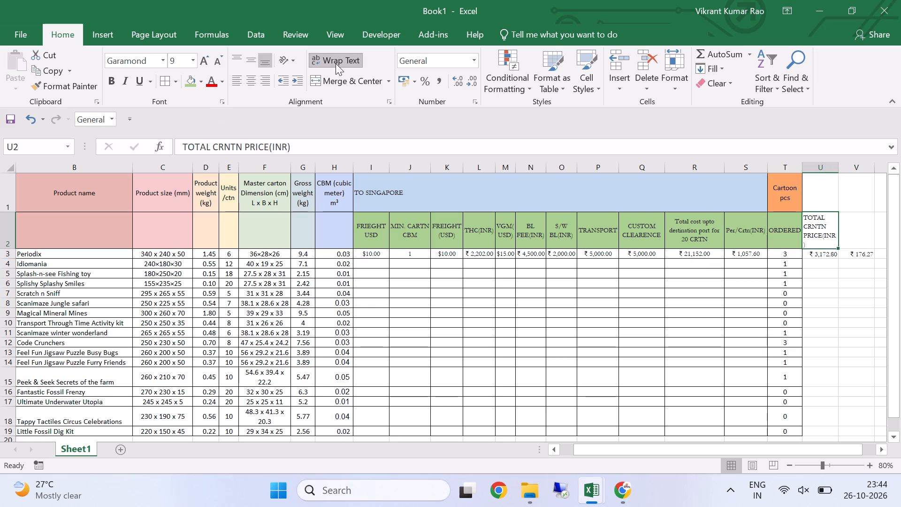
pyautogui.moveTo(838, 169); pyautogui.dragTo(840, 169)
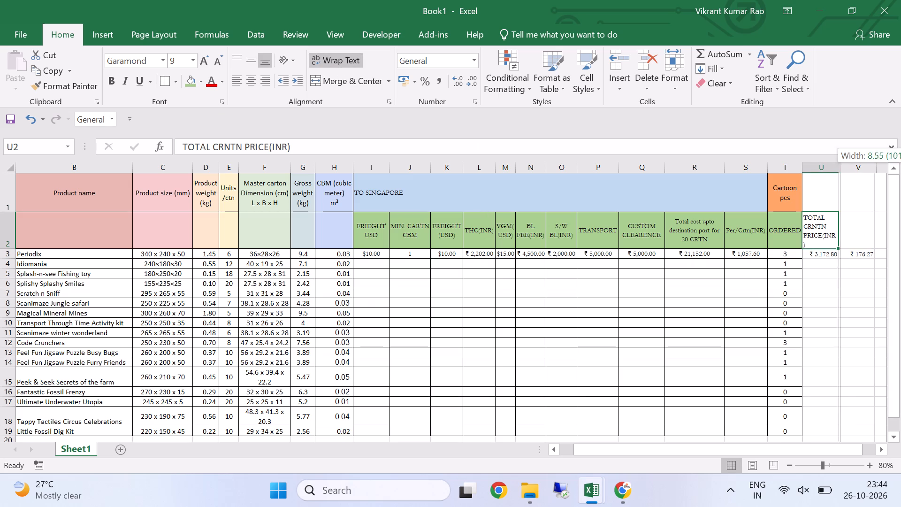
pyautogui.moveTo(840, 169); pyautogui.dragTo(844, 169)
pyautogui.click(831, 234)
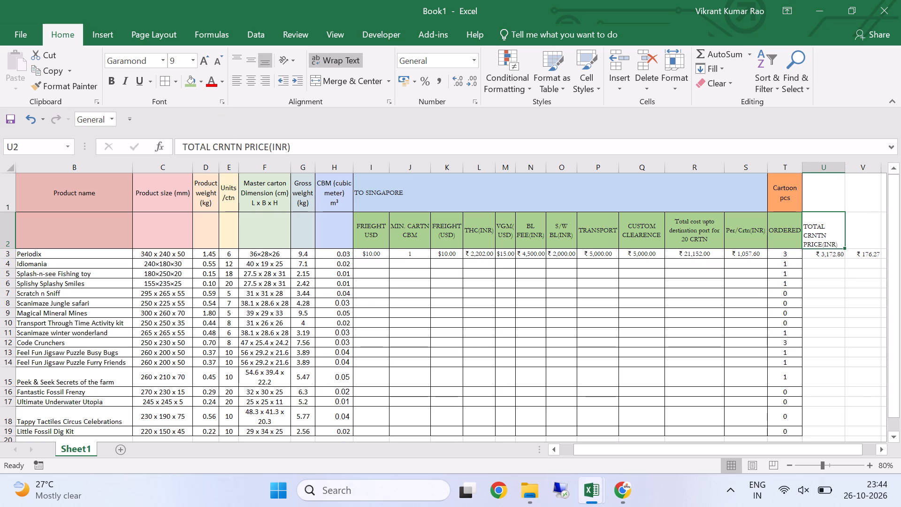
pyautogui.click(247, 80)
pyautogui.click(250, 62)
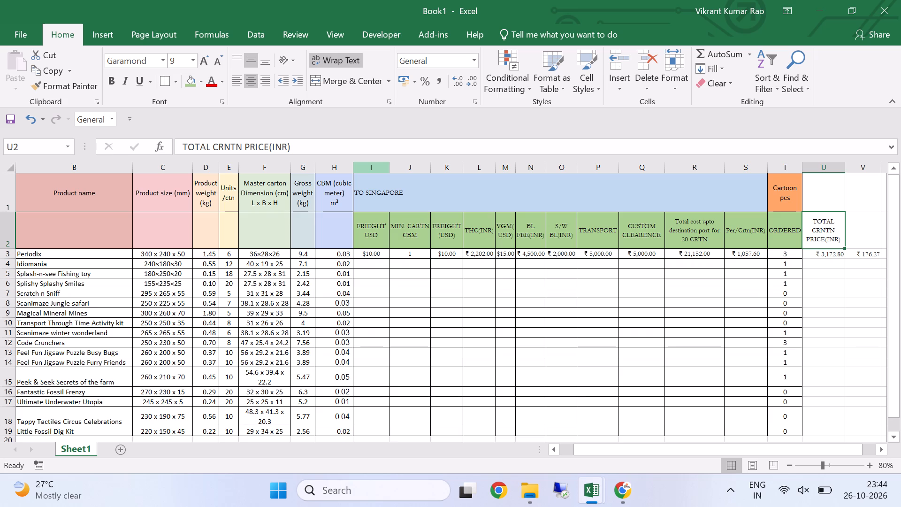
# Check the row 3 price formulas and the master carton list workbook, and enter the header PER PCS RATE (INR) in V2.
pyautogui.click(828, 255)
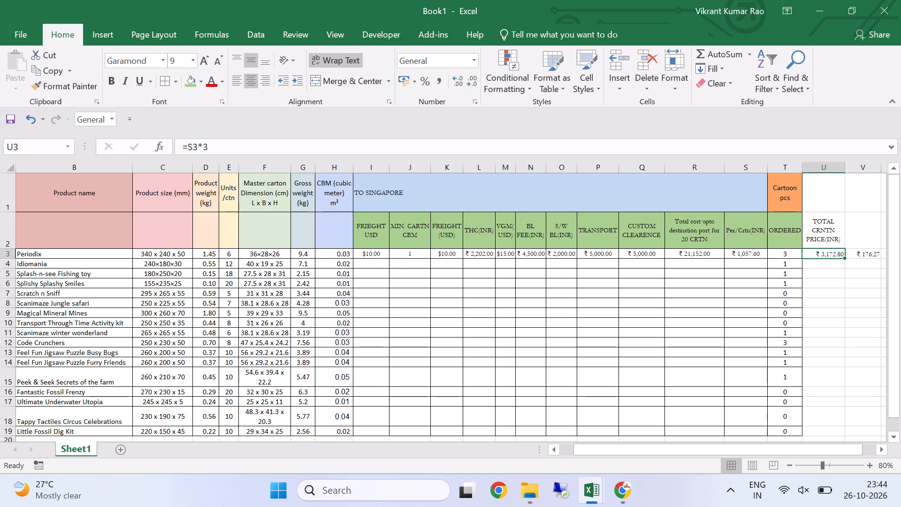
pyautogui.click(859, 256)
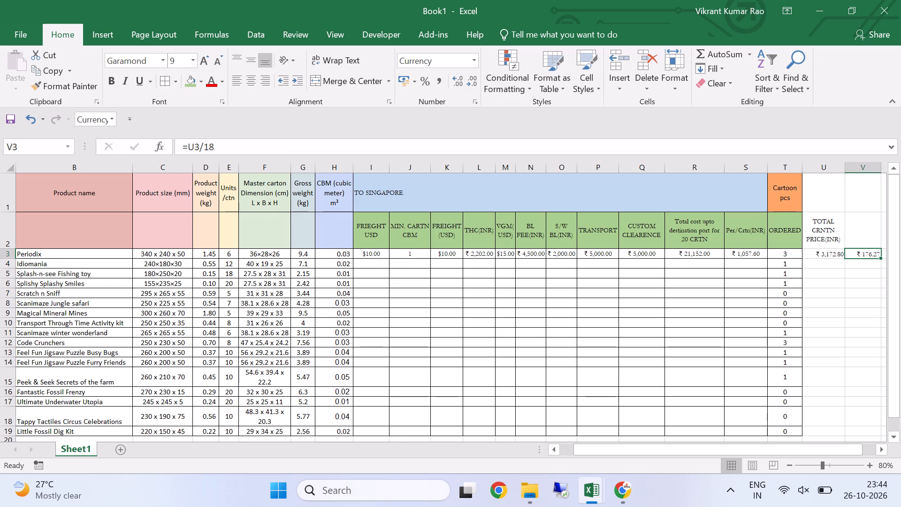
pyautogui.hotkey('alt', 'Tab')
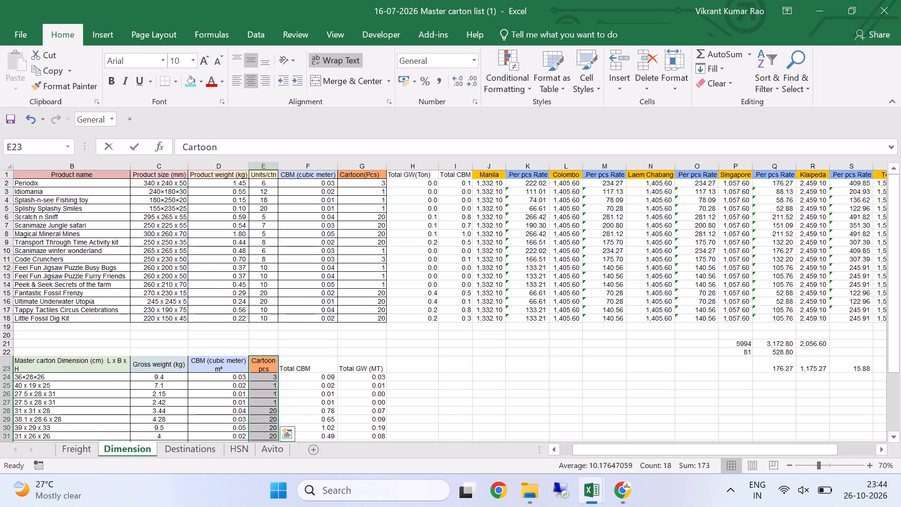
pyautogui.hotkey('alt', 'Tab')
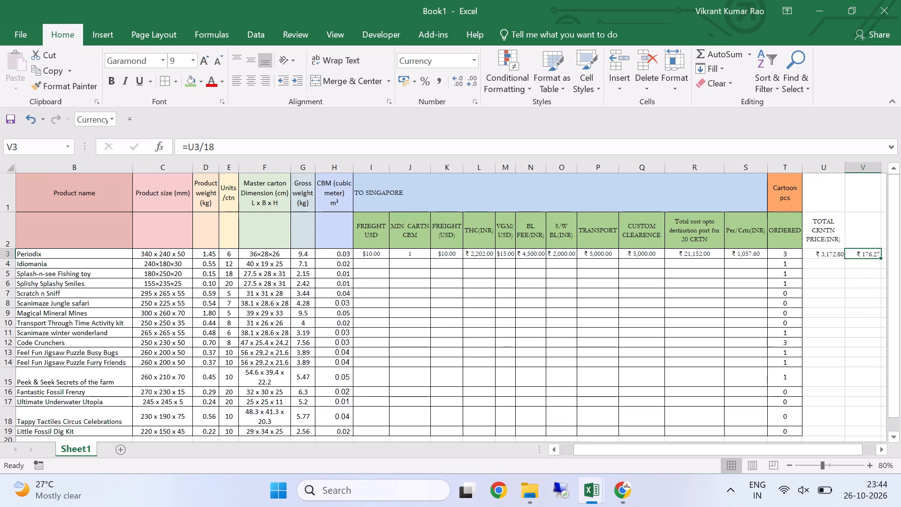
pyautogui.click(864, 233)
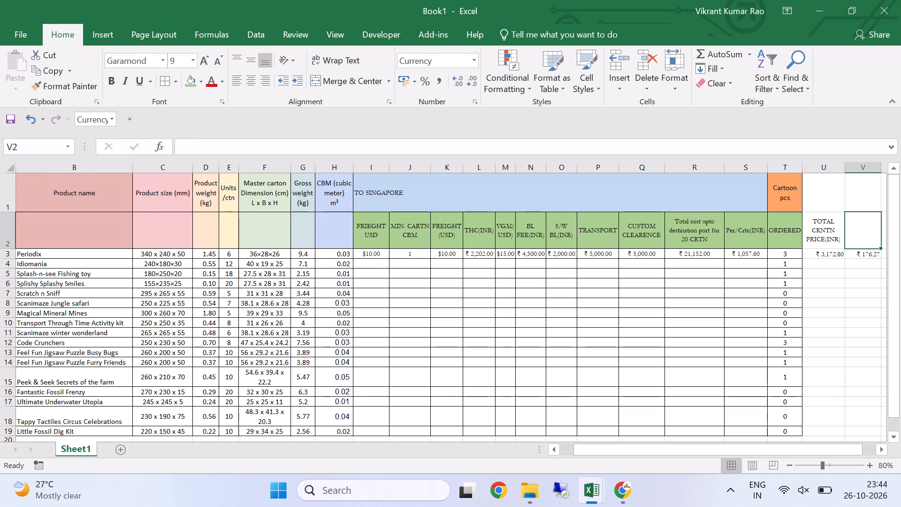
pyautogui.write('PER PCS RATE')
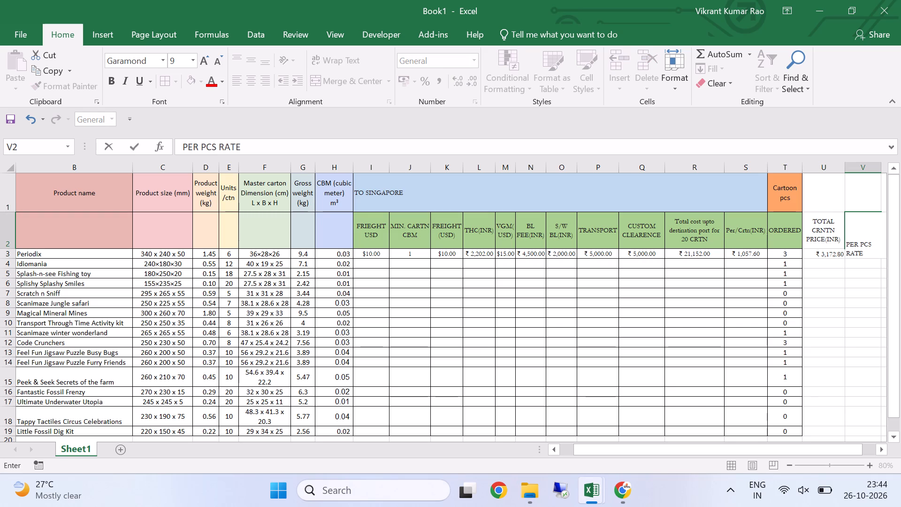
pyautogui.press('space')
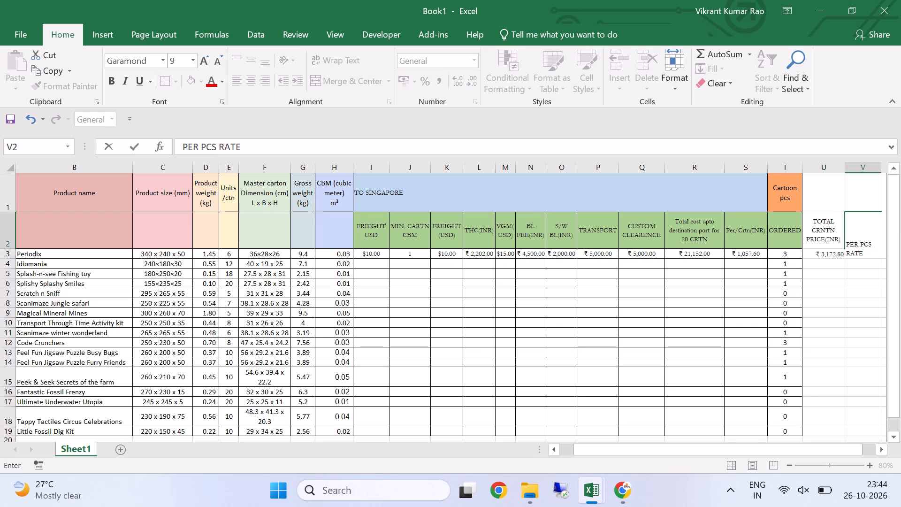
pyautogui.write('(INR)')
pyautogui.press('Return')
# Wrap the PER PCS RATE (INR) header in V2 and centre it horizontally and vertically.
pyautogui.click(861, 231)
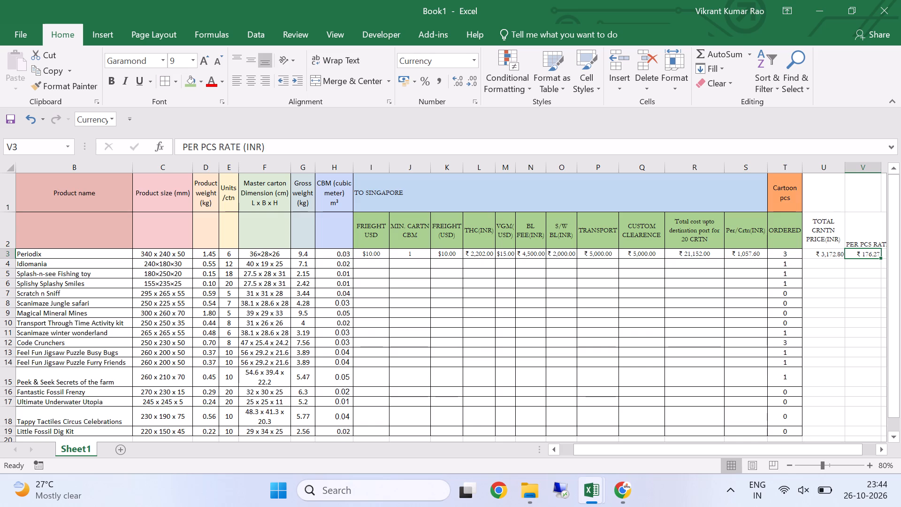
pyautogui.click(345, 60)
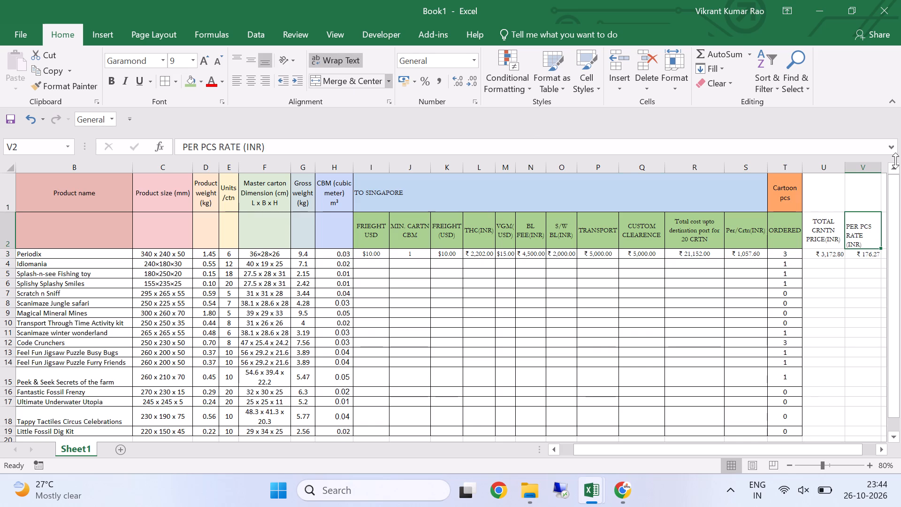
pyautogui.click(247, 78)
pyautogui.click(247, 55)
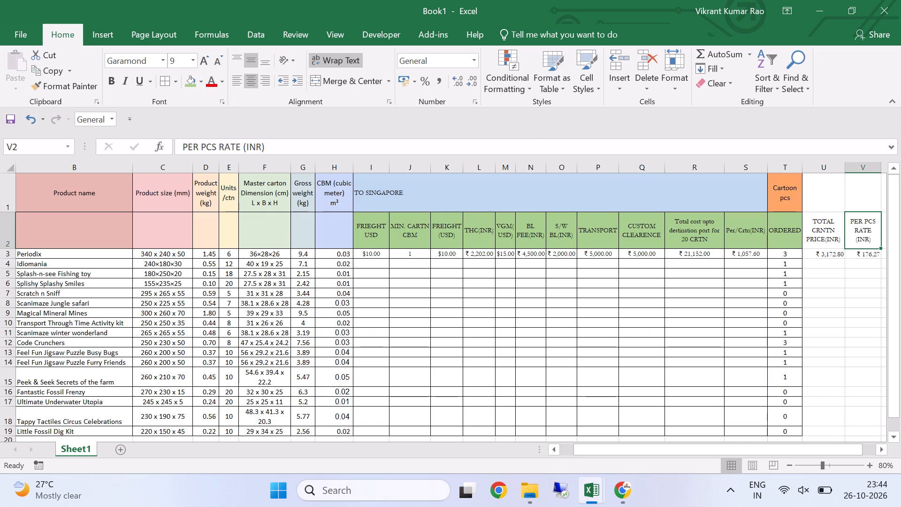
# Fill the header cells V2 and U2 with the same green as the other row 2 headers.
pyautogui.click(184, 84)
pyautogui.click(827, 233)
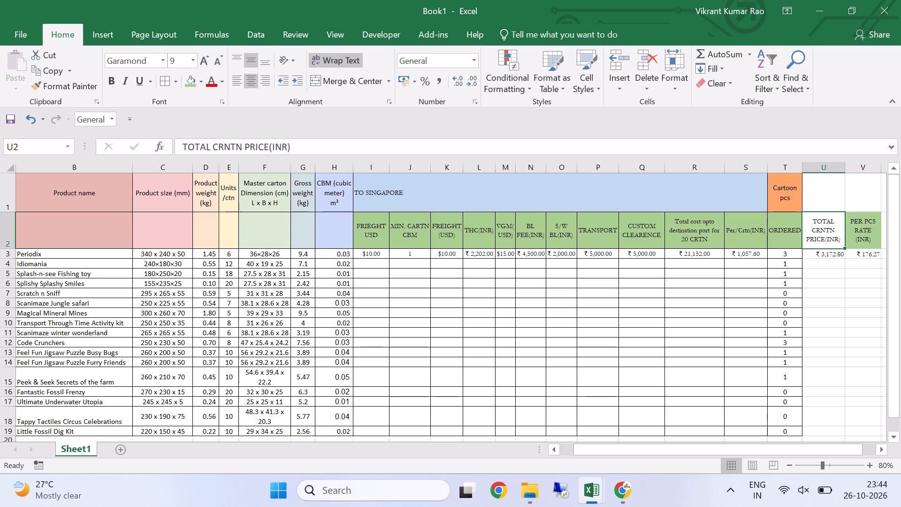
pyautogui.click(187, 80)
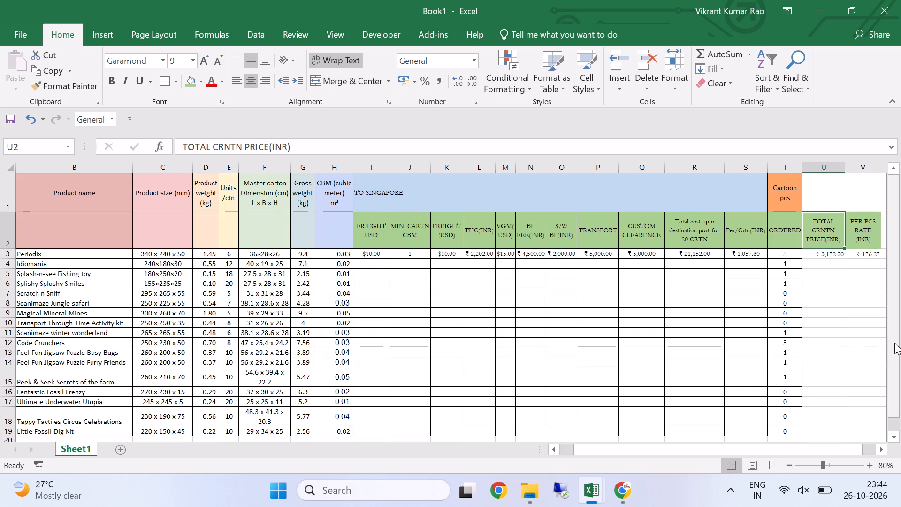
# Merge and centre the Cartoon pcs header across T1:V1, above the ordered, total price and per-piece columns.
pyautogui.click(873, 322)
pyautogui.moveTo(794, 451); pyautogui.dragTo(808, 449)
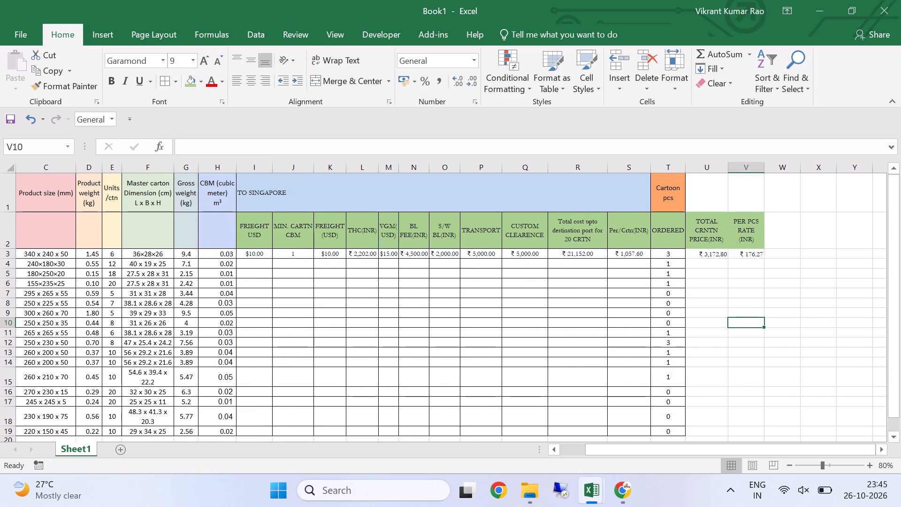
pyautogui.moveTo(670, 193); pyautogui.dragTo(738, 200)
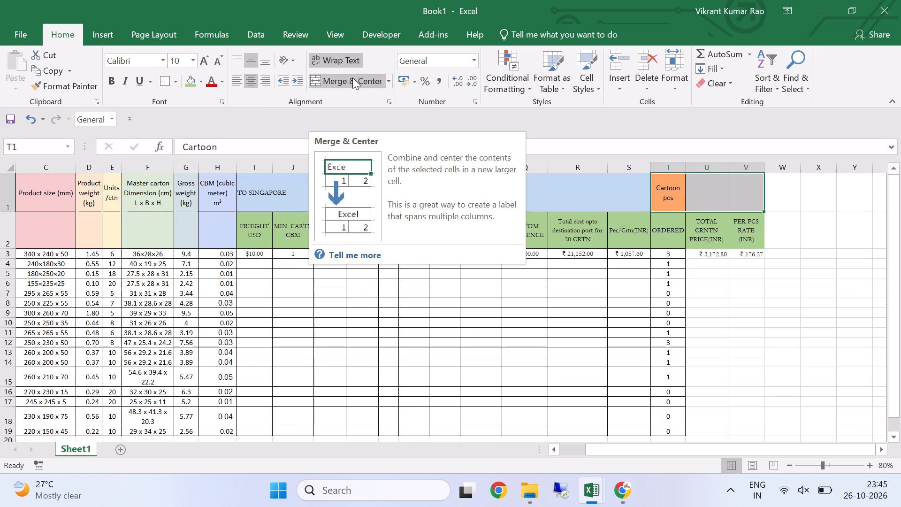
pyautogui.click(352, 77)
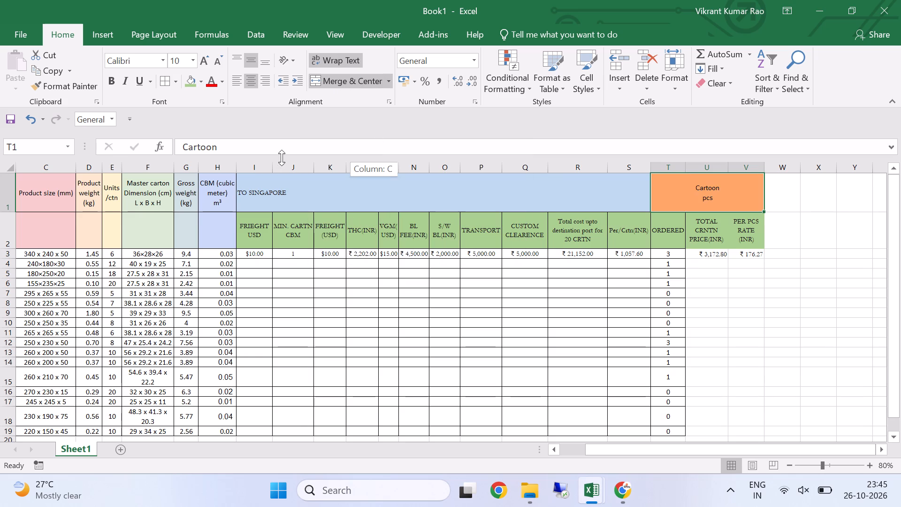
# Replace the text of the merged orange header in T1:V1 with CARTOON RATE (INR) on a single line.
pyautogui.click(265, 152)
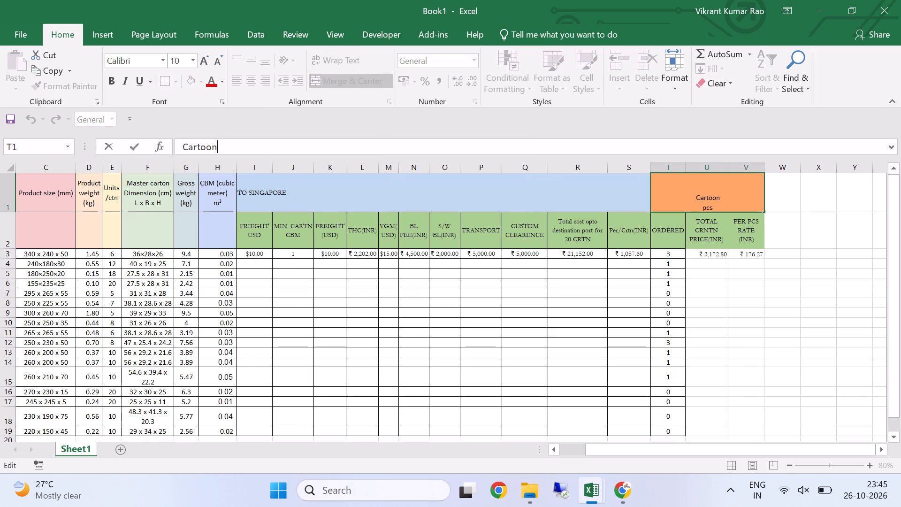
pyautogui.press('Return')
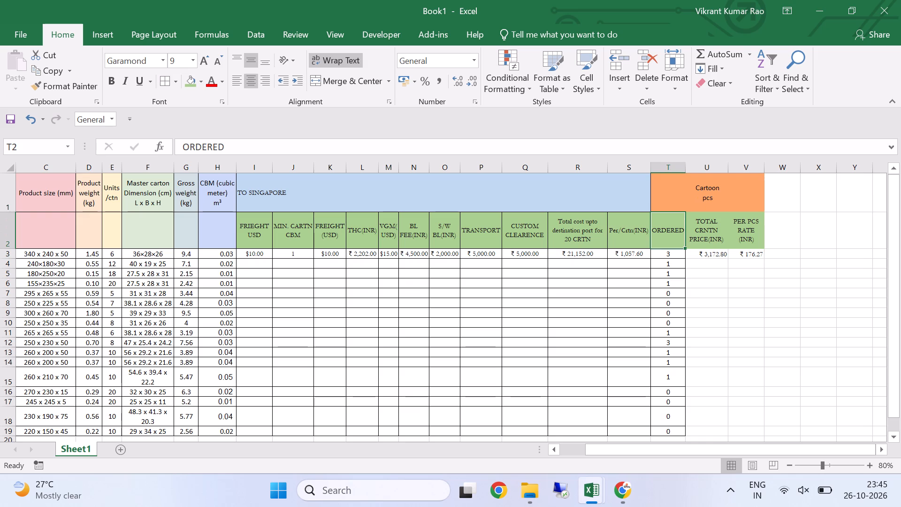
pyautogui.click(265, 152)
pyautogui.click(703, 191)
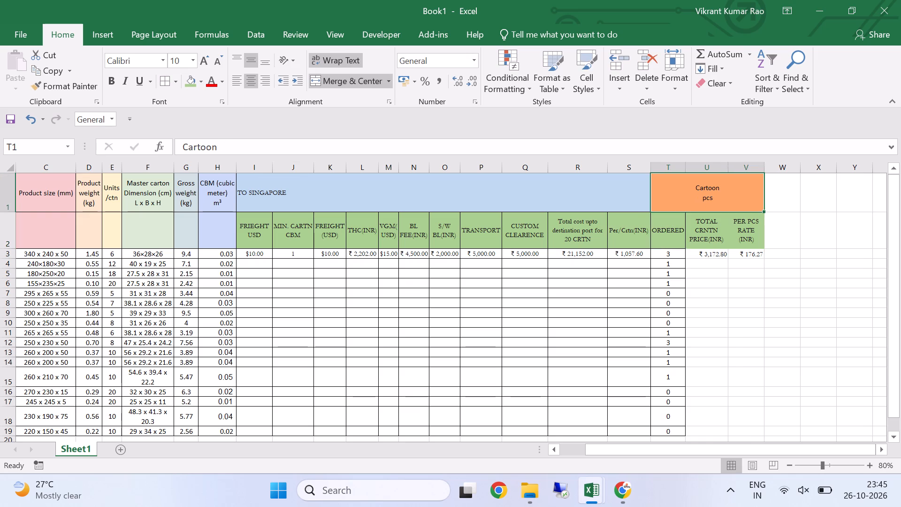
pyautogui.click(331, 151)
pyautogui.press('BackSpace')
pyautogui.press('BackSpace')
pyautogui.press('BackSpace')
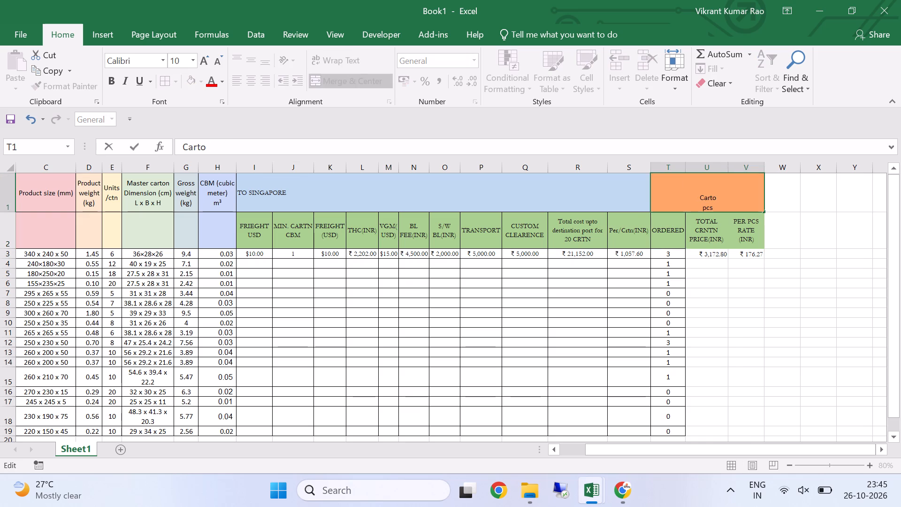
pyautogui.press('BackSpace')
pyautogui.press('BackSpace')
pyautogui.press('BackSpace')
pyautogui.press('BackSpace')
pyautogui.press('BackSpace')
pyautogui.press('Down')
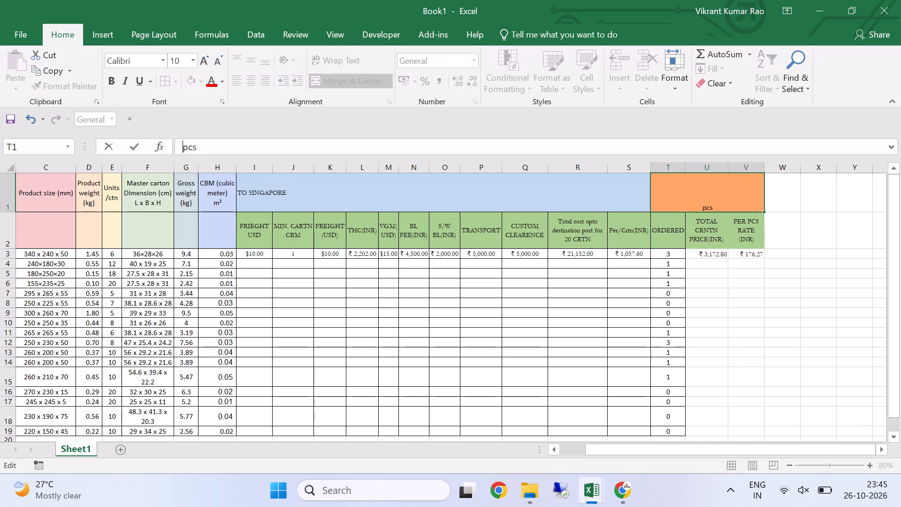
pyautogui.press('Right')
pyautogui.press('Right')
pyautogui.press('Right')
pyautogui.press('BackSpace')
pyautogui.press('BackSpace')
pyautogui.press('BackSpace')
pyautogui.press('BackSpace')
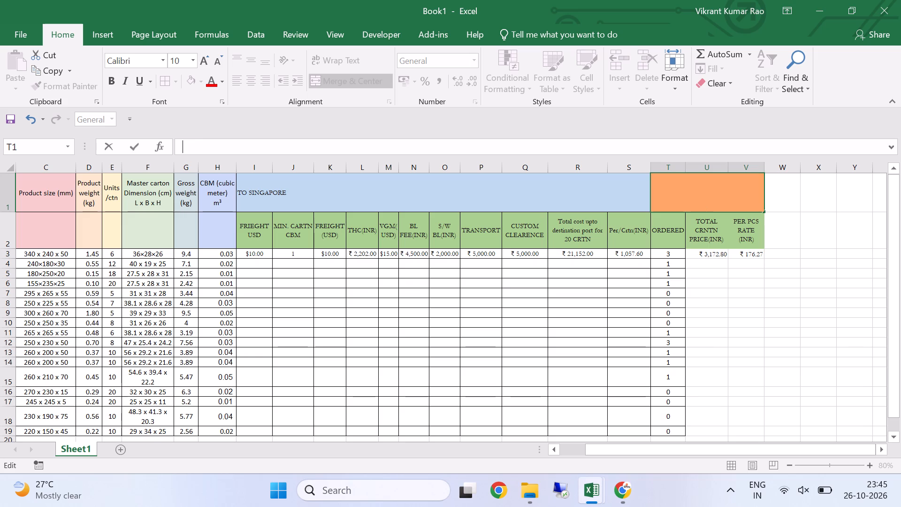
pyautogui.press('BackSpace')
pyautogui.write('CARTOON')
pyautogui.press('space')
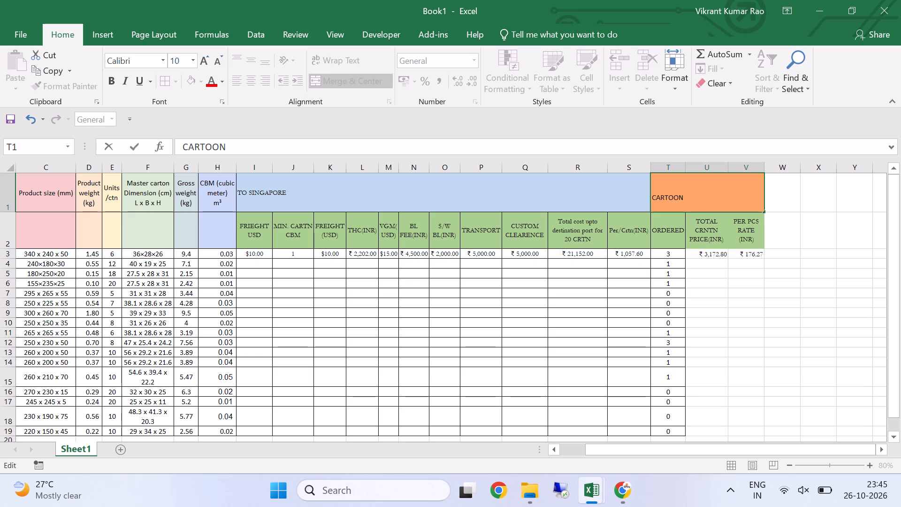
pyautogui.press('space')
pyautogui.write('RATE')
pyautogui.press('space')
pyautogui.write('(INR')
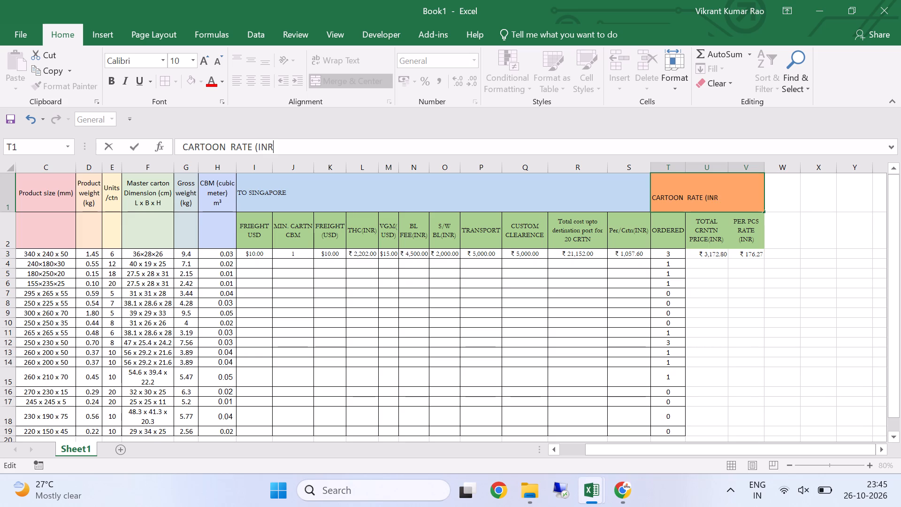
pyautogui.hotkey('shift', ')')
pyautogui.press('Return')
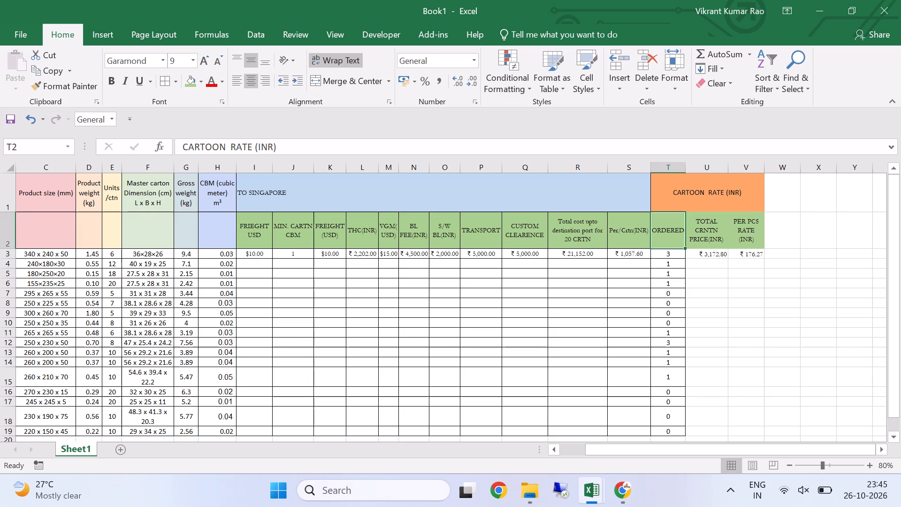
# Merge and centre the CCU TO SINGAPORE header across I1:S1, above the shipping charge columns.
pyautogui.click(329, 197)
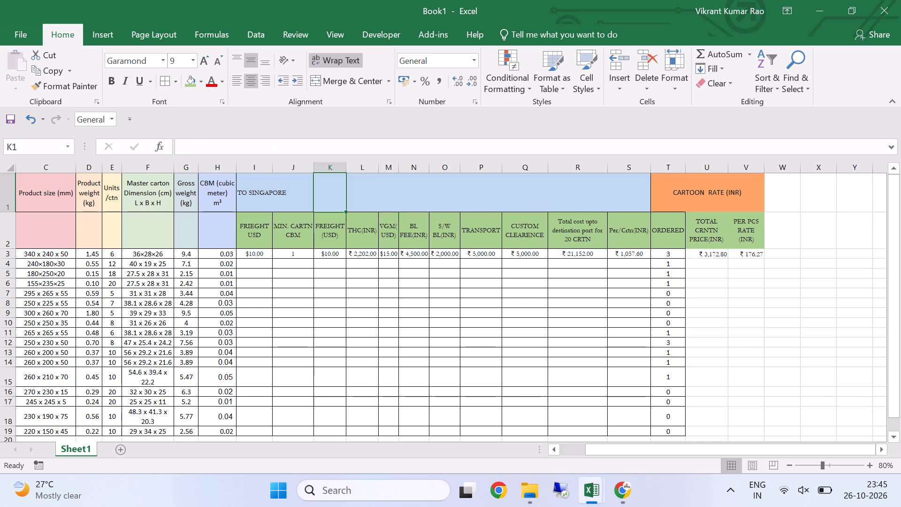
pyautogui.moveTo(247, 193); pyautogui.dragTo(613, 200)
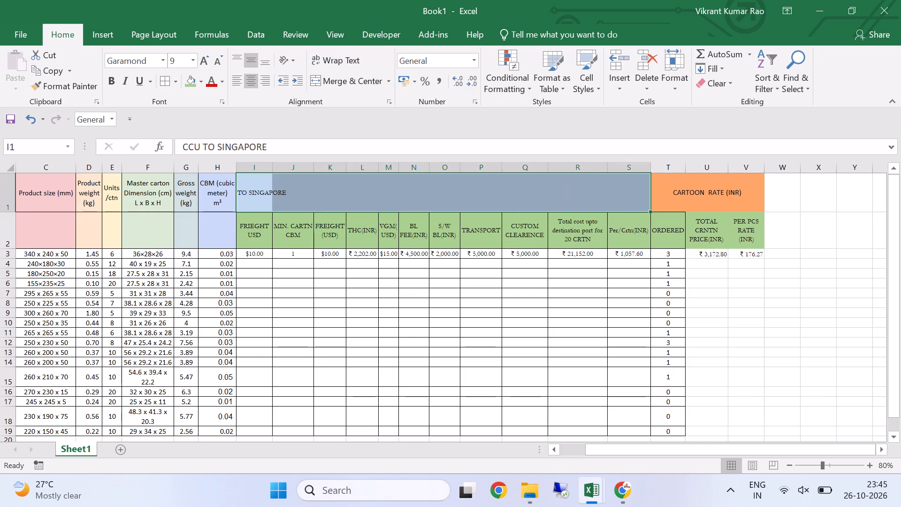
pyautogui.click(351, 84)
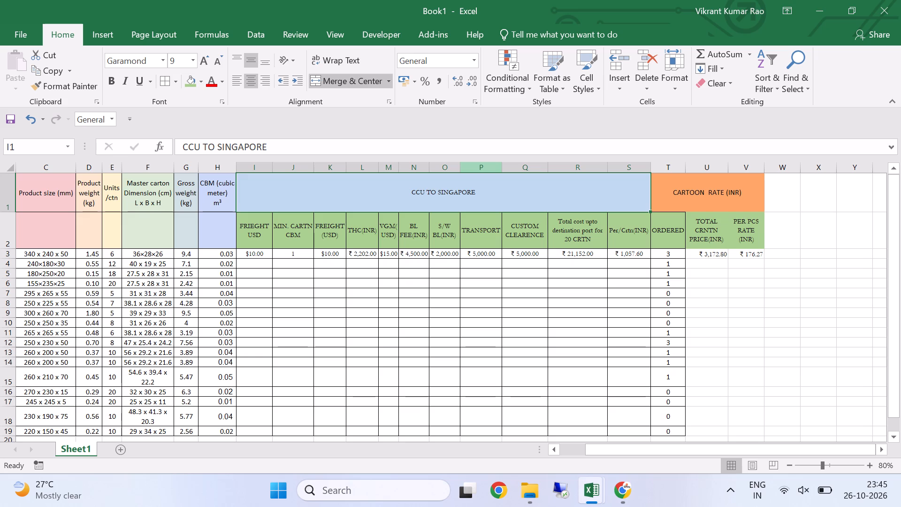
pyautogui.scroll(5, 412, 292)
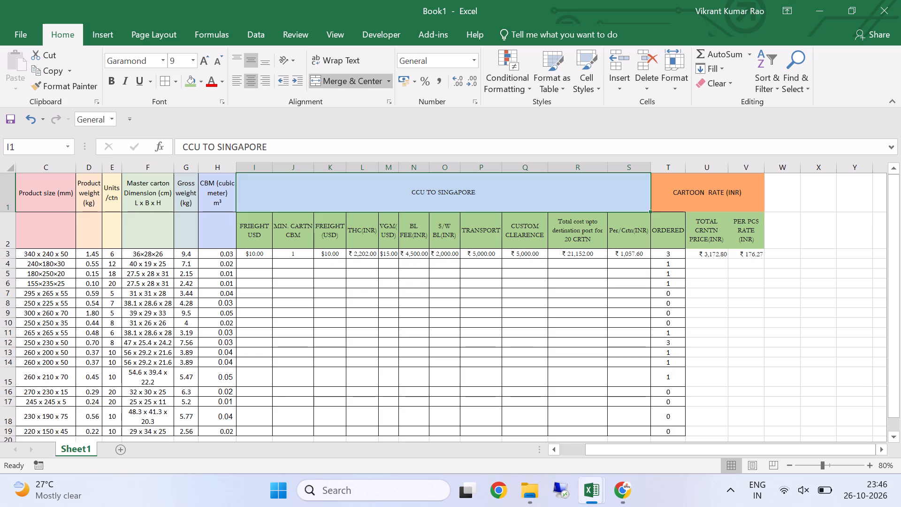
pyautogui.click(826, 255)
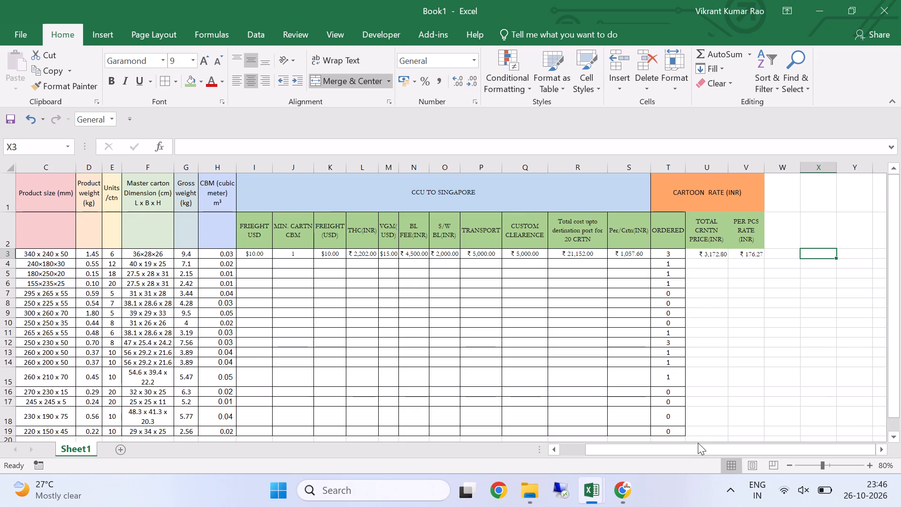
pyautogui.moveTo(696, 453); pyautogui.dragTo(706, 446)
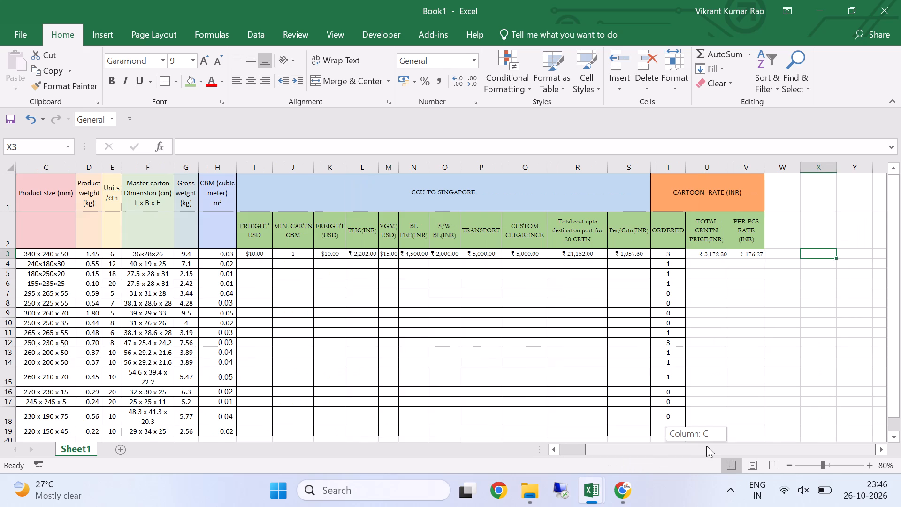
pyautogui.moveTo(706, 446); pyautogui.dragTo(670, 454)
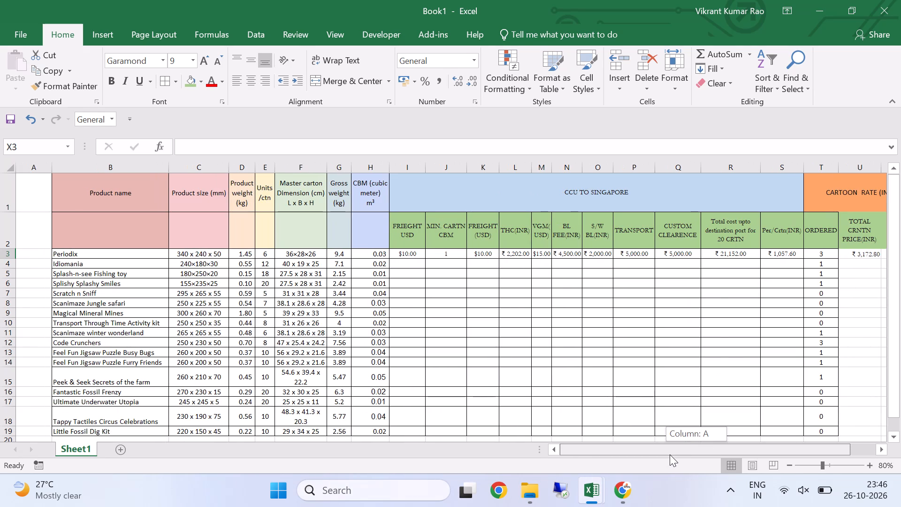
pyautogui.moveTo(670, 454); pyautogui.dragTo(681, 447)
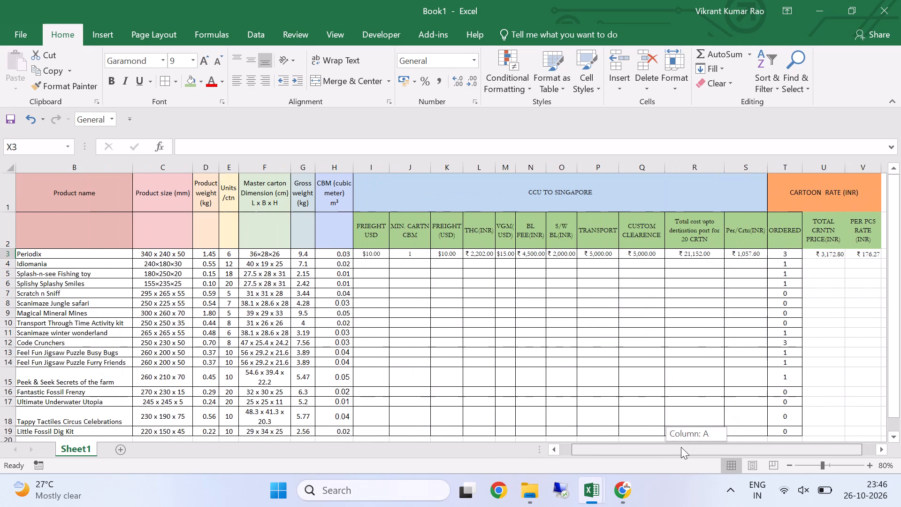
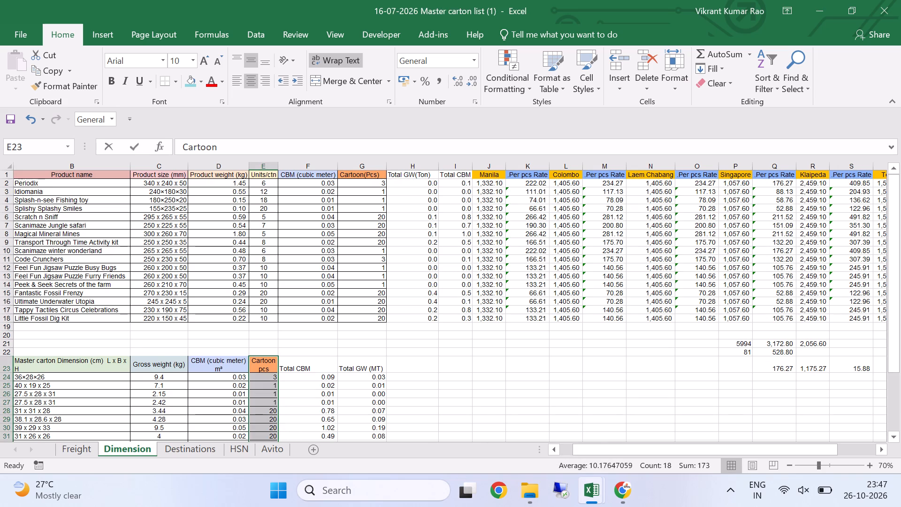
# Look over the Dimension sheet's master carton table down to its last row, and switch to the Singapore Cost Sheet workbook.
pyautogui.scroll(-4, 107, 333)
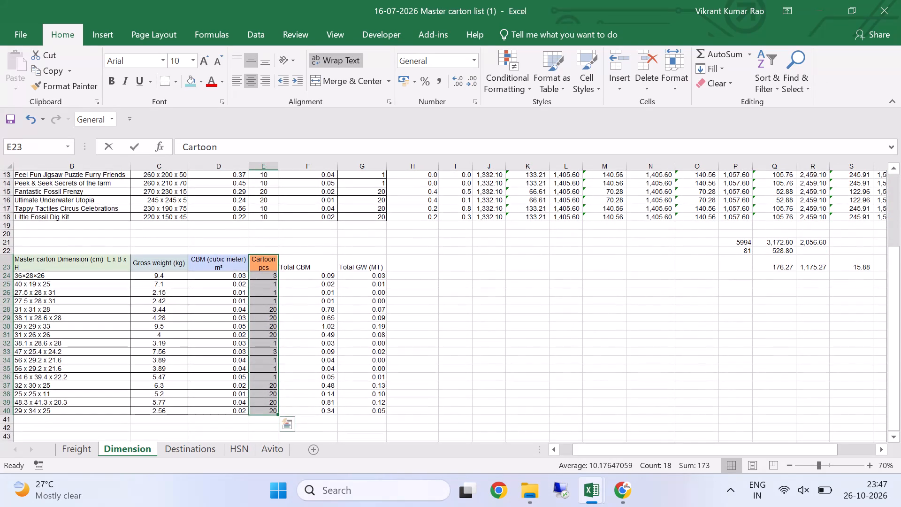
pyautogui.hotkey('alt', 'Tab')
pyautogui.hotkey('alt', 'Tab')
pyautogui.hotkey('alt', 'Tab')
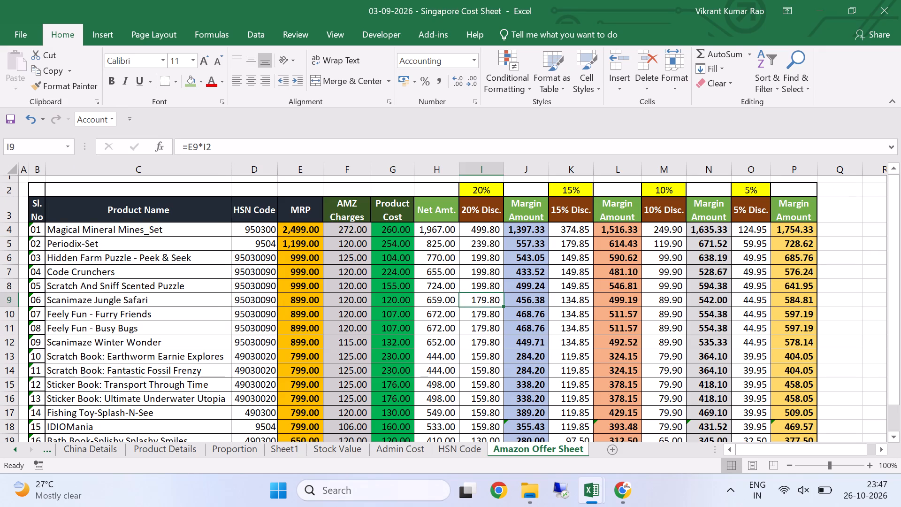
# Examine the master carton specifications in the Product Details sheet and the product cost figures in the Proportion sheet.
pyautogui.click(162, 453)
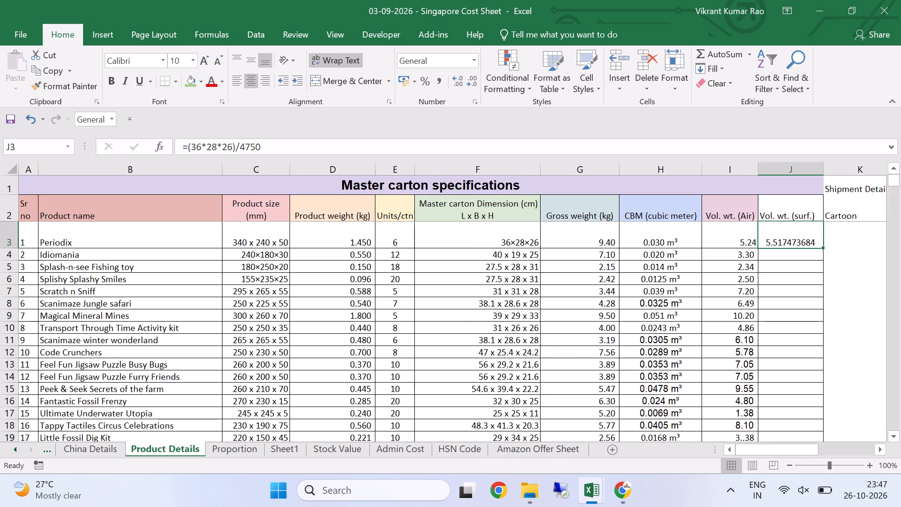
pyautogui.scroll(-1, 241, 338)
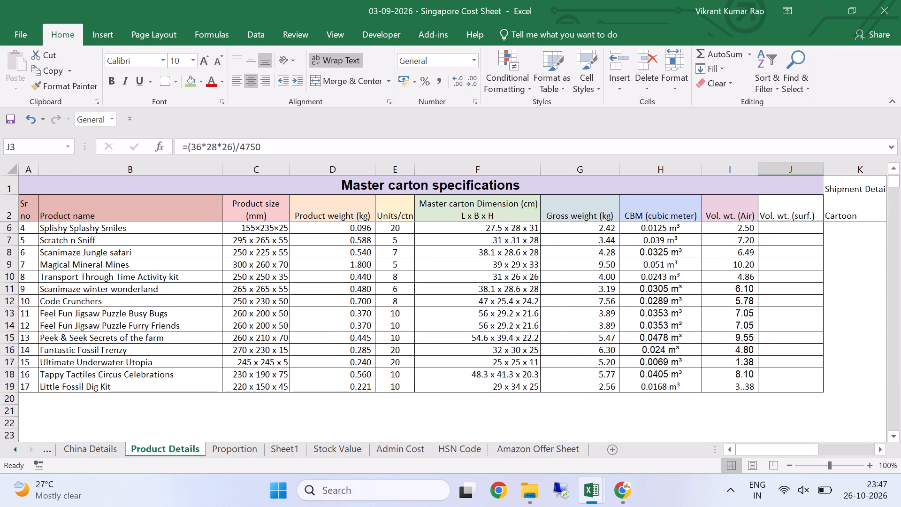
pyautogui.scroll(1, 113, 330)
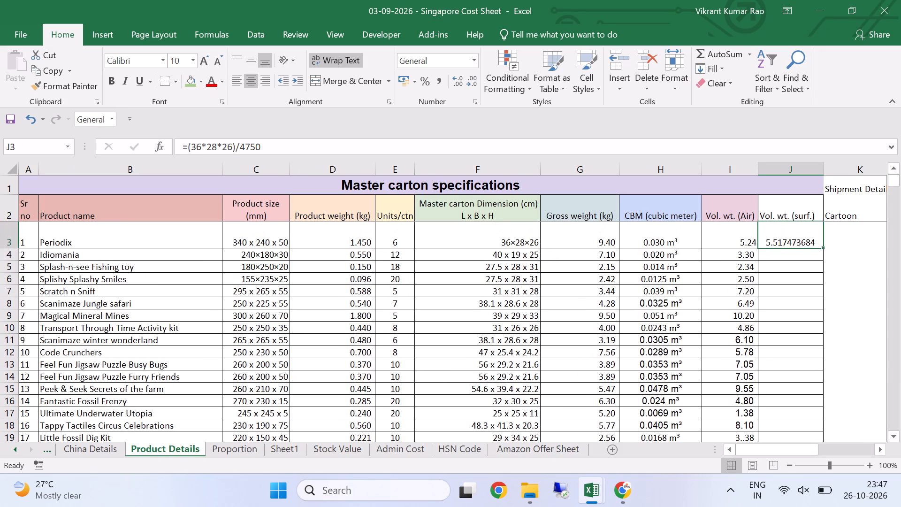
pyautogui.scroll(-1, 113, 330)
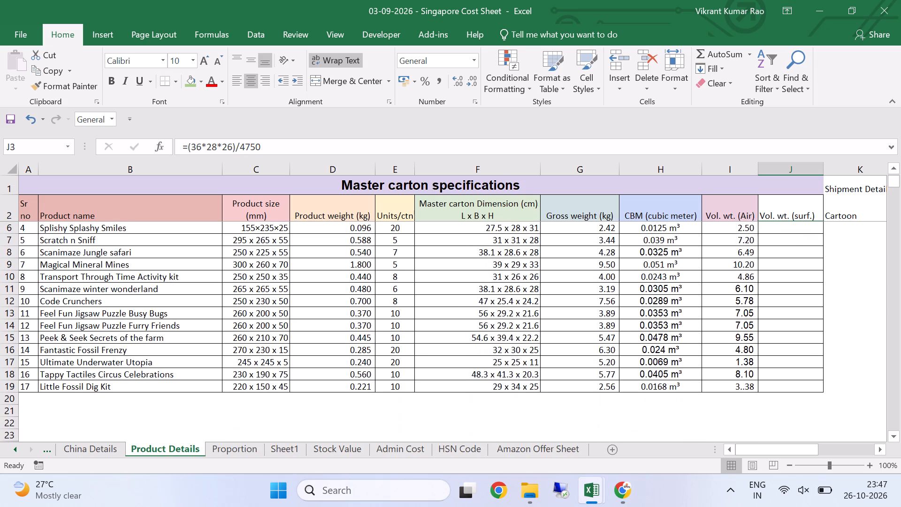
pyautogui.scroll(-1, 113, 330)
pyautogui.click(250, 452)
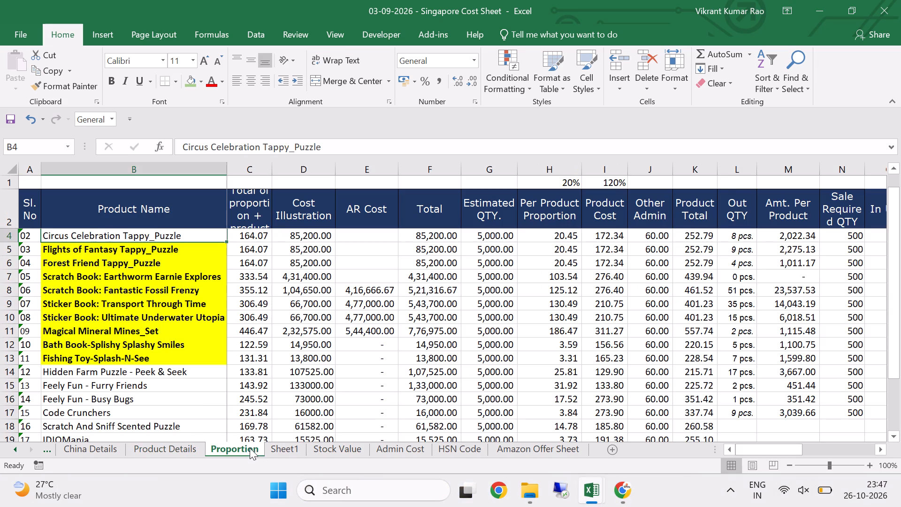
pyautogui.scroll(-1, 229, 365)
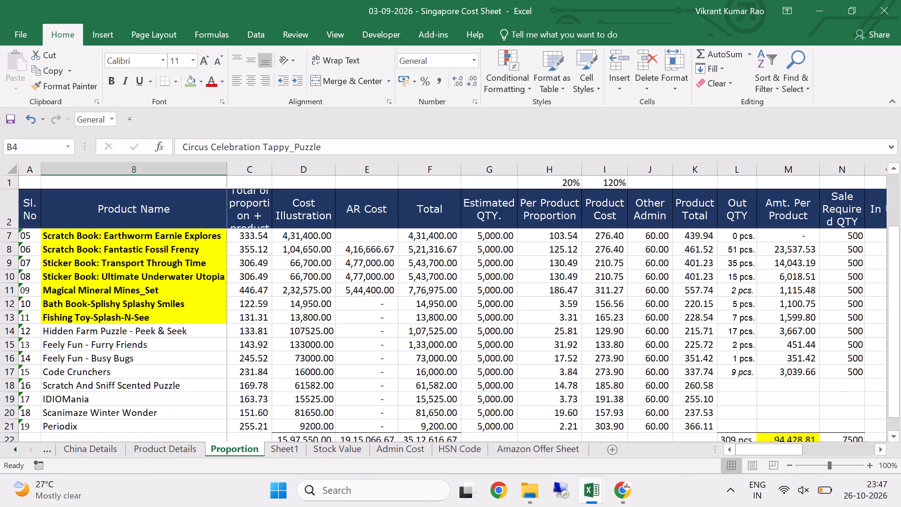
pyautogui.scroll(4, 229, 365)
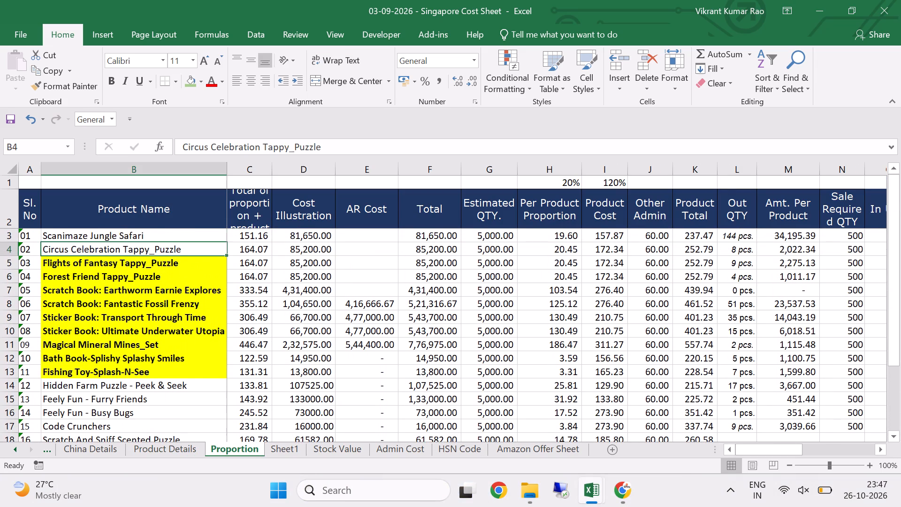
# Look through Sheet1, Stock Value and Admin Cost, ending on the Sea Freight Calculattion sheet.
pyautogui.click(292, 447)
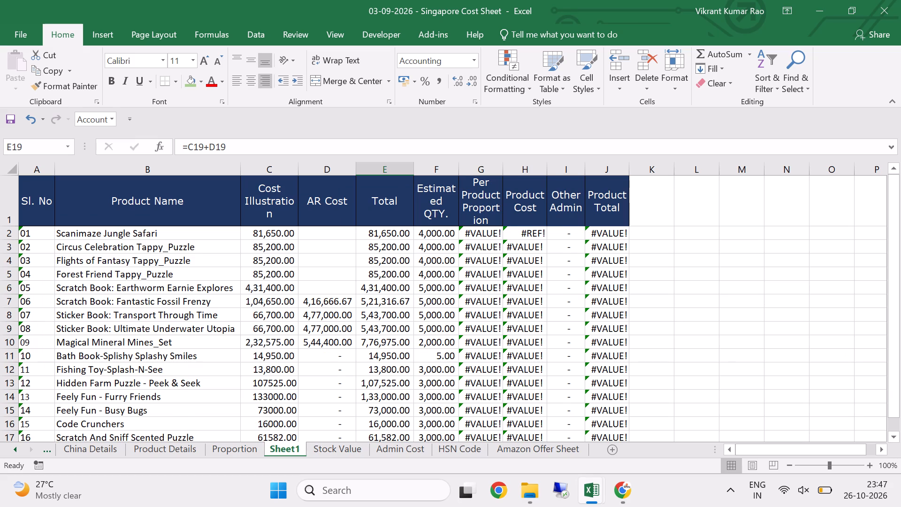
pyautogui.scroll(-1, 323, 381)
pyautogui.scroll(1, 323, 381)
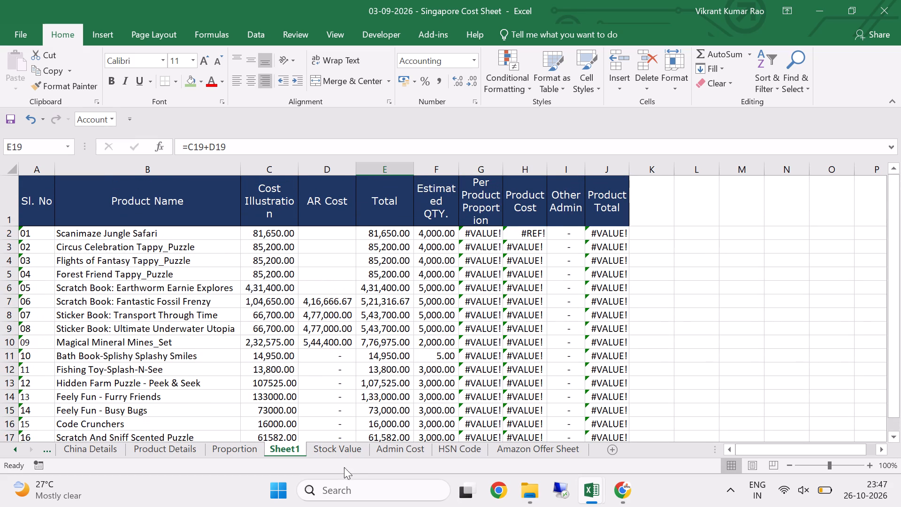
pyautogui.click(350, 451)
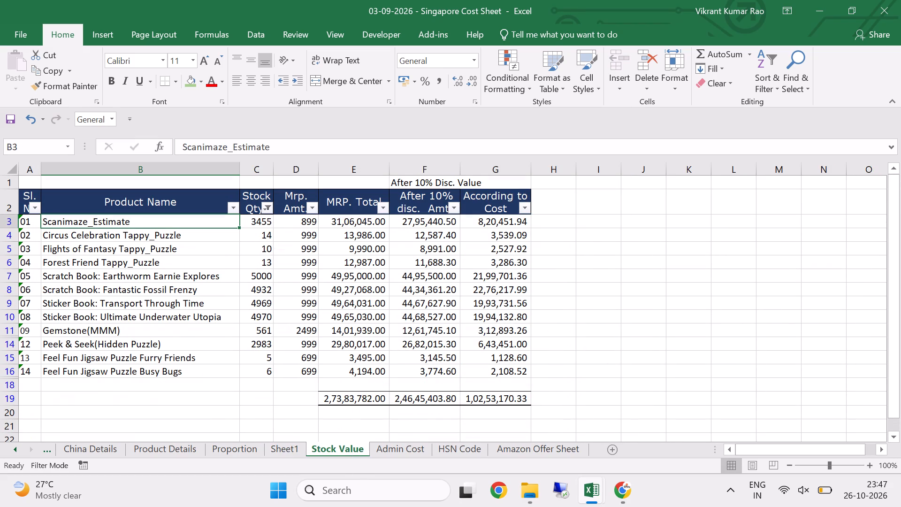
pyautogui.click(395, 450)
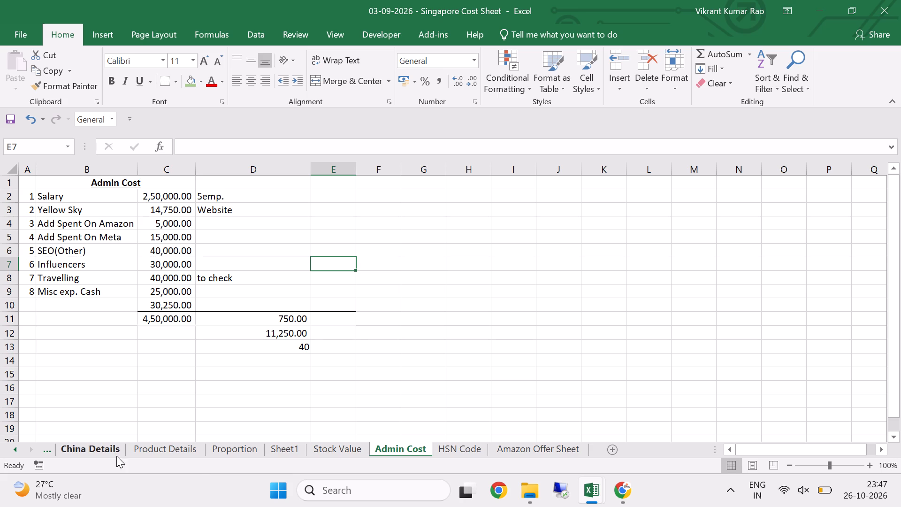
pyautogui.click(53, 451)
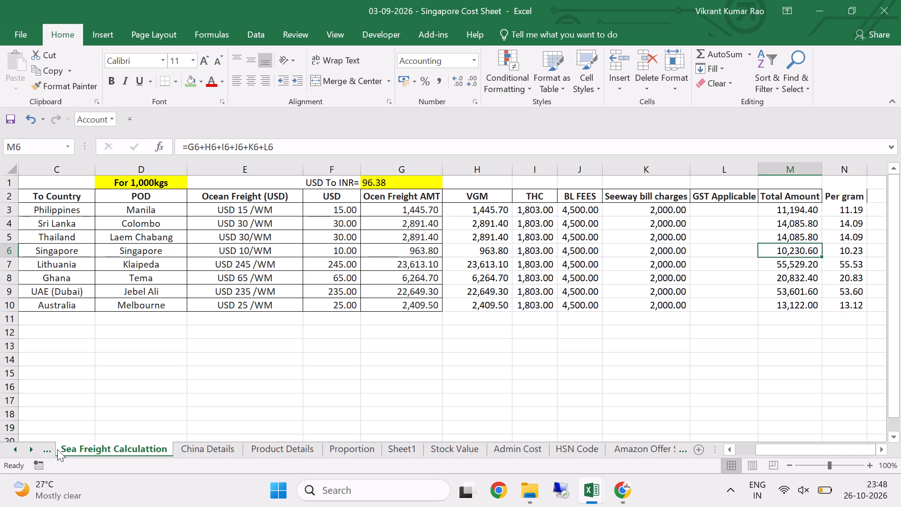
# Switch to the Book1 workbook and examine its CCU TO SINGAPORE costs and CARTOON RATE (INR) columns.
pyautogui.hotkey('alt', 'Tab')
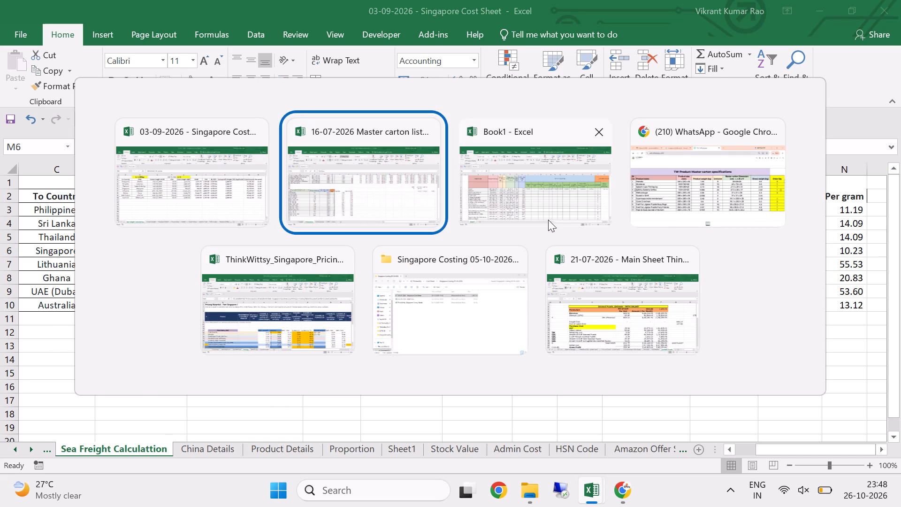
pyautogui.click(556, 214)
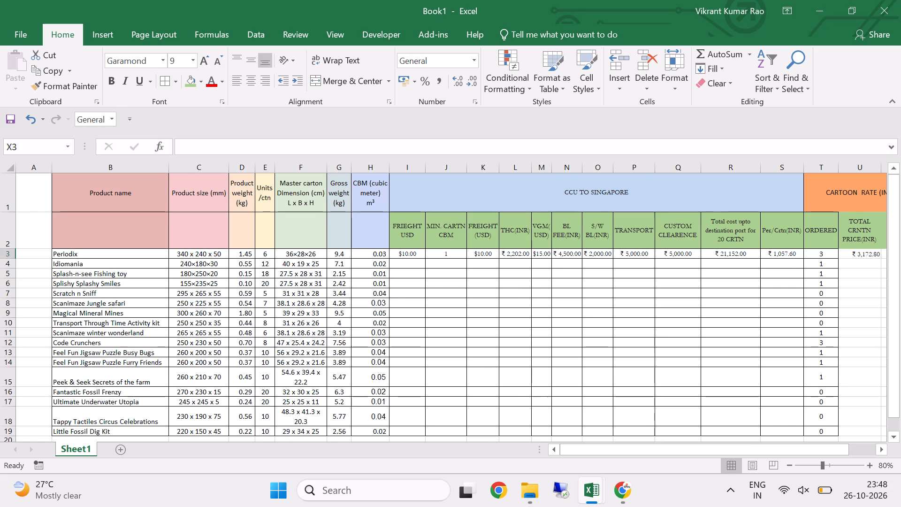
pyautogui.moveTo(786, 453); pyautogui.dragTo(818, 448)
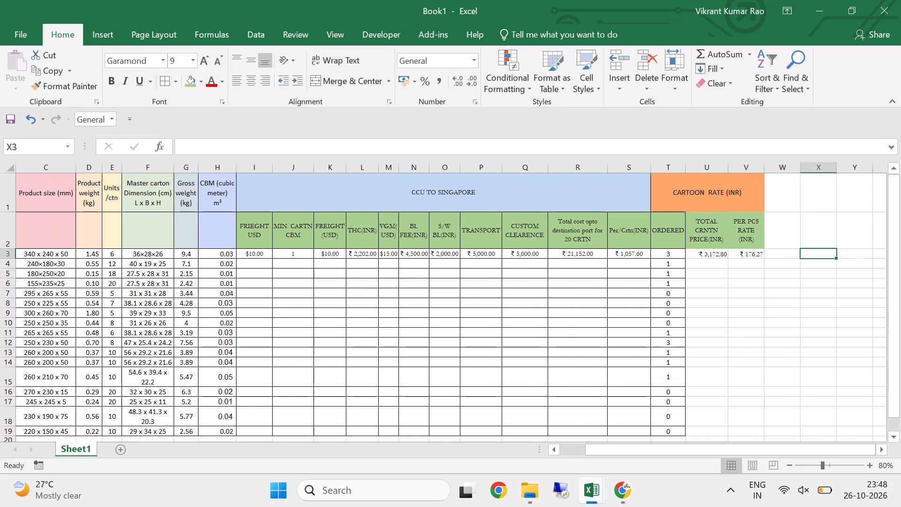
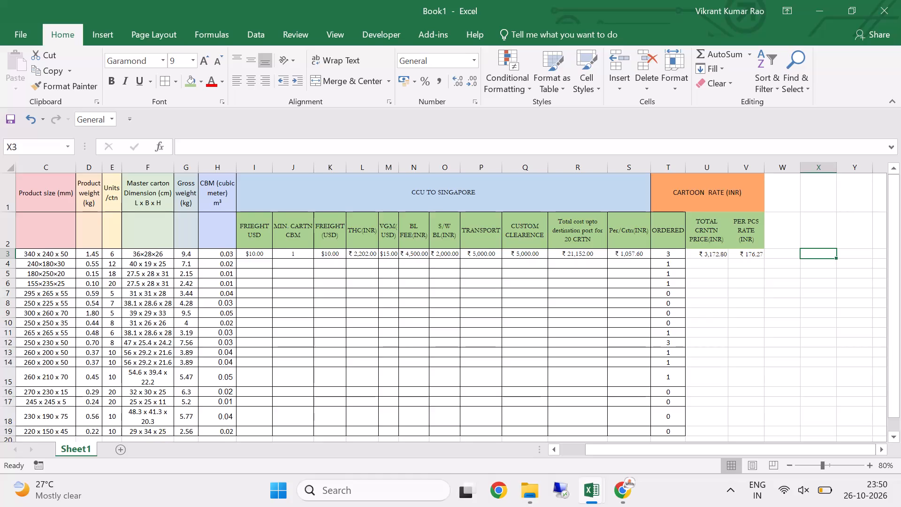
# Switch to the Master carton list workbook and look through its Dimension, Freight, Destinations and HSN sheets, returning to Dimension.
pyautogui.moveTo(744, 448); pyautogui.dragTo(743, 447)
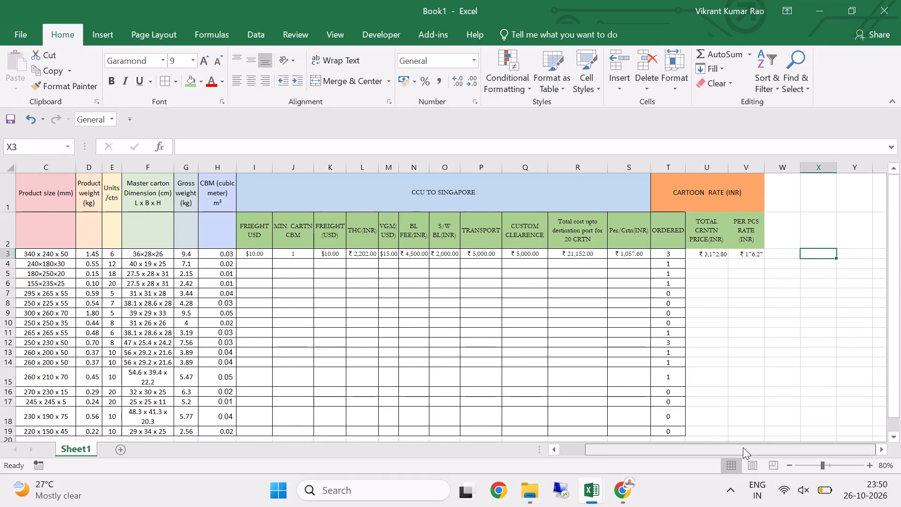
pyautogui.moveTo(743, 447); pyautogui.dragTo(550, 450)
pyautogui.hotkey('alt', 'Tab')
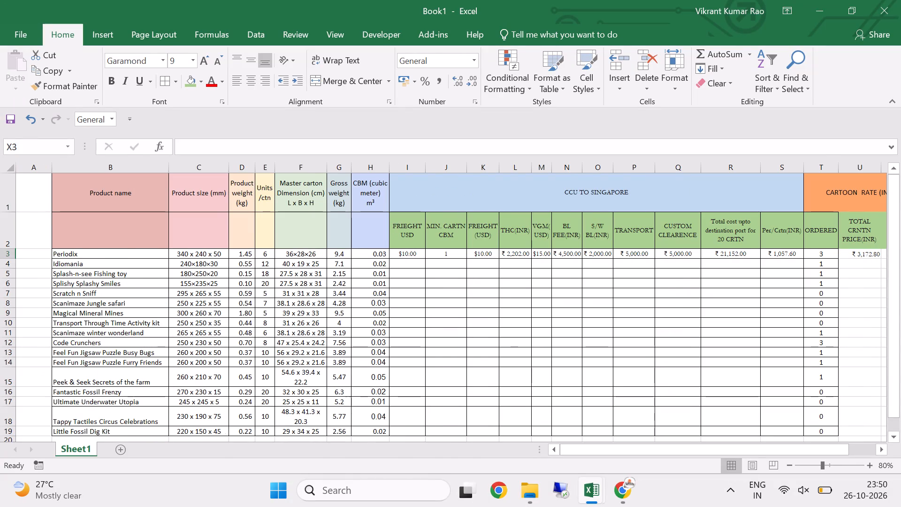
pyautogui.hotkey('alt', 'Tab')
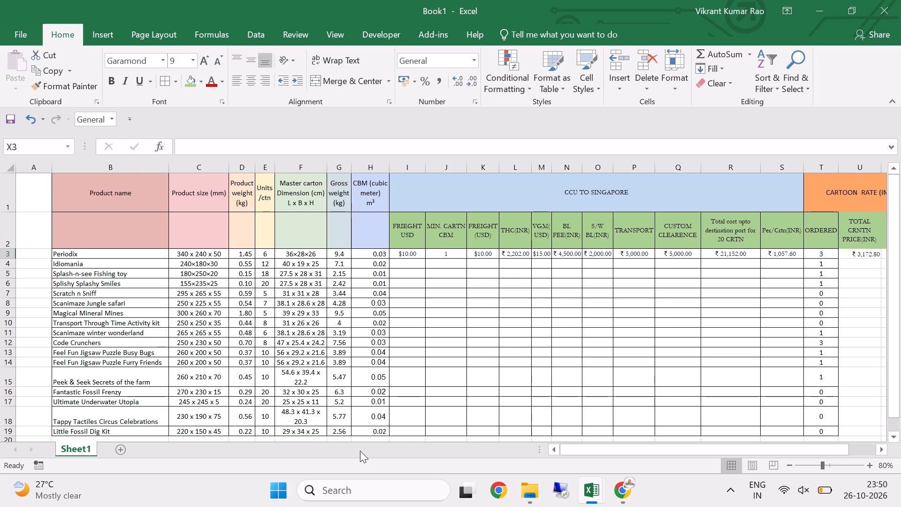
pyautogui.hotkey('alt', 'Tab')
pyautogui.hotkey('alt', 'Tab')
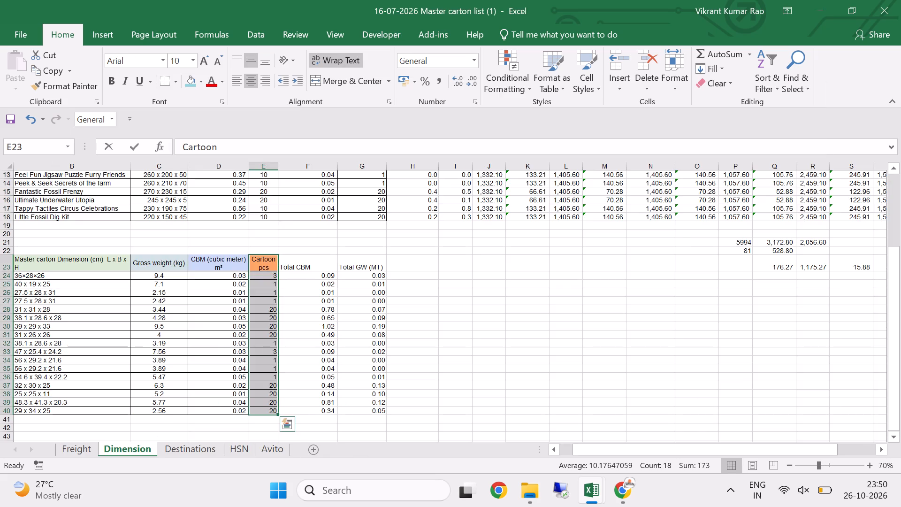
pyautogui.scroll(8, 160, 389)
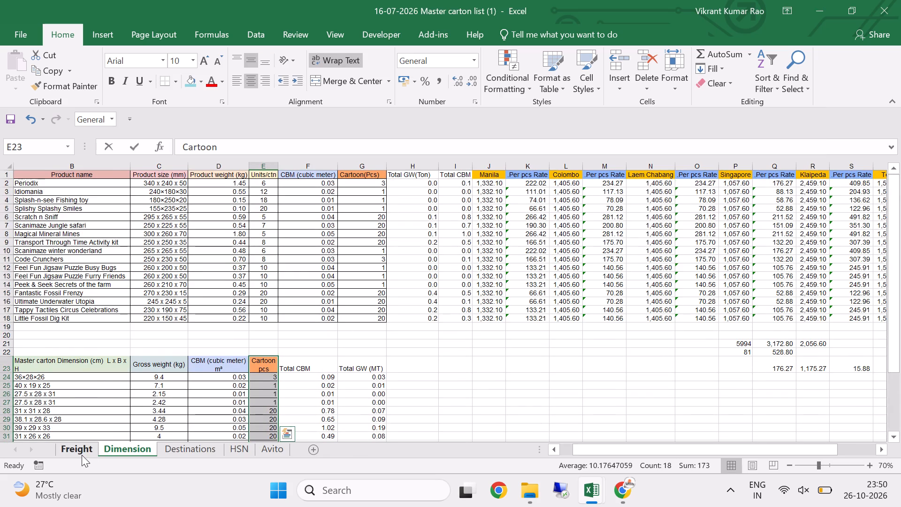
pyautogui.click(79, 453)
pyautogui.scroll(-3, 163, 417)
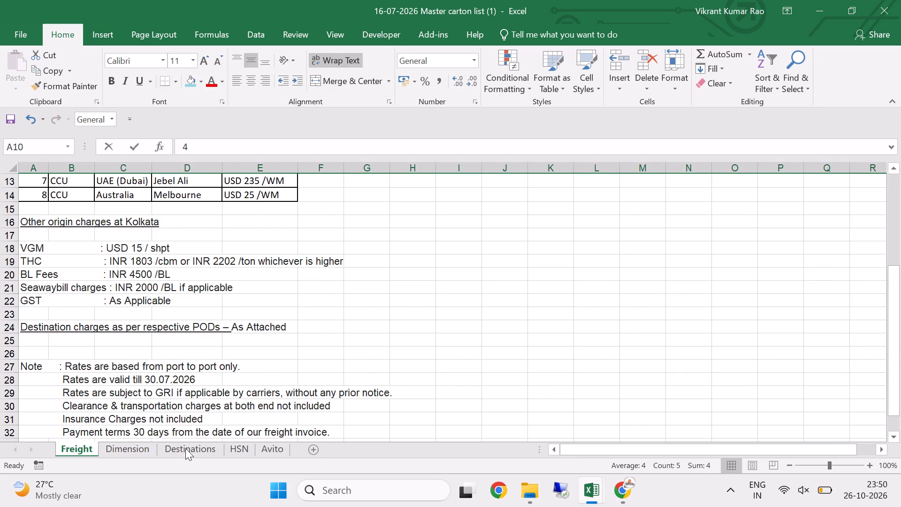
pyautogui.click(185, 454)
pyautogui.click(124, 453)
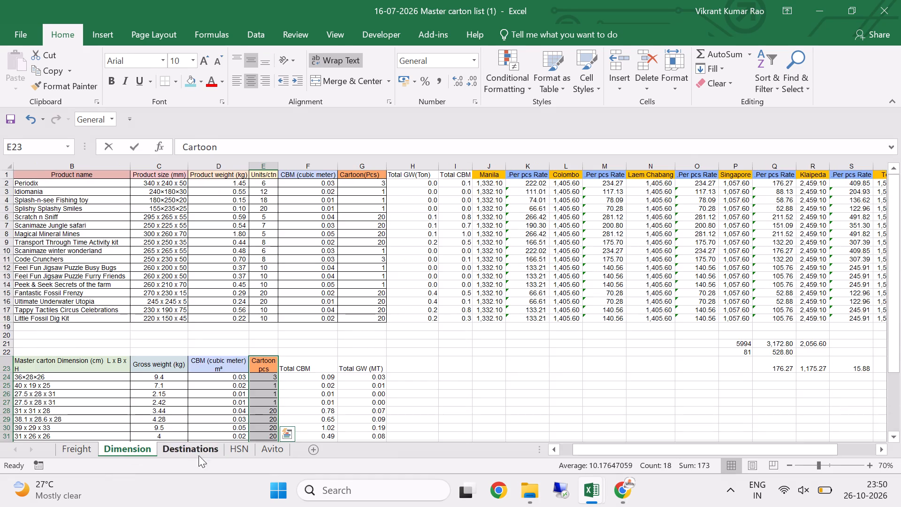
pyautogui.click(259, 452)
pyautogui.click(236, 452)
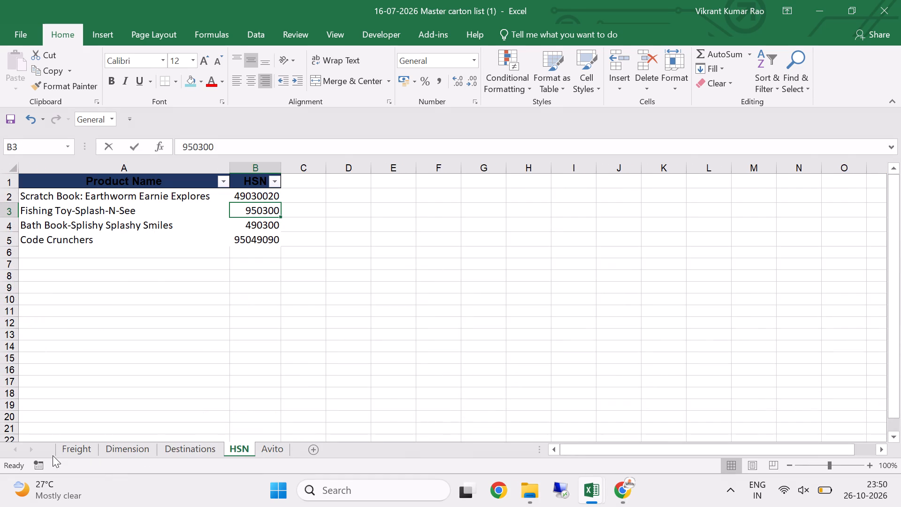
pyautogui.click(62, 451)
pyautogui.click(121, 444)
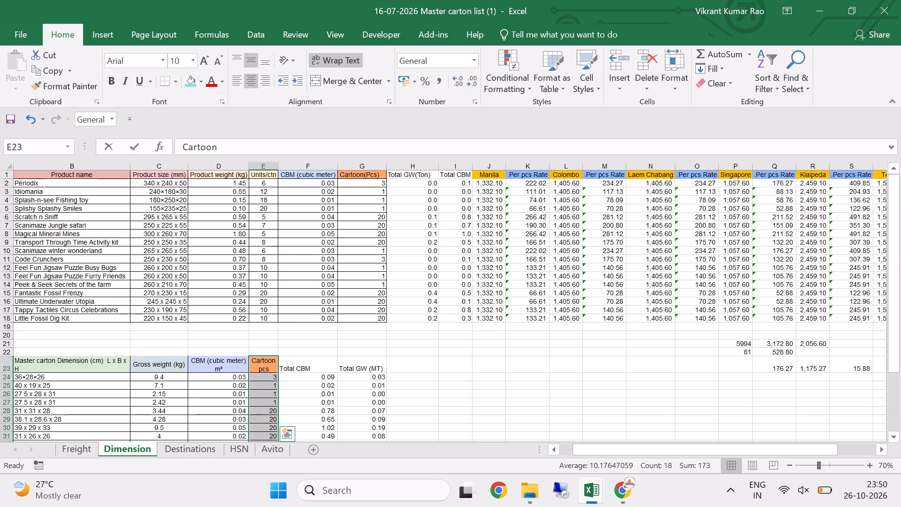
# Switch to the Singapore Cost Sheet workbook and examine the Product Details master carton specifications and the TW Export Costing table.
pyautogui.hotkey('alt', 'Tab')
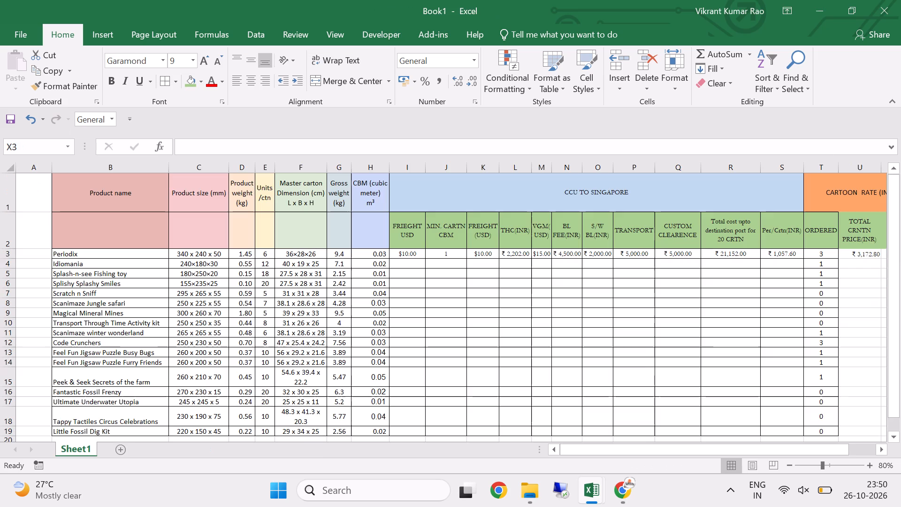
pyautogui.hotkey('alt', 'Tab')
pyautogui.hotkey('alt', 'Tab')
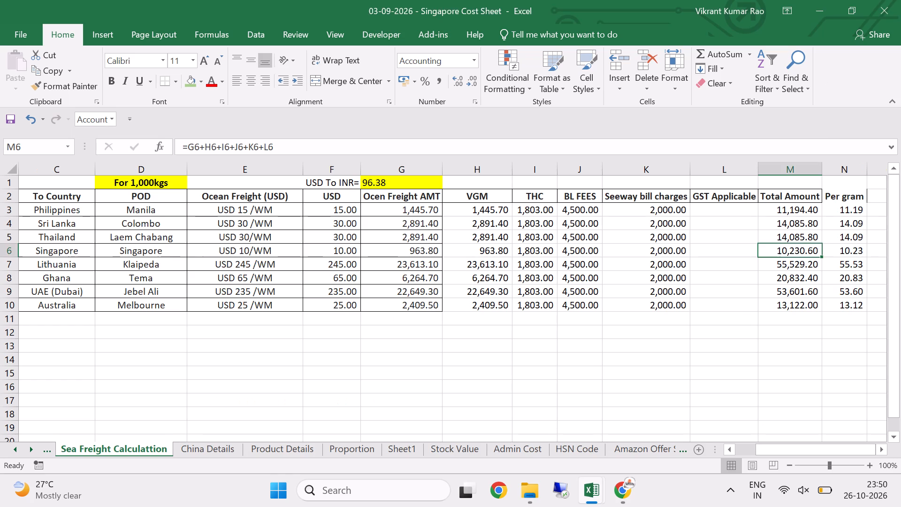
pyautogui.click(207, 453)
pyautogui.click(252, 445)
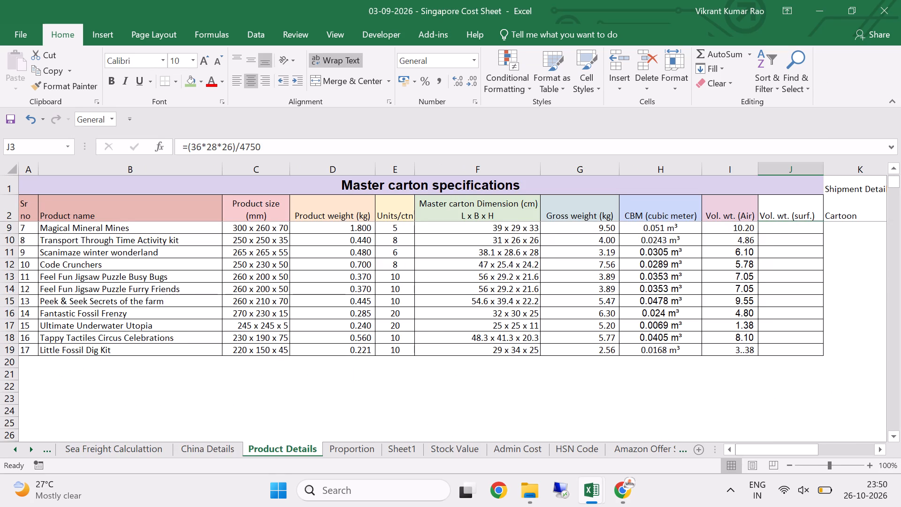
pyautogui.scroll(8, 140, 359)
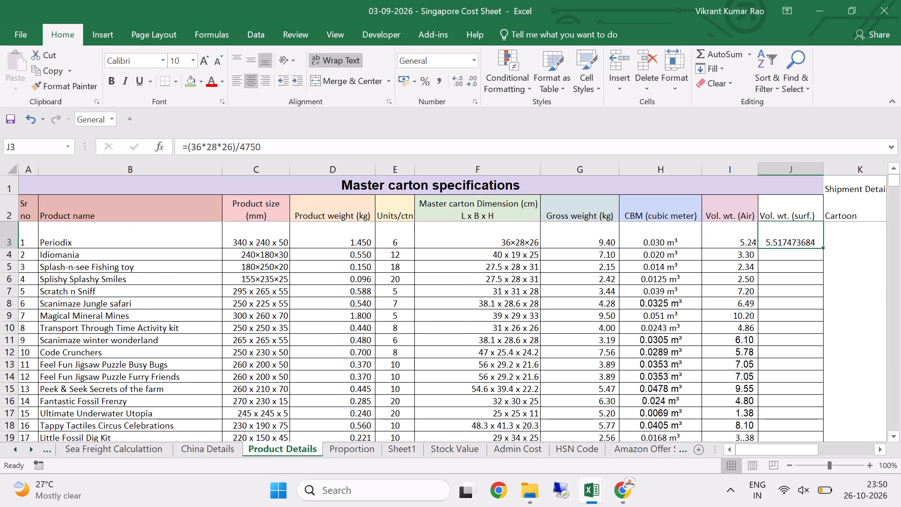
pyautogui.click(41, 447)
pyautogui.click(41, 447)
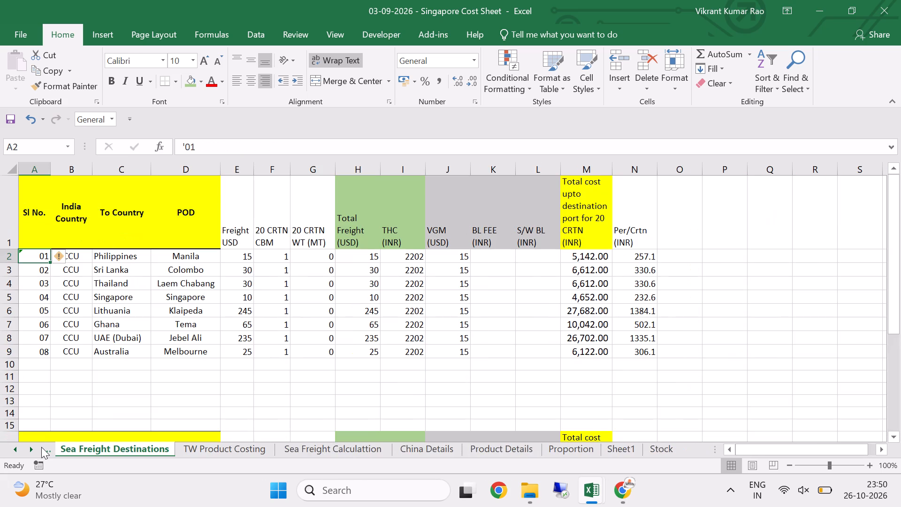
pyautogui.click(41, 447)
pyautogui.click(41, 447)
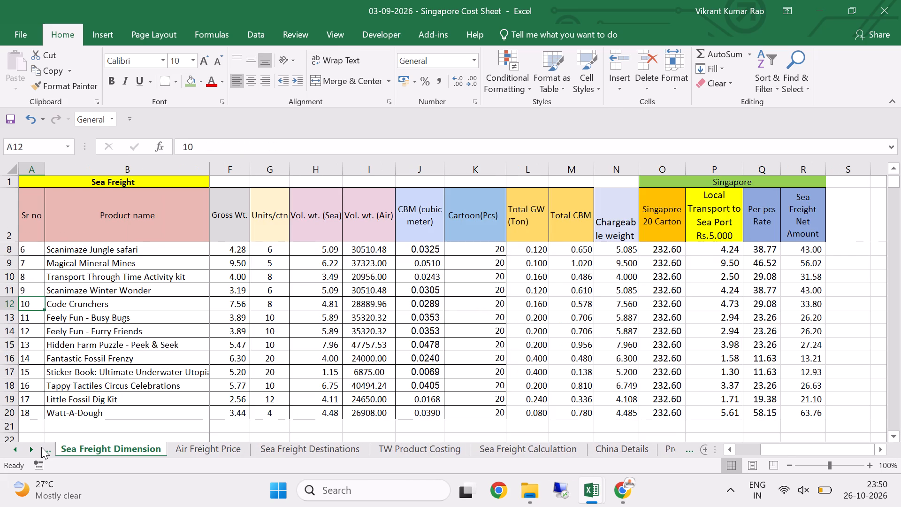
pyautogui.click(41, 447)
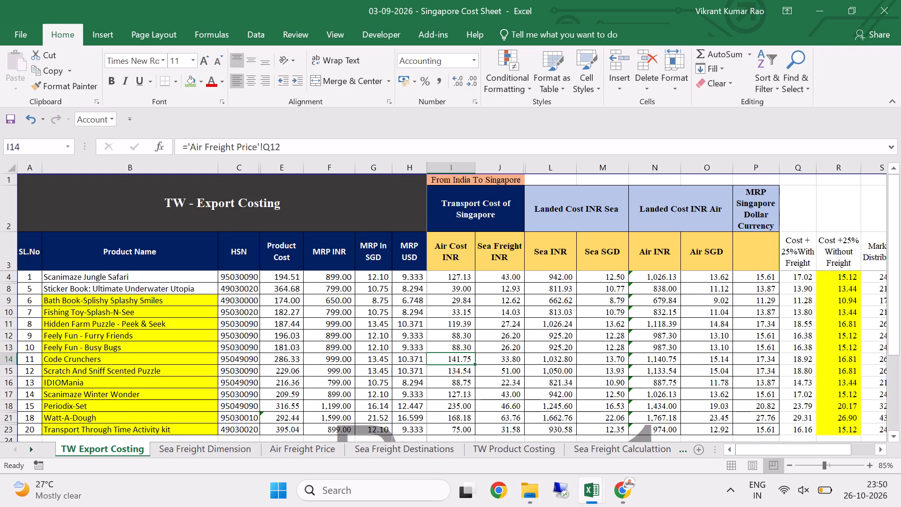
pyautogui.scroll(-1, 325, 322)
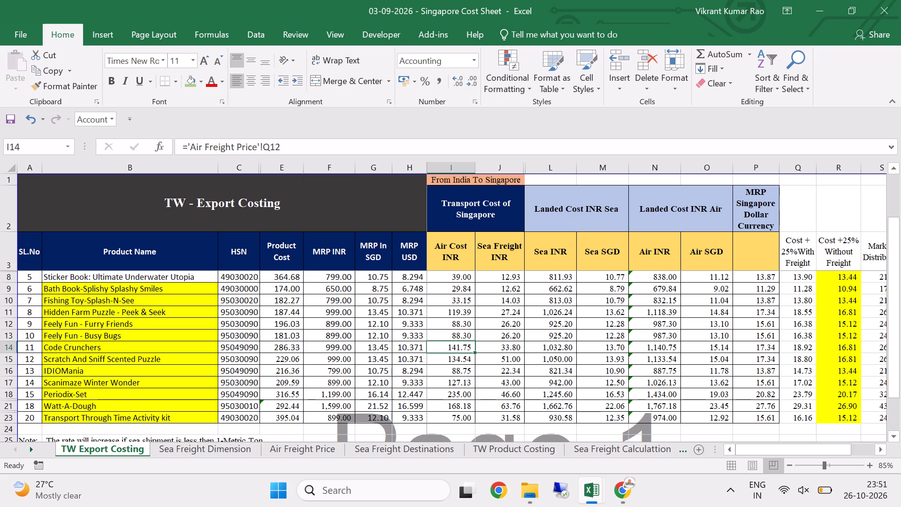
# Look through the Sea Freight Dimension, Air Freight Price, Sea Freight Destinations and TW Product Costing sheets, ending on Sea Freight Calculattion.
pyautogui.click(219, 450)
pyautogui.click(290, 447)
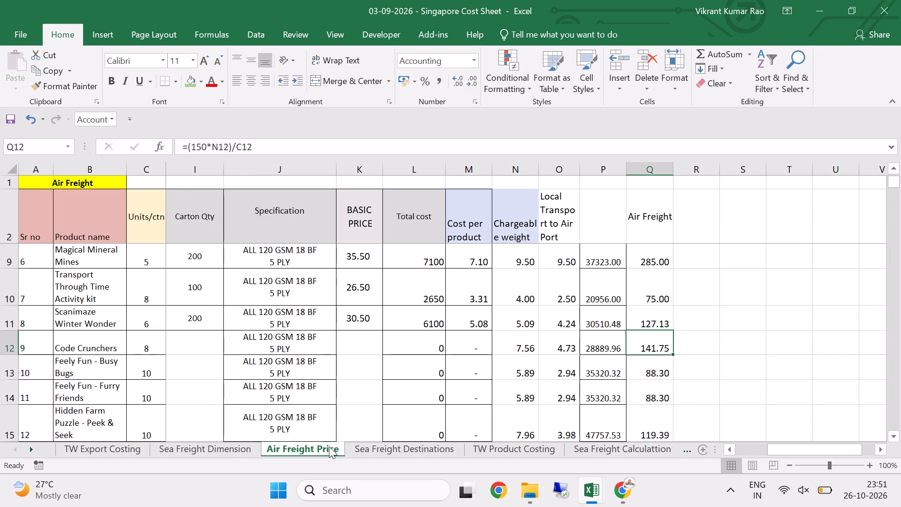
pyautogui.click(383, 446)
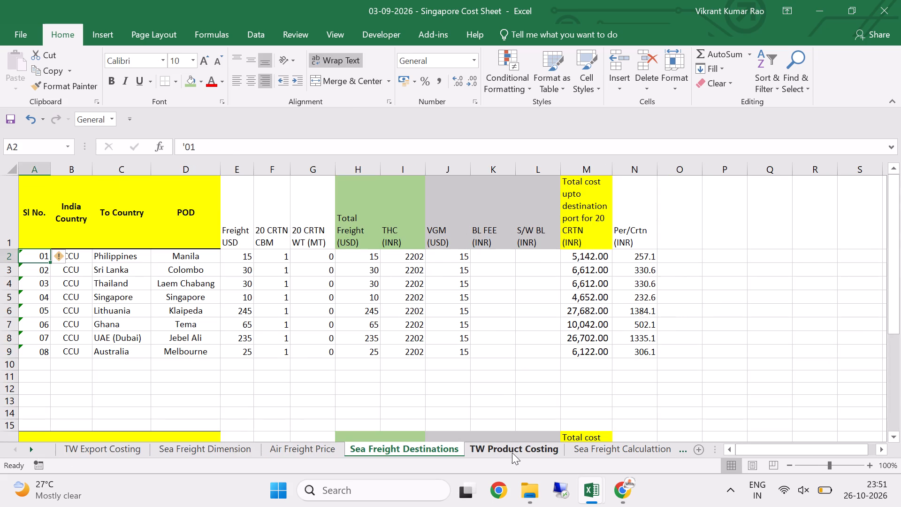
pyautogui.click(515, 451)
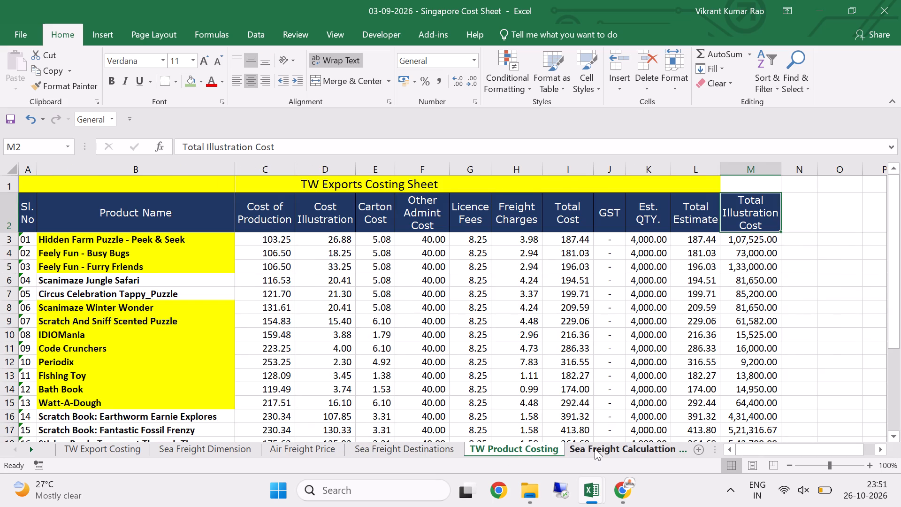
pyautogui.click(603, 448)
# Switch to the ThinkWittsy_Singapore_Pricing_Model workbook and examine the Pricing sheet and the India MRP figures in the LandedCost sheet.
pyautogui.hotkey('alt', 'Tab')
pyautogui.hotkey('alt', 'Tab')
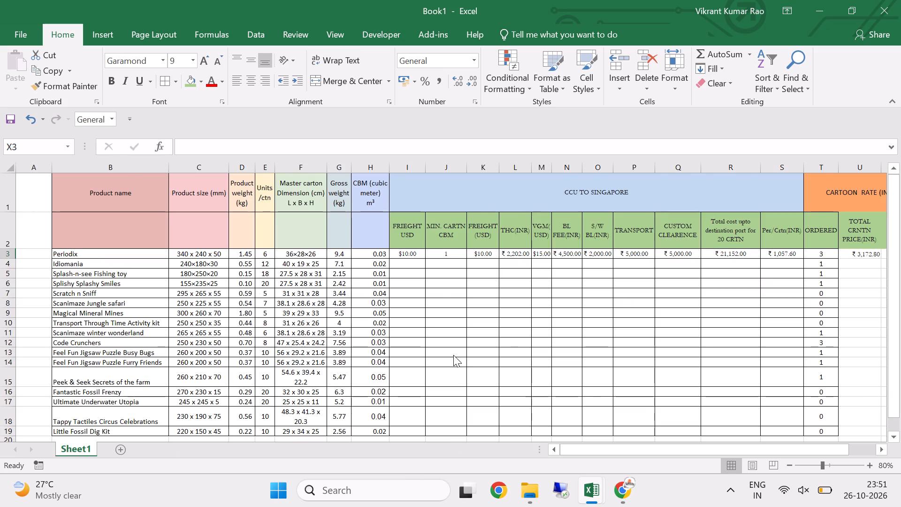
pyautogui.hotkey('alt', 'Tab')
pyautogui.hotkey('alt', 'Tab')
pyautogui.hotkey('alt', 'Tab')
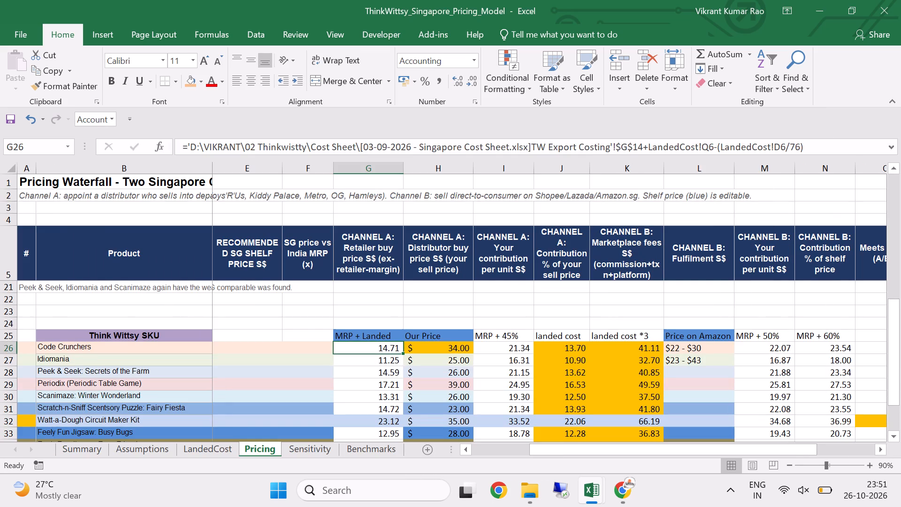
pyautogui.scroll(13, 244, 318)
pyautogui.click(213, 451)
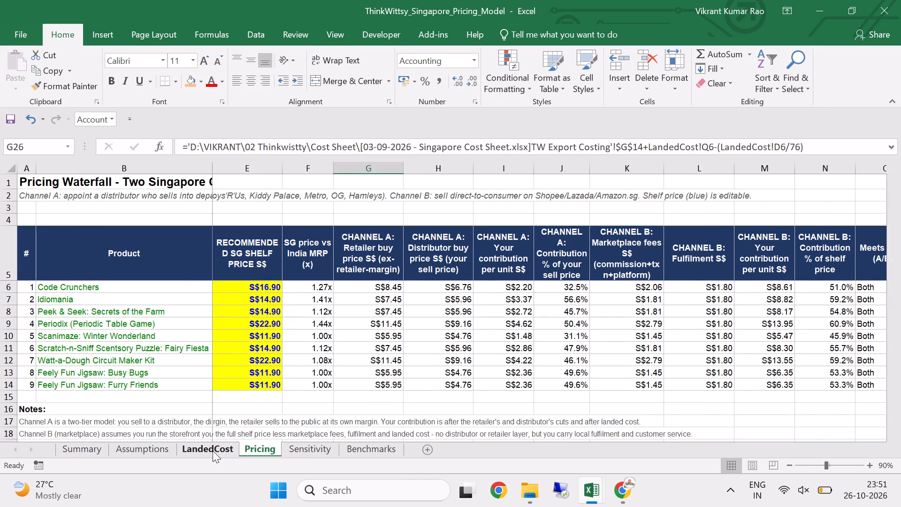
pyautogui.scroll(4, 302, 387)
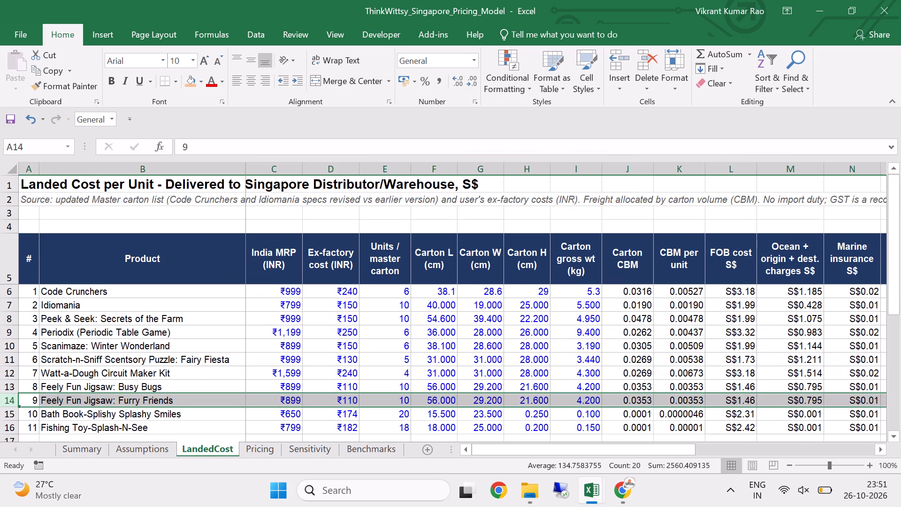
pyautogui.click(279, 335)
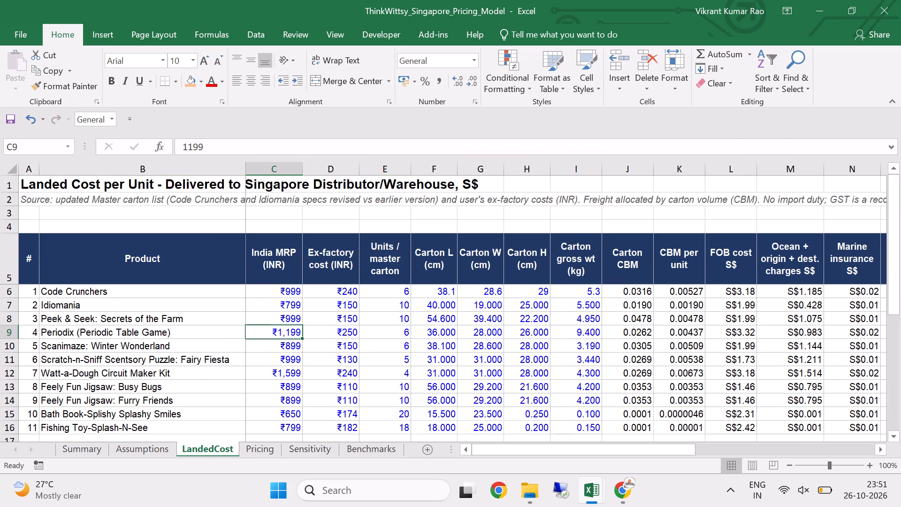
pyautogui.click(283, 378)
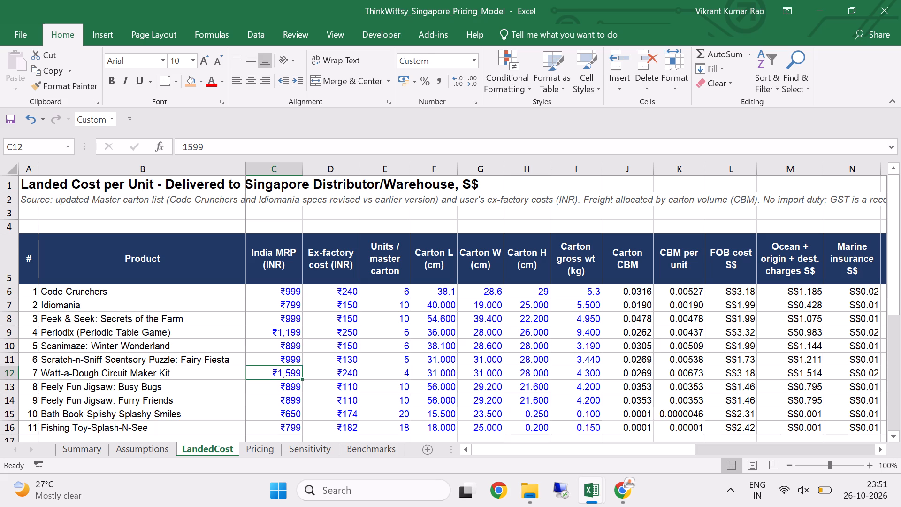
pyautogui.click(287, 328)
# Return to the Book1 workbook and freeze the first column of Sheet1.
pyautogui.hotkey('alt', 'Tab')
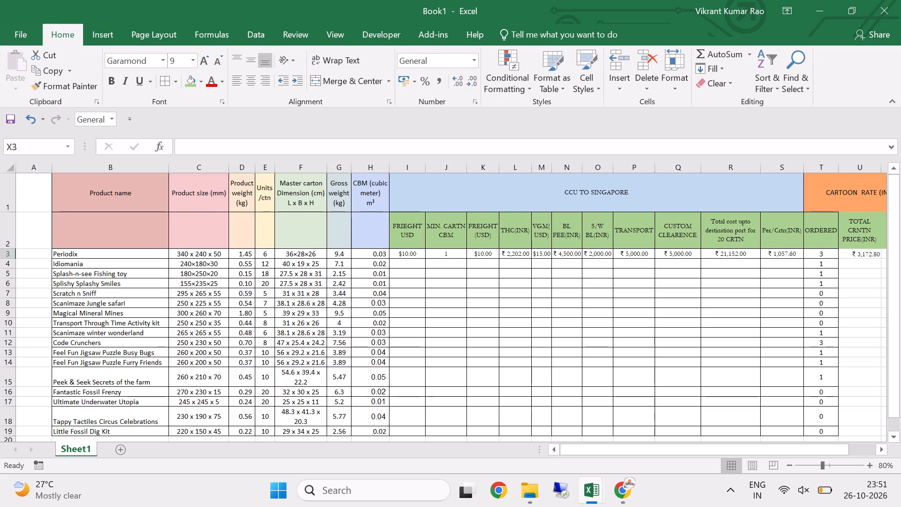
pyautogui.moveTo(791, 452); pyautogui.dragTo(801, 451)
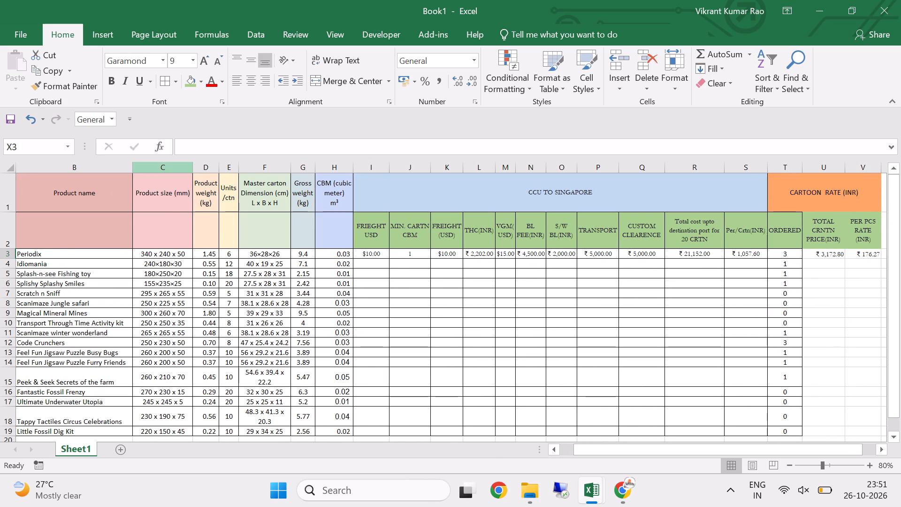
pyautogui.moveTo(706, 449); pyautogui.dragTo(604, 457)
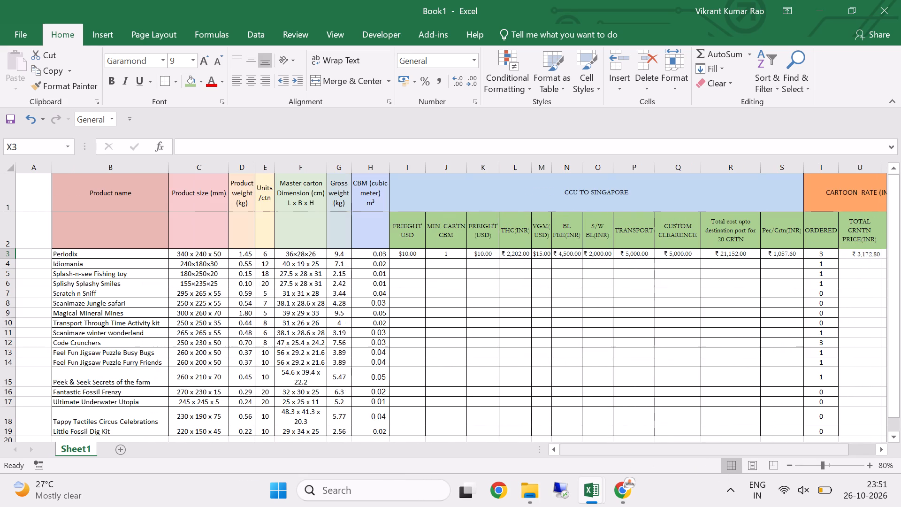
pyautogui.click(197, 171)
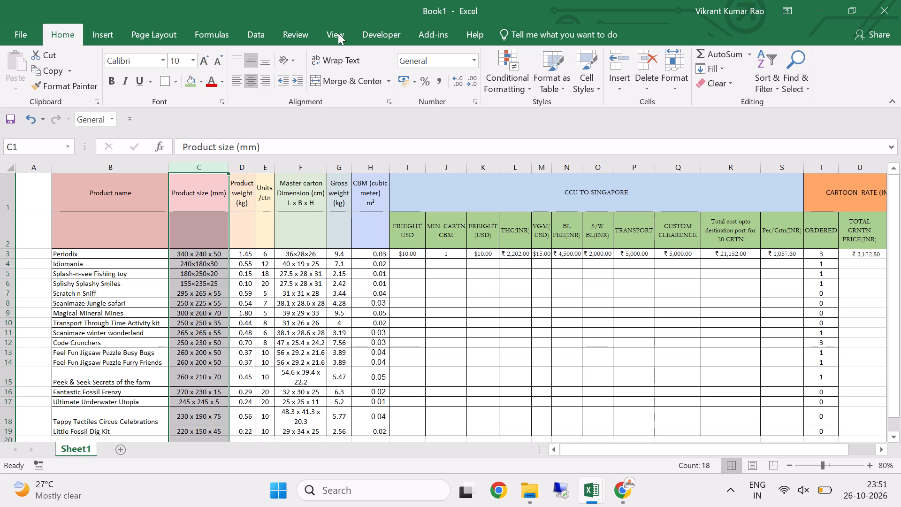
pyautogui.click(139, 40)
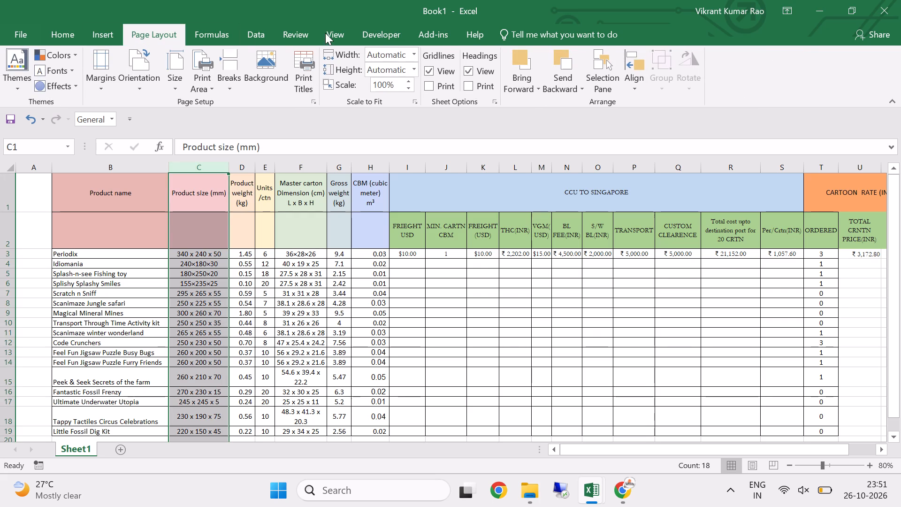
pyautogui.click(325, 33)
pyautogui.click(438, 82)
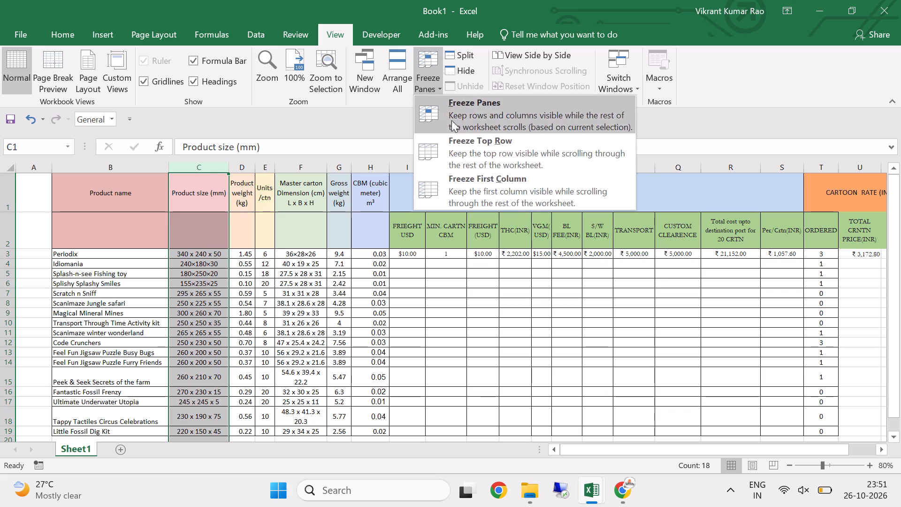
pyautogui.click(458, 187)
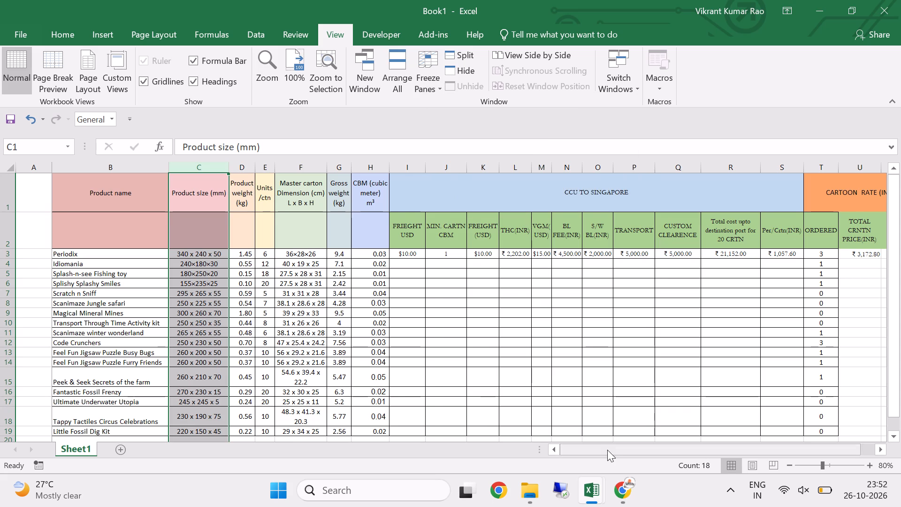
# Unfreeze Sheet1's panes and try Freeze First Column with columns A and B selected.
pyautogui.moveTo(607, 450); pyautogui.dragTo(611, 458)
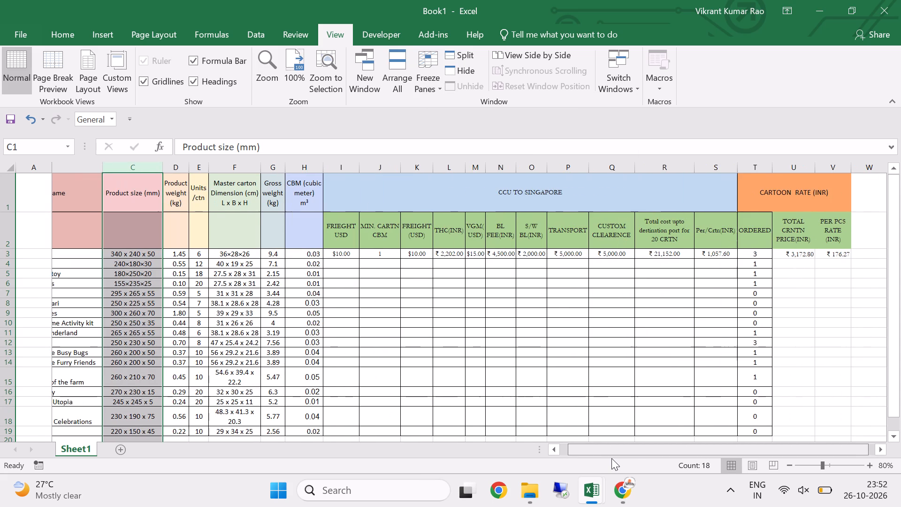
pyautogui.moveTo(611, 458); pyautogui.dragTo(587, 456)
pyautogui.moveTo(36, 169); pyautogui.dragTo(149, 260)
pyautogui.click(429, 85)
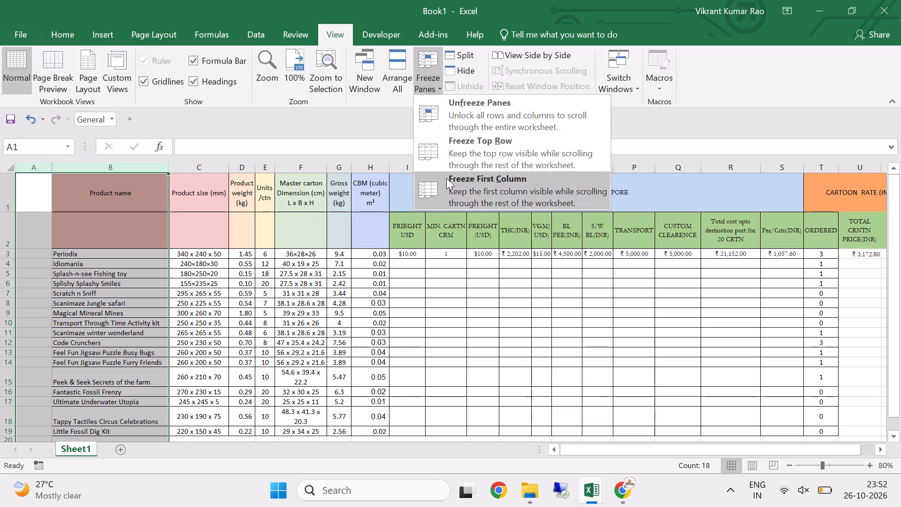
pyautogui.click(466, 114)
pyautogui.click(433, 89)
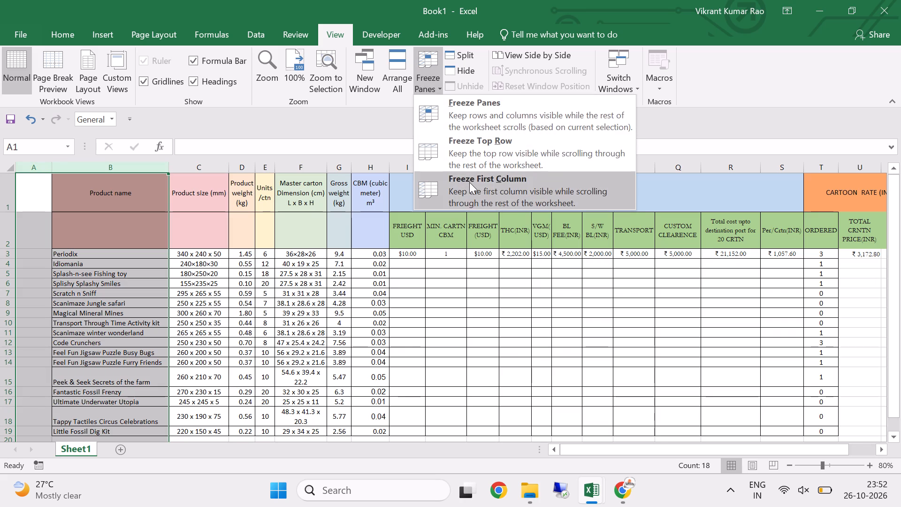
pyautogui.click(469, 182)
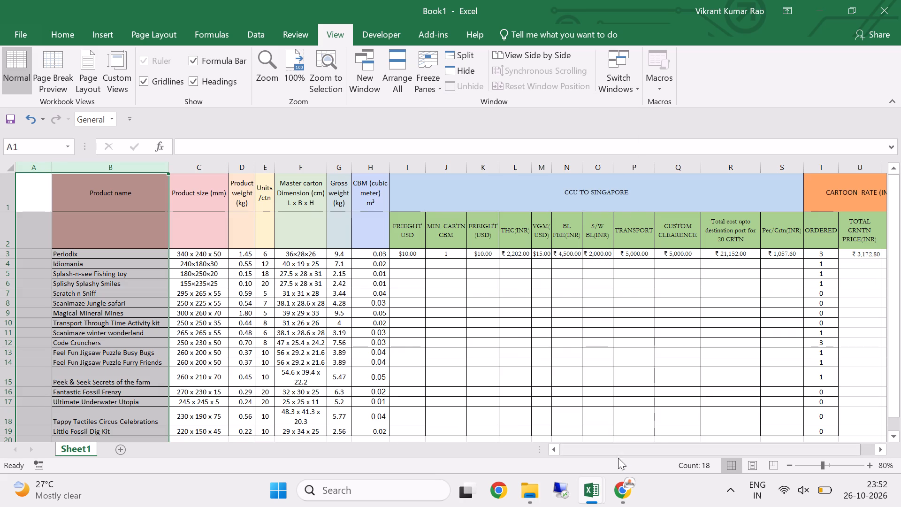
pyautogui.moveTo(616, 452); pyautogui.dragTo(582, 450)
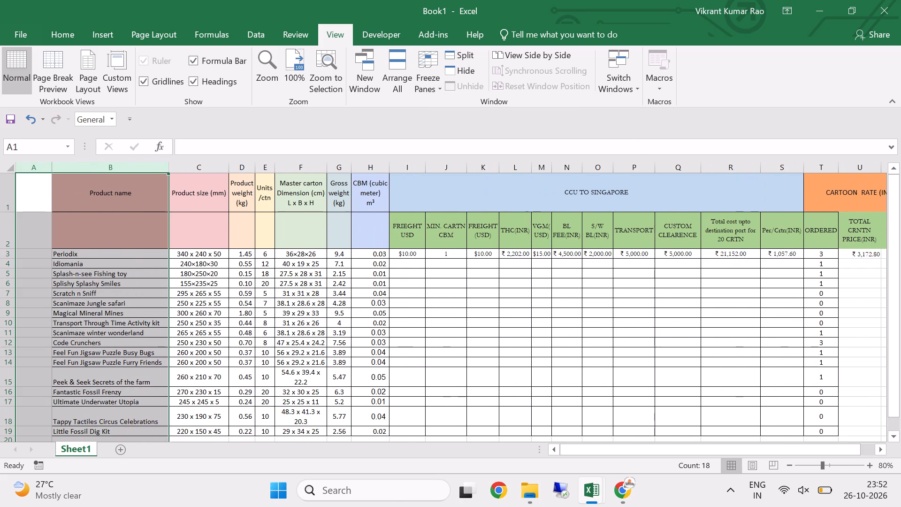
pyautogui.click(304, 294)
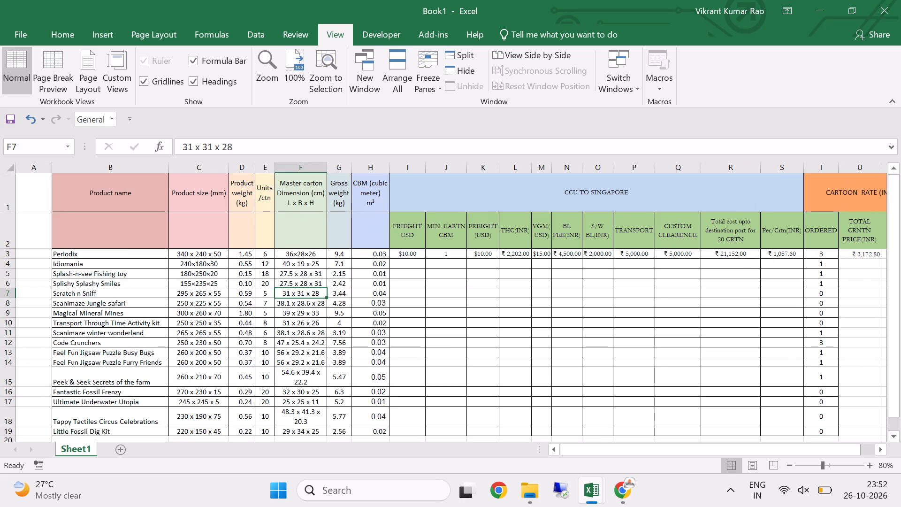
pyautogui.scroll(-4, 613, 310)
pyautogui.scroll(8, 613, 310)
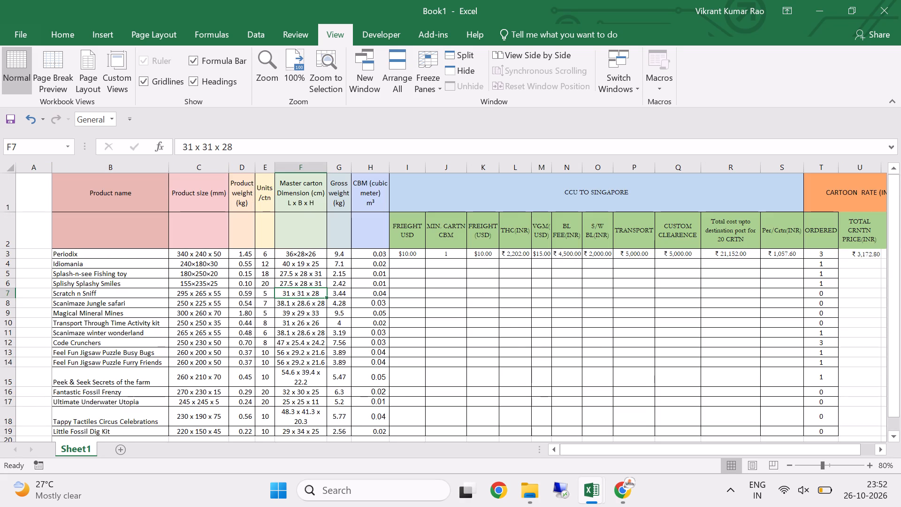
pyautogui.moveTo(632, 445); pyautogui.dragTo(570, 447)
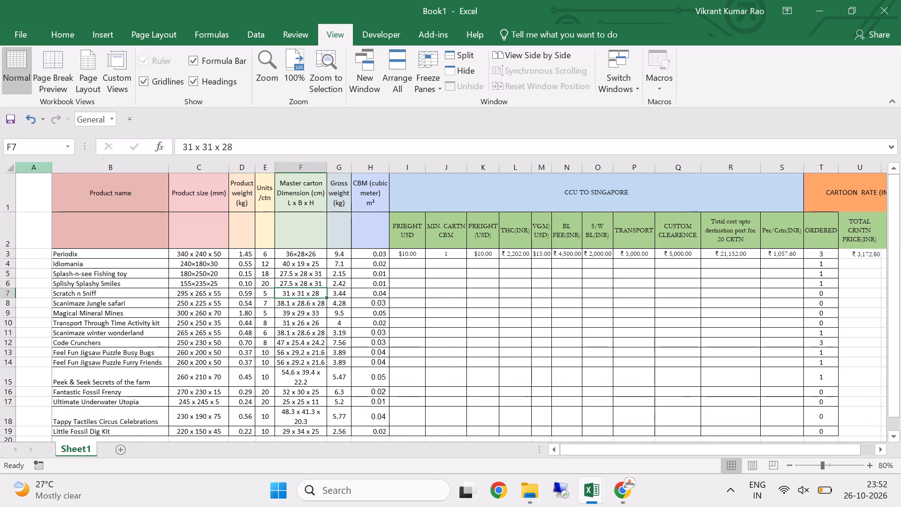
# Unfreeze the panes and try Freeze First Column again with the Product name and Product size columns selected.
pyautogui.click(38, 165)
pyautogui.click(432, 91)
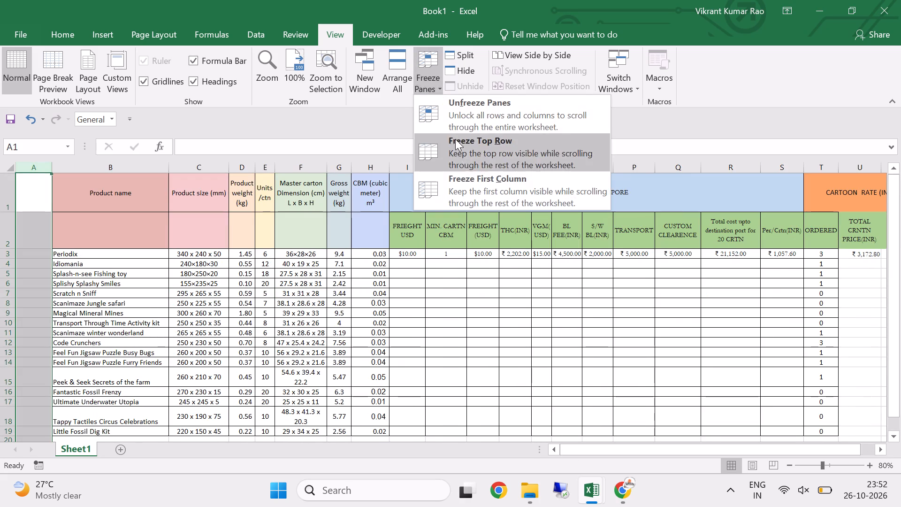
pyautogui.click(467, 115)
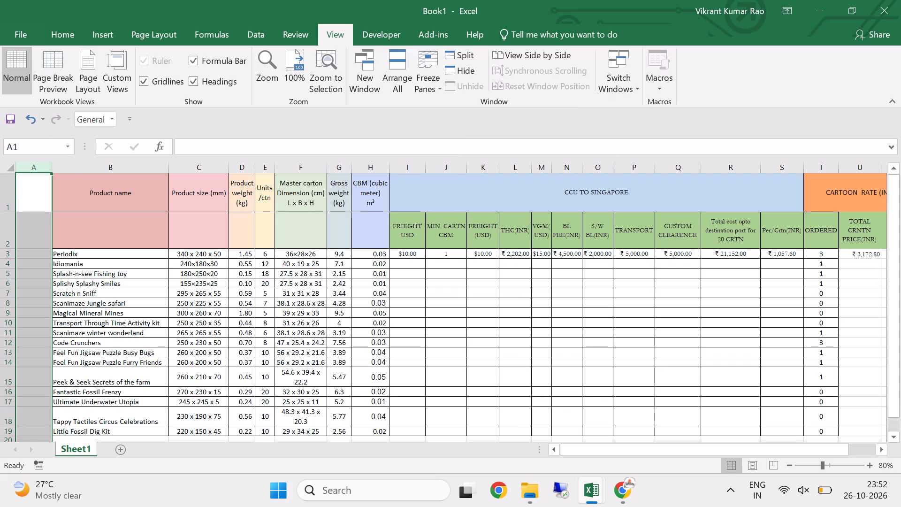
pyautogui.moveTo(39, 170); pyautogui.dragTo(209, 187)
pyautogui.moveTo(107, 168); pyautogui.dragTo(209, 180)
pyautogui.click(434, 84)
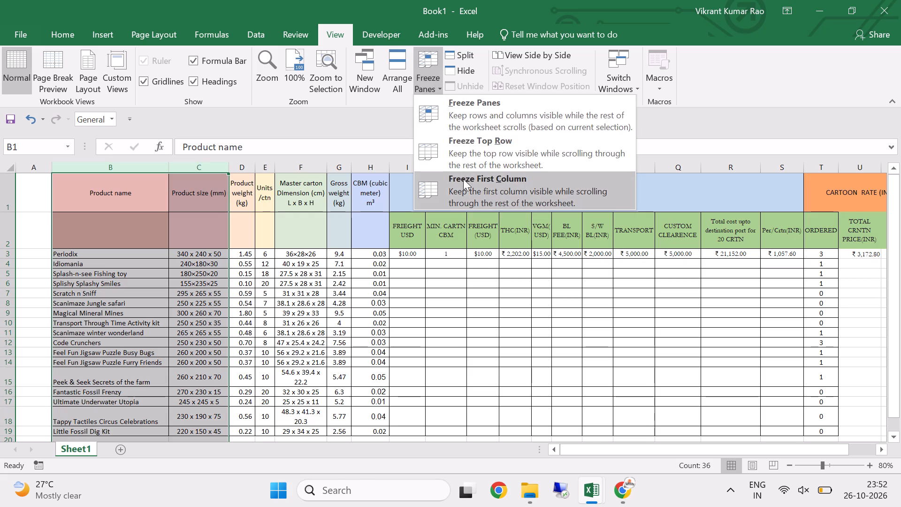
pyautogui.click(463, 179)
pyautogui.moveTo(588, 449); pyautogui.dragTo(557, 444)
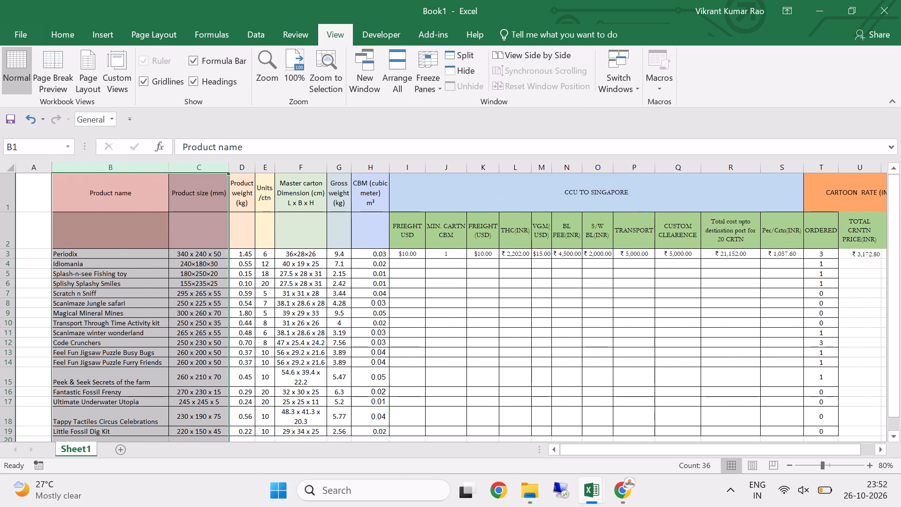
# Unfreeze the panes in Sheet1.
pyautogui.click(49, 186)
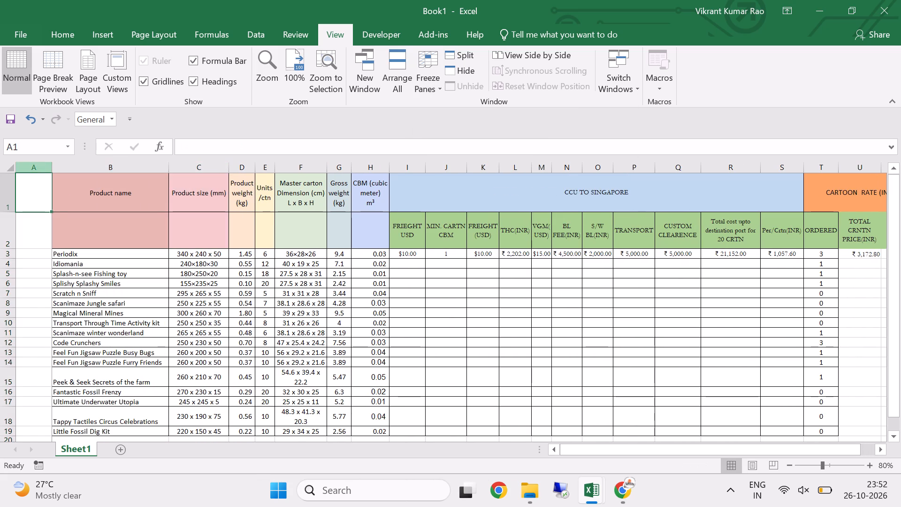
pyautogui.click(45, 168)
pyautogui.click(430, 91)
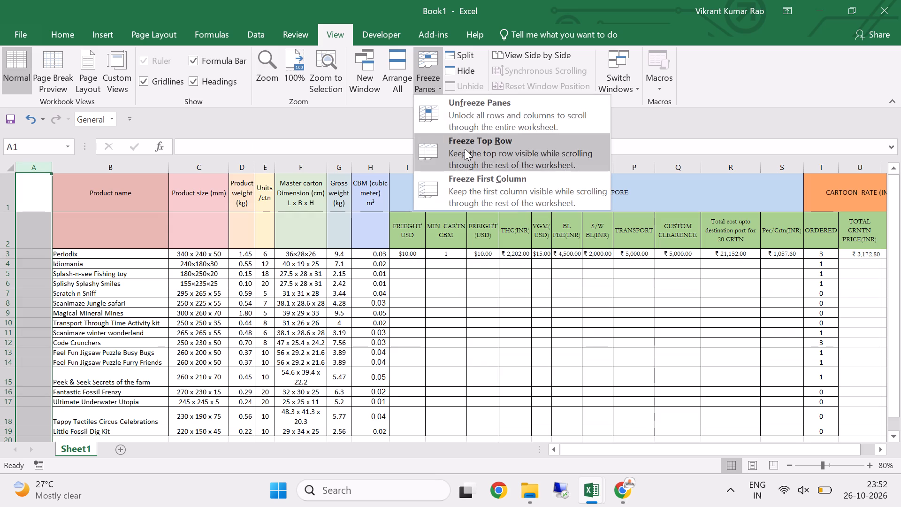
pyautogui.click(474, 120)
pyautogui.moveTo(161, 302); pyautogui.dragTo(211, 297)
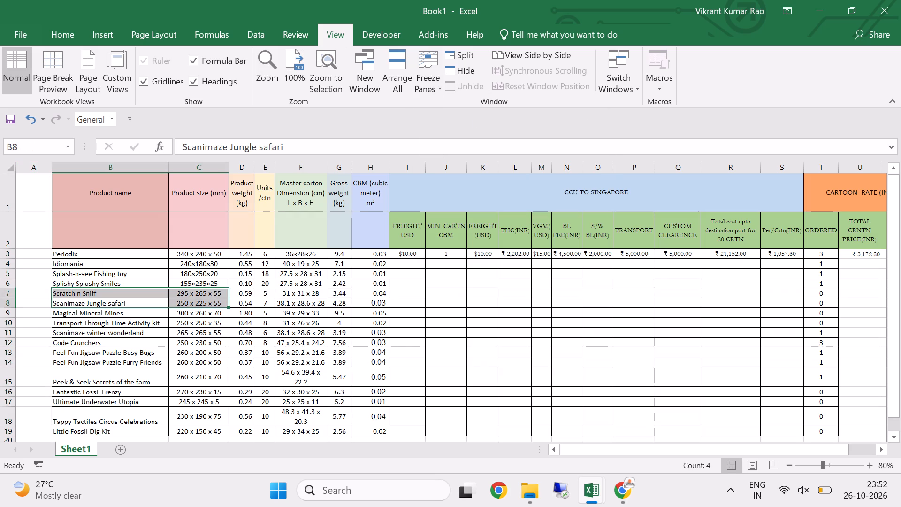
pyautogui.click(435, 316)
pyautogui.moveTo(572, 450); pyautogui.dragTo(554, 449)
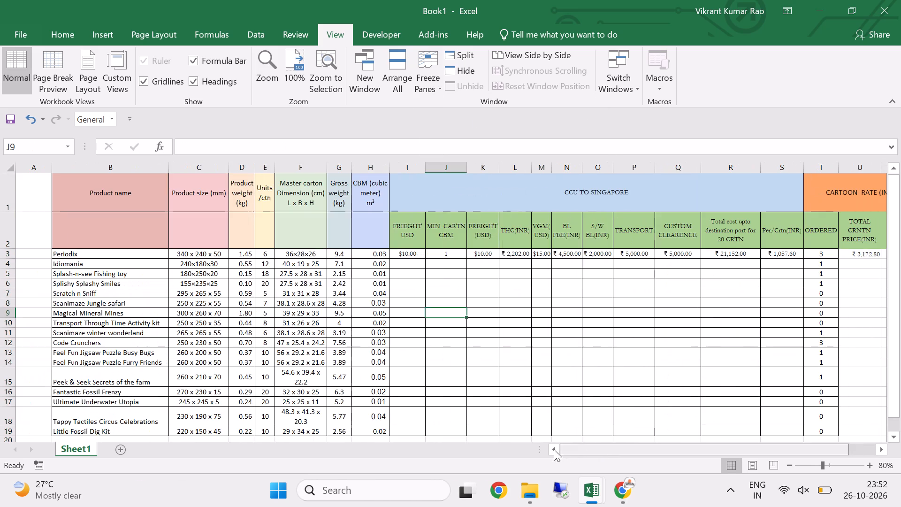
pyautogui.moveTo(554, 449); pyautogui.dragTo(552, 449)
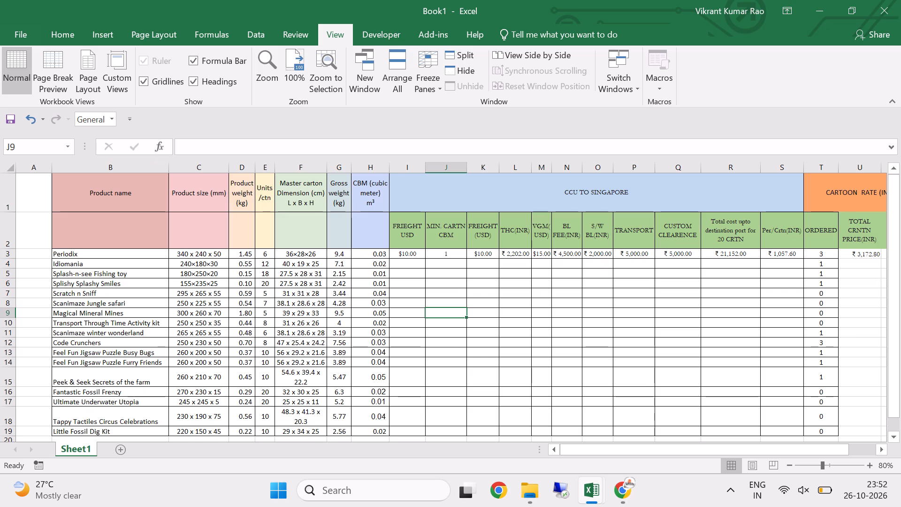
# With columns C to F selected, try Freeze First Column, then replace it with Freeze Panes to lock columns A and B.
pyautogui.moveTo(216, 167); pyautogui.dragTo(301, 175)
pyautogui.click(439, 85)
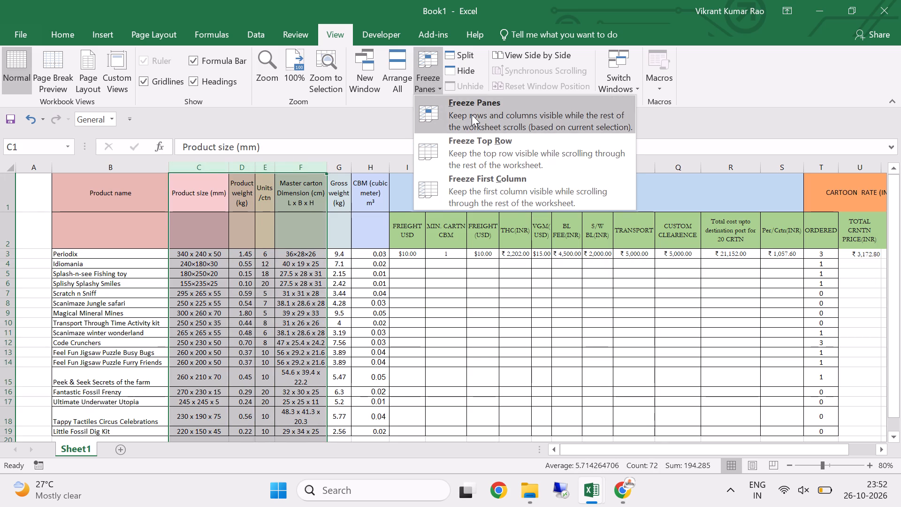
pyautogui.click(482, 179)
pyautogui.moveTo(580, 446); pyautogui.dragTo(604, 448)
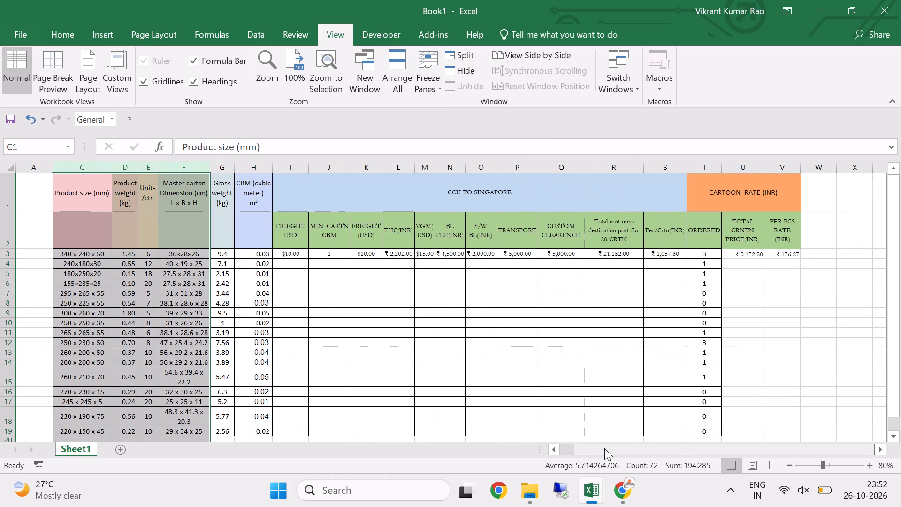
pyautogui.moveTo(604, 448); pyautogui.dragTo(528, 445)
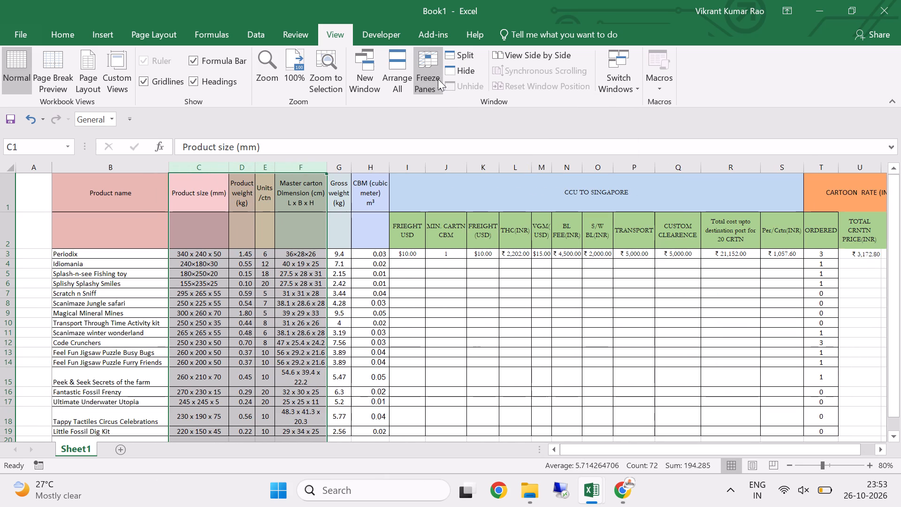
pyautogui.click(438, 79)
pyautogui.click(458, 118)
pyautogui.click(425, 87)
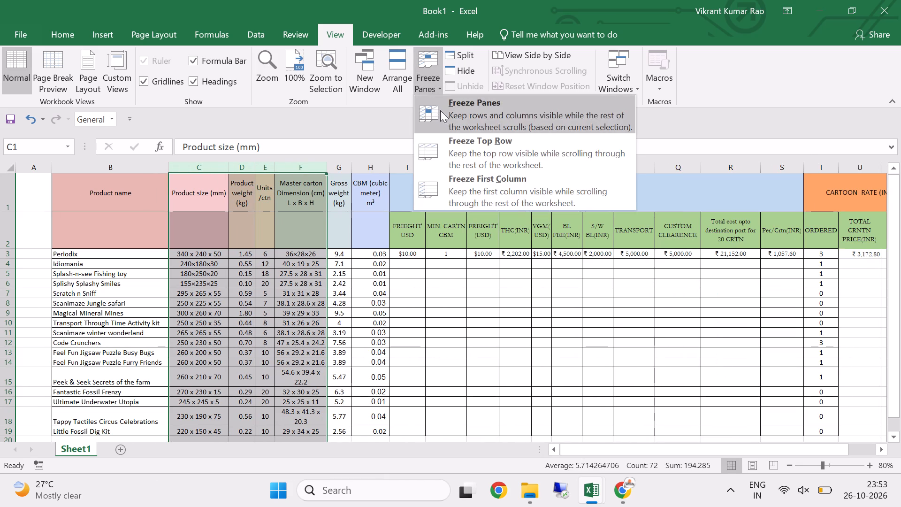
pyautogui.click(446, 118)
pyautogui.moveTo(596, 447); pyautogui.dragTo(597, 449)
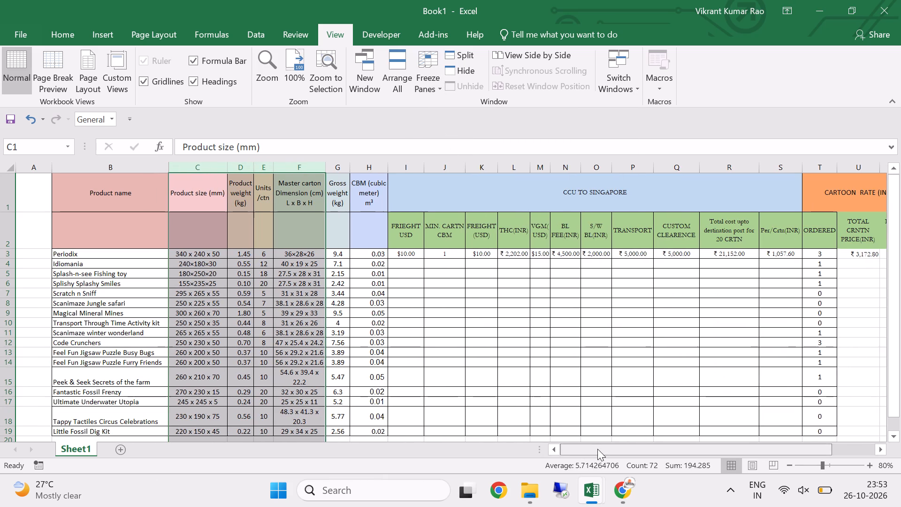
pyautogui.moveTo(597, 449); pyautogui.dragTo(575, 446)
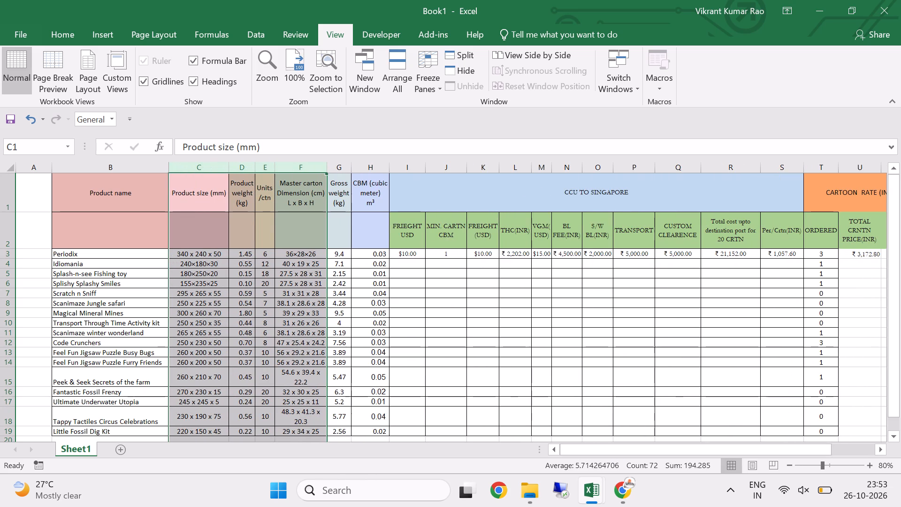
pyautogui.scroll(3, 434, 327)
pyautogui.scroll(-3, 434, 326)
pyautogui.scroll(5, 434, 326)
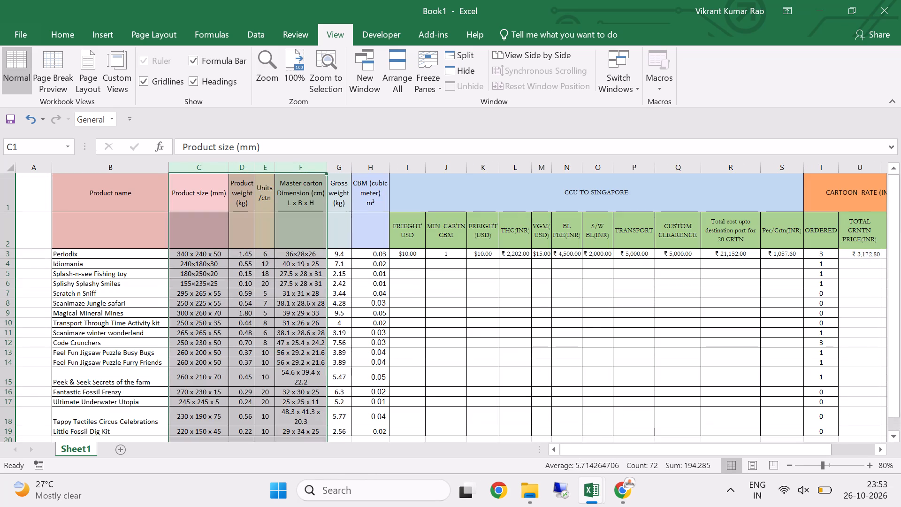
pyautogui.click(429, 309)
pyautogui.moveTo(605, 447); pyautogui.dragTo(614, 447)
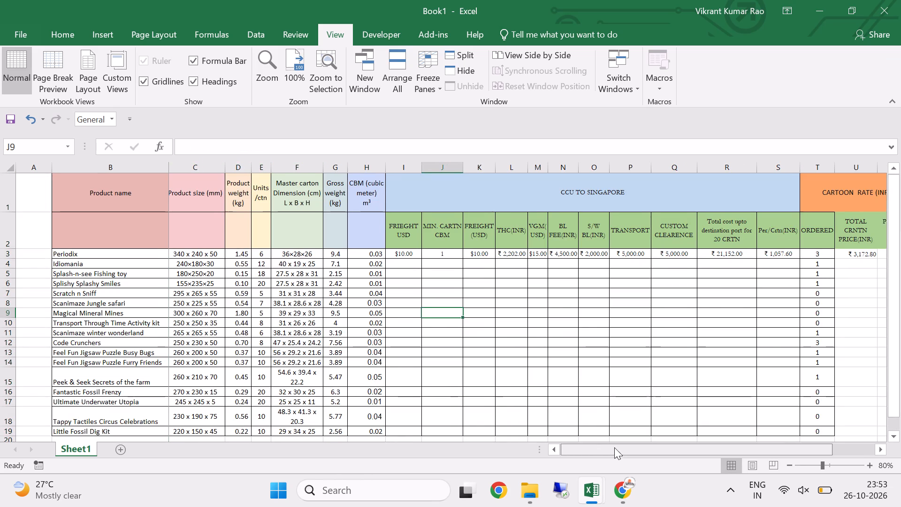
pyautogui.moveTo(614, 447); pyautogui.dragTo(676, 456)
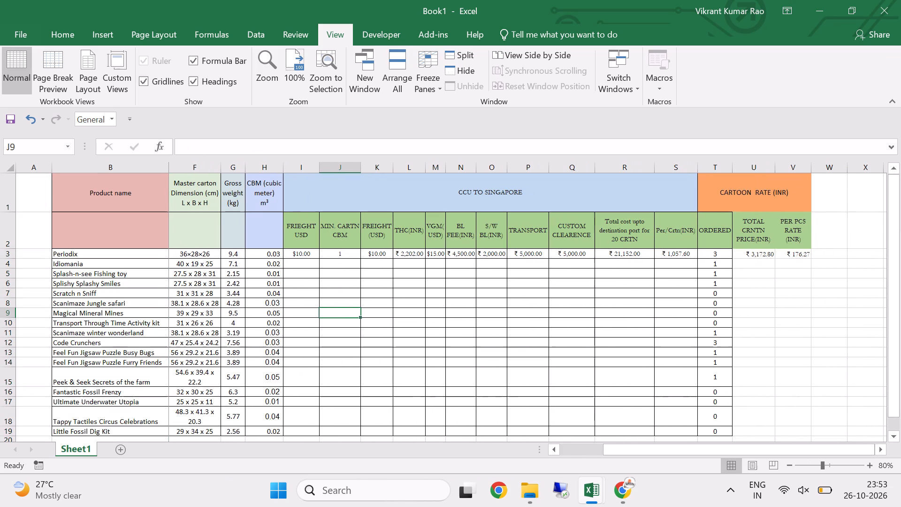
# Copy the currency formatting of the Periodix per-piece rate in V3 to cells W3 to W19 with Format Painter.
pyautogui.click(823, 253)
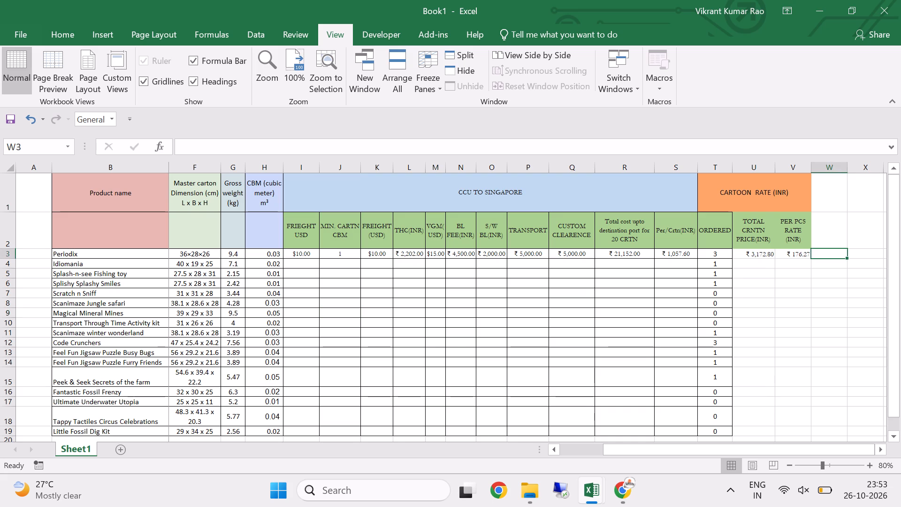
pyautogui.hotkey('alt', 'Tab')
pyautogui.hotkey('alt', 'Tab')
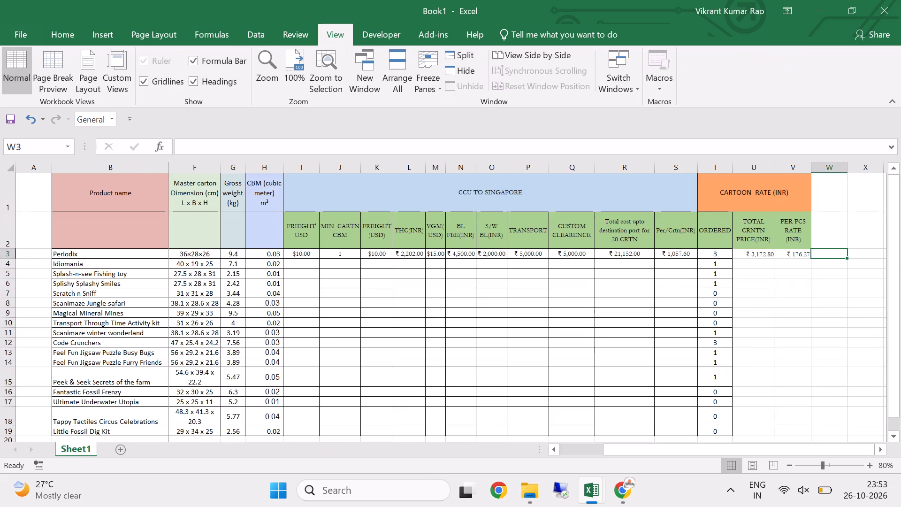
pyautogui.click(794, 256)
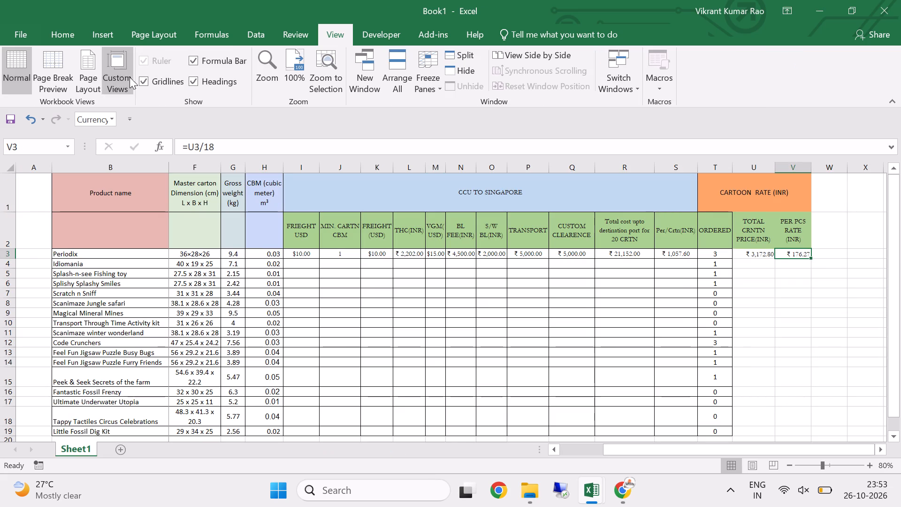
pyautogui.click(79, 34)
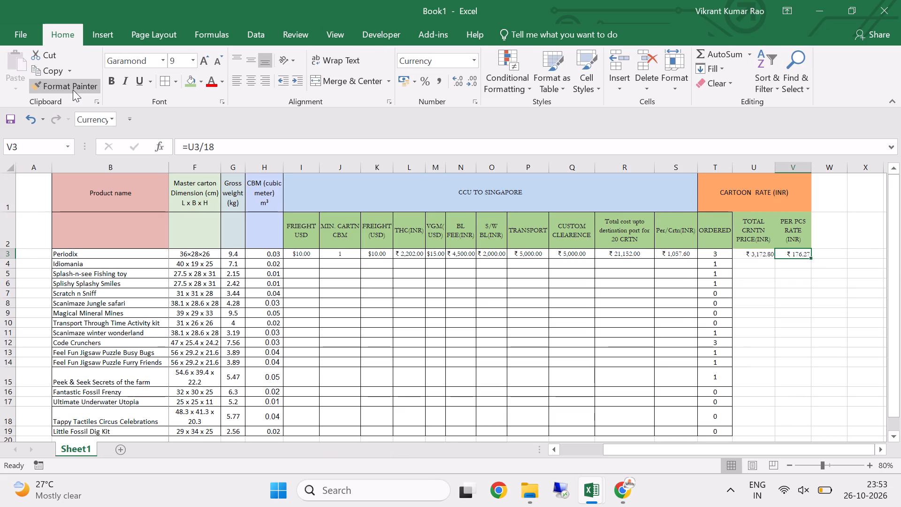
pyautogui.click(73, 90)
pyautogui.moveTo(817, 252); pyautogui.dragTo(833, 332)
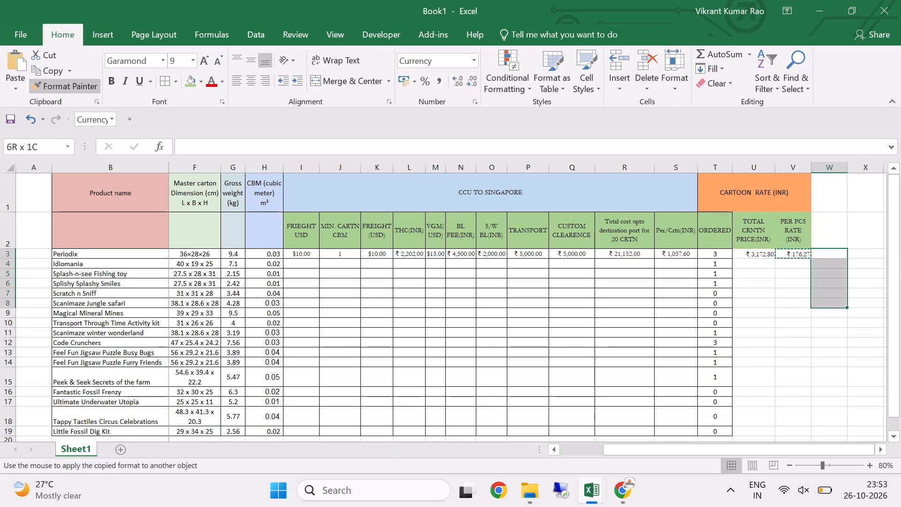
pyautogui.moveTo(833, 332); pyautogui.dragTo(834, 443)
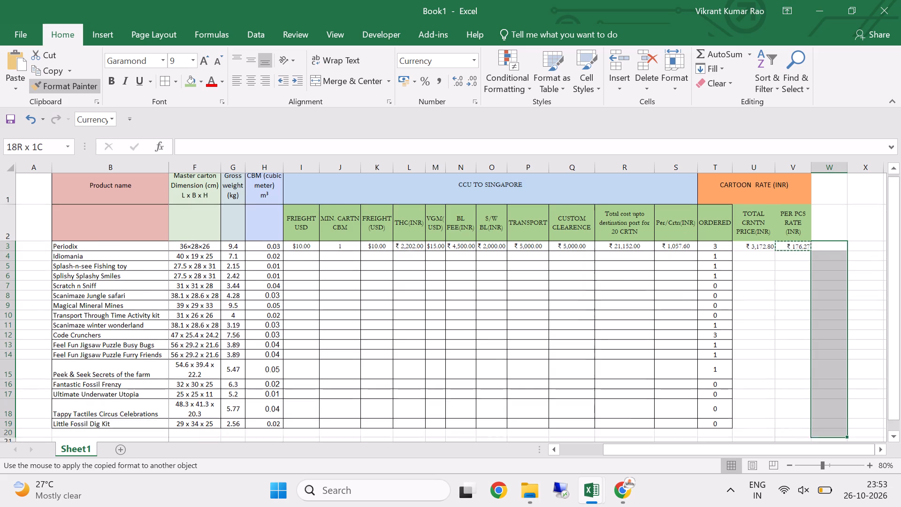
pyautogui.moveTo(834, 443); pyautogui.dragTo(836, 393)
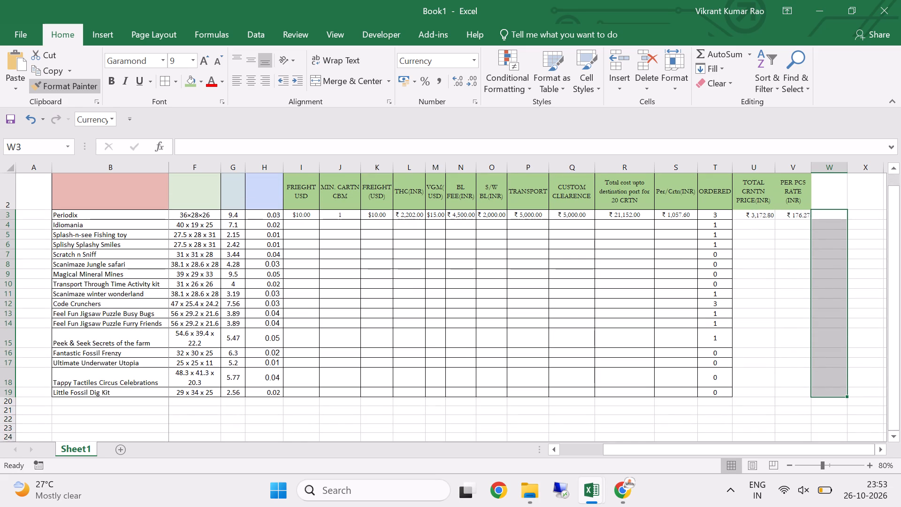
# Enter 1199 as the Periodix India MRP in cell W3 of Book1.
pyautogui.click(750, 303)
pyautogui.click(825, 213)
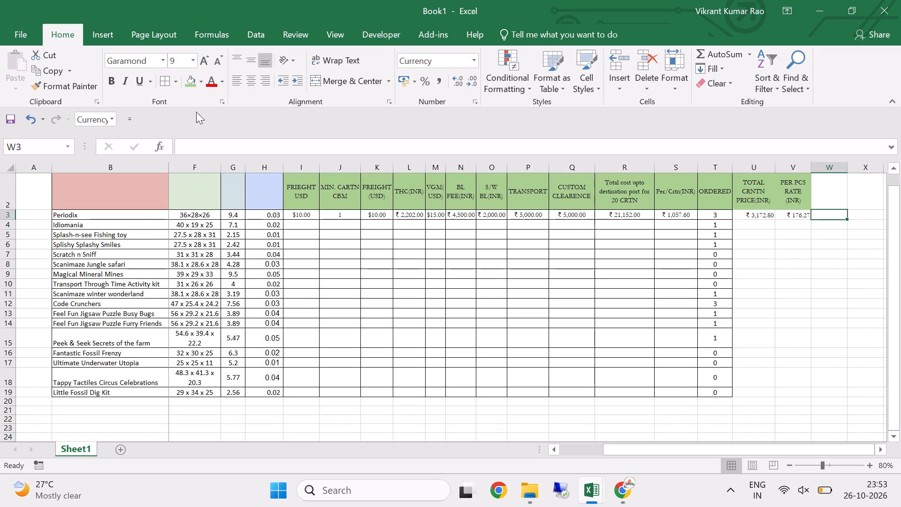
pyautogui.hotkey('alt', 'Tab')
pyautogui.hotkey('alt', 'Tab')
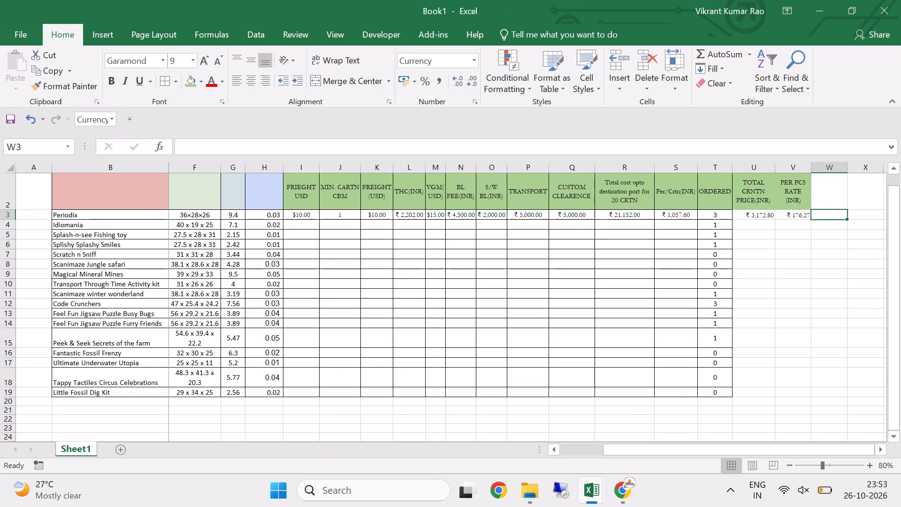
pyautogui.write('1199')
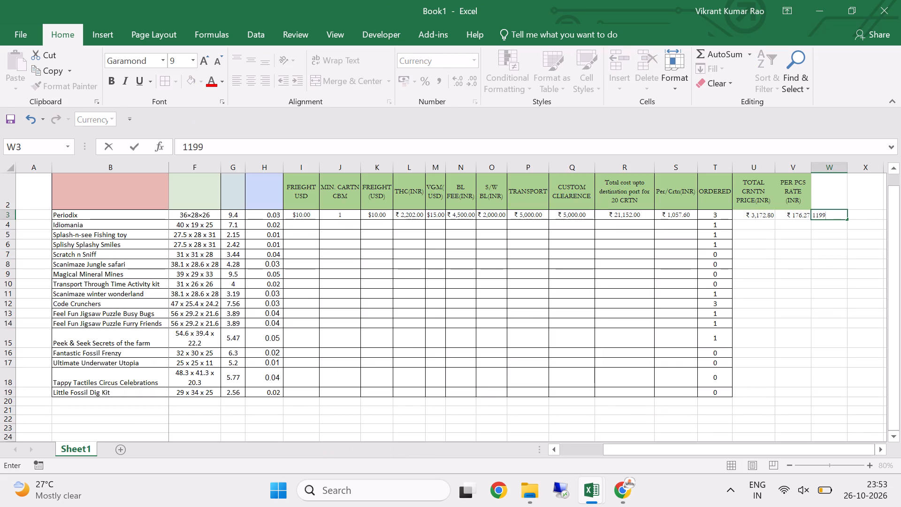
pyautogui.press('\\')
pyautogui.press('BackSpace')
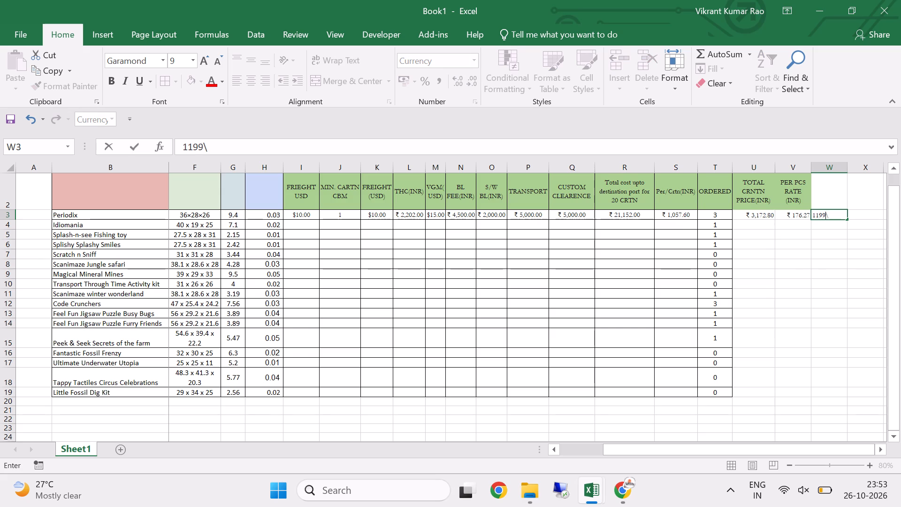
pyautogui.press('Return')
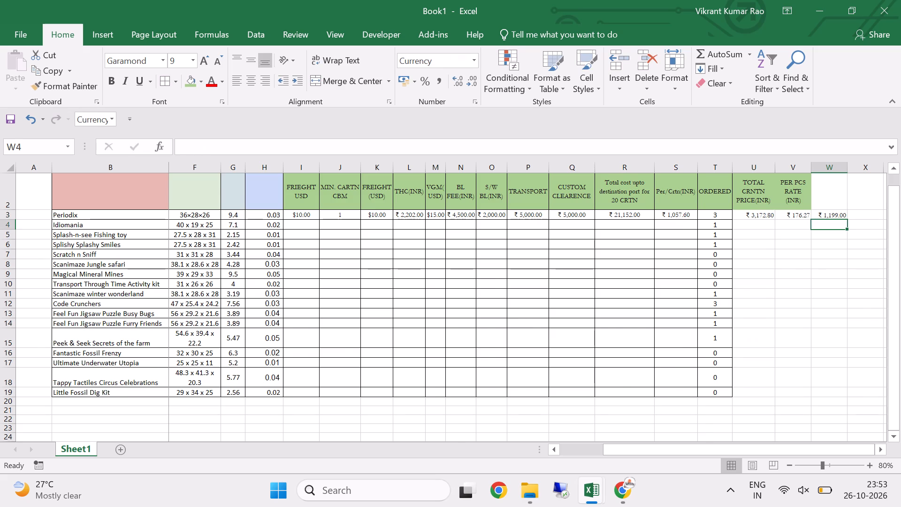
# Look up Idiomania's India MRP in the ThinkWittsy_Singapore_Pricing_Model LandedCost sheet and enter 799 in Book1 cell W4.
pyautogui.hotkey('alt', 'Tab')
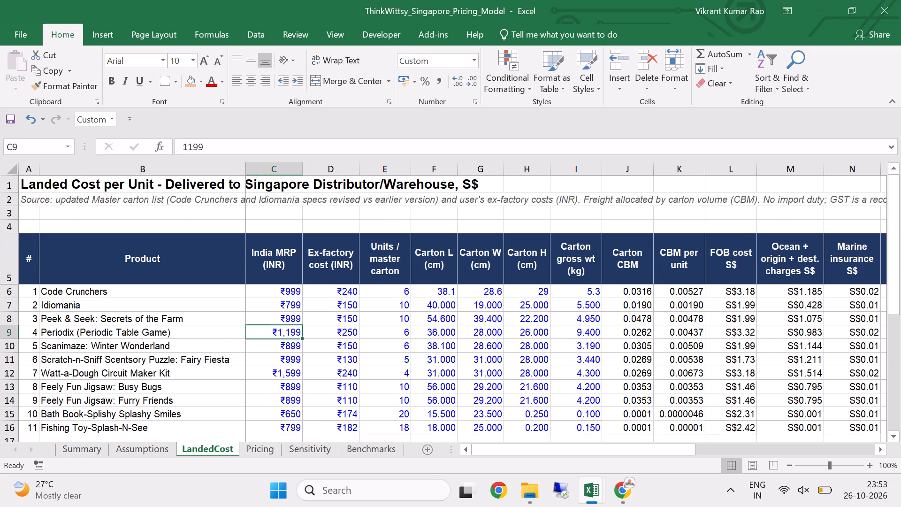
pyautogui.press('Up')
pyautogui.press('Up')
pyautogui.hotkey('alt', 'Tab')
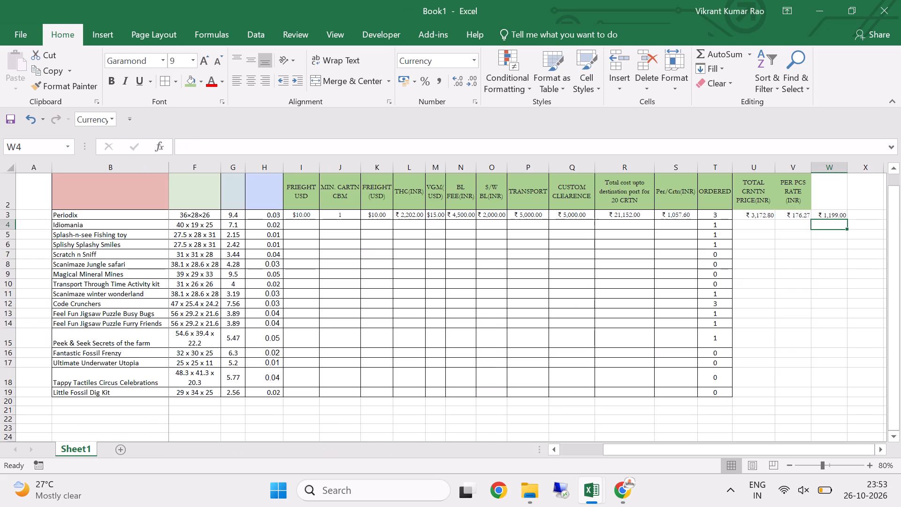
pyautogui.write('799')
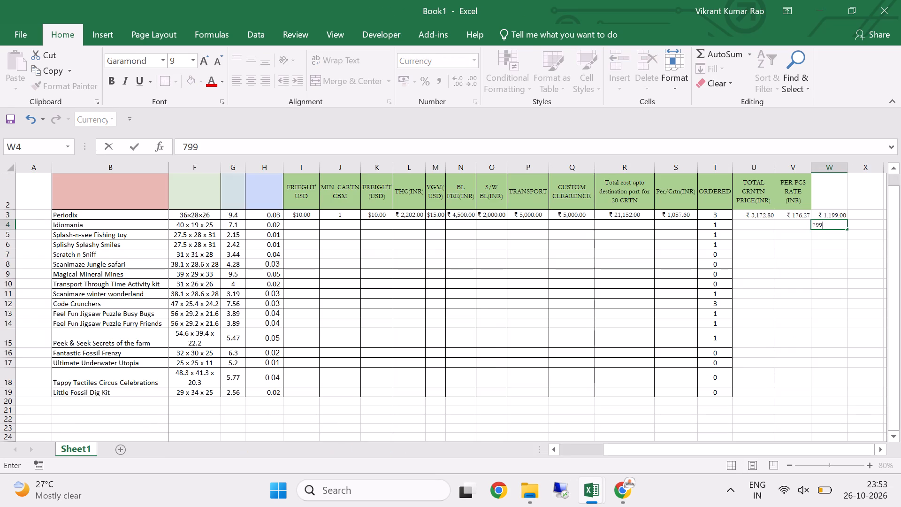
pyautogui.press('Return')
# Scan the product list and India MRP column in the pricing model's LandedCost sheet for the Splash-n-see Fishing toy.
pyautogui.hotkey('alt', 'Tab')
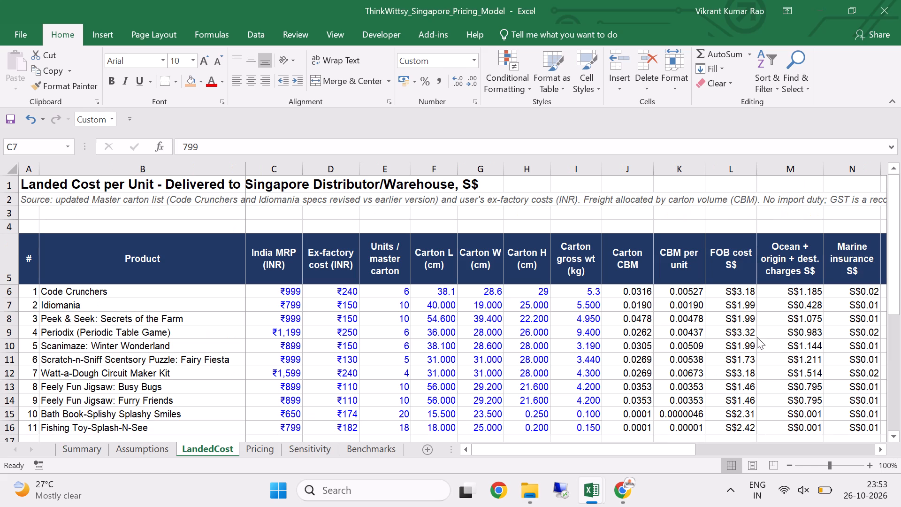
pyautogui.press('Down')
pyautogui.press('Down')
pyautogui.press('Down')
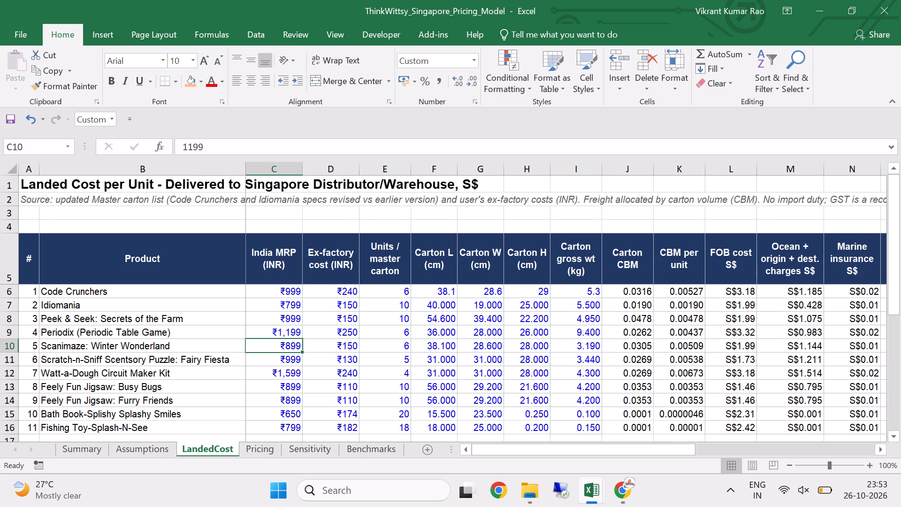
pyautogui.press('Down')
pyautogui.press('Down')
pyautogui.press('Down')
pyautogui.press('Down')
pyautogui.press('Down')
pyautogui.press('Down')
pyautogui.press('Down')
pyautogui.press('Down')
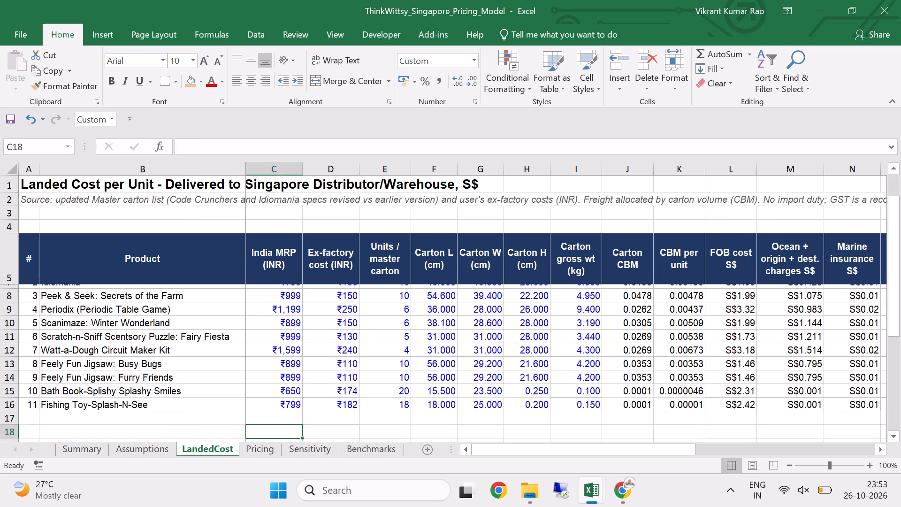
pyautogui.press('Up')
pyautogui.press('Up')
pyautogui.press('Up')
pyautogui.press('Up')
pyautogui.press('Up')
pyautogui.press('Up')
pyautogui.press('Up')
pyautogui.press('Up')
pyautogui.press('Up')
pyautogui.press('Up')
pyautogui.press('Up')
pyautogui.press('Up')
pyautogui.press('Up')
pyautogui.press('Up')
pyautogui.press('Up')
pyautogui.press('Up')
pyautogui.press('Up')
pyautogui.press('Up')
pyautogui.press('Up')
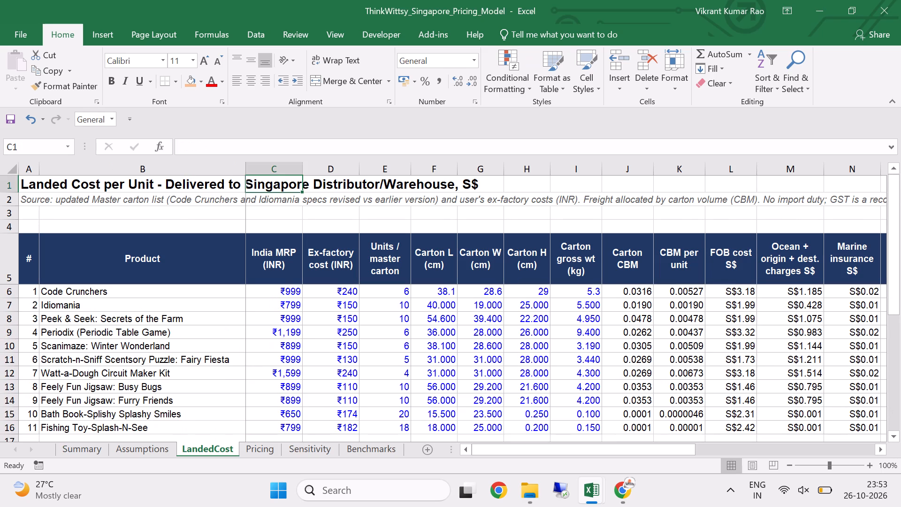
pyautogui.press('Down')
pyautogui.press('Down')
pyautogui.press('Down')
pyautogui.press('Down')
pyautogui.press('Down')
pyautogui.press('Down')
pyautogui.press('Down')
pyautogui.press('Down')
pyautogui.press('Down')
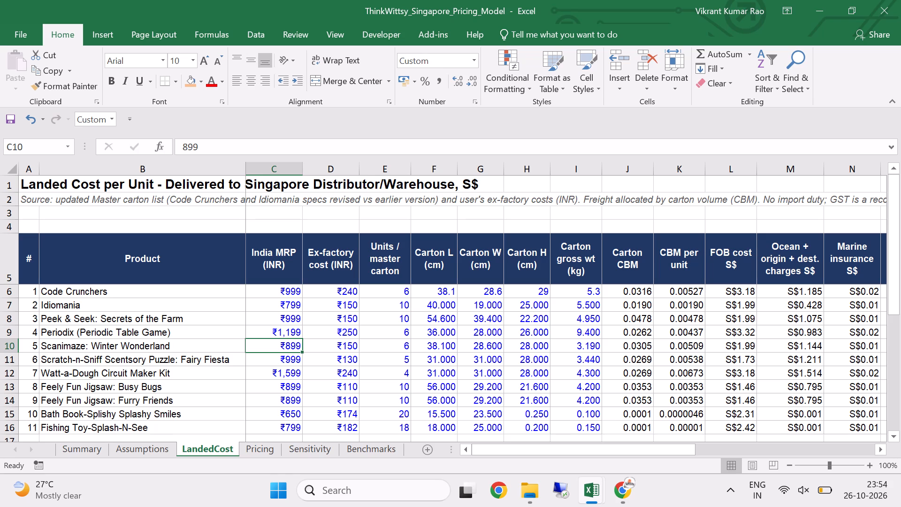
pyautogui.press('Left')
pyautogui.press('Left')
pyautogui.press('Up')
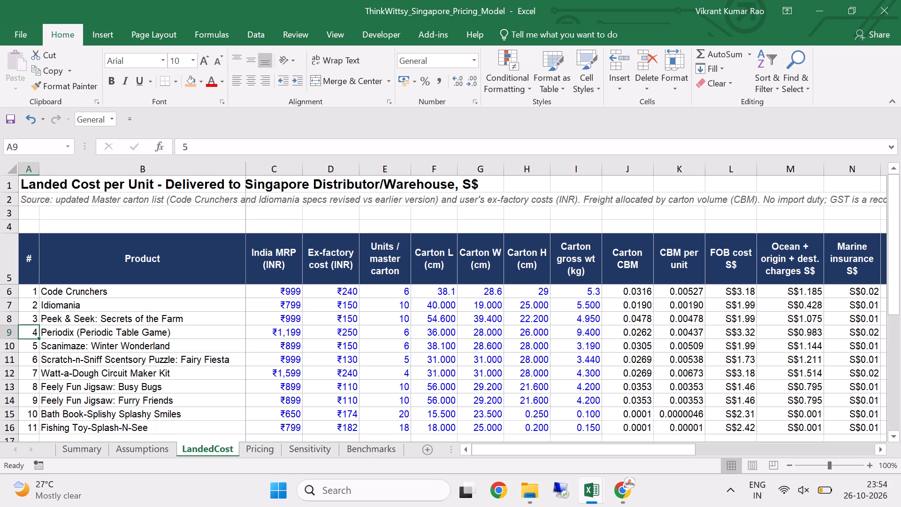
pyautogui.press('Right')
pyautogui.hotkey('alt', 'Tab')
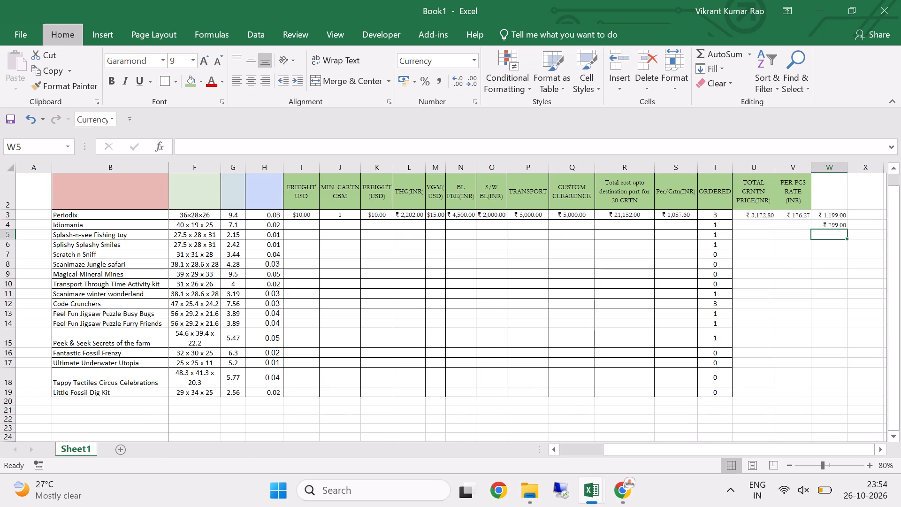
# Find Fishing Toy-Splash-N-See in the LandedCost product list and enter its India MRP, 799, in Book1 cell W5.
pyautogui.hotkey('alt', 'Tab')
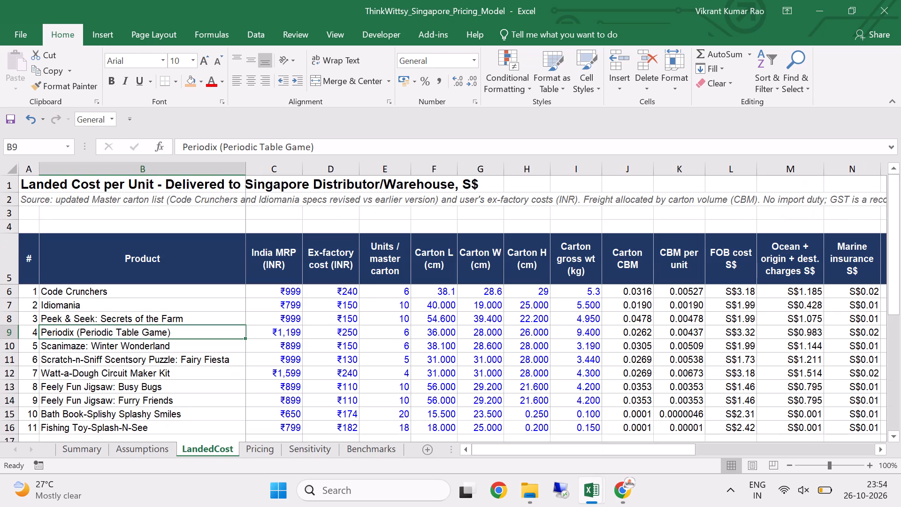
pyautogui.press('Down')
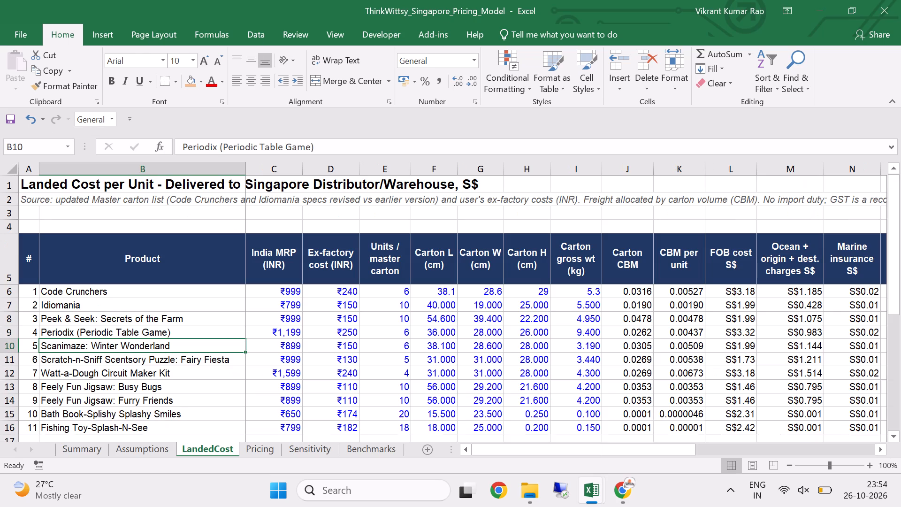
pyautogui.press('Up')
pyautogui.press('Up')
pyautogui.press('Up')
pyautogui.press('Up')
pyautogui.press('Up')
pyautogui.press('Down')
pyautogui.press('Down')
pyautogui.press('Down')
pyautogui.press('Down')
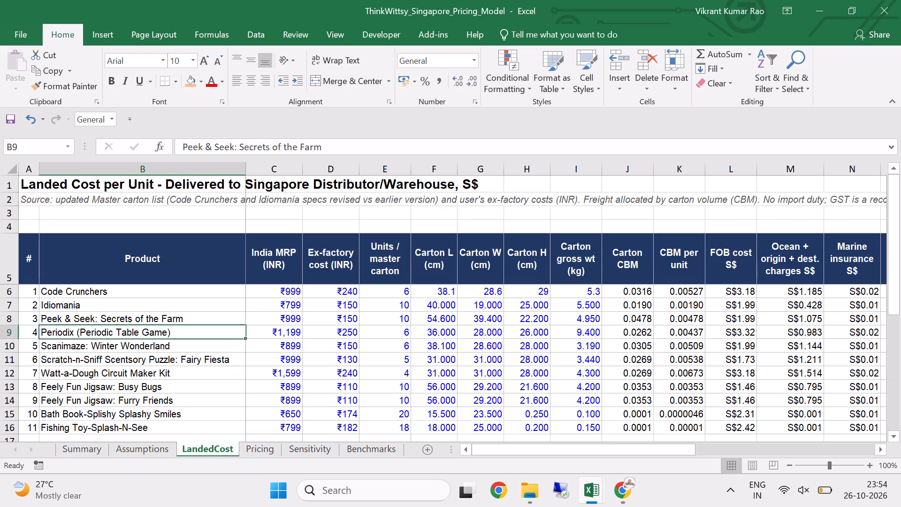
pyautogui.press('Down')
pyautogui.press('Down')
pyautogui.press('Down')
pyautogui.press('Down')
pyautogui.press('Down')
pyautogui.press('Down')
pyautogui.press('Down')
pyautogui.hotkey('alt', 'Tab')
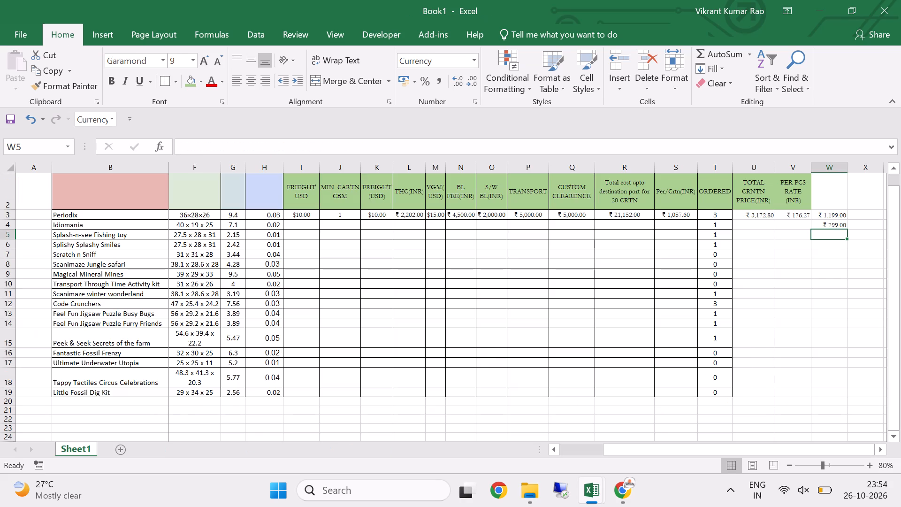
pyautogui.press('7')
pyautogui.write('99')
pyautogui.press('Return')
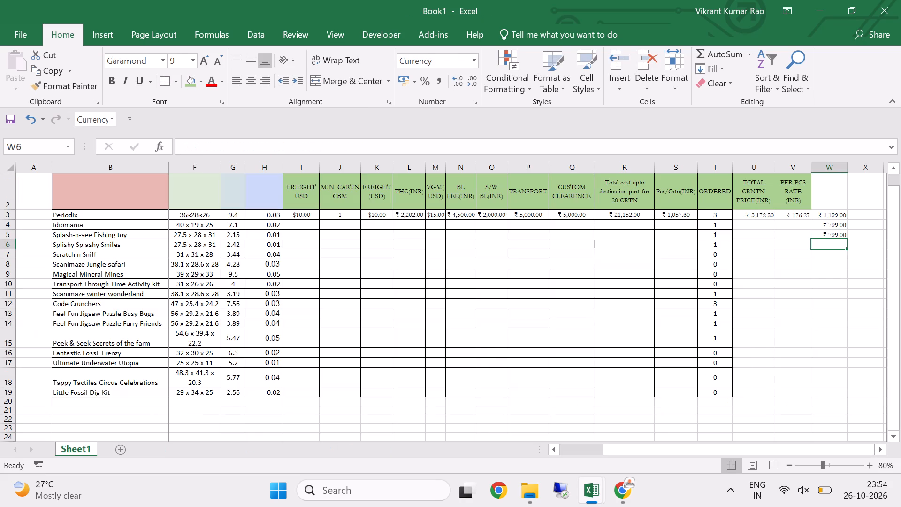
# Search the LandedCost product list for the Splishy Splashy Smiles entry and its India MRP.
pyautogui.hotkey('alt', 'Tab')
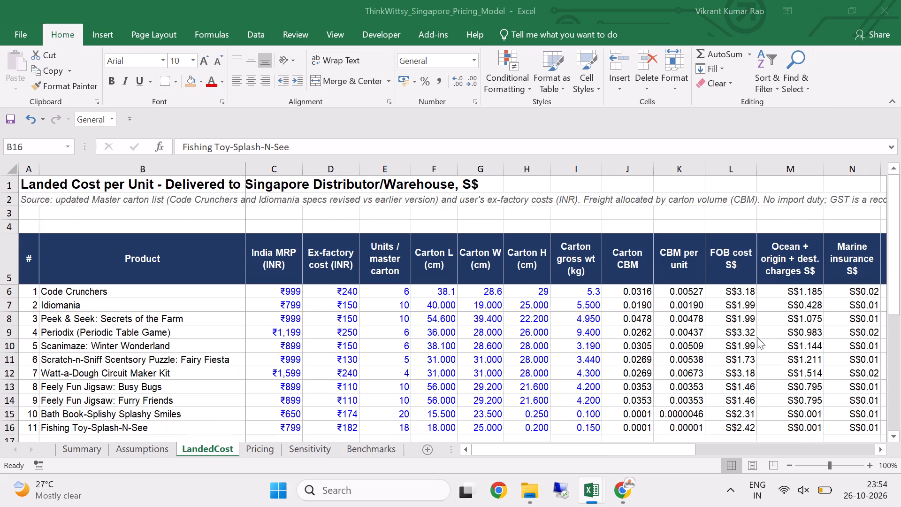
pyautogui.press('Up')
pyautogui.press('Up')
pyautogui.press('Up')
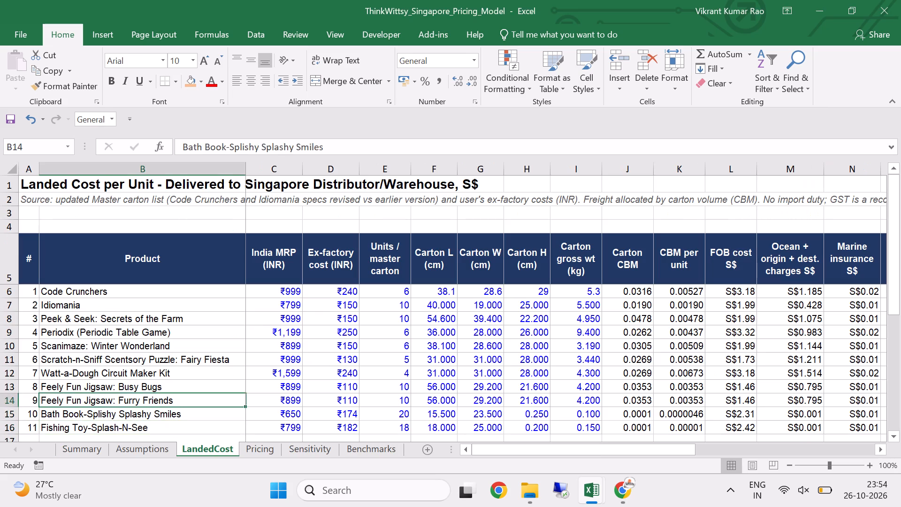
pyautogui.press('Up')
pyautogui.press('Up')
pyautogui.press('Up')
pyautogui.press('Up')
pyautogui.press('Up')
pyautogui.press('Up')
pyautogui.press('Up')
pyautogui.press('Up')
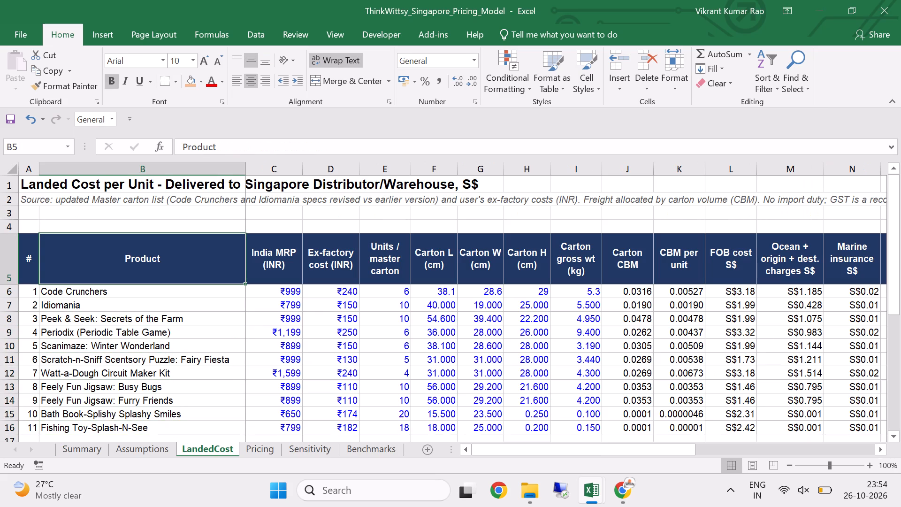
pyautogui.press('Down')
pyautogui.press('Down')
pyautogui.press('Down')
pyautogui.press('Down')
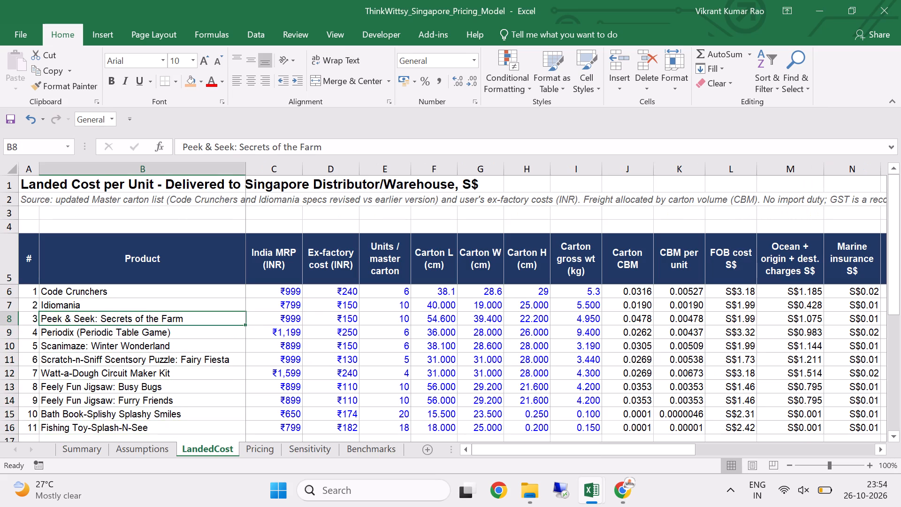
pyautogui.press('Down')
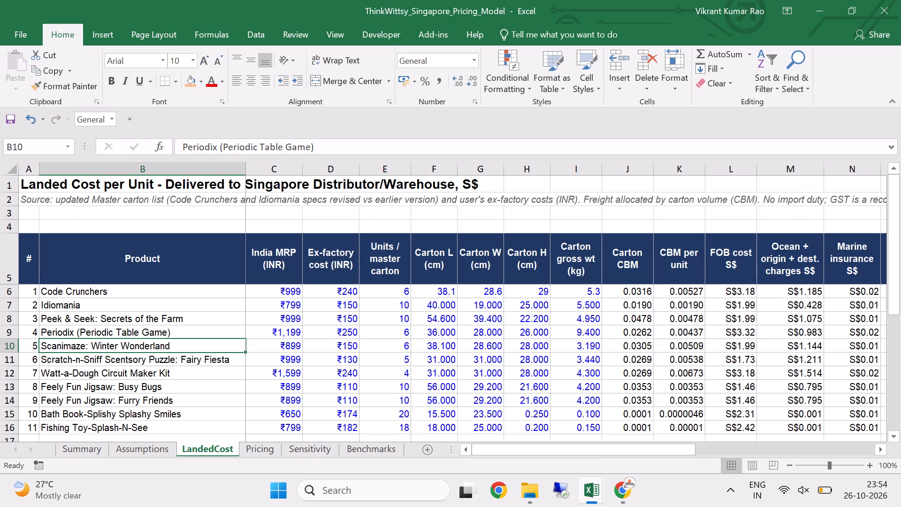
pyautogui.press('Up')
pyautogui.press('Up')
pyautogui.press('Up')
pyautogui.press('Up')
pyautogui.press('Up')
pyautogui.press('Up')
pyautogui.press('Up')
pyautogui.press('Up')
pyautogui.press('Up')
pyautogui.press('Up')
pyautogui.press('Up')
pyautogui.press('Up')
pyautogui.press('Up')
pyautogui.press('Up')
pyautogui.press('Down')
pyautogui.press('Down')
pyautogui.press('Down')
pyautogui.press('Down')
pyautogui.press('Down')
pyautogui.press('Down')
pyautogui.press('Down')
pyautogui.press('Down')
pyautogui.press('Down')
pyautogui.press('Down')
pyautogui.press('Down')
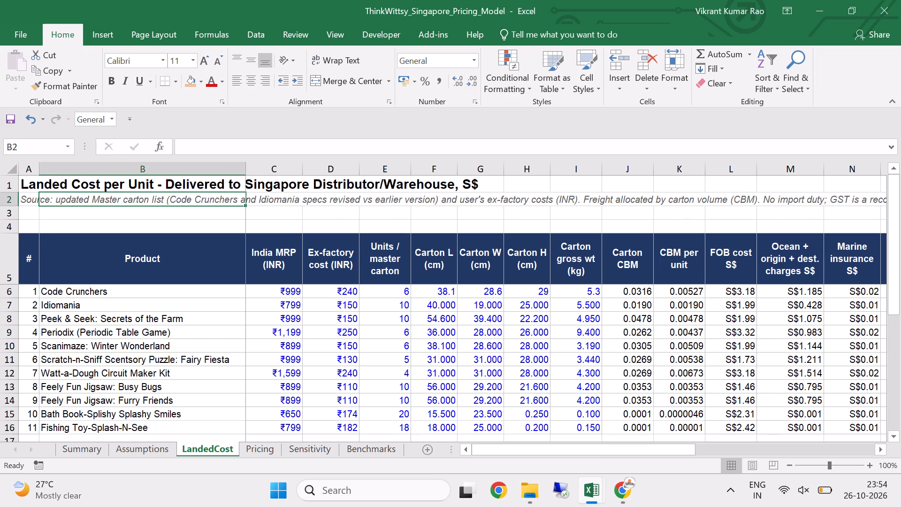
pyautogui.press('Down')
pyautogui.press('Down')
pyautogui.press('Down')
pyautogui.press('Down')
pyautogui.press('Down')
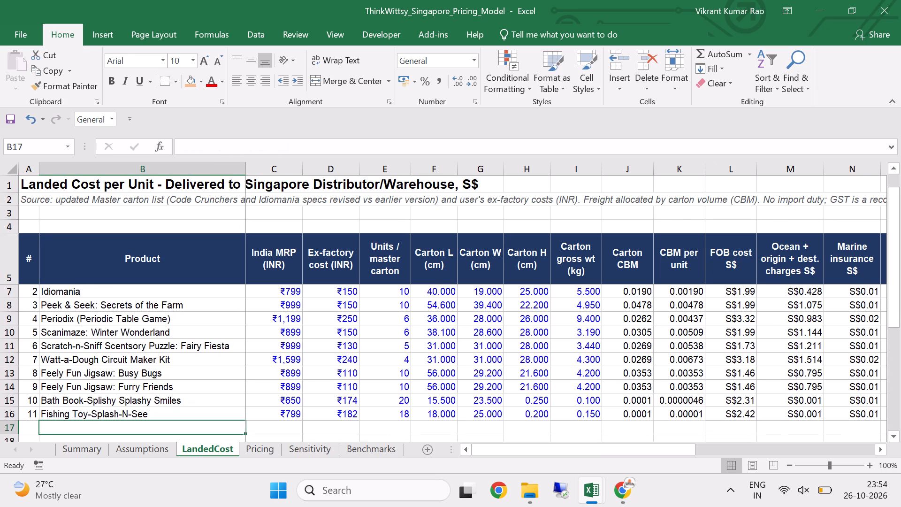
pyautogui.press('Up')
pyautogui.press('Up')
pyautogui.press('Up')
pyautogui.press('Up')
pyautogui.press('Up')
pyautogui.press('Up')
pyautogui.press('Up')
pyautogui.press('Up')
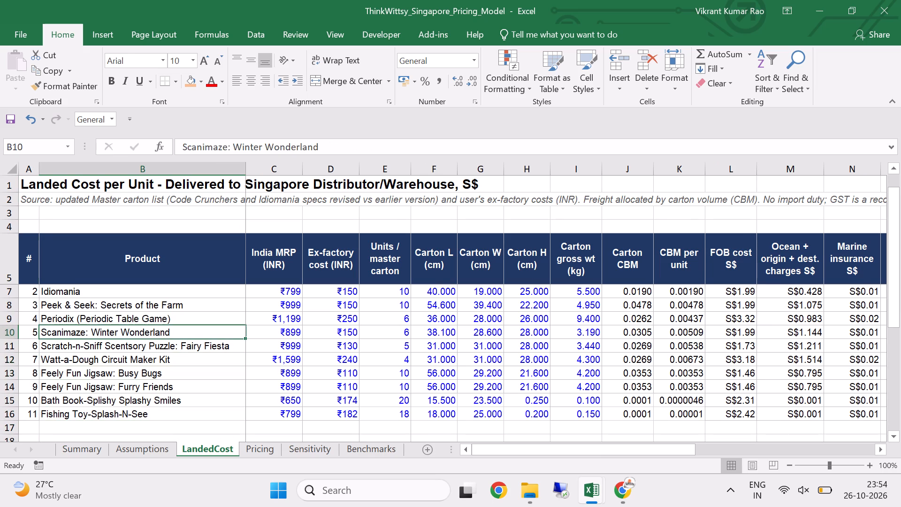
pyautogui.press('Up')
pyautogui.press('Up')
pyautogui.press('Up')
pyautogui.press('Up')
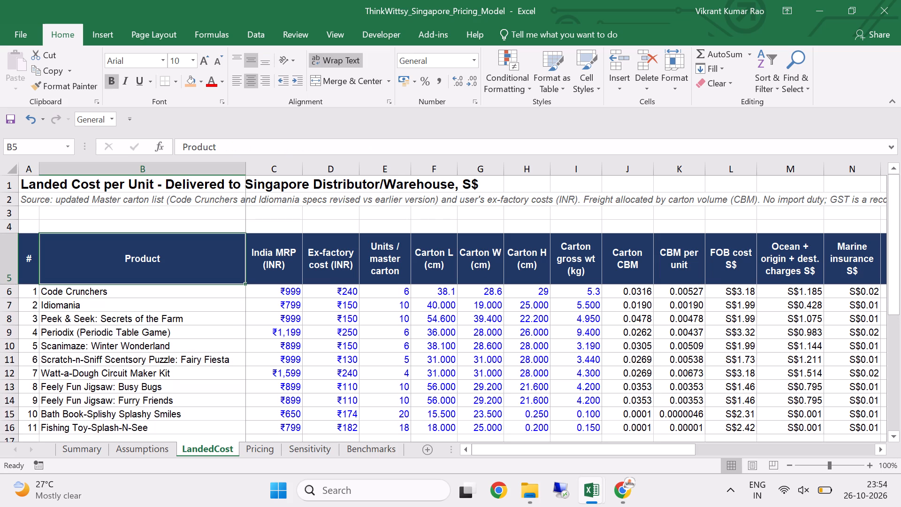
pyautogui.hotkey('alt', 'Tab')
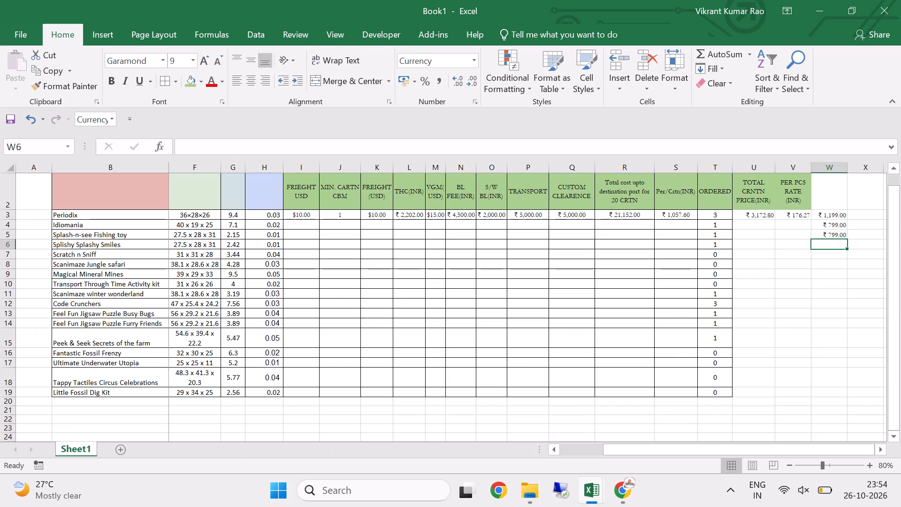
# Skip W6, look up the Scratch-n-Sniff puzzle's India MRP in LandedCost, and enter 999 in Book1 cell W7.
pyautogui.press('Down')
pyautogui.hotkey('alt', 'Tab')
pyautogui.press('Down')
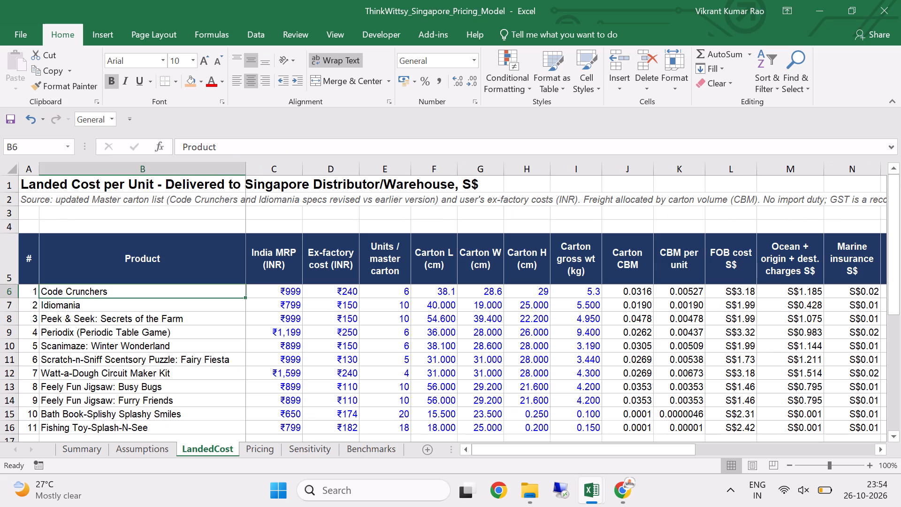
pyautogui.press('Down')
pyautogui.press('Down')
pyautogui.press('Down')
pyautogui.press('Down')
pyautogui.press('Down')
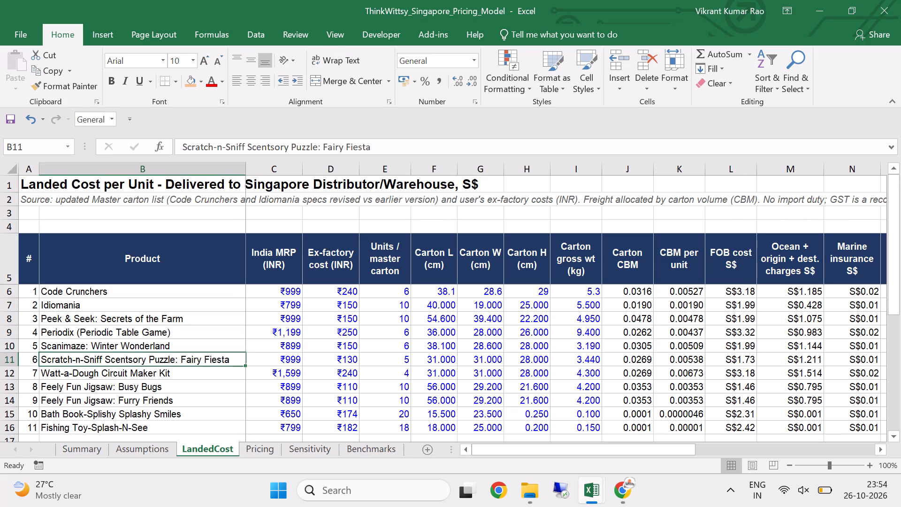
pyautogui.hotkey('alt', 'Tab')
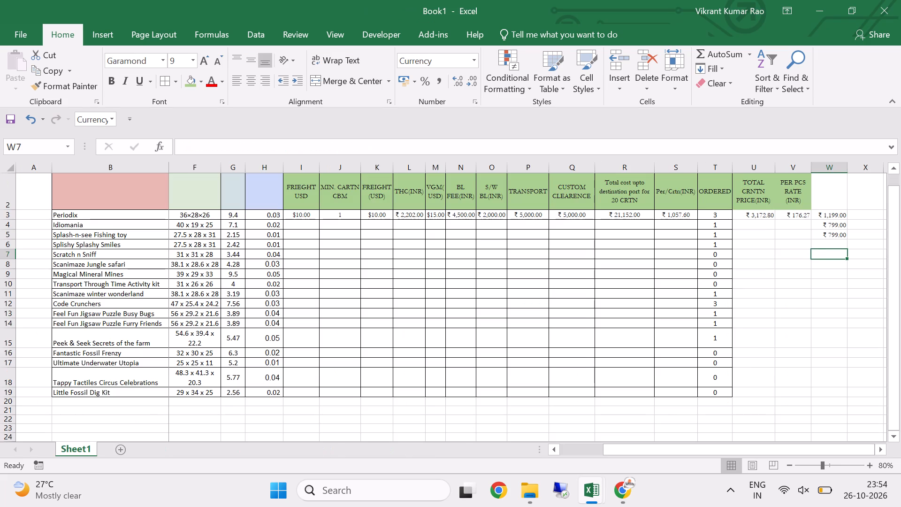
pyautogui.write('000')
pyautogui.press('BackSpace')
pyautogui.press('BackSpace')
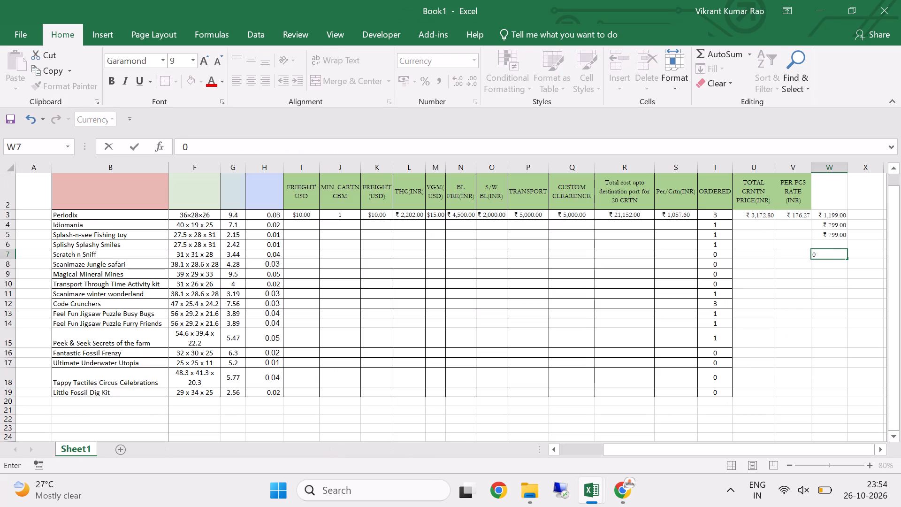
pyautogui.press('BackSpace')
pyautogui.write('999')
pyautogui.press('Return')
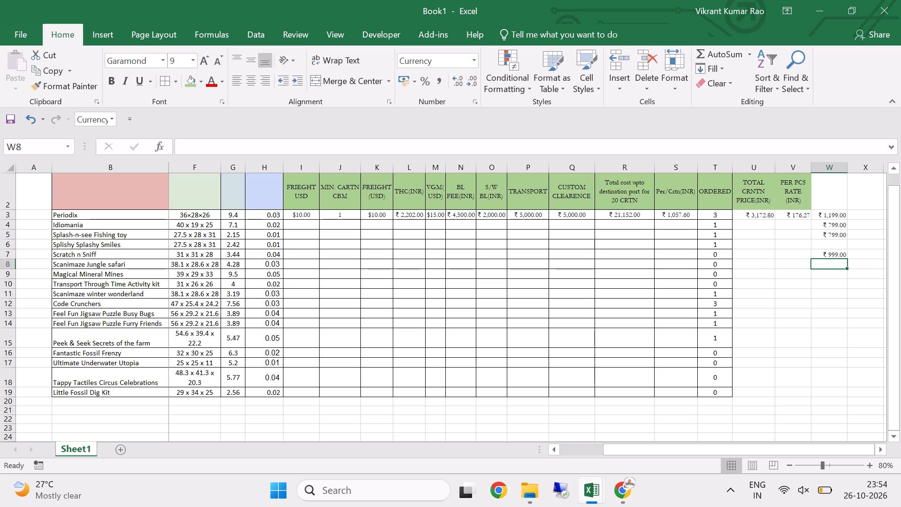
# Search the LandedCost product list for the Scanimaze Jungle safari product and its India MRP.
pyautogui.hotkey('alt', 'Tab')
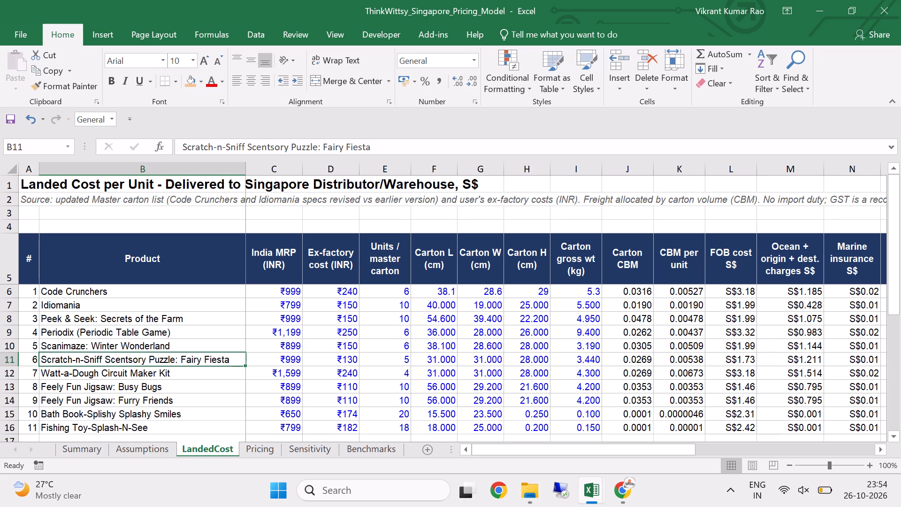
pyautogui.press('Down')
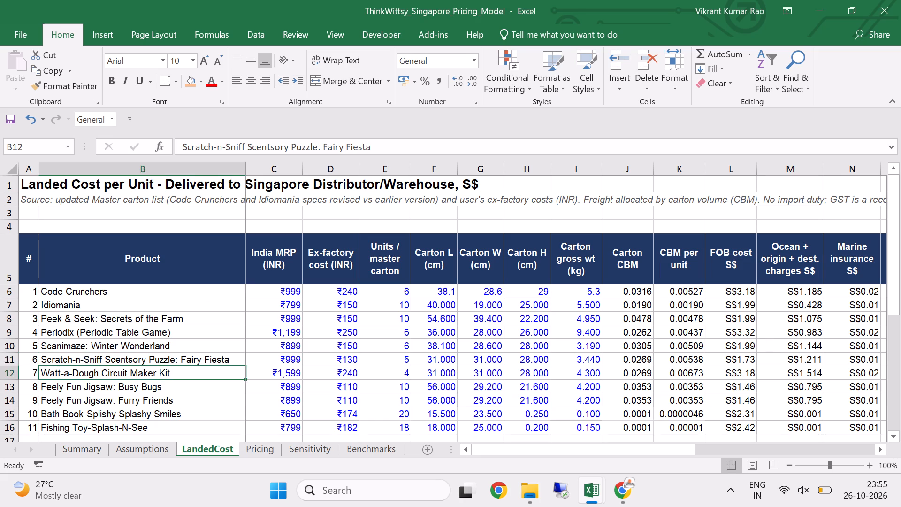
pyautogui.press('Down')
pyautogui.press('Down')
pyautogui.press('Down')
pyautogui.press('Up')
pyautogui.press('Up')
pyautogui.press('Up')
pyautogui.press('Up')
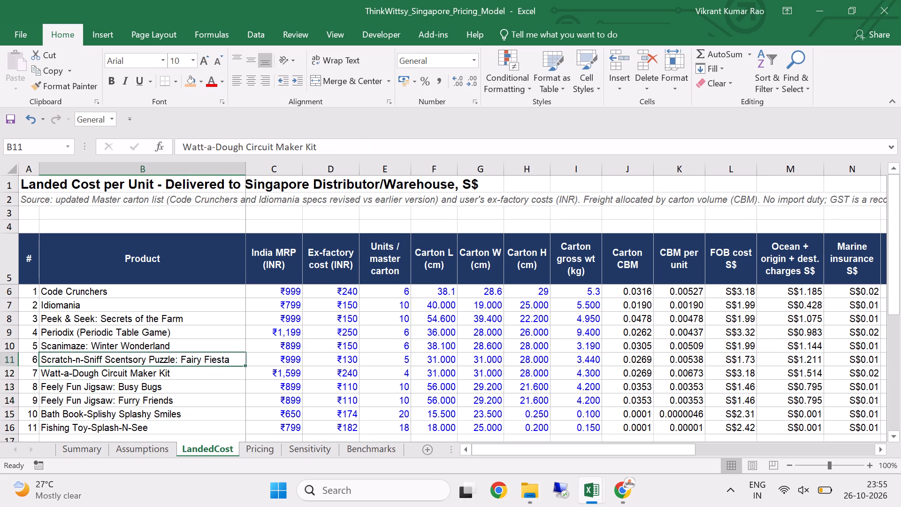
pyautogui.press('Up')
pyautogui.hotkey('alt', 'Tab')
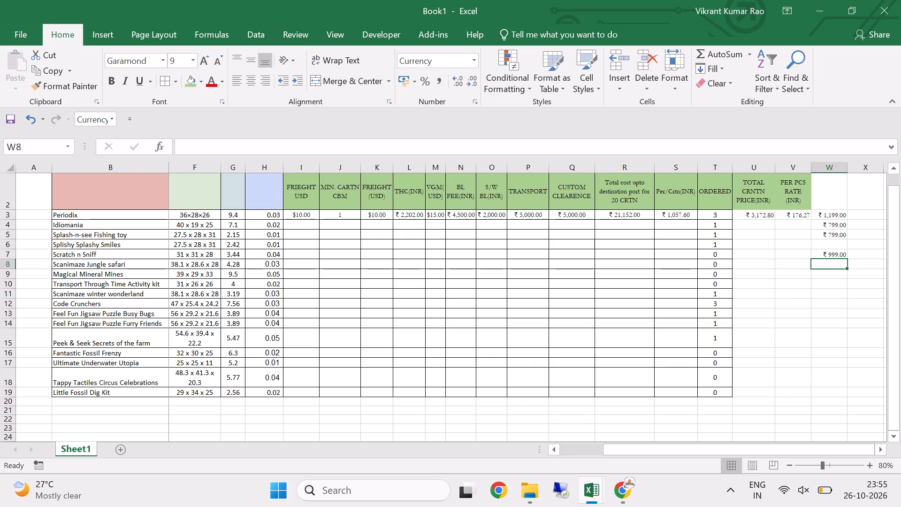
# Skip W8 to W10, check Scanimaze: Winter Wonderland's India MRP in LandedCost, and enter 899 in Book1 cell W11.
pyautogui.press('Down')
pyautogui.hotkey('alt', 'Tab')
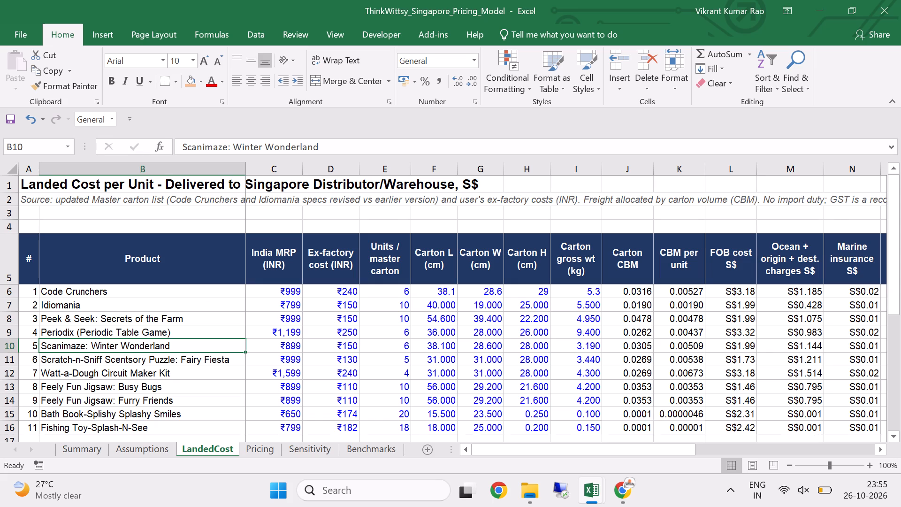
pyautogui.hotkey('alt', 'Tab')
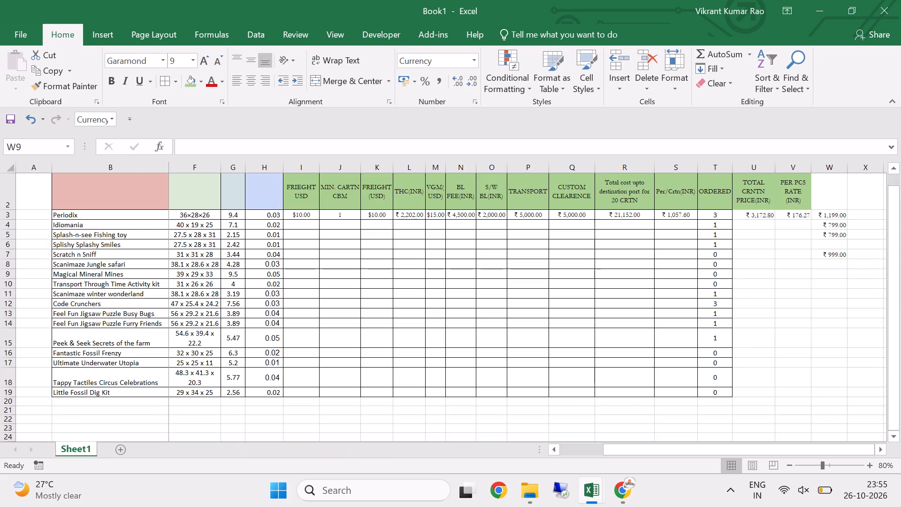
pyautogui.press('Down')
pyautogui.hotkey('alt', 'Tab')
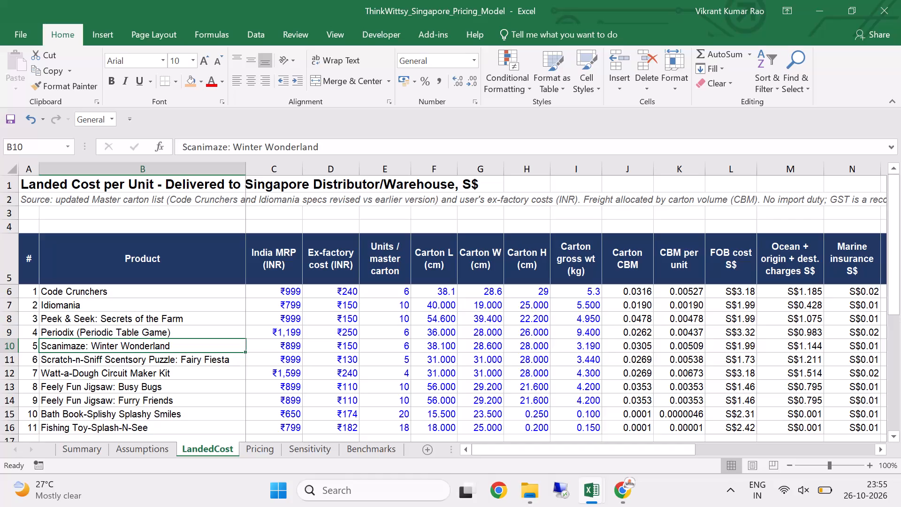
pyautogui.hotkey('alt', 'Tab')
pyautogui.press('Down')
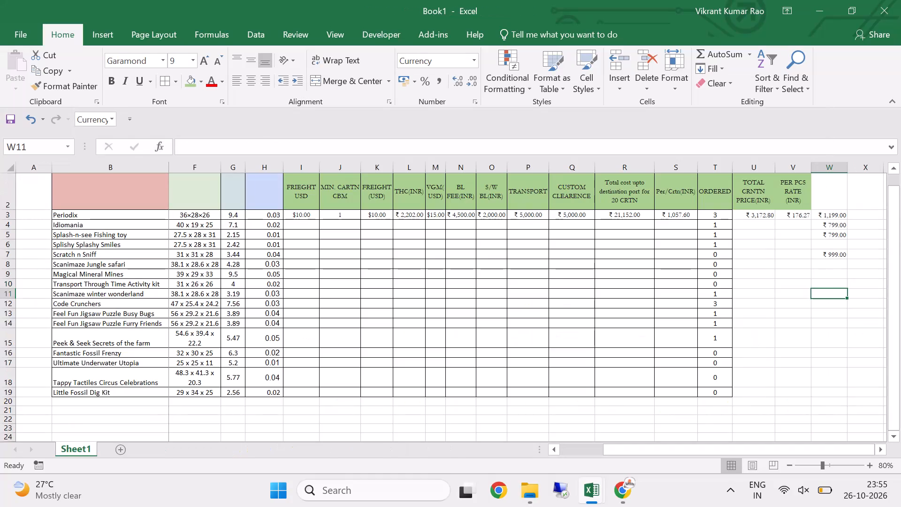
pyautogui.hotkey('alt', 'Tab')
pyautogui.hotkey('alt', 'Tab')
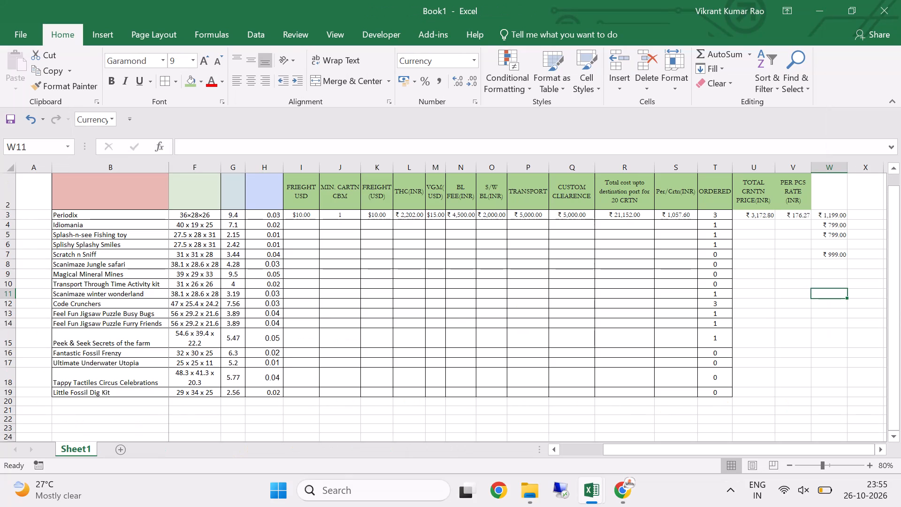
pyautogui.press('8')
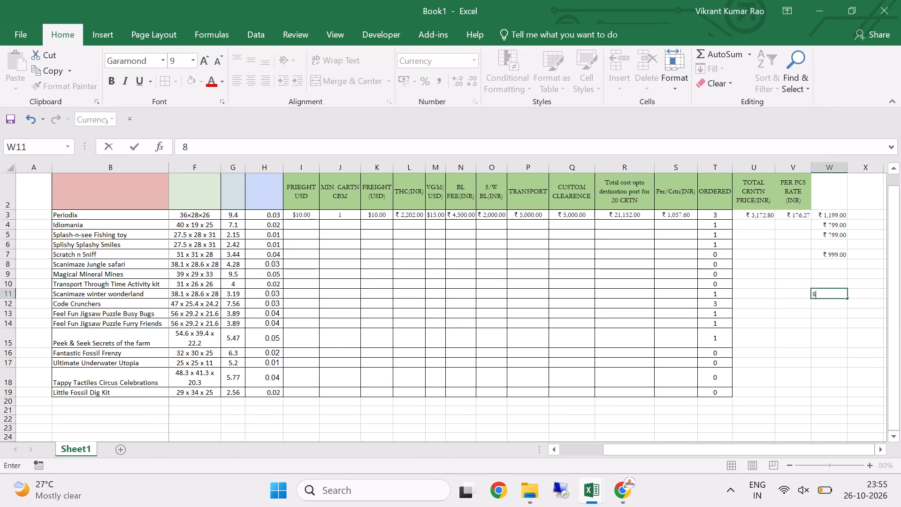
pyautogui.write('99')
pyautogui.press('Return')
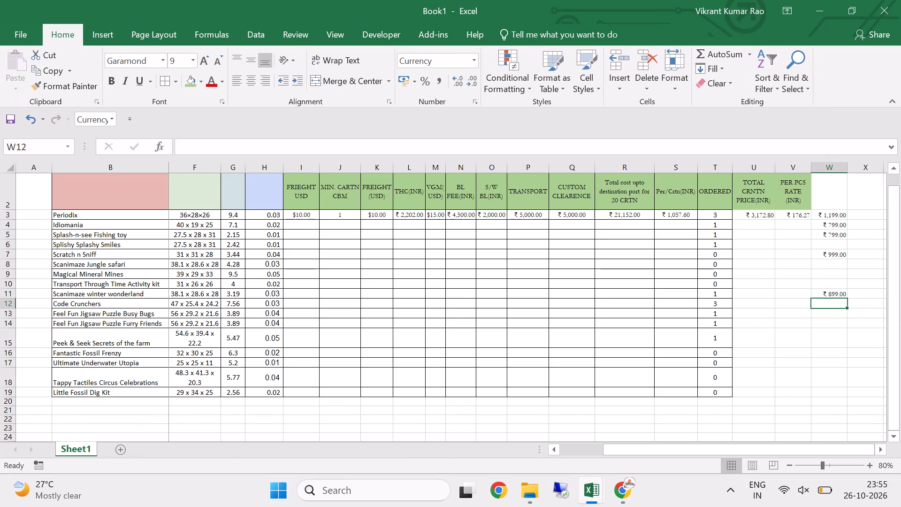
# Look up the India MRP of Code Crunchers in LandedCost and enter 999 in Book1 cell W12.
pyautogui.hotkey('alt', 'Tab')
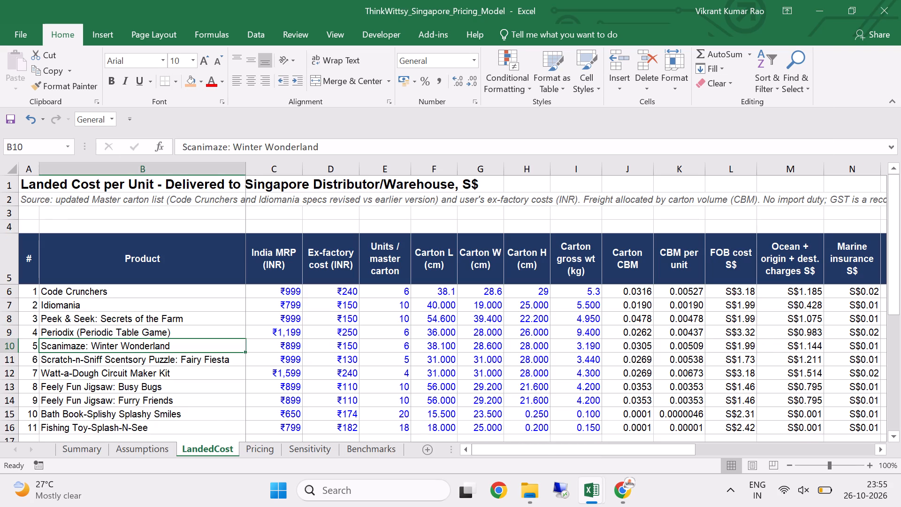
pyautogui.hotkey('alt', 'Tab')
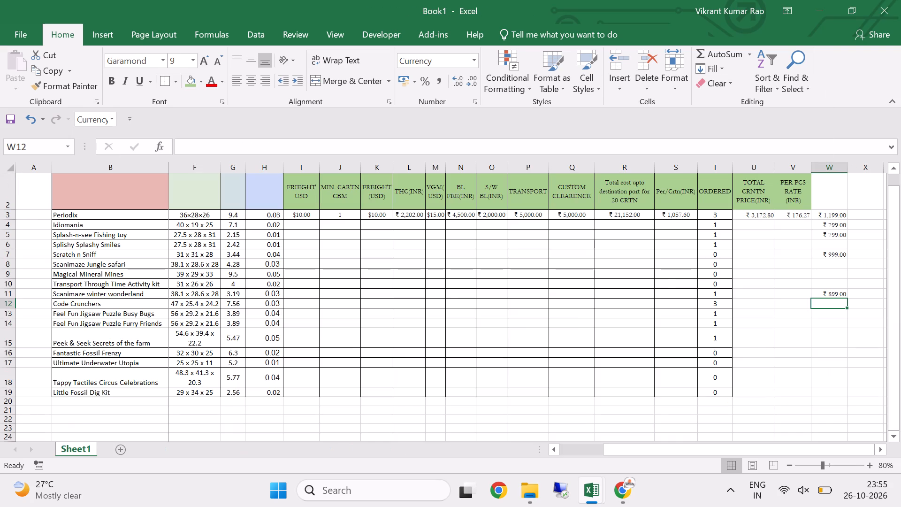
pyautogui.write('999')
pyautogui.press('Return')
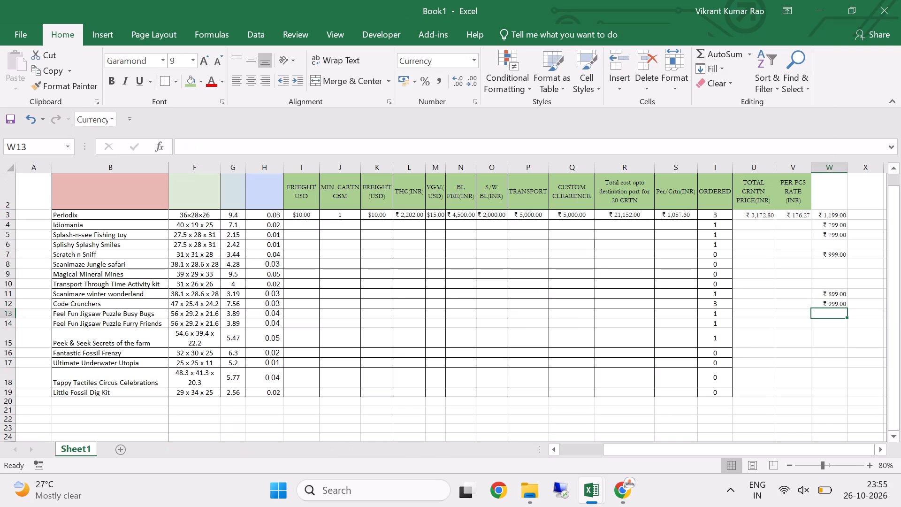
# Look up the Busy Bugs and Furry Friends jigsaws in LandedCost and enter India MRP 899 in Book1 cells W13 and W14.
pyautogui.hotkey('alt', 'Tab')
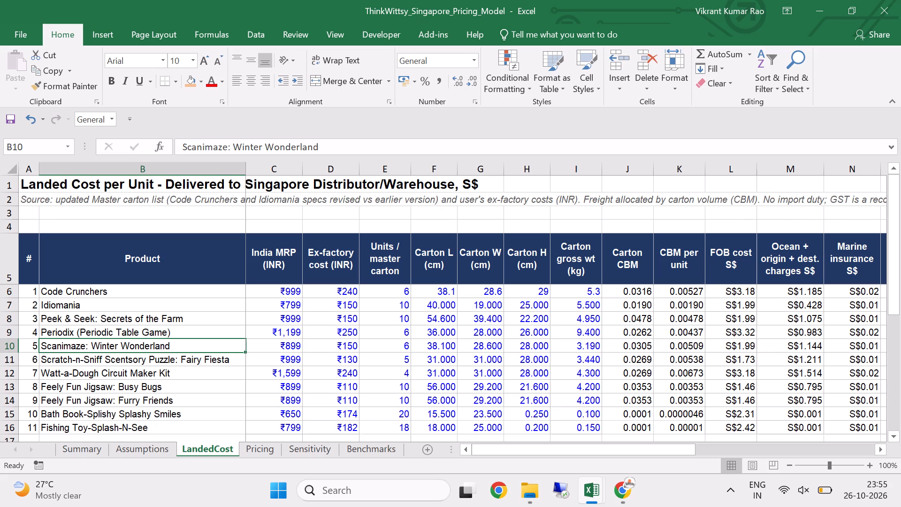
pyautogui.press('Down')
pyautogui.press('Down')
pyautogui.press('Down')
pyautogui.hotkey('alt', 'Tab')
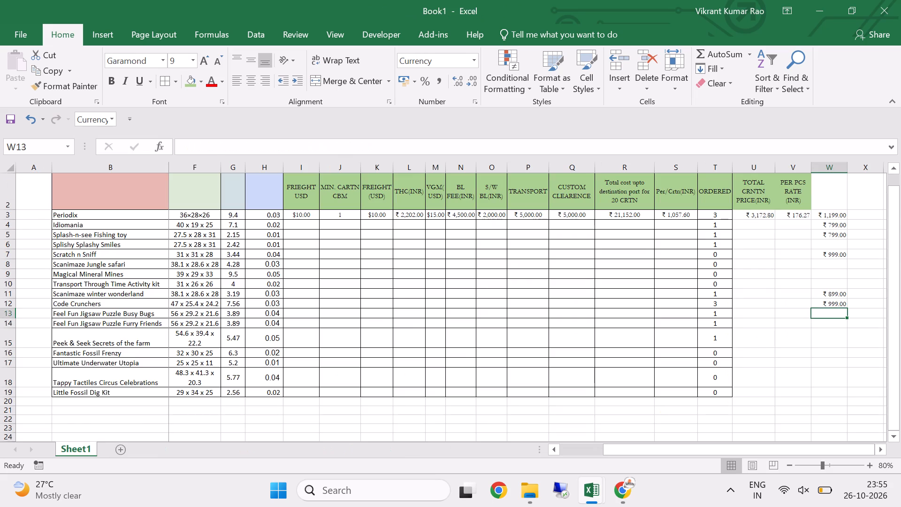
pyautogui.write('899')
pyautogui.press('Return')
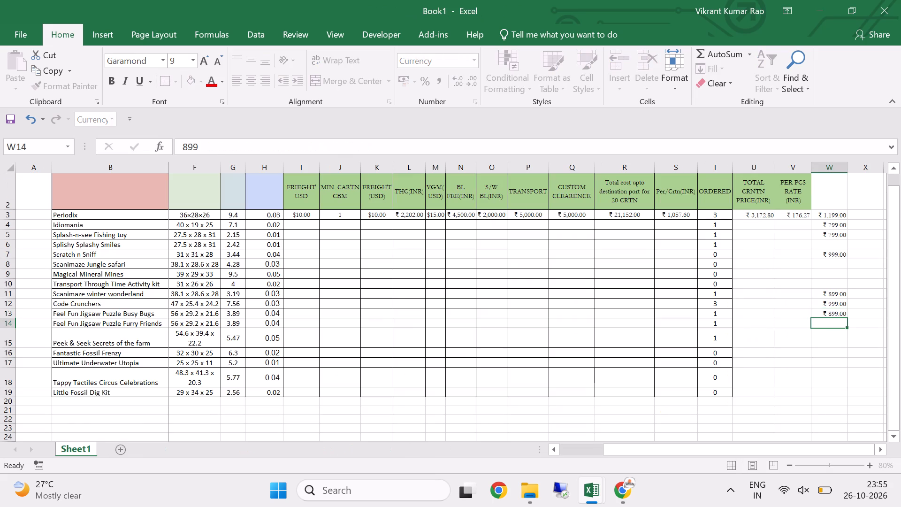
pyautogui.write('899')
pyautogui.press('Return')
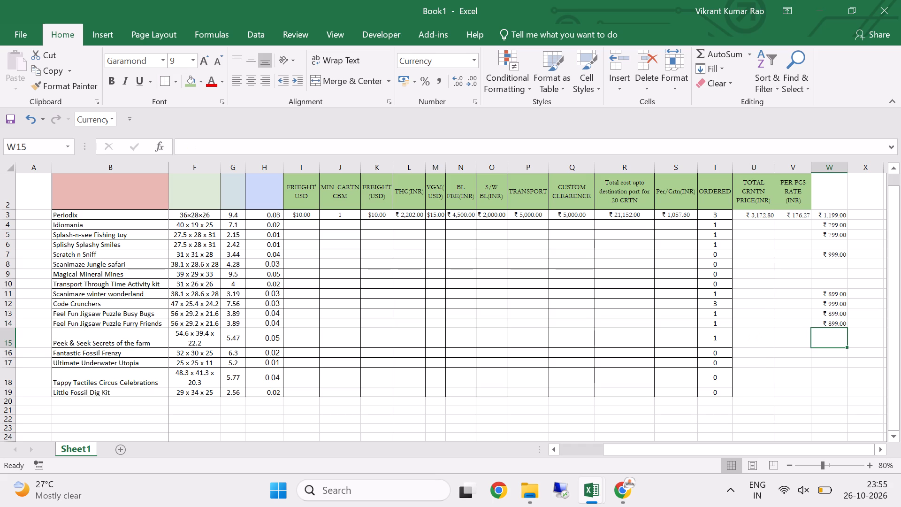
# Find Peek & Seek: Secrets of the Farm in LandedCost and enter its India MRP, 999, in Book1 cell W15.
pyautogui.hotkey('alt', 'Tab')
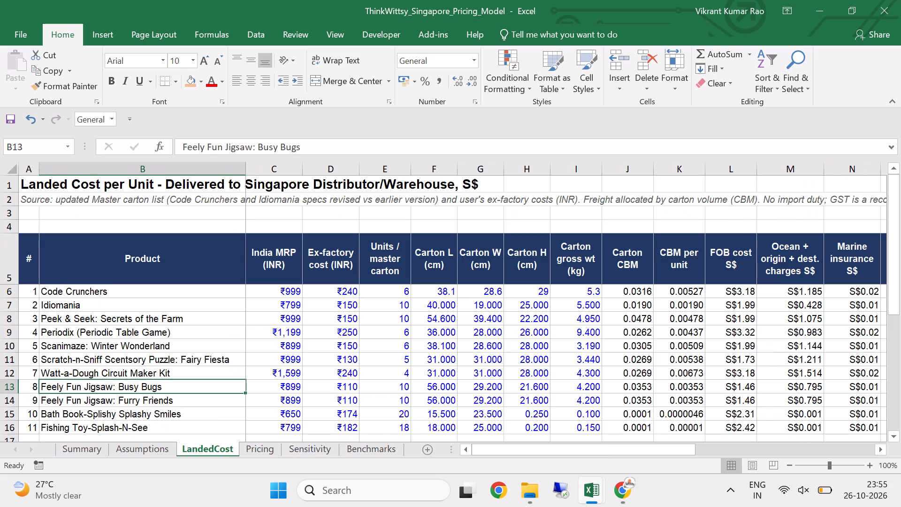
pyautogui.press('Up')
pyautogui.press('Up')
pyautogui.press('Up')
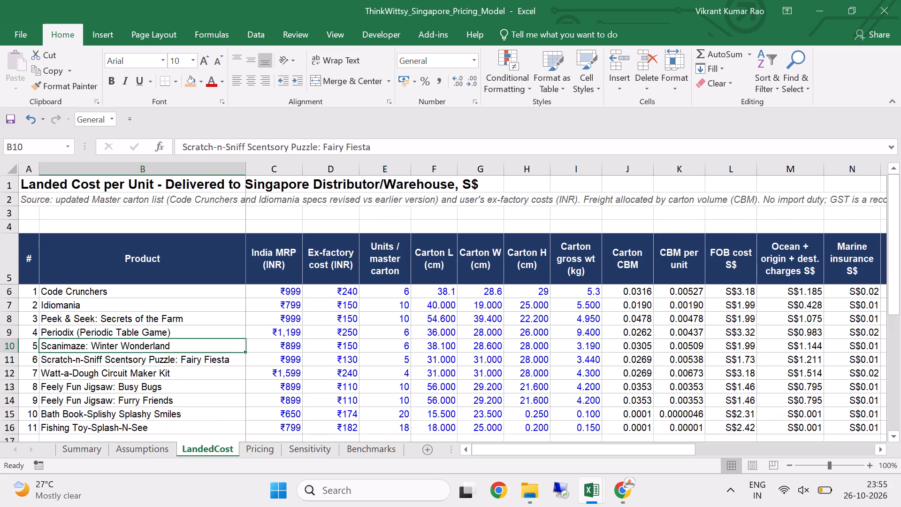
pyautogui.press('Up')
pyautogui.press('Up')
pyautogui.hotkey('alt', 'Tab')
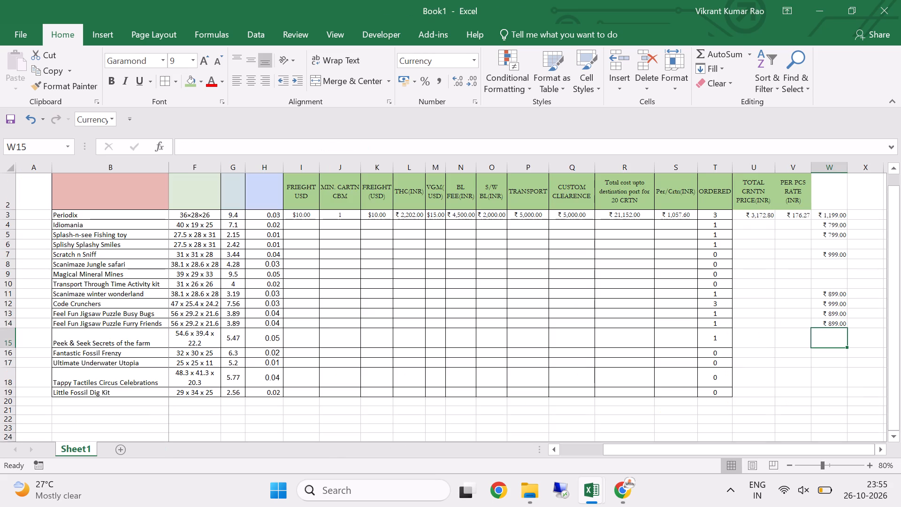
pyautogui.write('999')
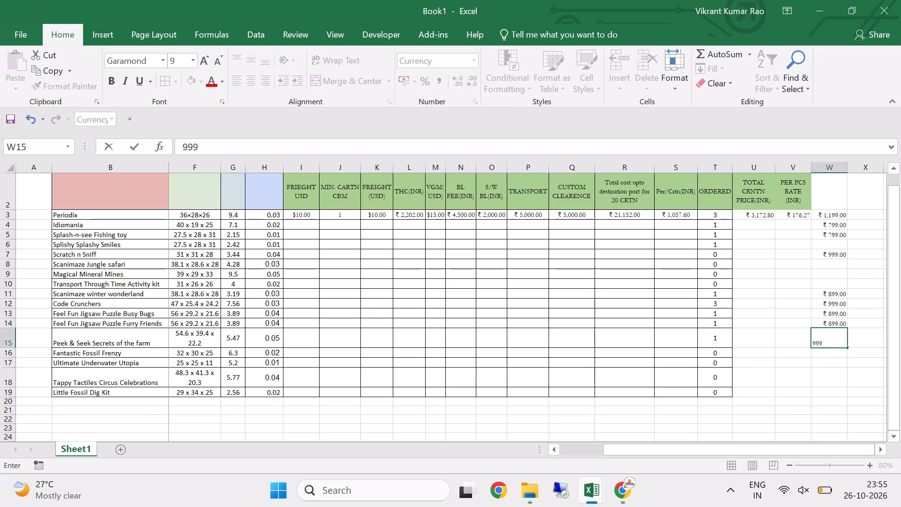
pyautogui.press('Return')
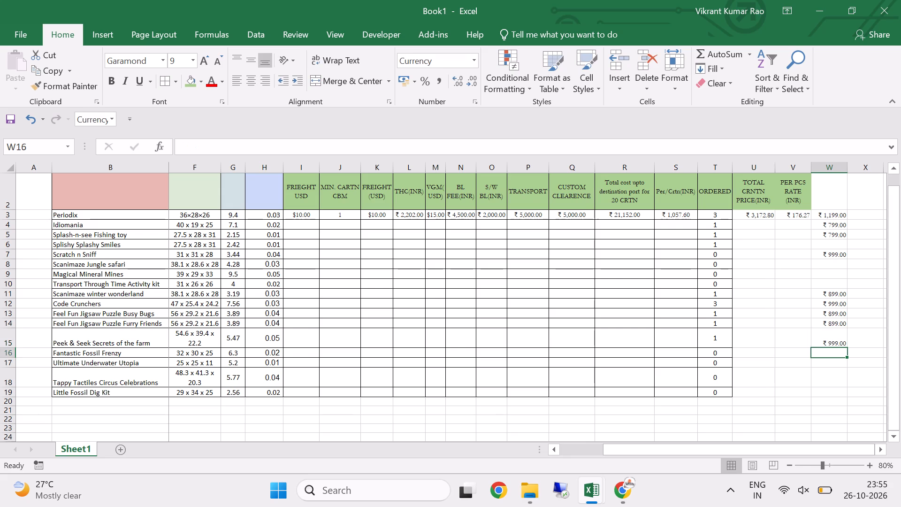
# Check the LandedCost product list for Fantastic Fossil Frenzy and Ultimate Underwater Utopia.
pyautogui.hotkey('alt', 'Tab')
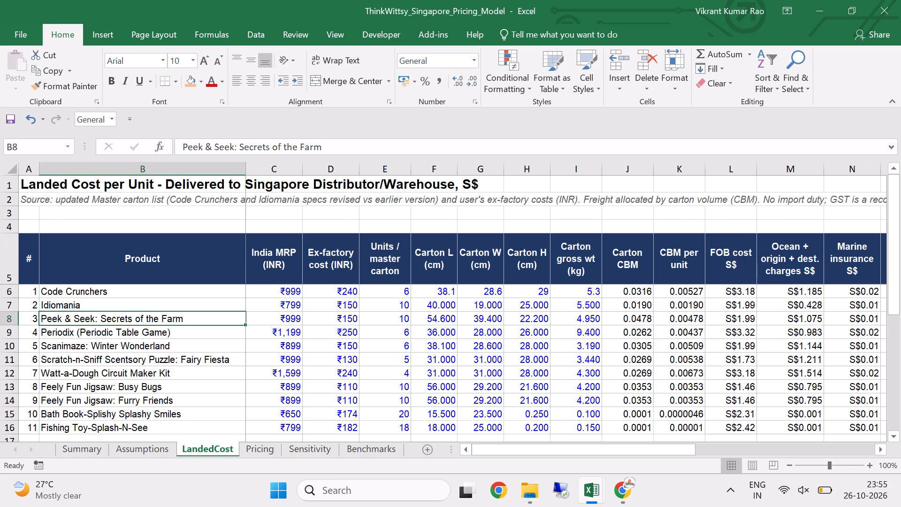
pyautogui.hotkey('alt', 'Tab')
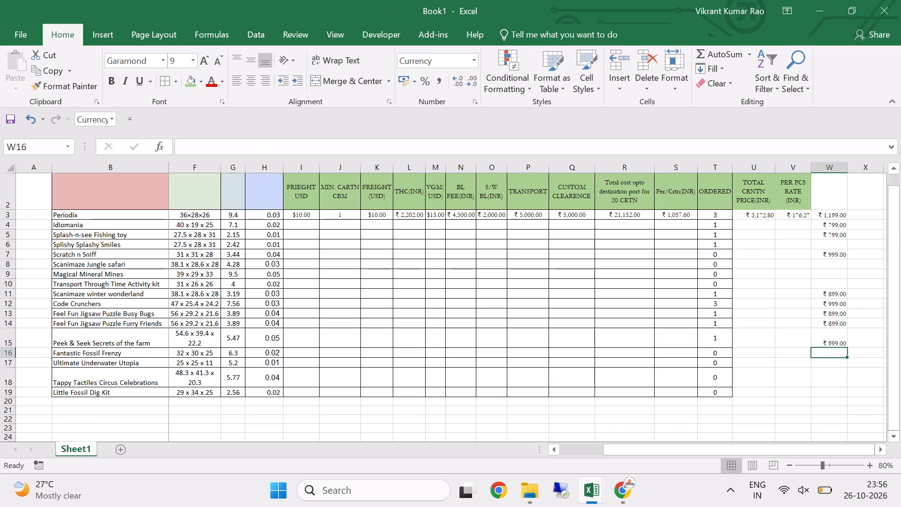
pyautogui.press('Down')
pyautogui.hotkey('alt', 'Tab')
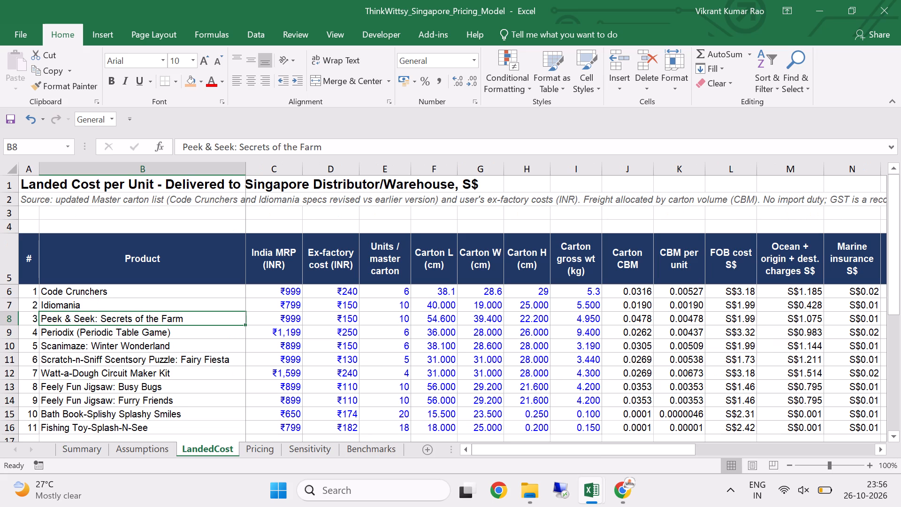
pyautogui.hotkey('alt', 'Tab')
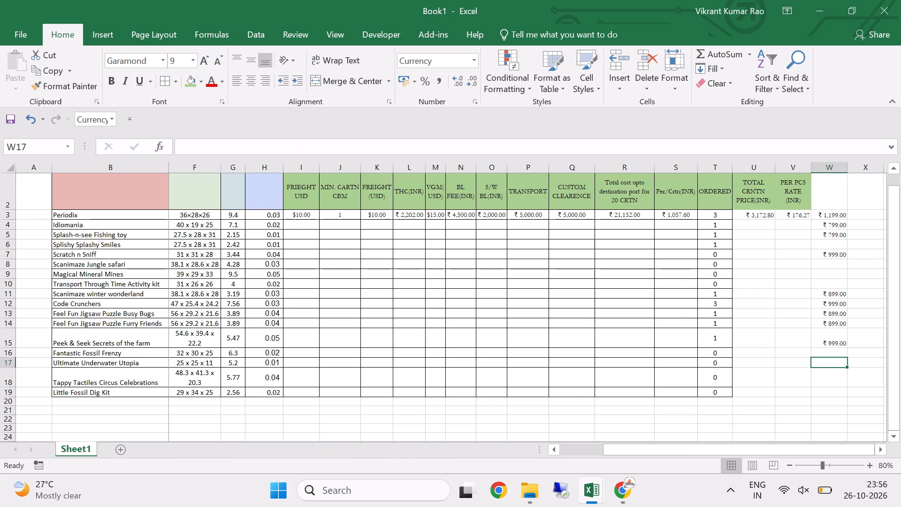
# Return to the skipped Splishy Splashy Smiles row in Book1 and enter its India MRP, 650, in cell W6.
pyautogui.press('Left')
pyautogui.press('Left')
pyautogui.press('Left')
pyautogui.press('Left')
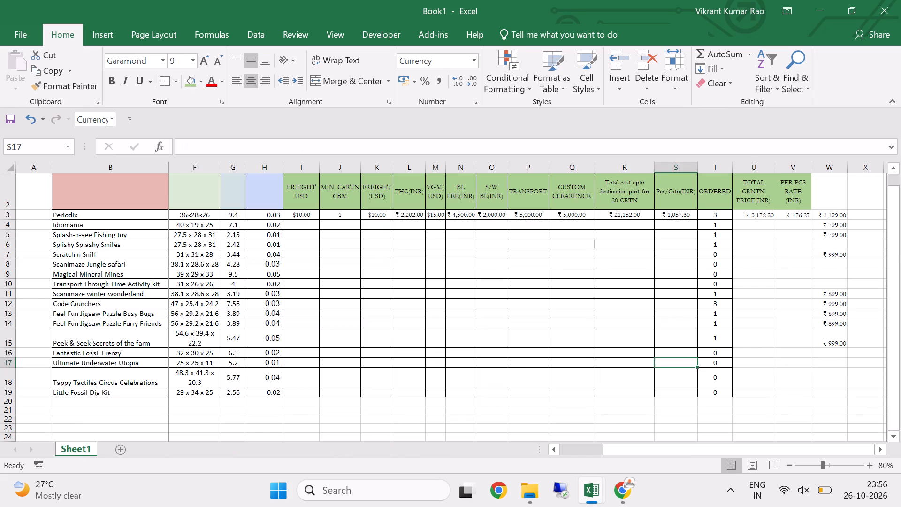
pyautogui.click(102, 244)
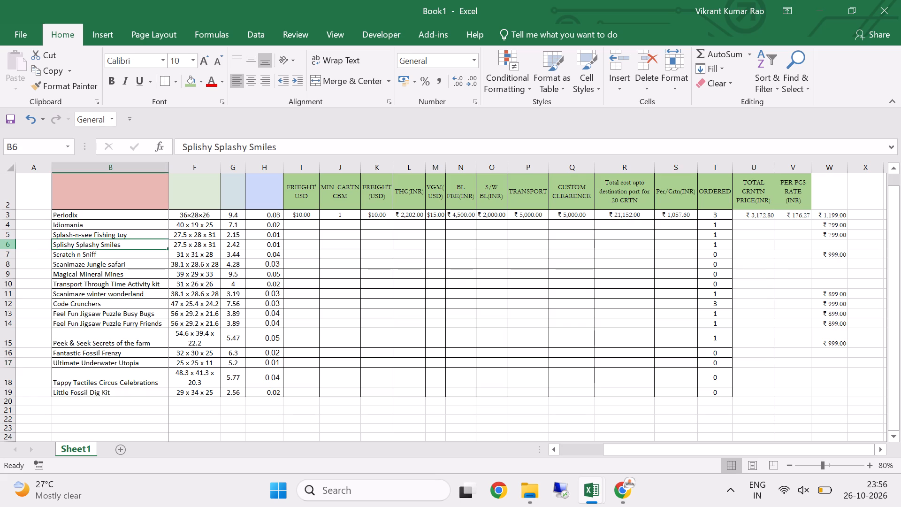
pyautogui.click(4, 245)
pyautogui.click(837, 244)
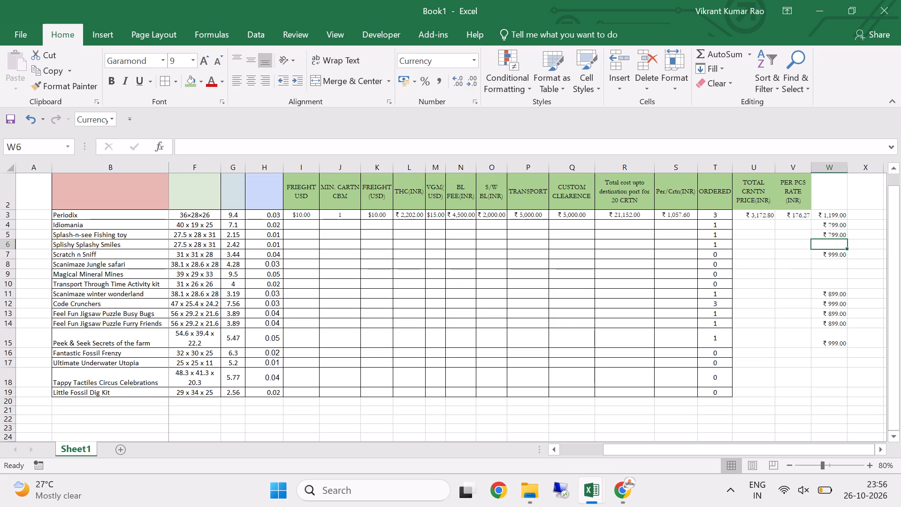
pyautogui.write('650')
pyautogui.press('Return')
# Check the remaining Book1 rows, including Tappy Tactiles Circus Celebrations and Little Fossil Dig Kit, against the LandedCost product list.
pyautogui.press('Down')
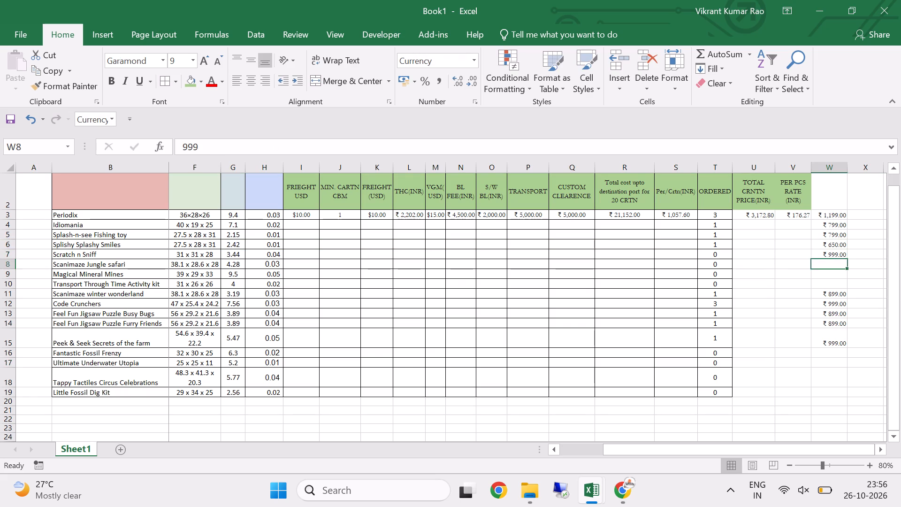
pyautogui.press('Down')
pyautogui.press('Down')
pyautogui.press('Down')
pyautogui.press('Down')
pyautogui.press('Down')
pyautogui.press('Down')
pyautogui.press('Down')
pyautogui.press('Down')
pyautogui.press('Down')
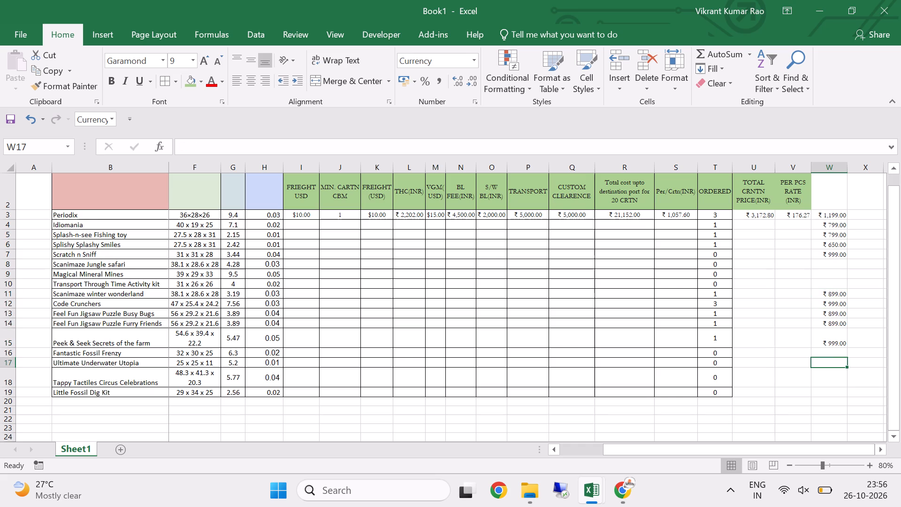
pyautogui.press('Down')
pyautogui.hotkey('alt', 'Tab')
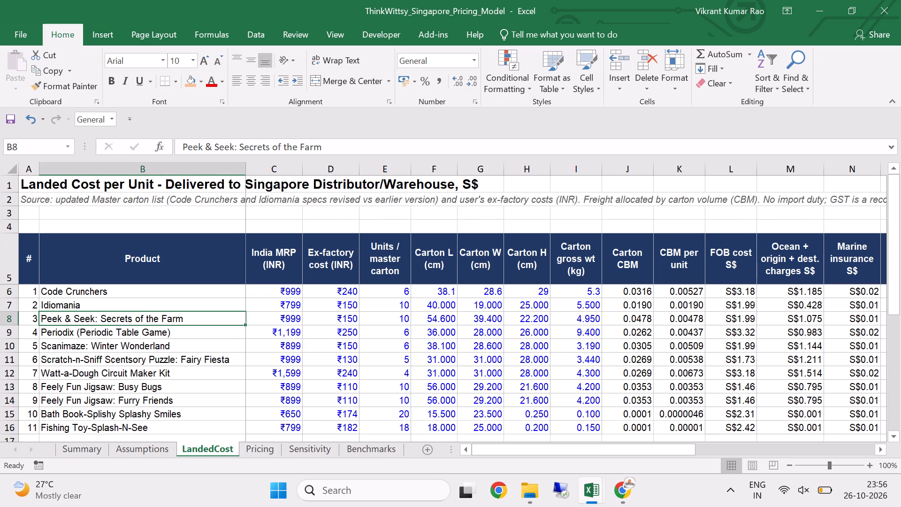
pyautogui.press('Down')
pyautogui.press('Down')
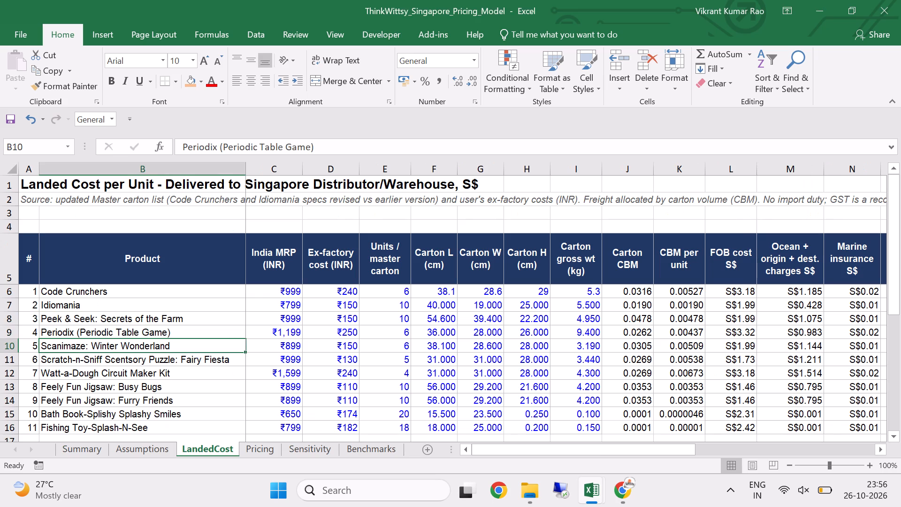
pyautogui.press('Down')
pyautogui.press('Down')
pyautogui.press('Down')
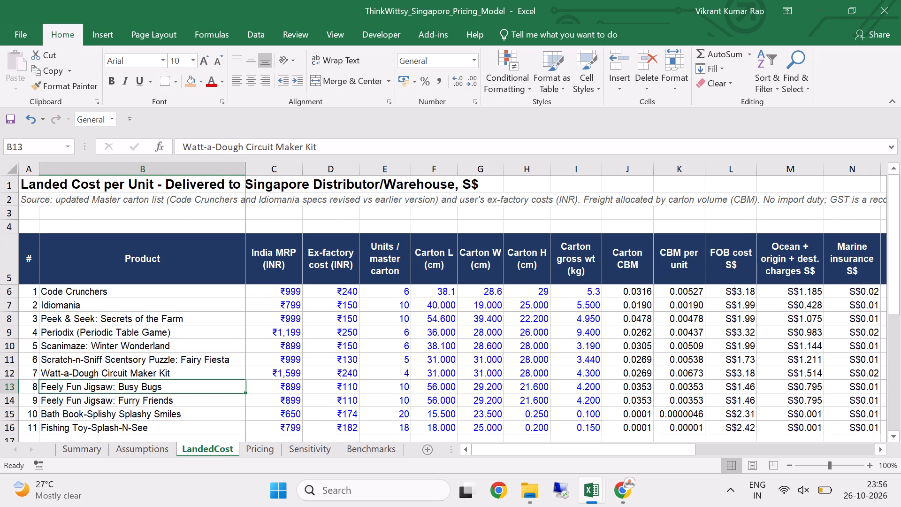
pyautogui.press('Up')
pyautogui.press('Up')
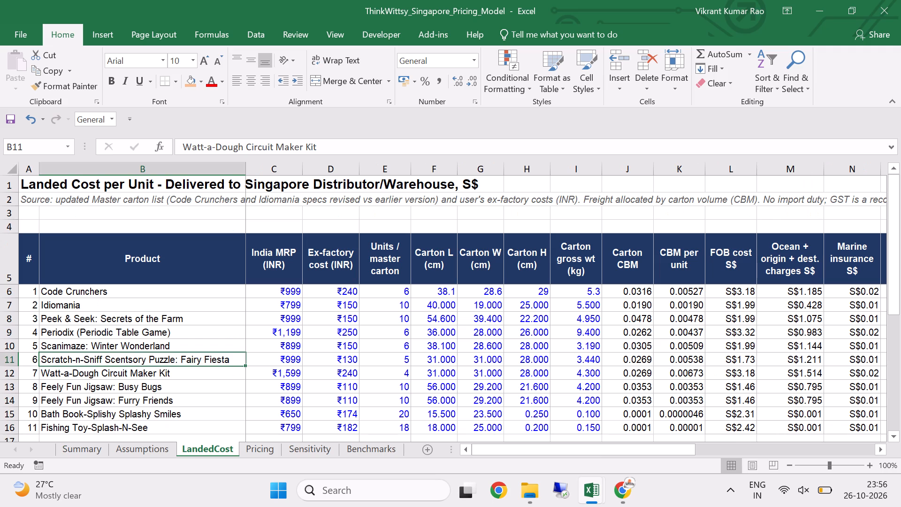
pyautogui.press('Up')
pyautogui.press('Up')
pyautogui.press('Up')
pyautogui.press('Up')
pyautogui.press('Up')
pyautogui.press('Up')
pyautogui.press('Up')
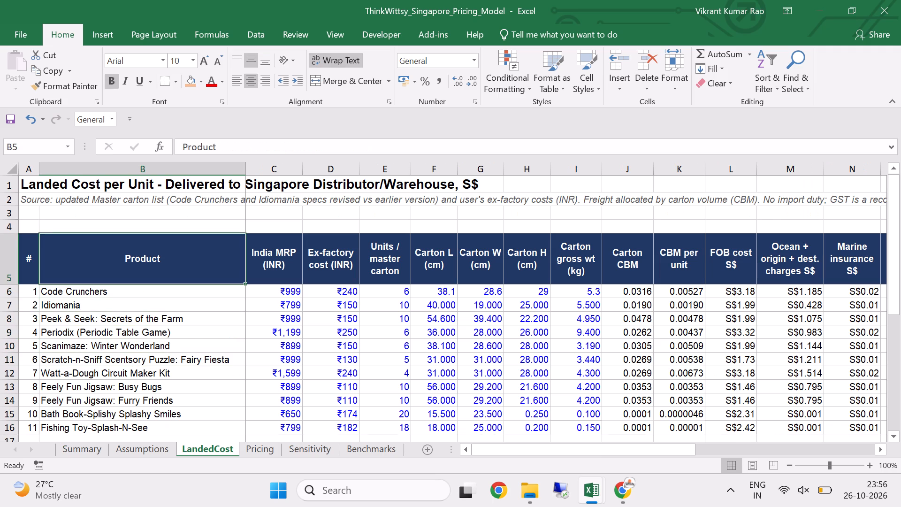
pyautogui.hotkey('alt', 'Tab')
pyautogui.press('Down')
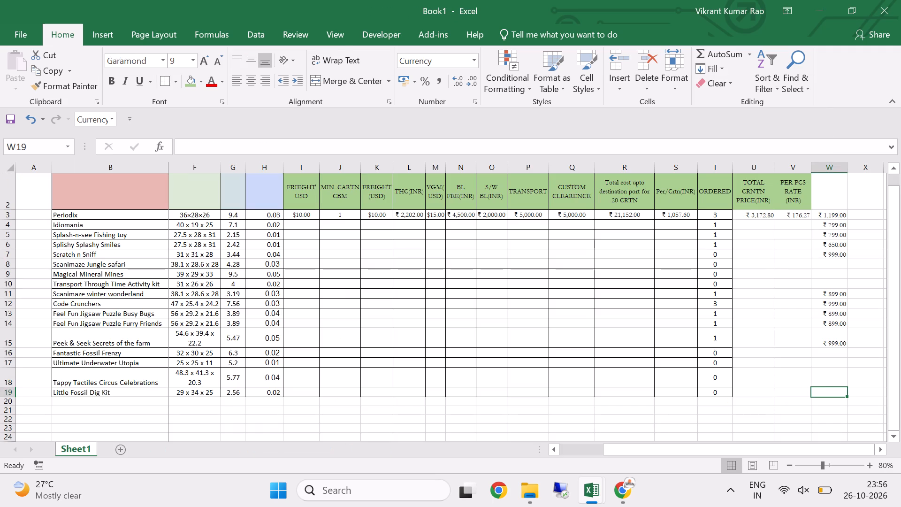
# Add the header MRP(INR) to column W in cell W2 of Book1.
pyautogui.press('Up')
pyautogui.press('Up')
pyautogui.press('Up')
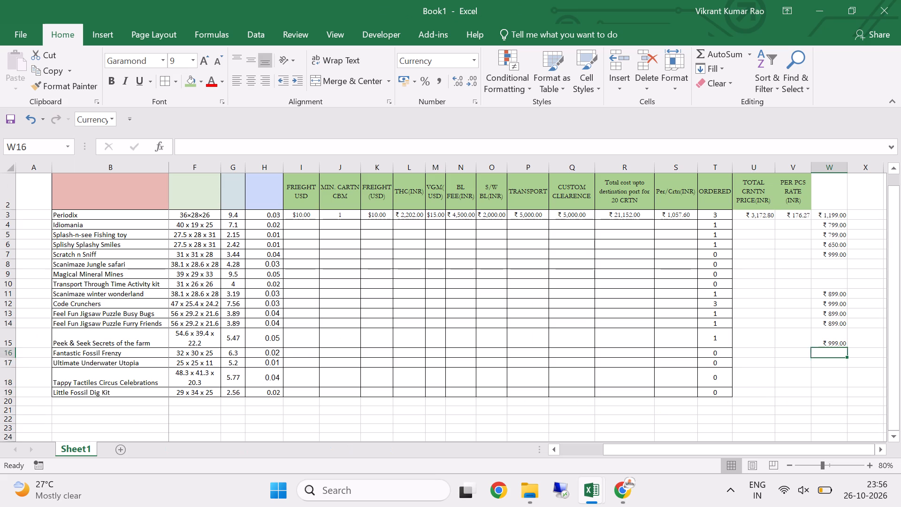
pyautogui.press('Up')
pyautogui.press('Up')
pyautogui.press('Up')
pyautogui.press('Up')
pyautogui.press('Up')
pyautogui.press('Up')
pyautogui.press('Up')
pyautogui.press('Up')
pyautogui.press('Up')
pyautogui.press('Up')
pyautogui.press('Up')
pyautogui.press('Up')
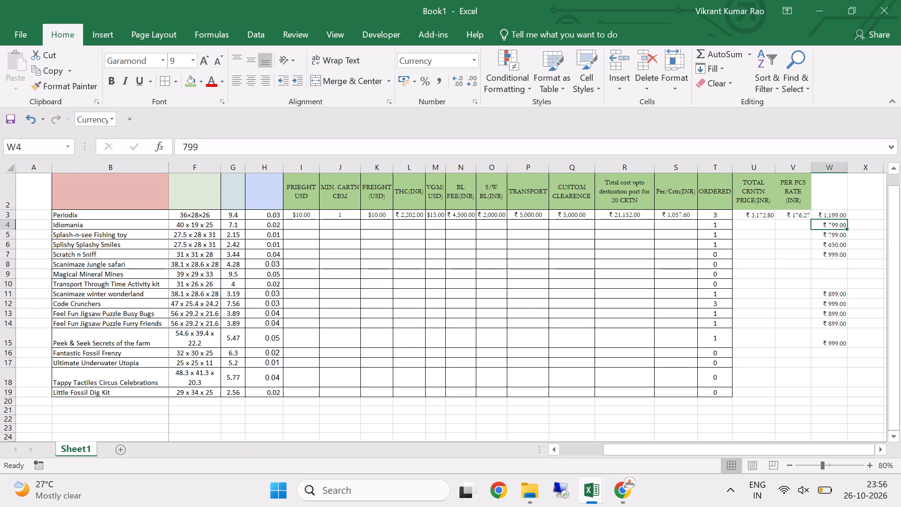
pyautogui.press('Up')
pyautogui.press('Up')
pyautogui.press('Up')
pyautogui.press('Up')
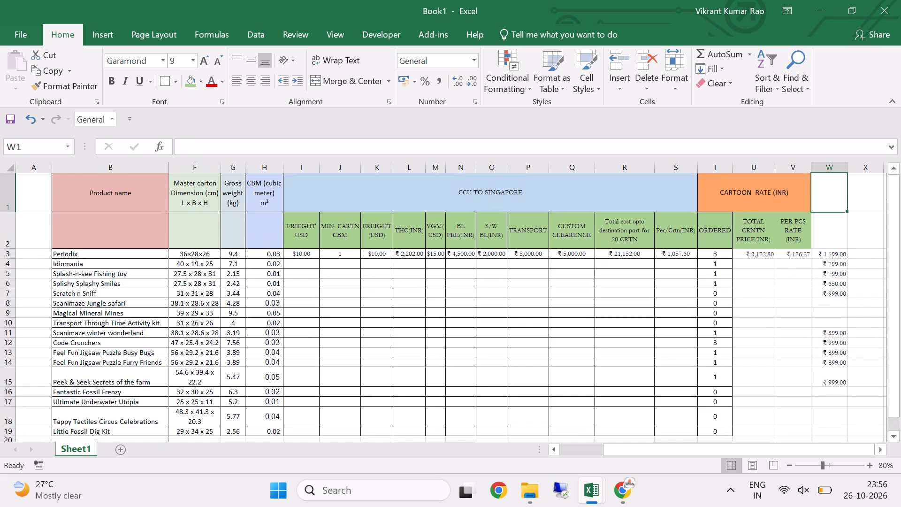
pyautogui.press('Down')
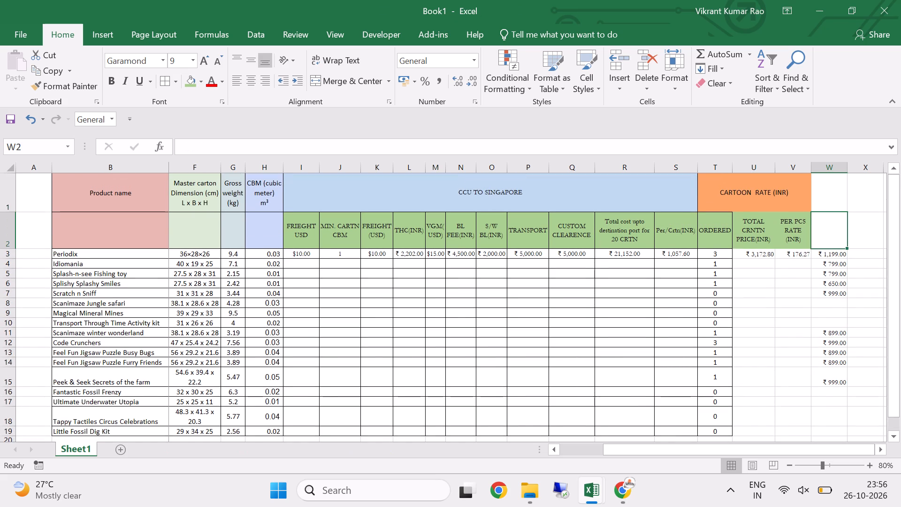
pyautogui.write('MRP')
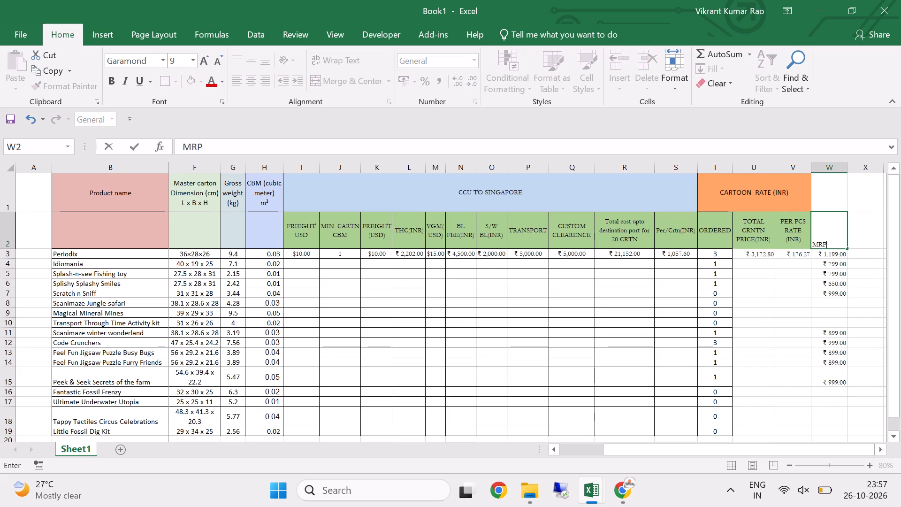
pyautogui.write('(INR')
pyautogui.hotkey('shift', ')')
pyautogui.press('Tab')
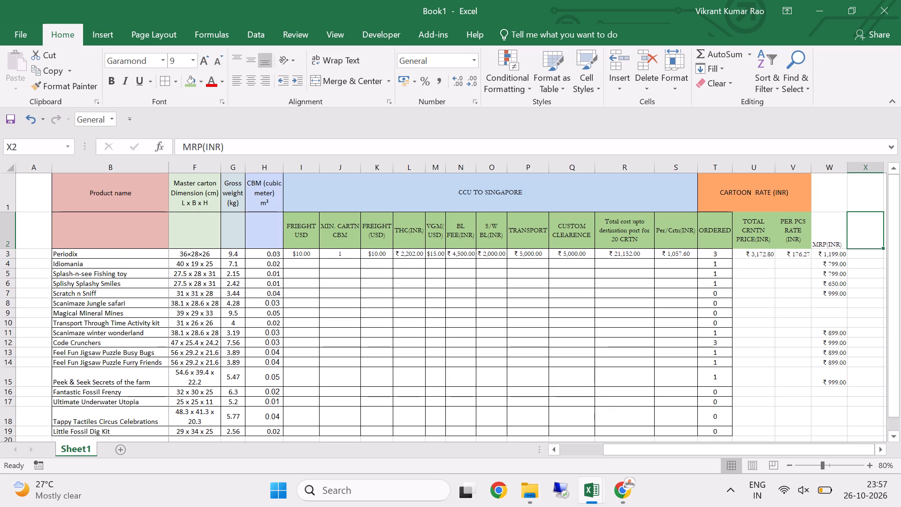
# In cell X3, add the Periodix MRP and per-piece rate with the formula =W3+V3.
pyautogui.press('Down')
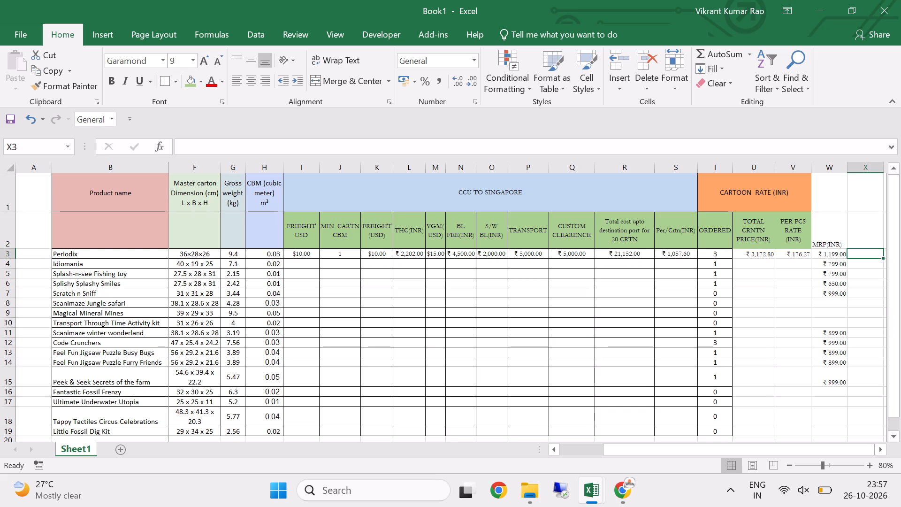
pyautogui.press('Up')
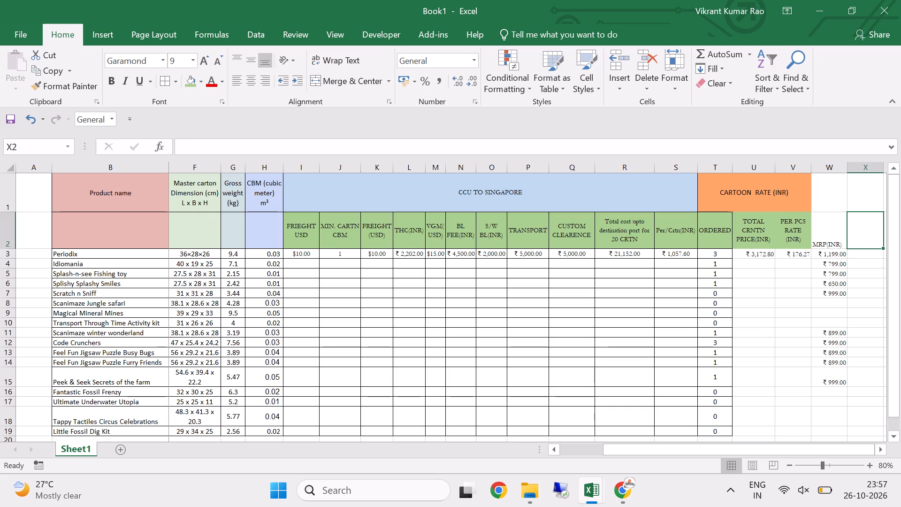
pyautogui.press('Down')
pyautogui.press('Left')
pyautogui.press('Left')
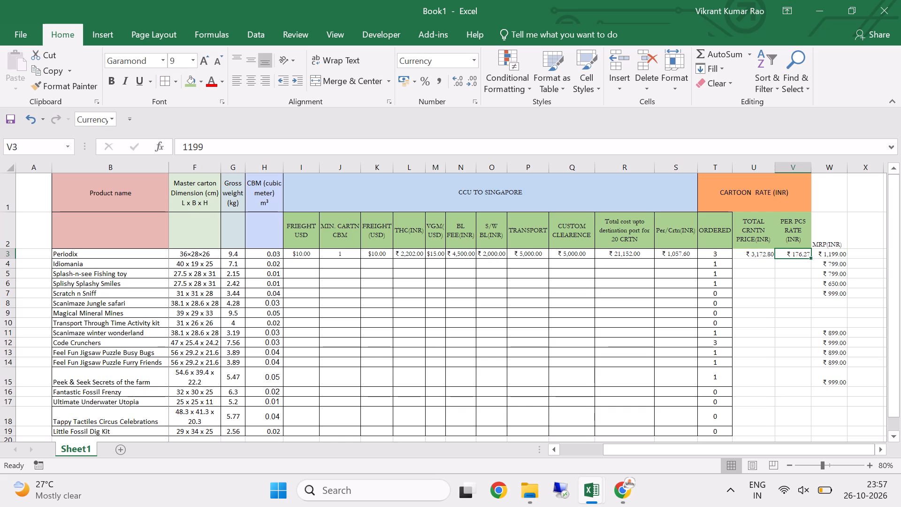
pyautogui.press('Right')
pyautogui.press('Right')
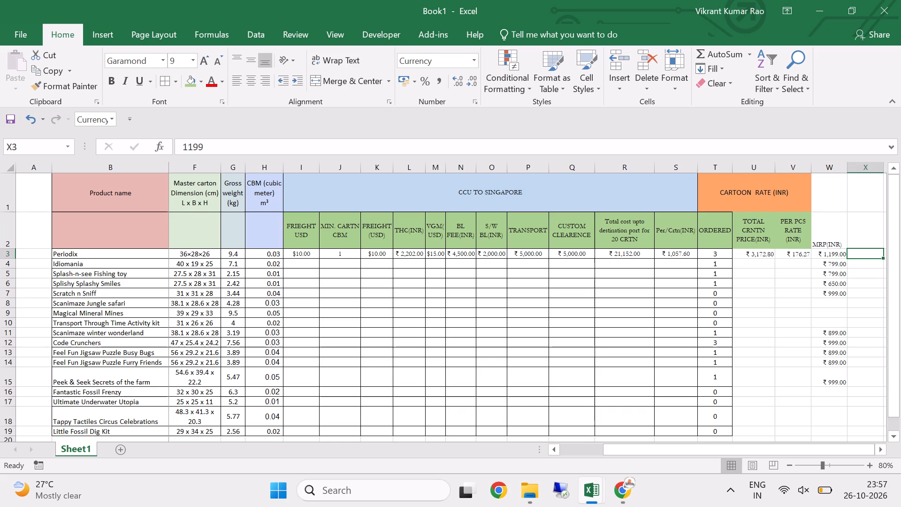
pyautogui.press('=')
pyautogui.press('Left')
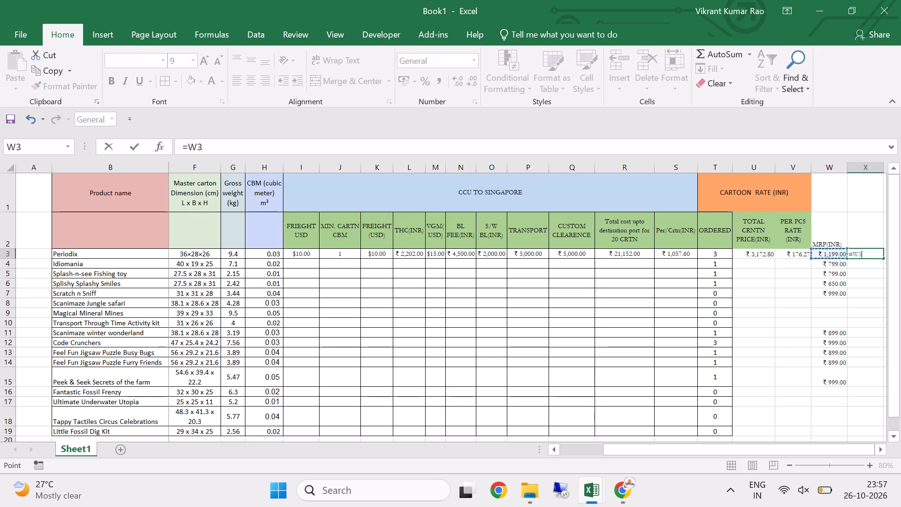
pyautogui.hotkey('shift', '+')
pyautogui.press('Left')
pyautogui.press('Left')
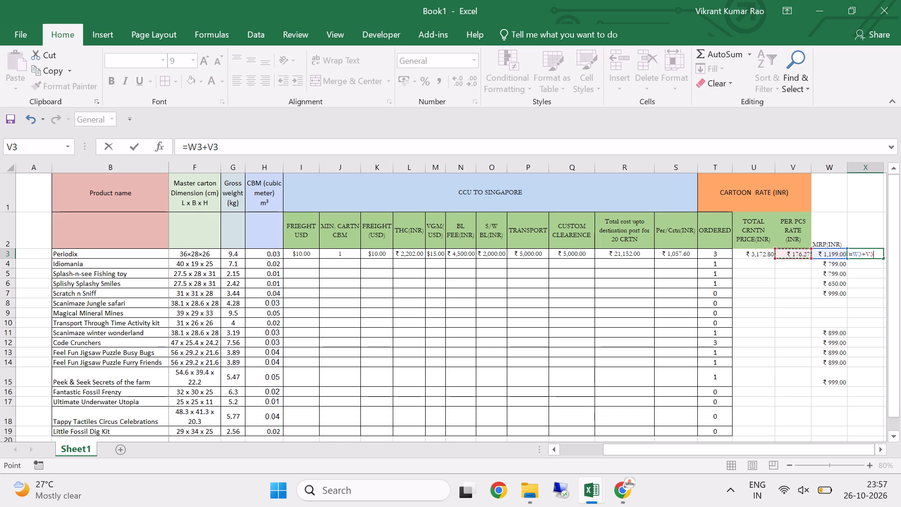
pyautogui.press('Return')
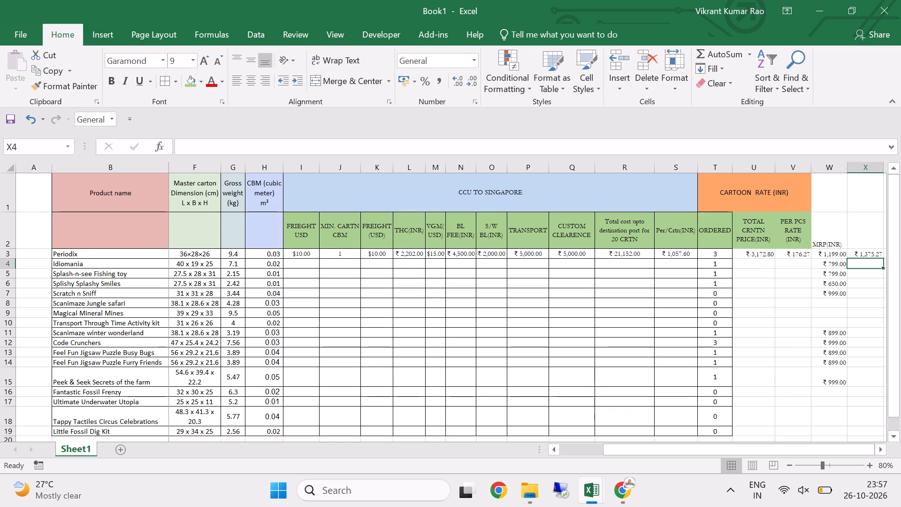
# Review the Periodix row's total carton price, per-piece rate, MRP and combined price cells in columns U to X.
pyautogui.press('Up')
pyautogui.press('Right')
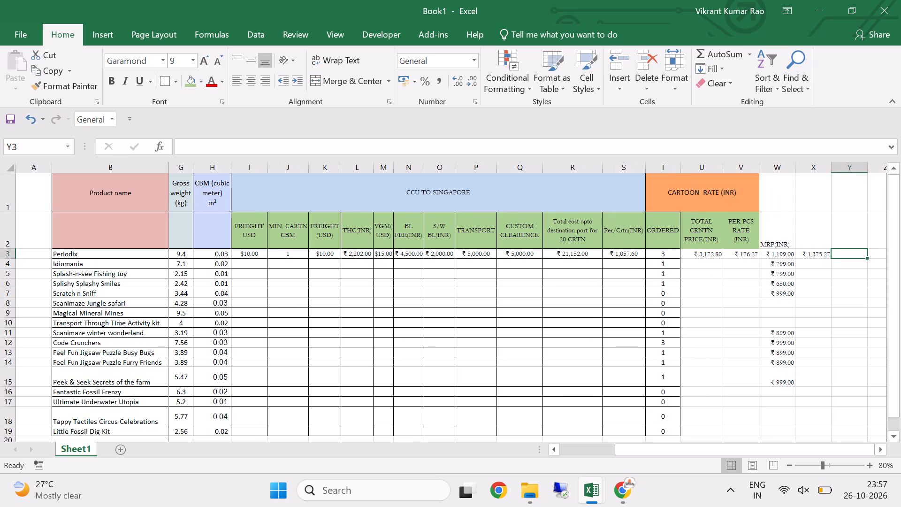
pyautogui.press('Down')
pyautogui.press('Up')
pyautogui.press('Left')
pyautogui.press('Left')
pyautogui.press('Left')
pyautogui.press('Right')
pyautogui.press('Right')
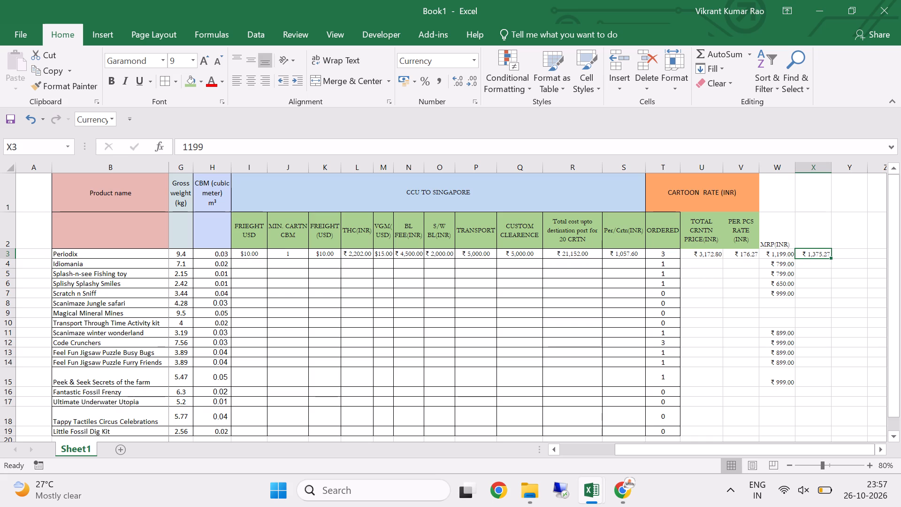
pyautogui.press('Right')
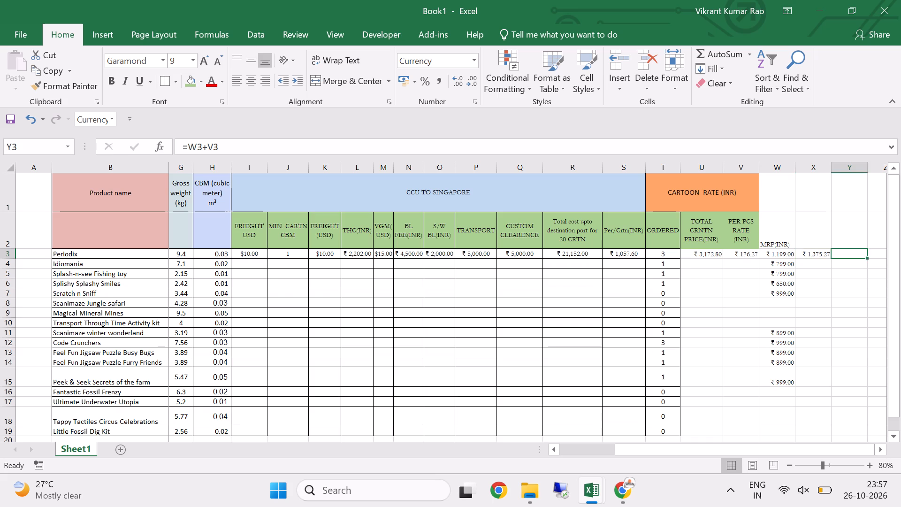
pyautogui.press('Left')
pyautogui.press('Left')
pyautogui.press('Left')
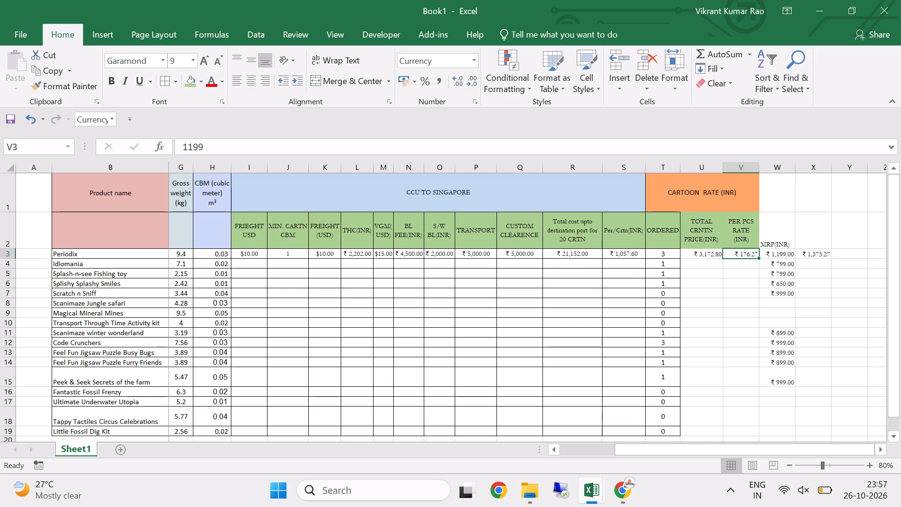
pyautogui.press('Left')
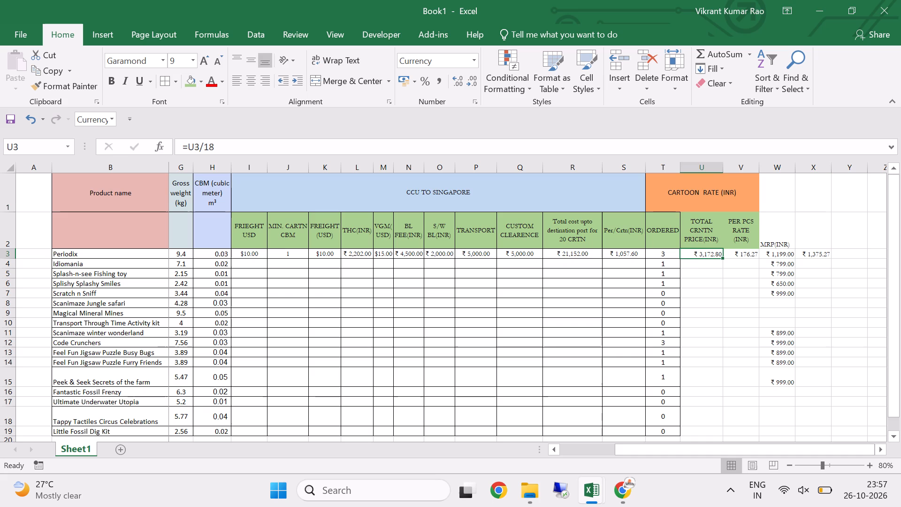
pyautogui.press('Right')
pyautogui.press('Right')
pyautogui.press('Right')
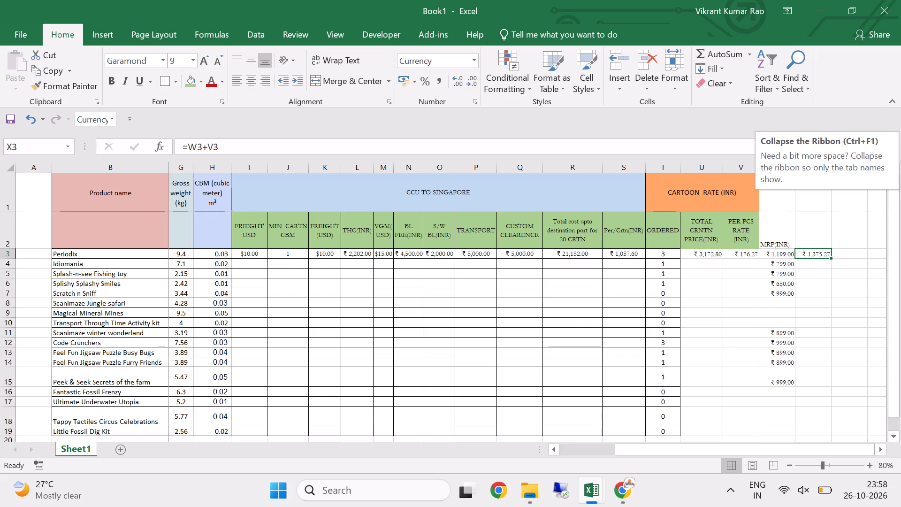
# In cell Y3, divide the Periodix combined price by 74 with the formula =X3/74.
pyautogui.click(821, 230)
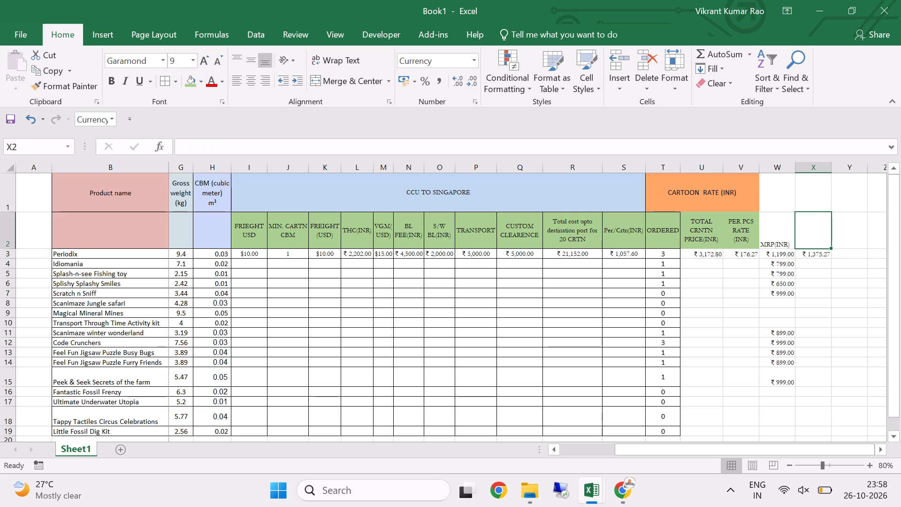
pyautogui.press('Right')
pyautogui.press('Down')
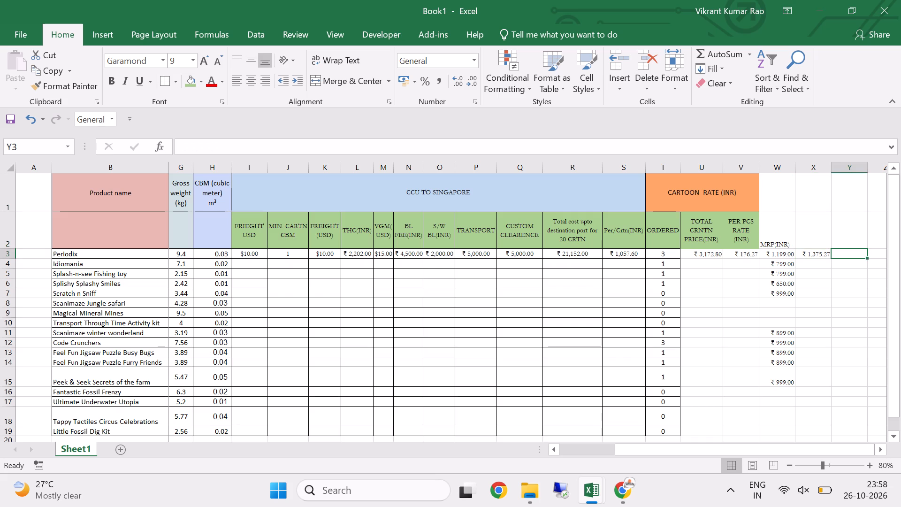
pyautogui.press('=')
pyautogui.press('Left')
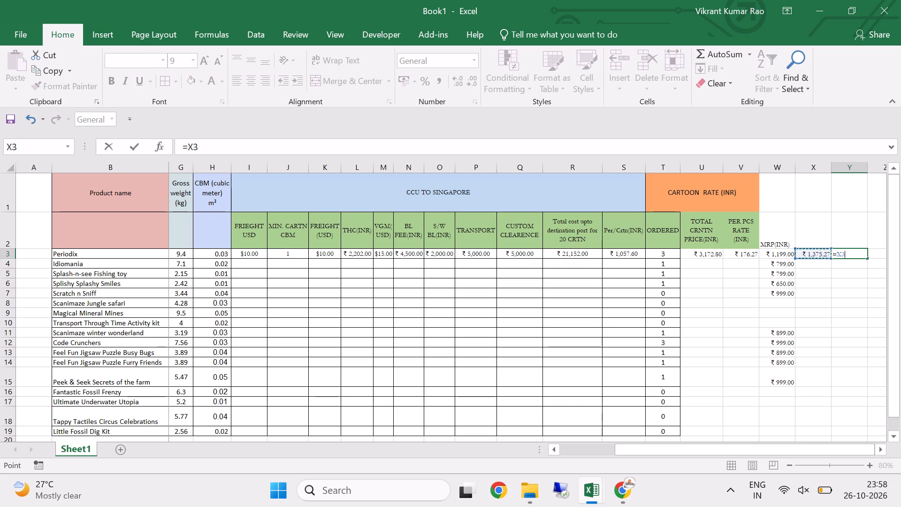
pyautogui.press('/')
pyautogui.press('7')
pyautogui.press('4')
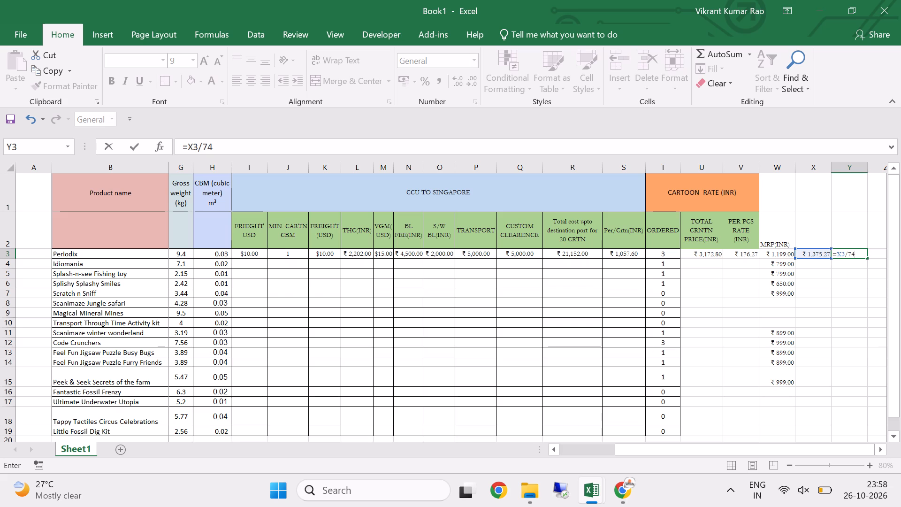
pyautogui.press('Return')
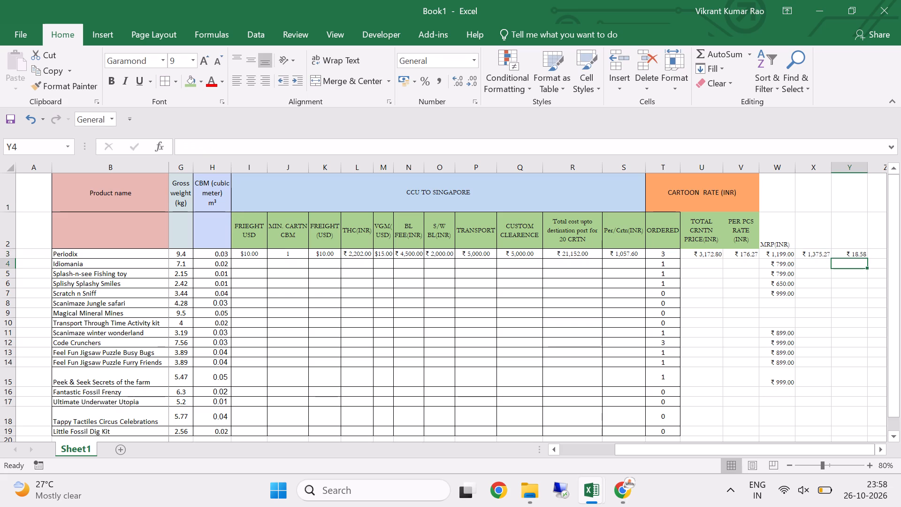
# Format the Periodix converted price in cell Y3 as currency with the $ Chinese (Singapore) symbol.
pyautogui.press('Up')
pyautogui.press('Right')
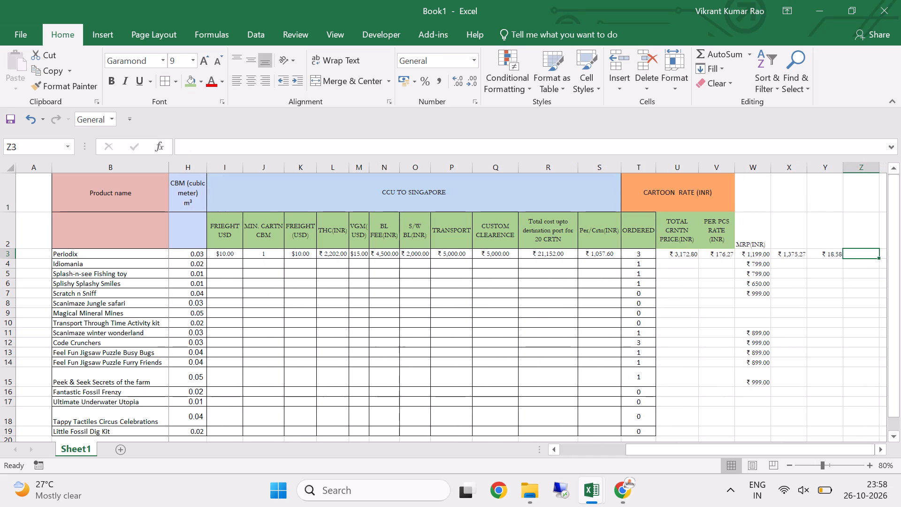
pyautogui.press('Down')
pyautogui.press('Up')
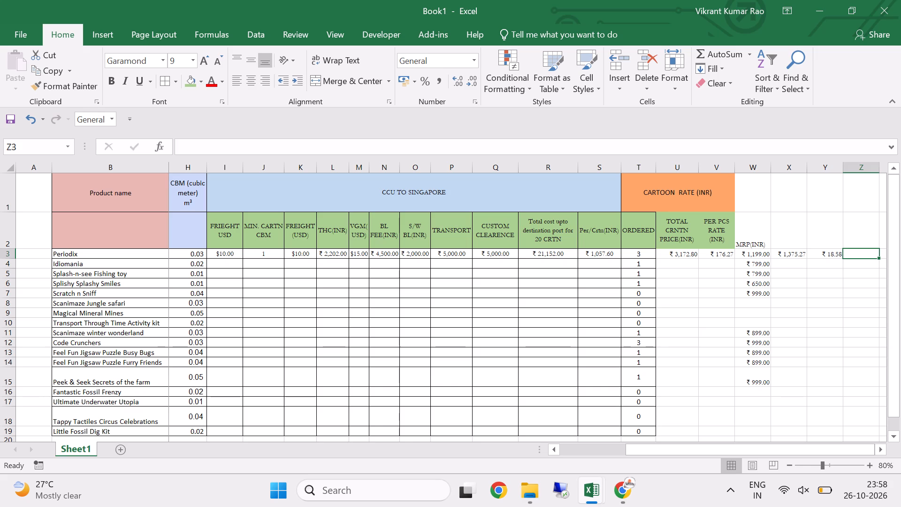
pyautogui.press('Left')
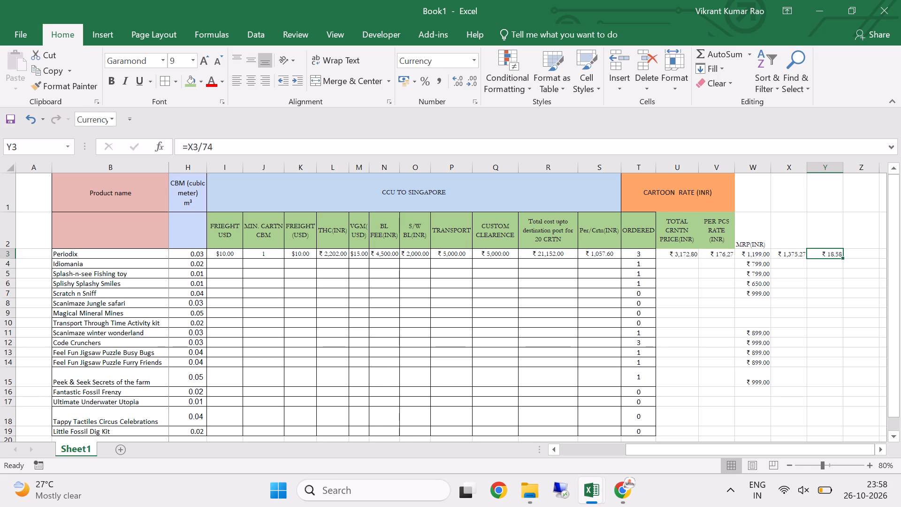
pyautogui.click(475, 56)
pyautogui.click(474, 135)
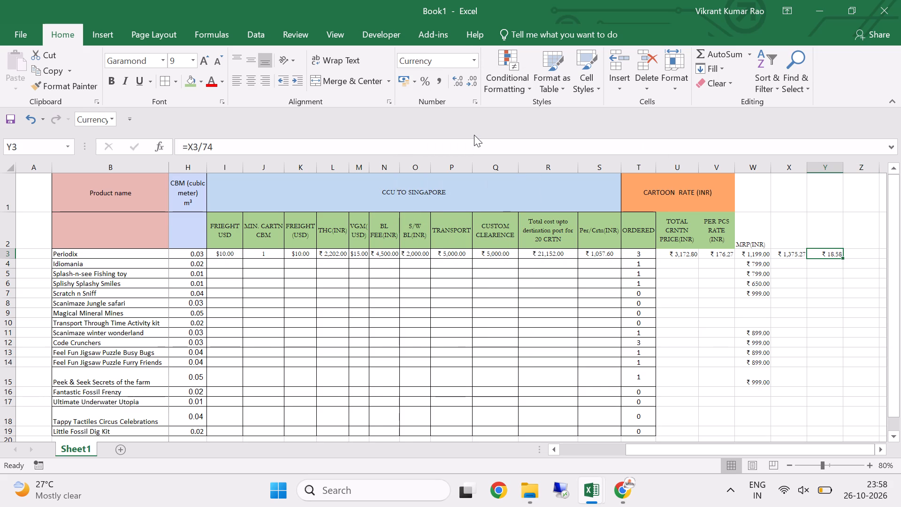
pyautogui.click(473, 55)
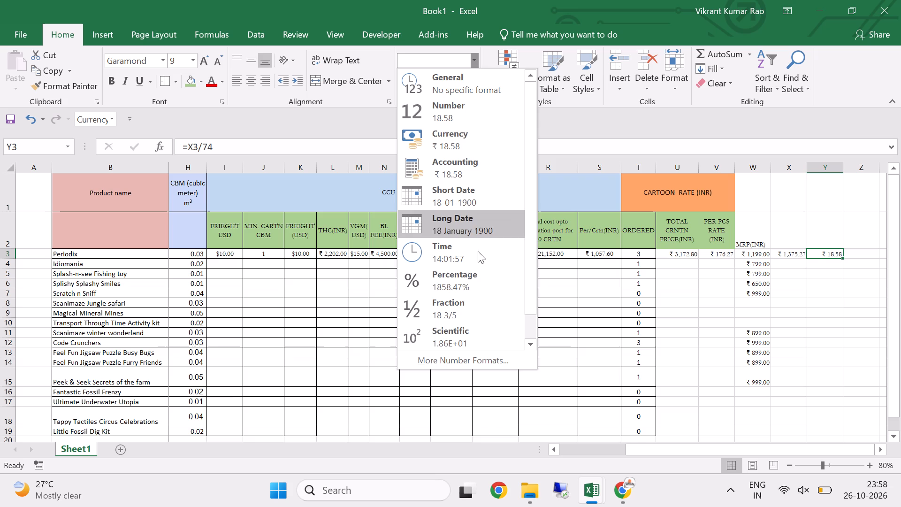
pyautogui.click(473, 356)
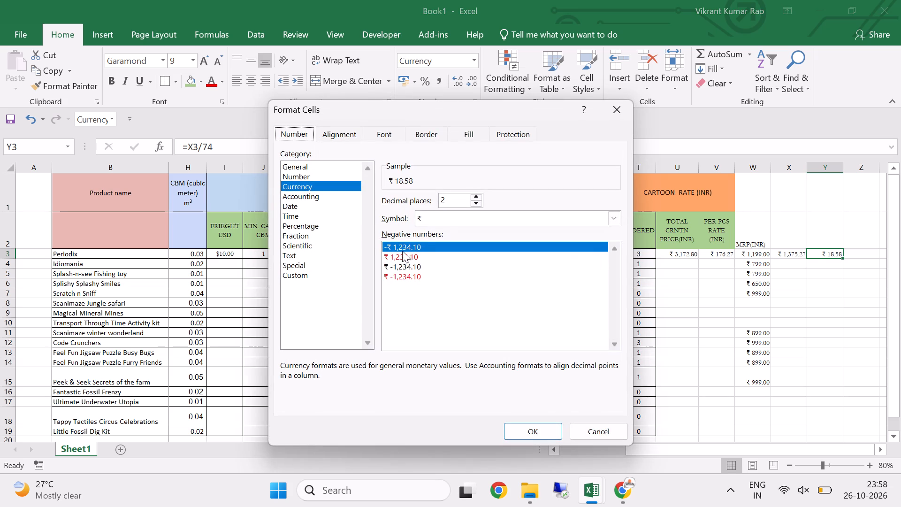
pyautogui.click(443, 220)
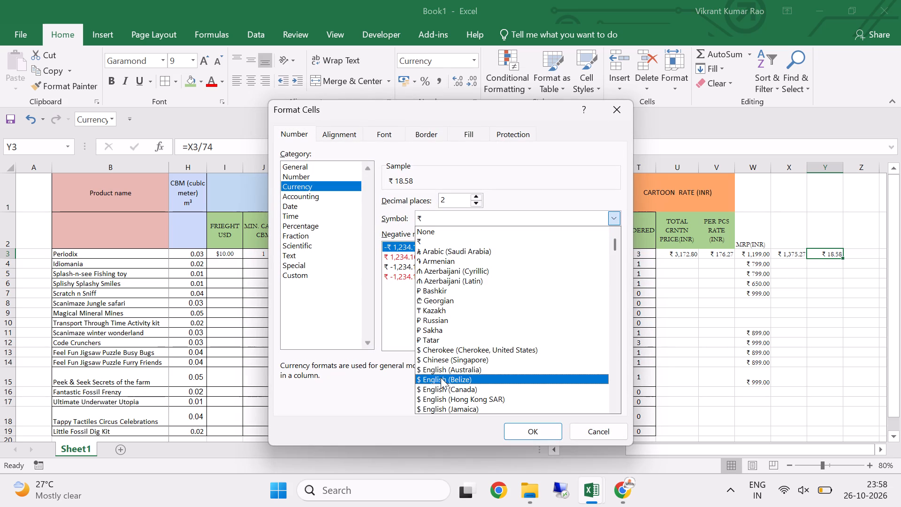
pyautogui.click(450, 359)
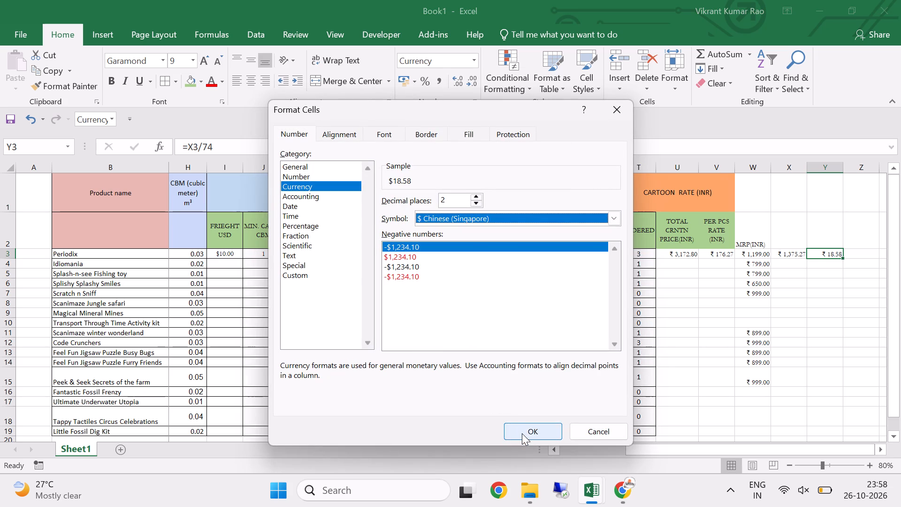
pyautogui.click(522, 432)
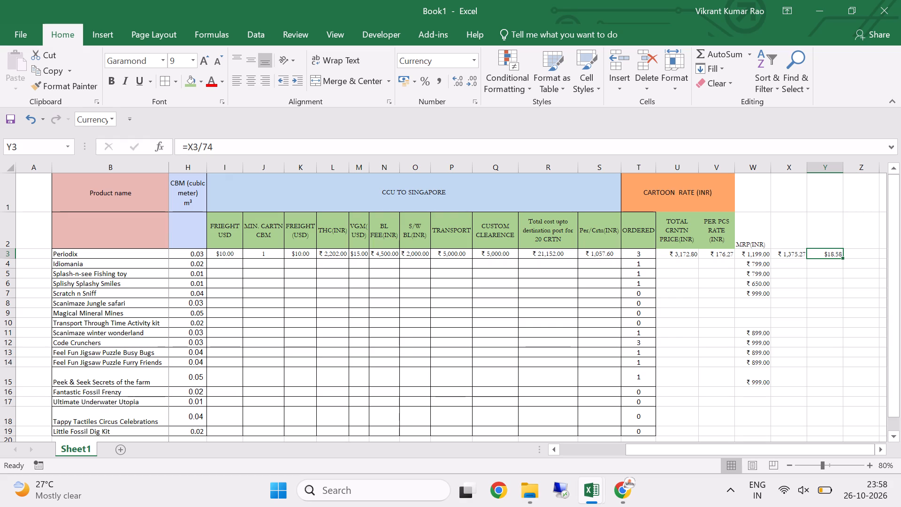
# In cell Z3, multiply the Periodix Singapore dollar price by 18 with the formula =Y3*18.
pyautogui.click(858, 255)
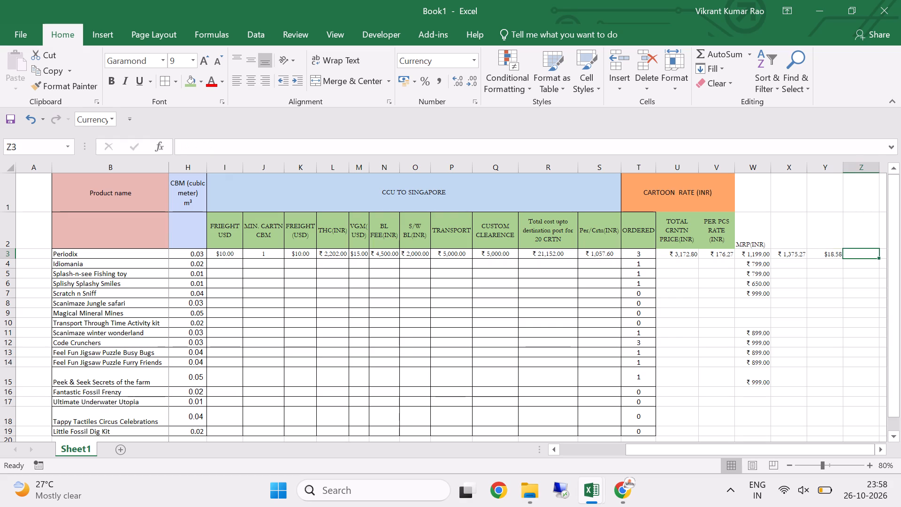
pyautogui.click(816, 237)
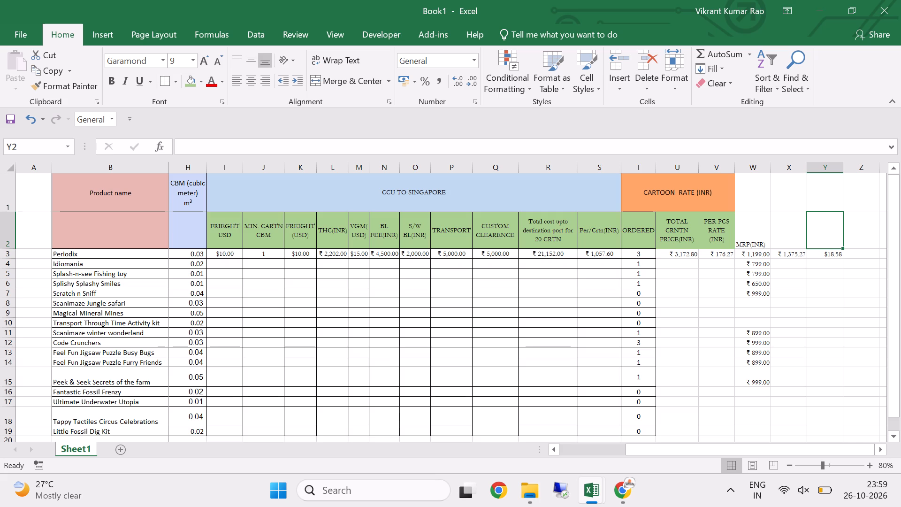
pyautogui.press('Right')
pyautogui.press('Down')
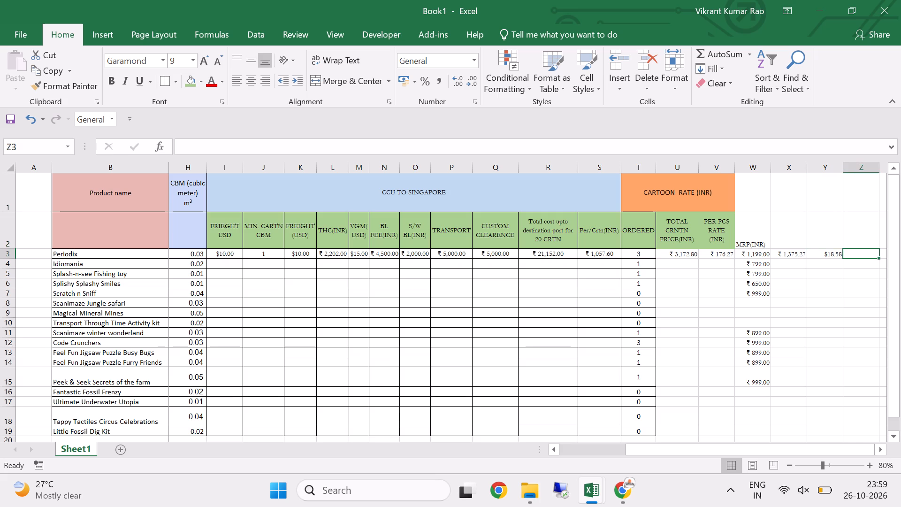
pyautogui.press('=')
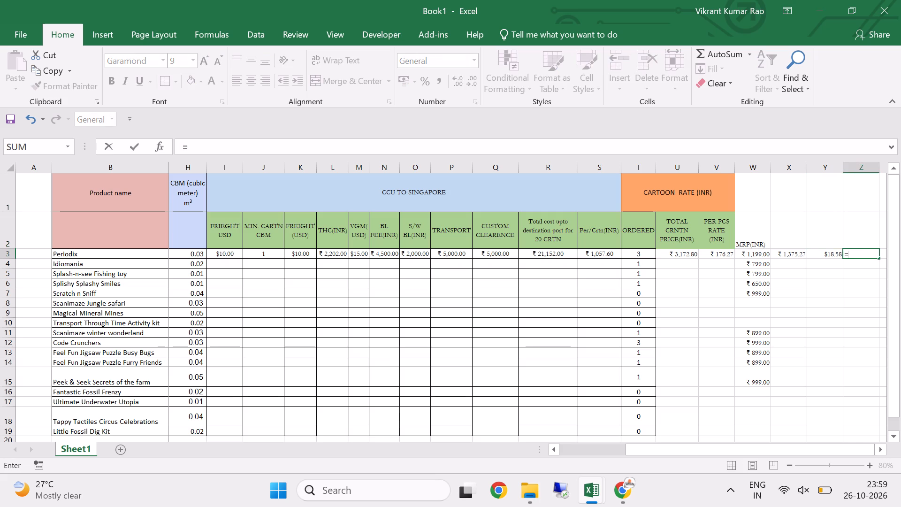
pyautogui.press('Left')
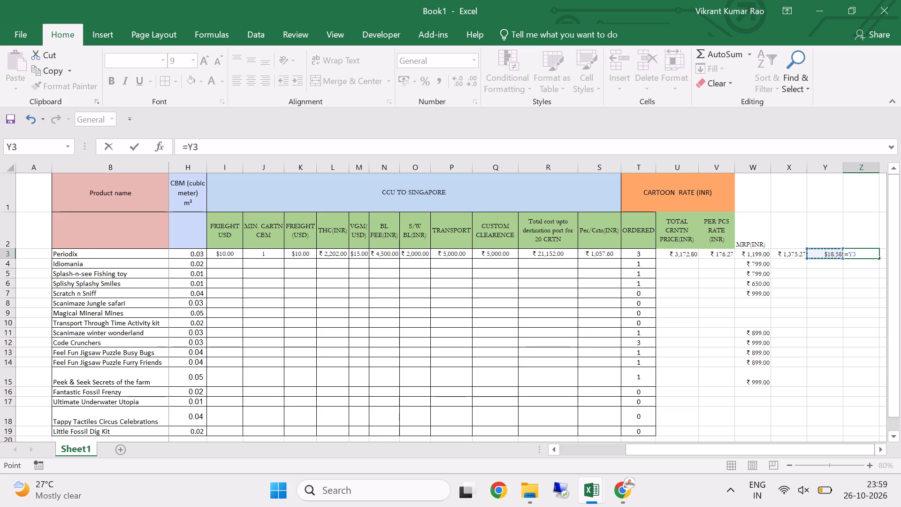
pyautogui.hotkey('shift', '*')
pyautogui.write('18')
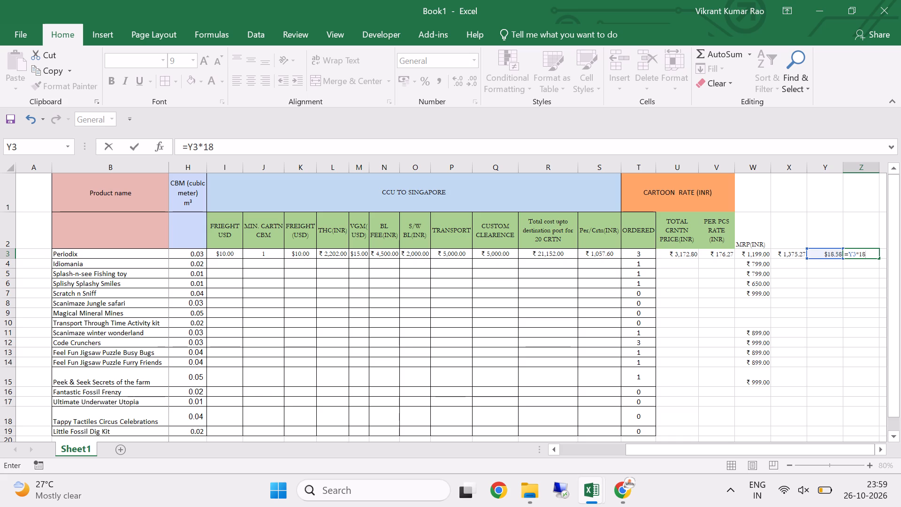
pyautogui.press('Return')
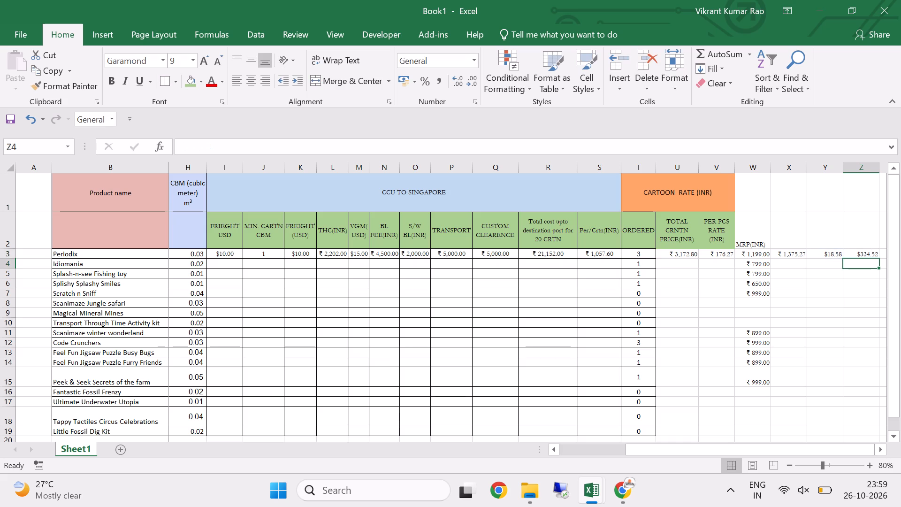
pyautogui.press('Up')
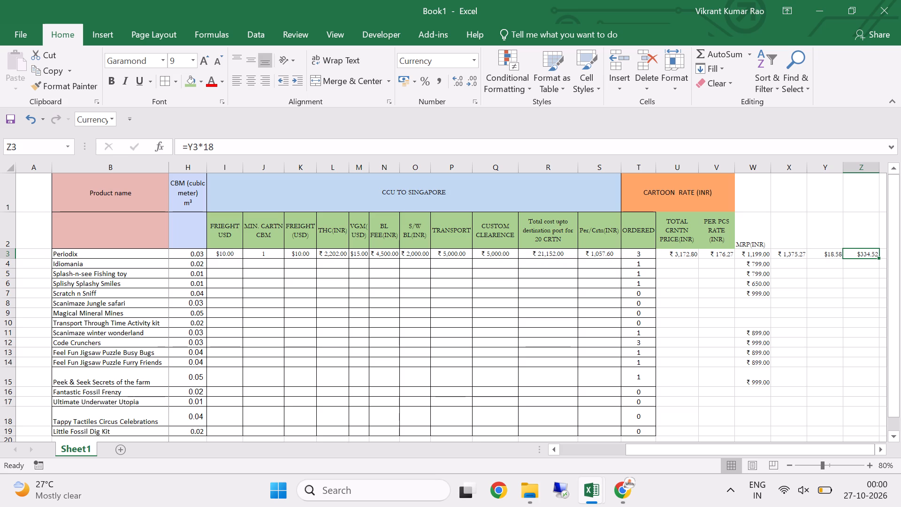
# Insert a blank column before column Y, between the combined rupee price and the Singapore dollar price.
pyautogui.rightClick(822, 167)
pyautogui.click(776, 264)
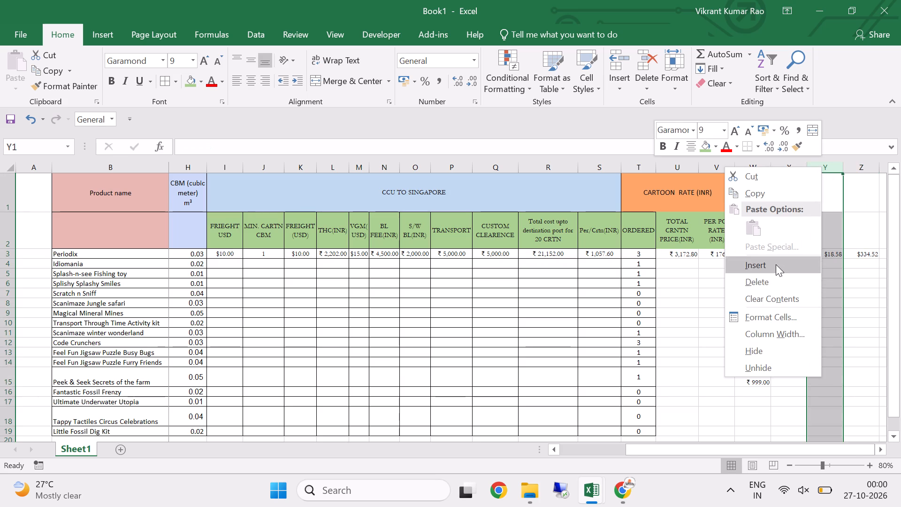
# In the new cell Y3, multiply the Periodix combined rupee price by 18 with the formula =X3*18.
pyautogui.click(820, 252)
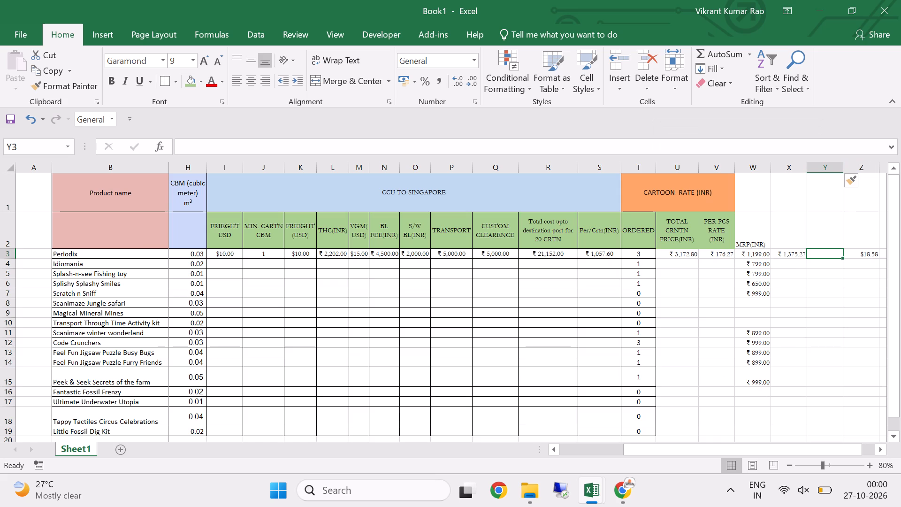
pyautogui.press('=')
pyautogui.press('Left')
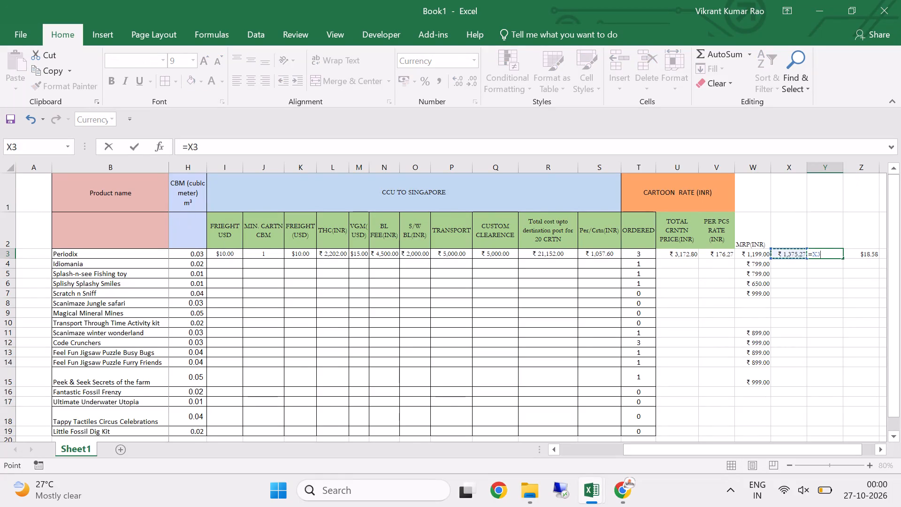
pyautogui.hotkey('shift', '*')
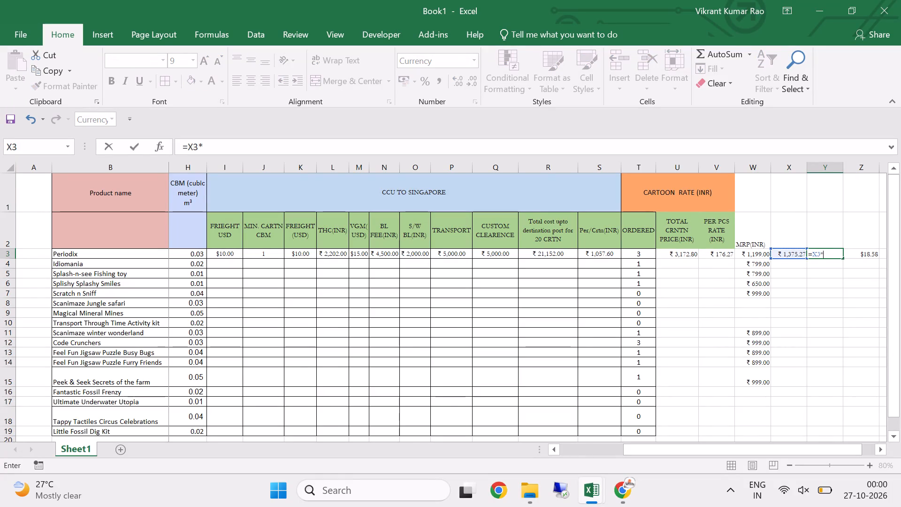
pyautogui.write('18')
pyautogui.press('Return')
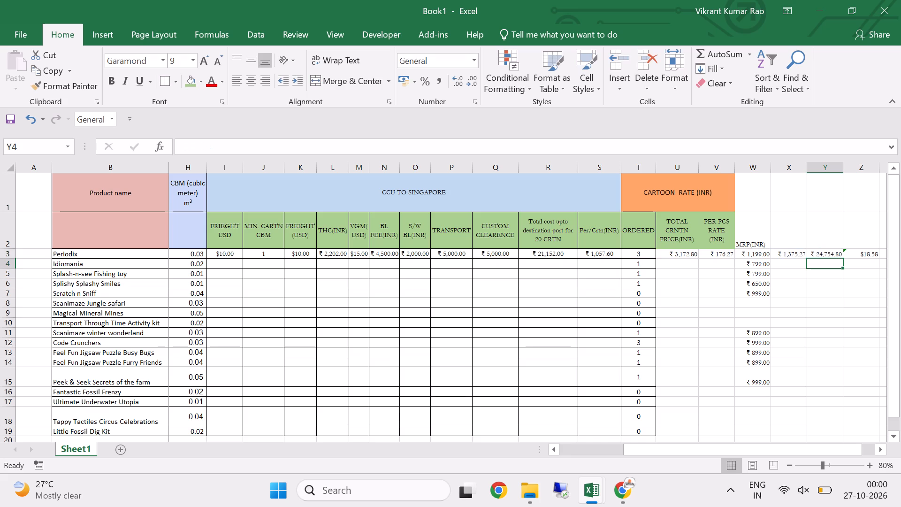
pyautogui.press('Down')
# Replace the Y3 formula with =(X3*E3)*T3, multiplying the Periodix combined price by units per carton and cartons ordered.
pyautogui.press('Up')
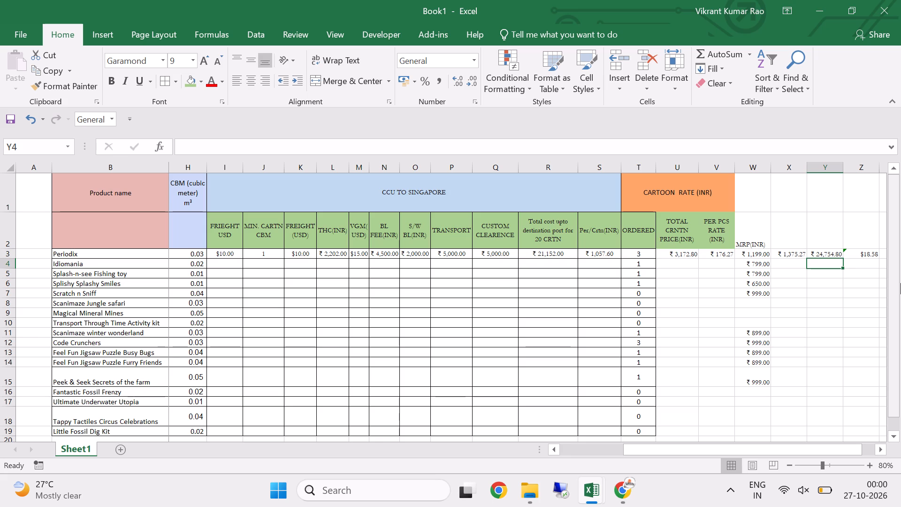
pyautogui.press('Up')
pyautogui.press('=')
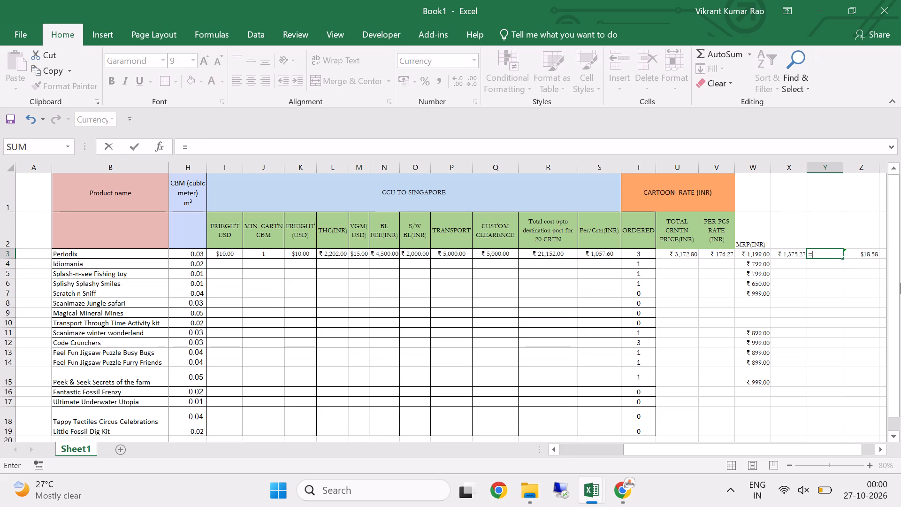
pyautogui.hotkey('shift', '(')
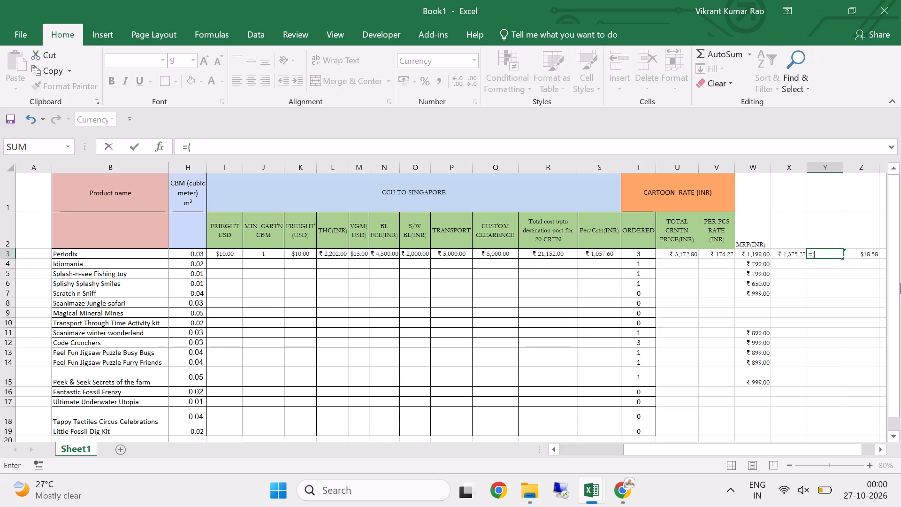
pyautogui.press('Left')
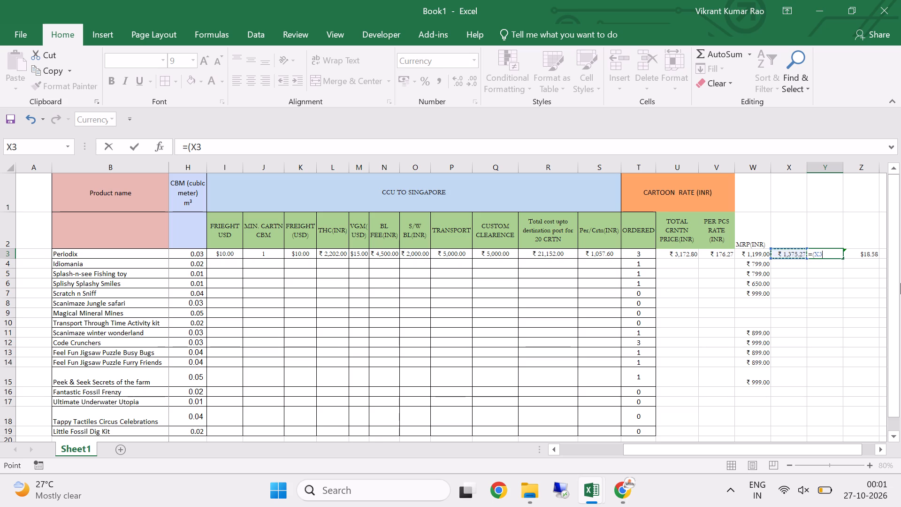
pyautogui.hotkey('shift', '*')
pyautogui.moveTo(761, 448); pyautogui.dragTo(633, 446)
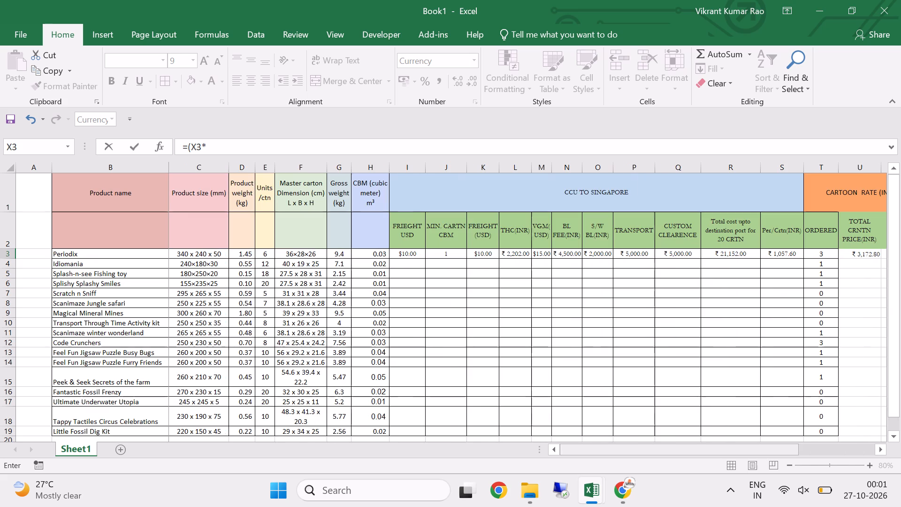
pyautogui.click(267, 254)
pyautogui.moveTo(588, 453); pyautogui.dragTo(684, 453)
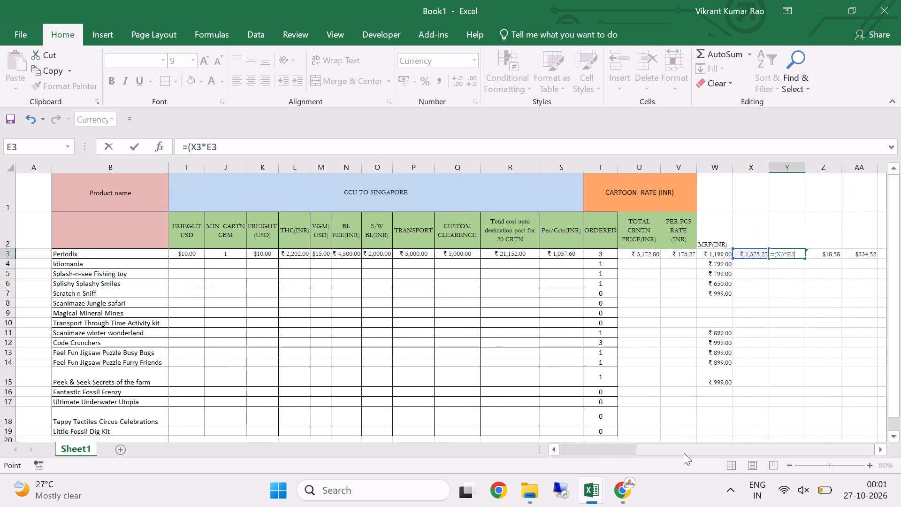
pyautogui.hotkey('shift', ')')
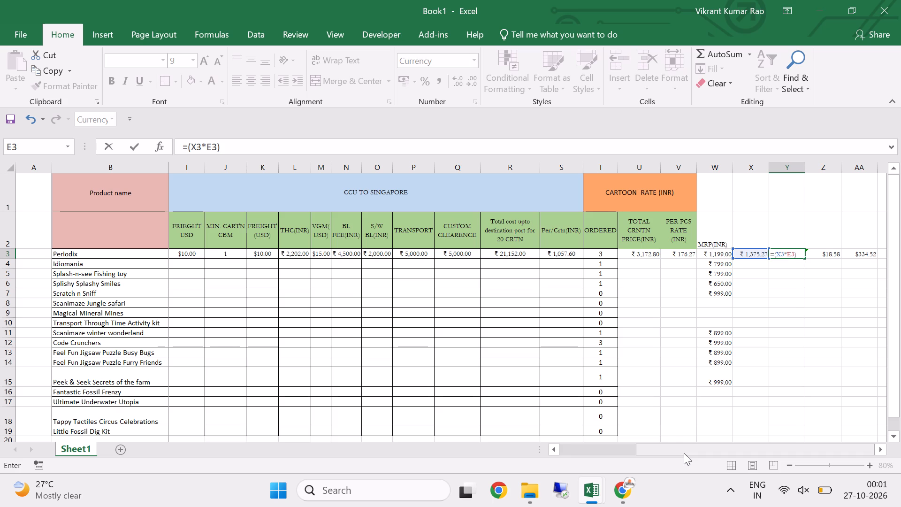
pyautogui.hotkey('shift', '*')
pyautogui.click(600, 255)
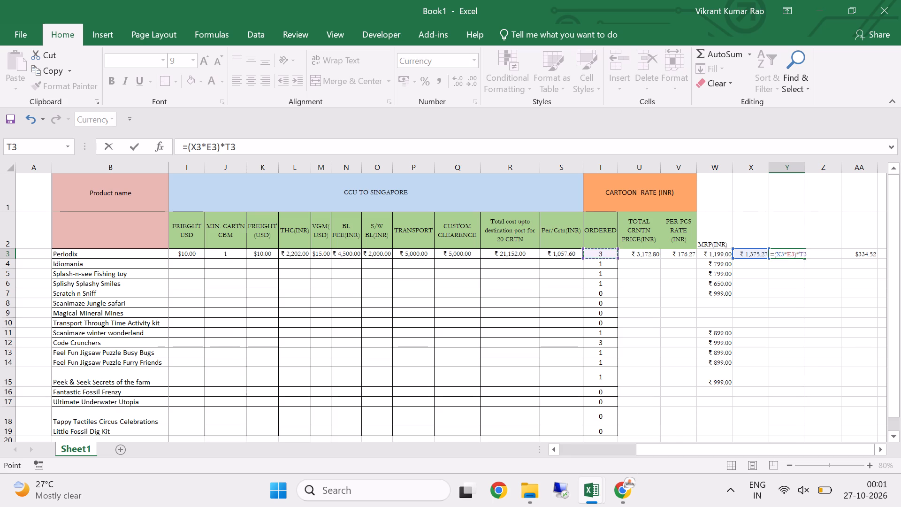
pyautogui.press('Return')
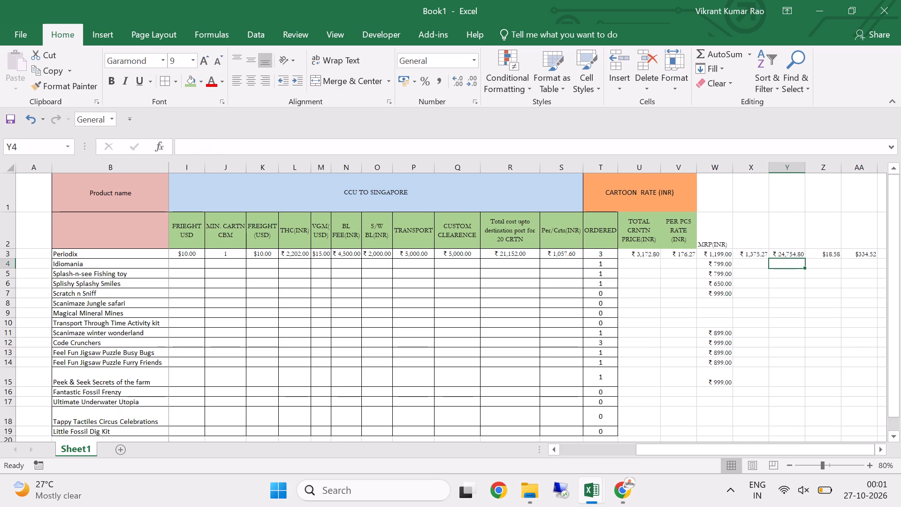
pyautogui.press('Up')
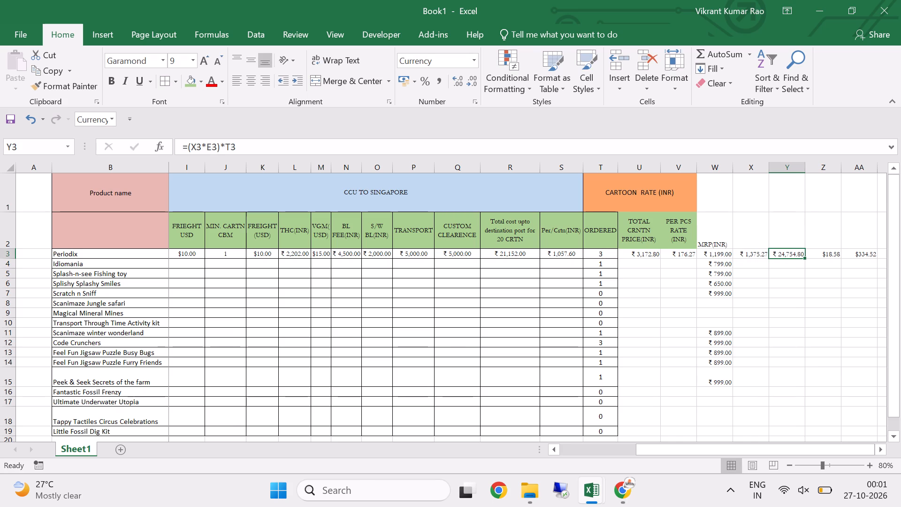
pyautogui.press('Up')
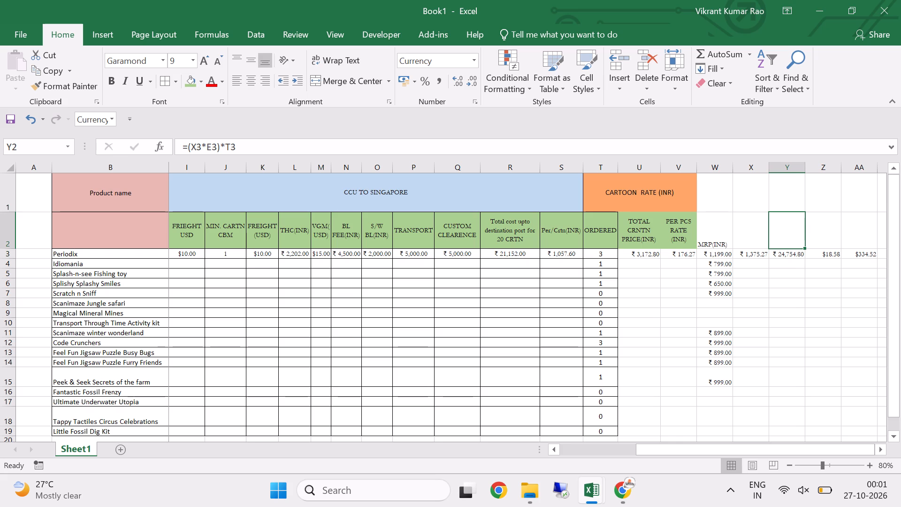
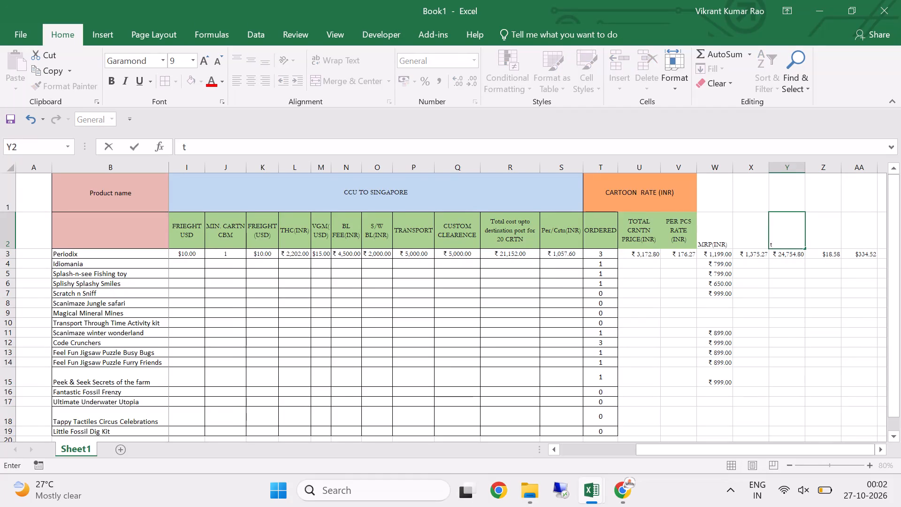
# Enter the heading TOTAL ORDER PRICE in cell Y2, above the Periodix order total.
pyautogui.press('BackSpace')
pyautogui.press('y')
pyautogui.press('BackSpace')
pyautogui.write('TOTAL ORDER')
pyautogui.press('space')
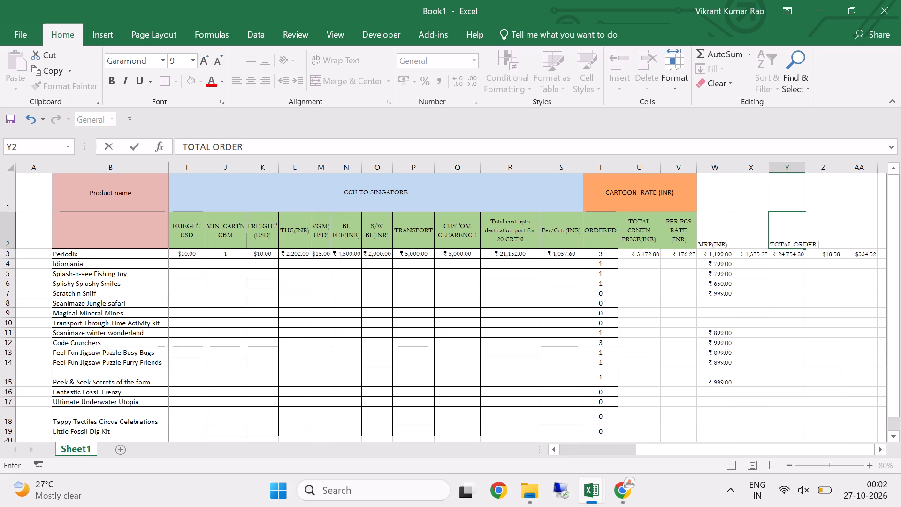
pyautogui.write('PRICE')
pyautogui.press('Return')
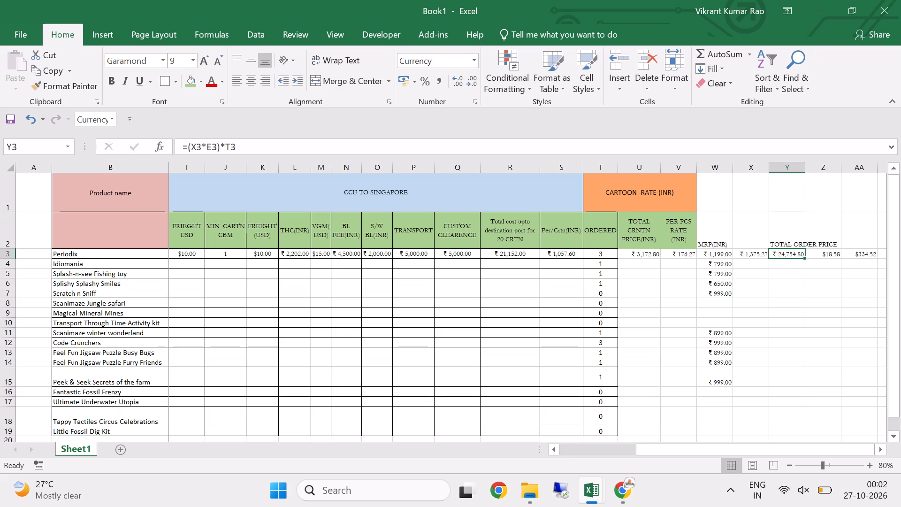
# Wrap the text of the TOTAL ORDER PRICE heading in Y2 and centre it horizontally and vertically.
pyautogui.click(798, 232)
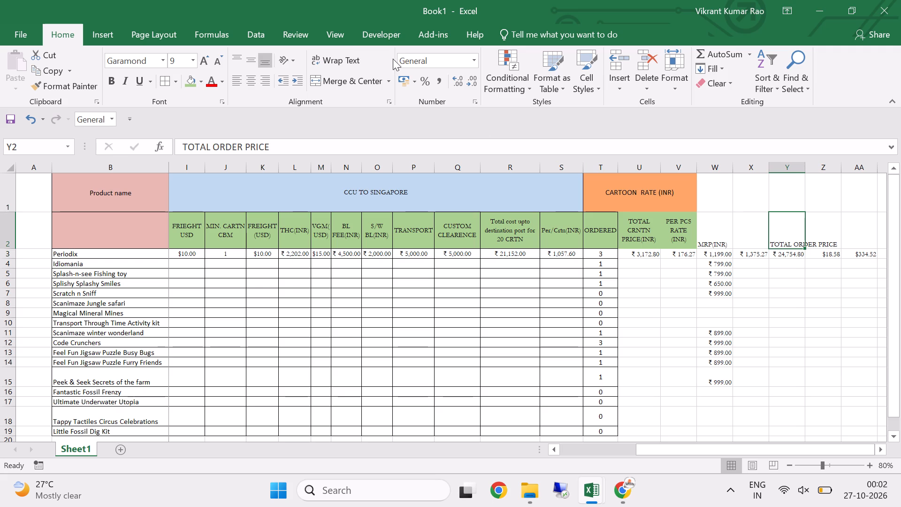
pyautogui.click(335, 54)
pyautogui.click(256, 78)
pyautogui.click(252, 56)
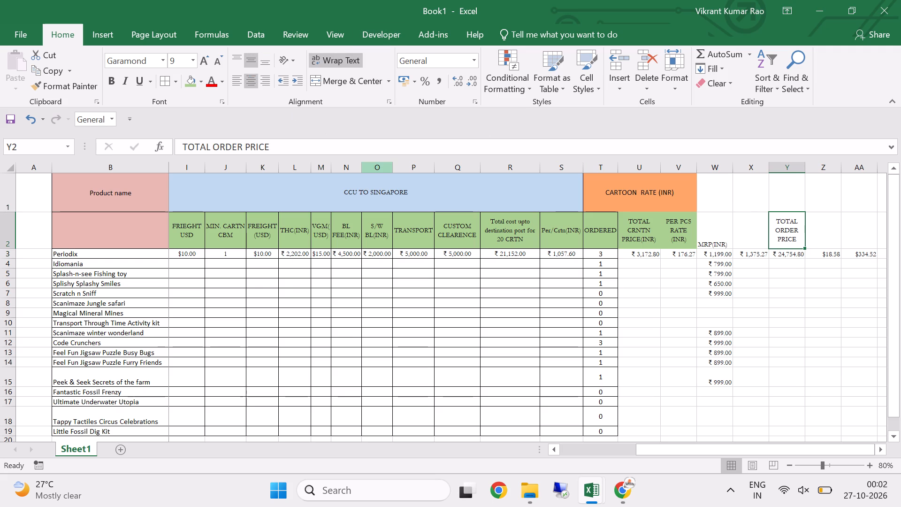
# Copy the green heading format of R2 onto the heading cells U2 to AA2 with Format Painter.
pyautogui.click(494, 232)
pyautogui.click(44, 84)
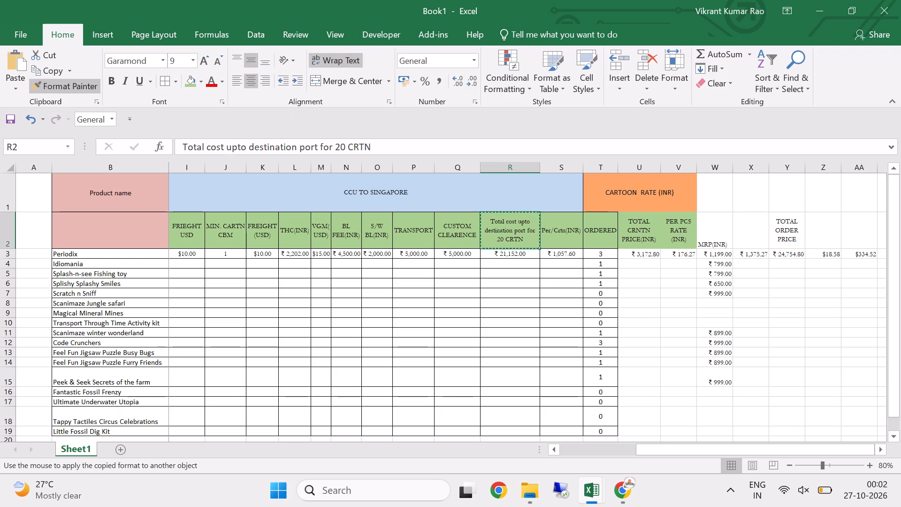
pyautogui.moveTo(628, 237); pyautogui.dragTo(849, 235)
pyautogui.click(800, 307)
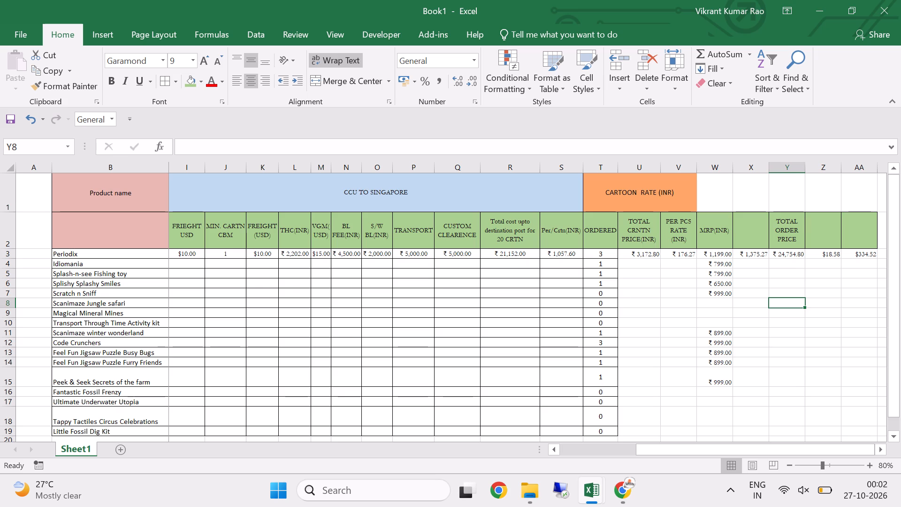
# Enter the heading MRP+LANDED(PER PCS) in cell X2, above the combined per-piece price.
pyautogui.click(748, 228)
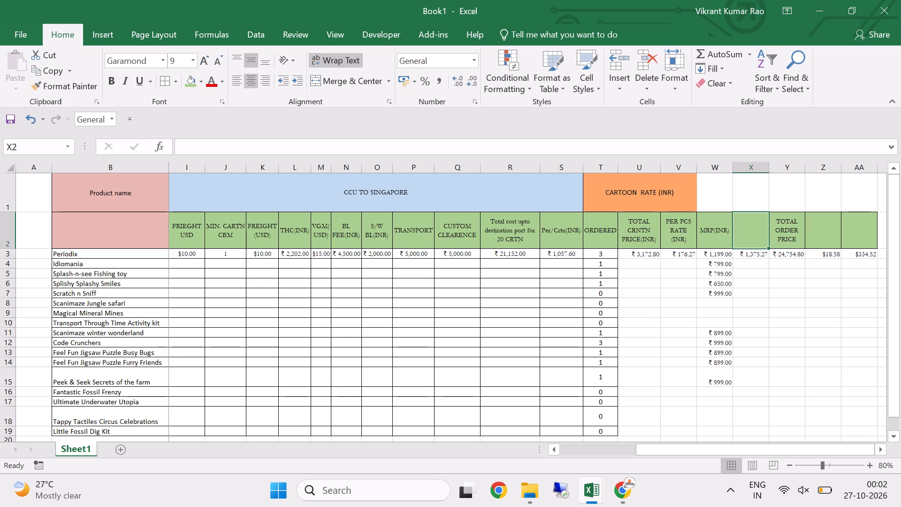
pyautogui.write('MRP')
pyautogui.hotkey('shift', '+')
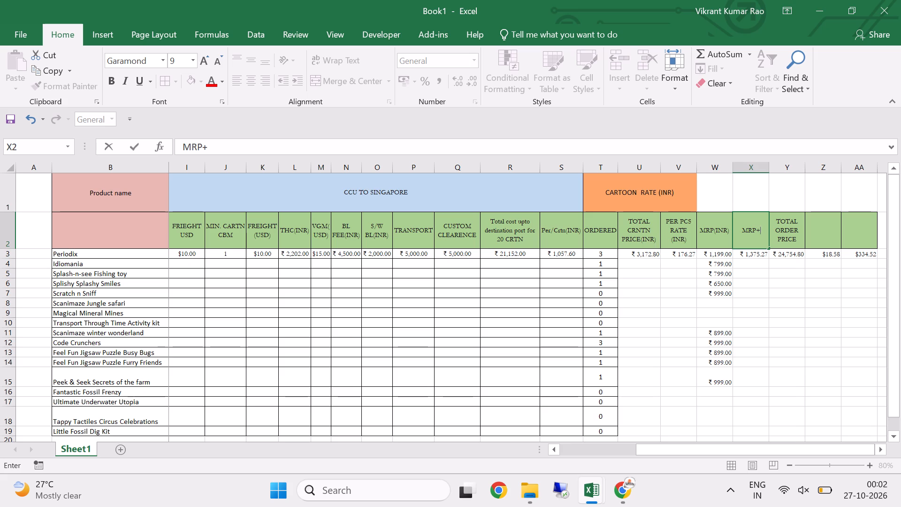
pyautogui.write('LANDED')
pyautogui.write('(PER PCS')
pyautogui.hotkey('shift', ')')
pyautogui.press('Return')
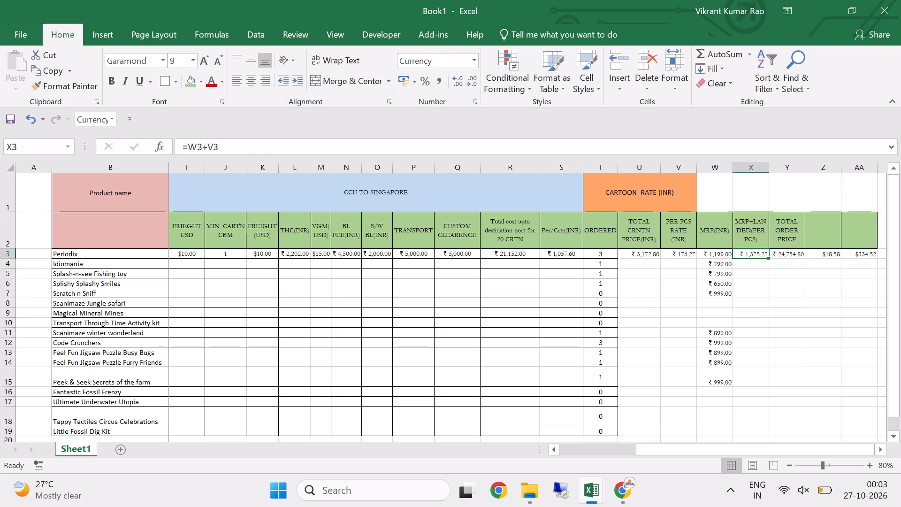
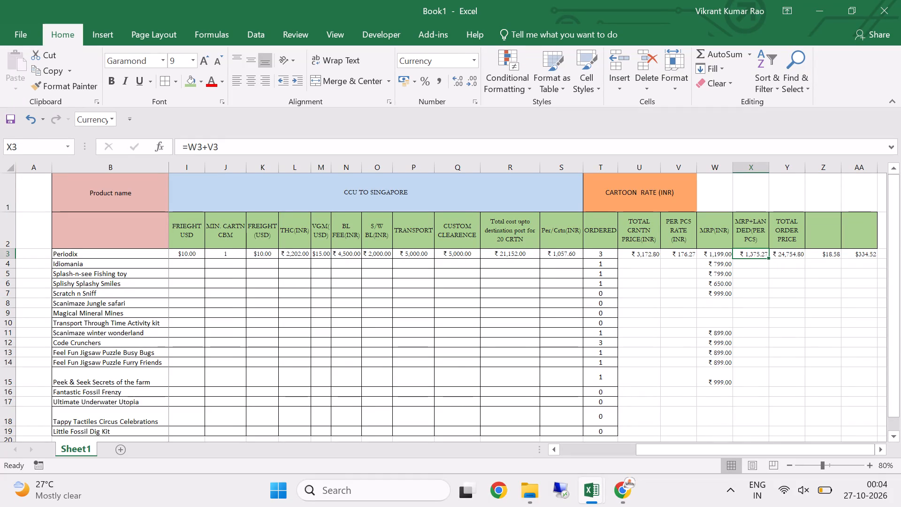
# Copy the X2 heading to Z2 and extend it to read MRP+LANDED(PER PCS)(SGD).
pyautogui.click(755, 232)
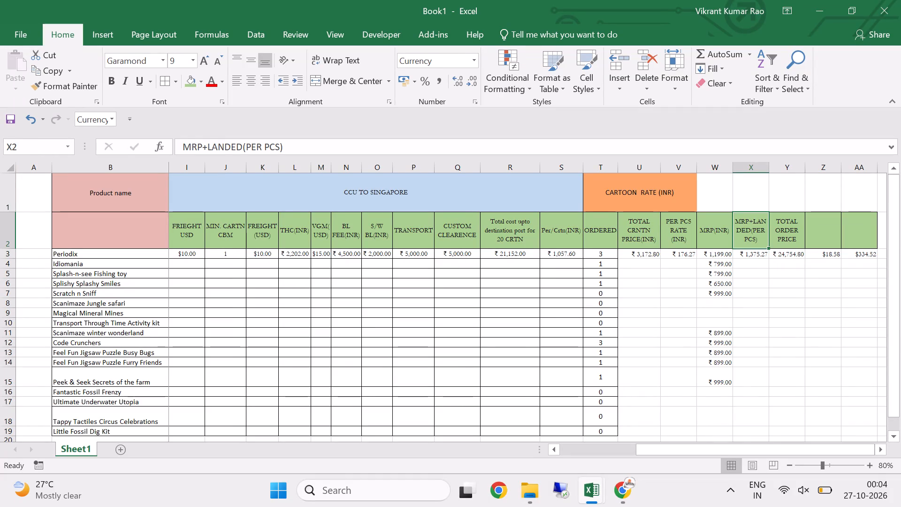
pyautogui.hotkey('ctrl', 'c')
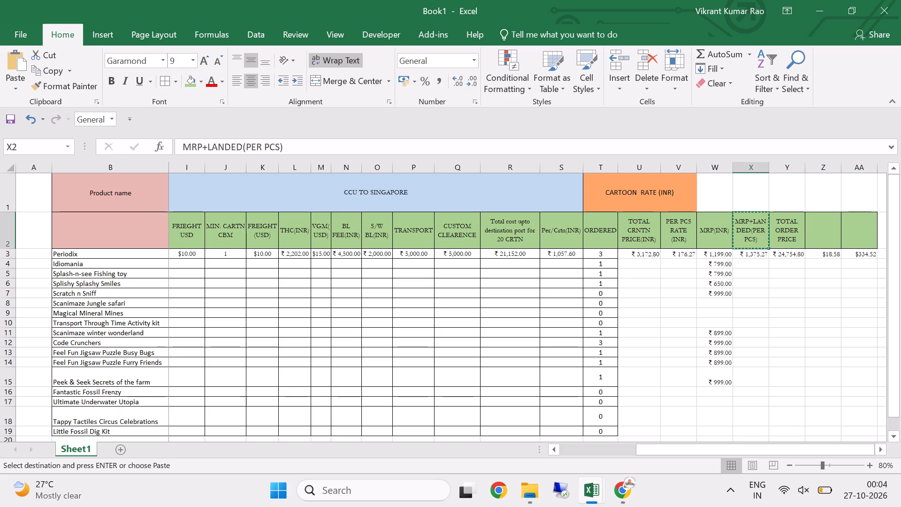
pyautogui.click(825, 232)
pyautogui.hotkey('ctrl', 'v')
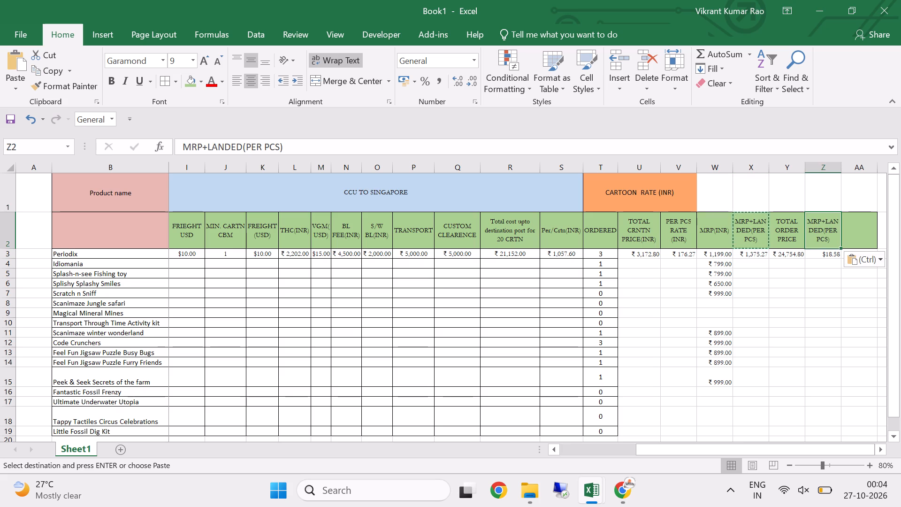
pyautogui.click(279, 146)
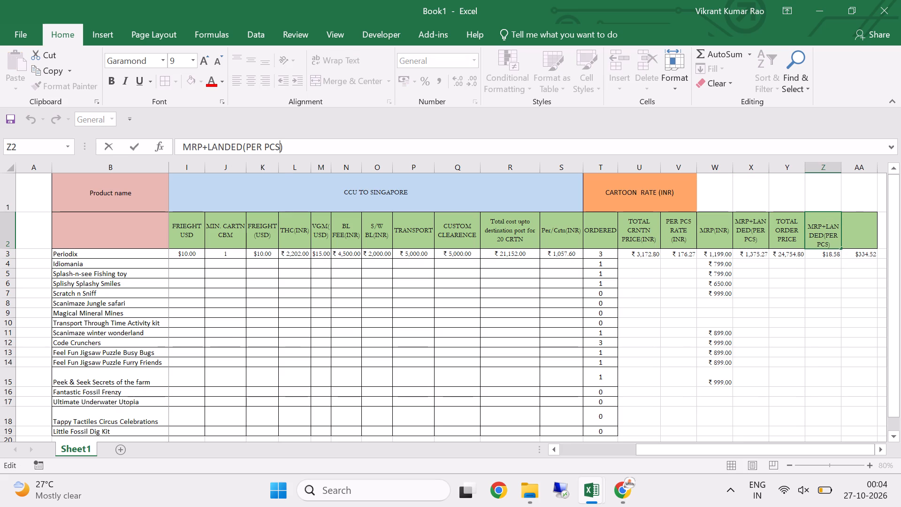
pyautogui.click(294, 142)
pyautogui.hotkey('shift', '(')
pyautogui.write('SGD')
pyautogui.hotkey('shift', ')')
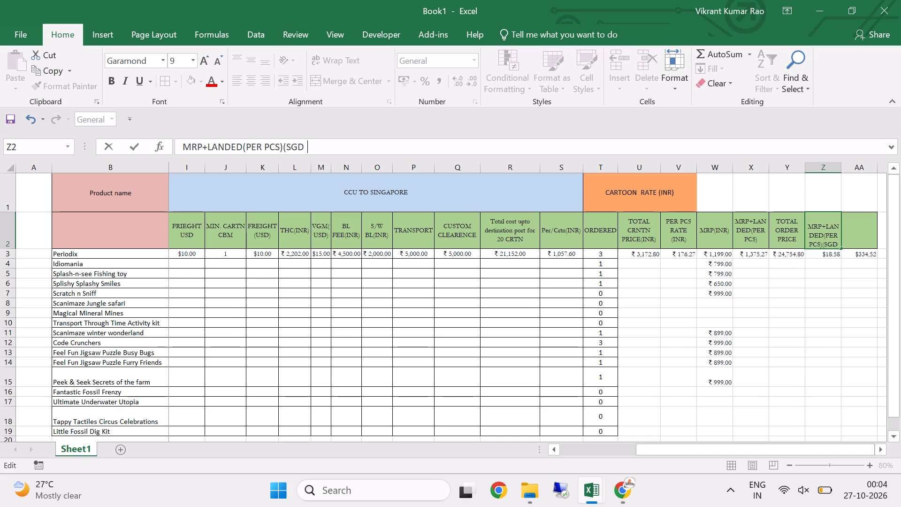
pyautogui.press('Return')
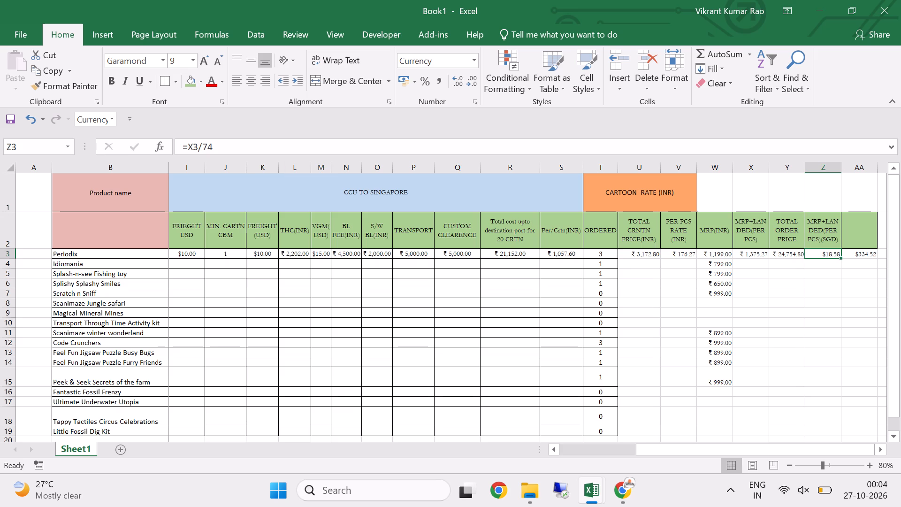
# Copy the Y2 heading to AA2 and extend it to read TOTAL ORDER PRICE (SGD).
pyautogui.click(791, 229)
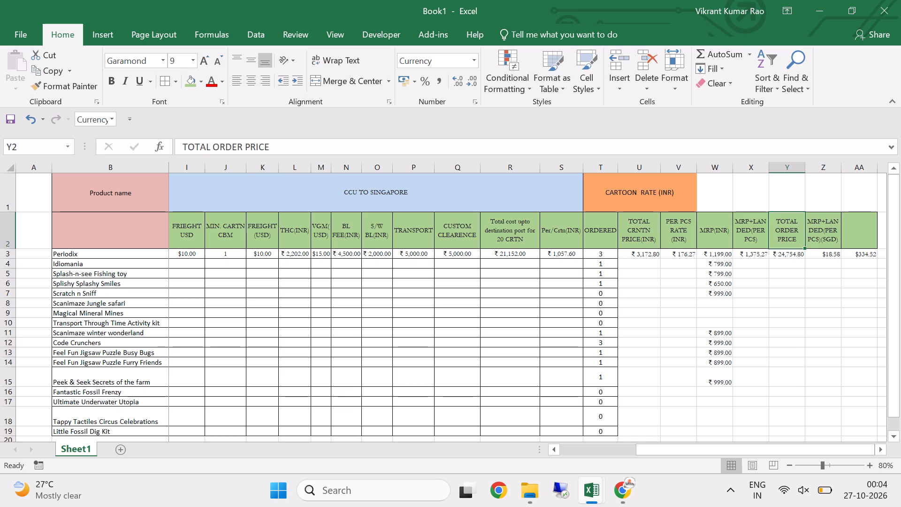
pyautogui.hotkey('ctrl', 'c')
pyautogui.click(857, 234)
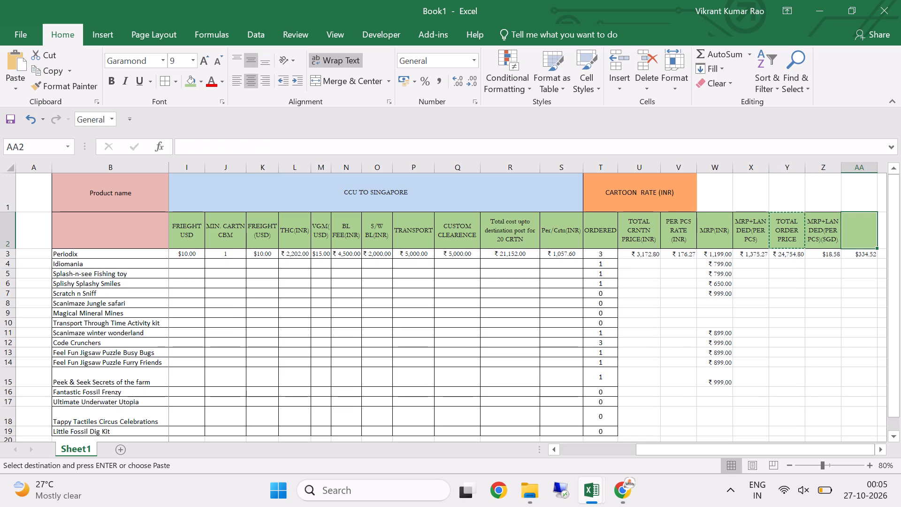
pyautogui.hotkey('ctrl', 'v')
pyautogui.click(293, 146)
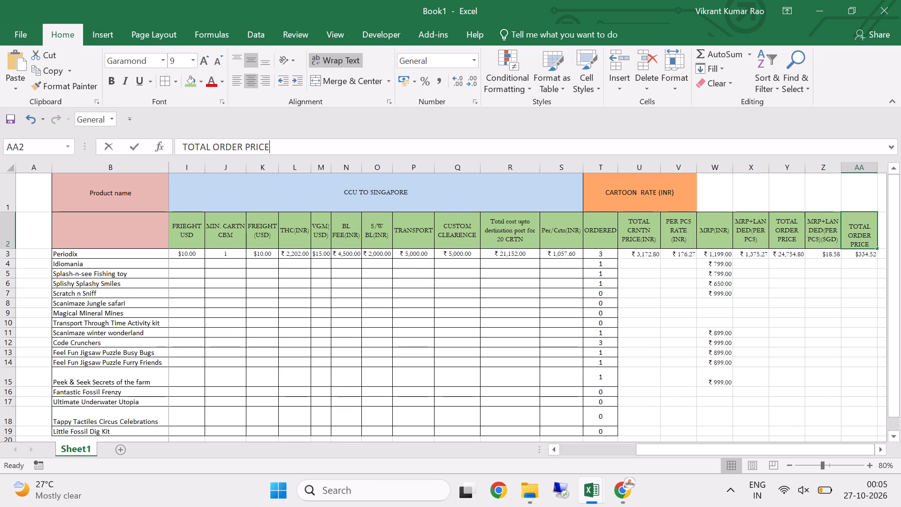
pyautogui.press('space')
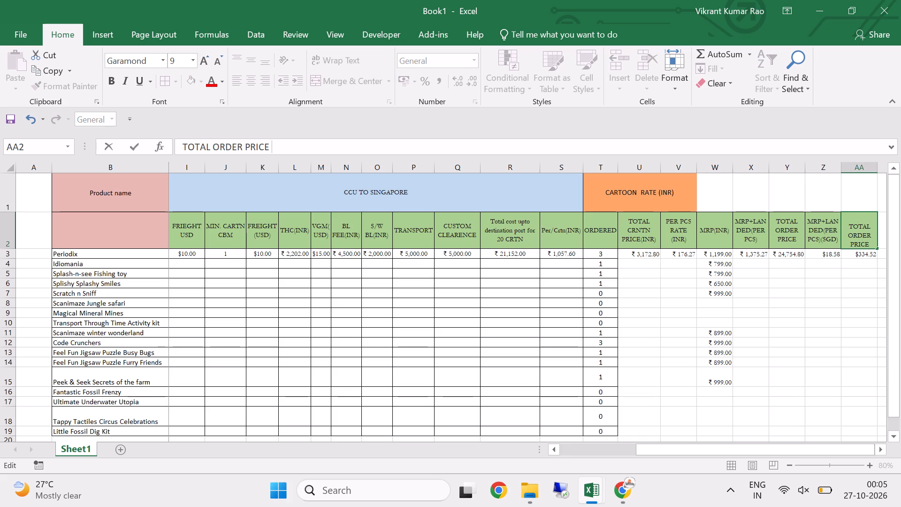
pyautogui.hotkey('shift', '(')
pyautogui.write('SGD')
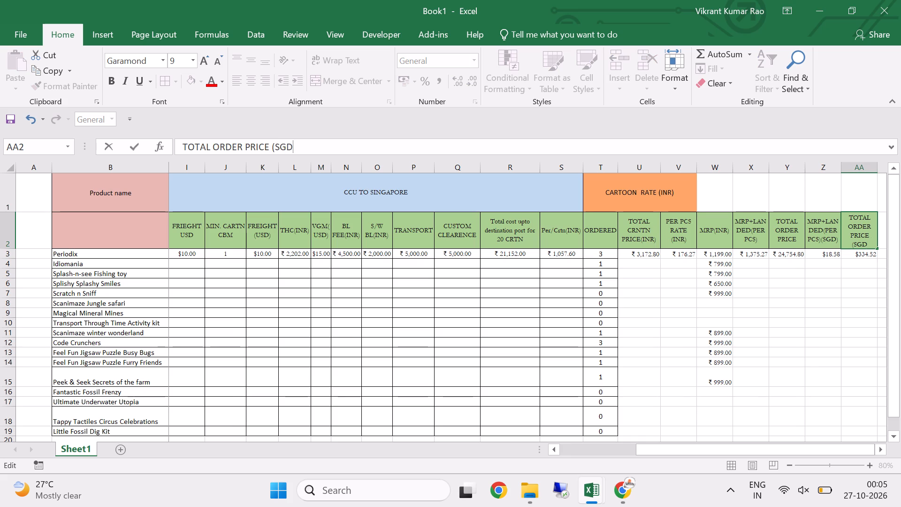
pyautogui.hotkey('shift', ')')
pyautogui.press('Return')
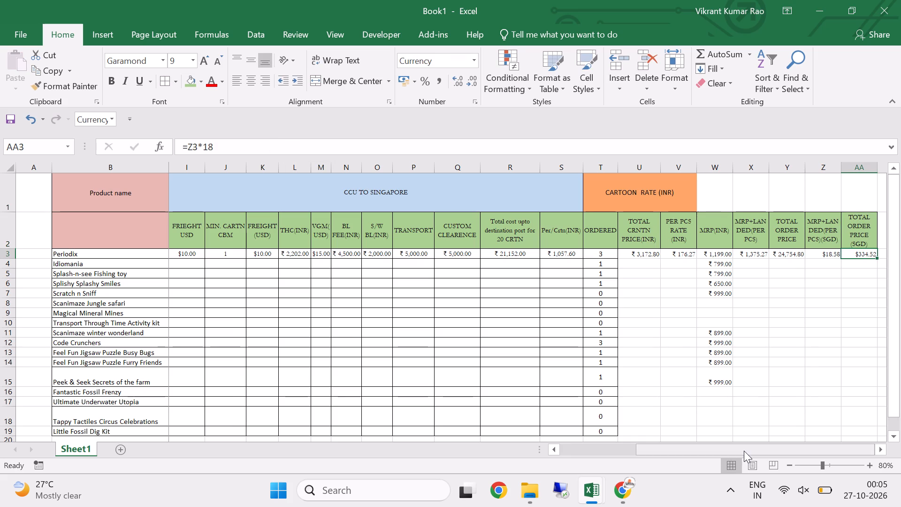
# Review the Periodix MRP, combined per-piece price and Singapore dollar formulas in row 3.
pyautogui.moveTo(744, 451); pyautogui.dragTo(802, 451)
pyautogui.click(814, 253)
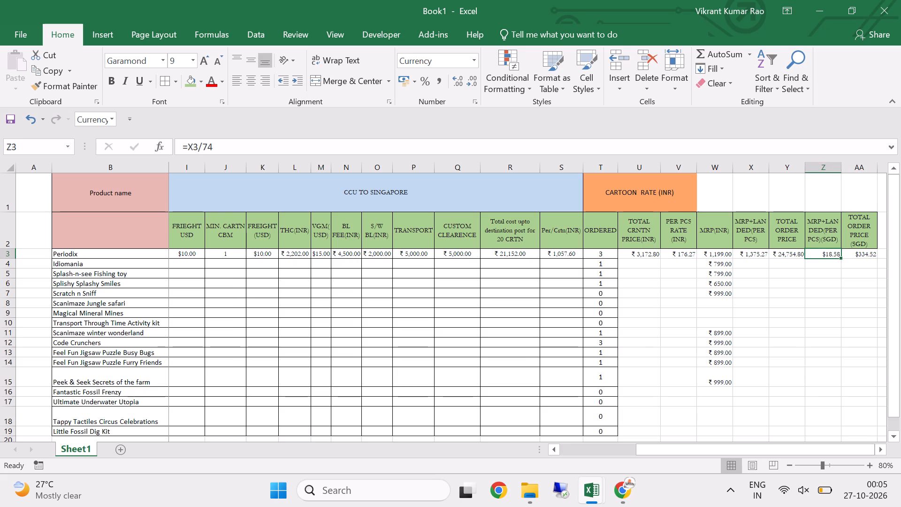
pyautogui.click(871, 257)
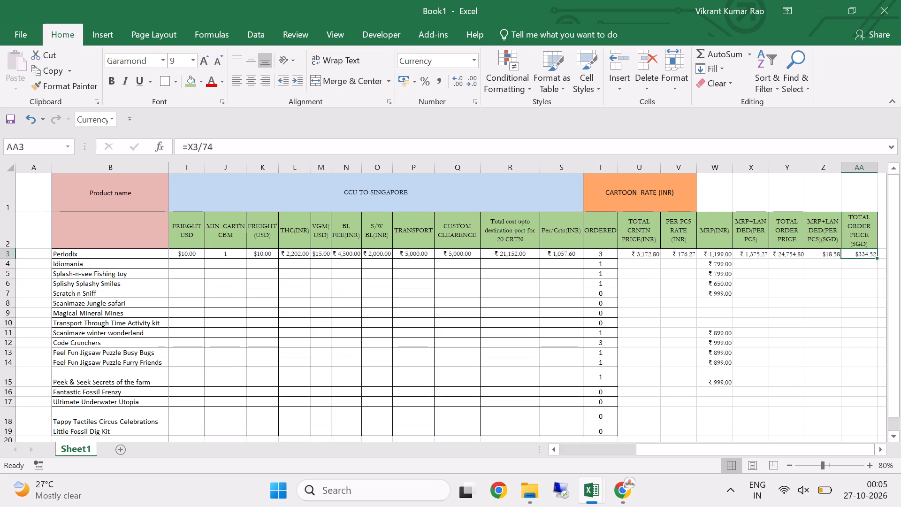
pyautogui.click(822, 258)
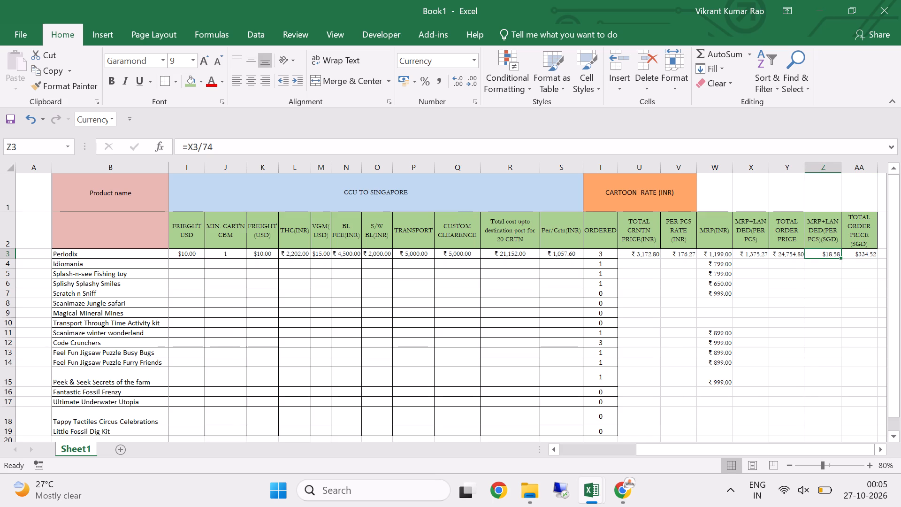
pyautogui.click(717, 255)
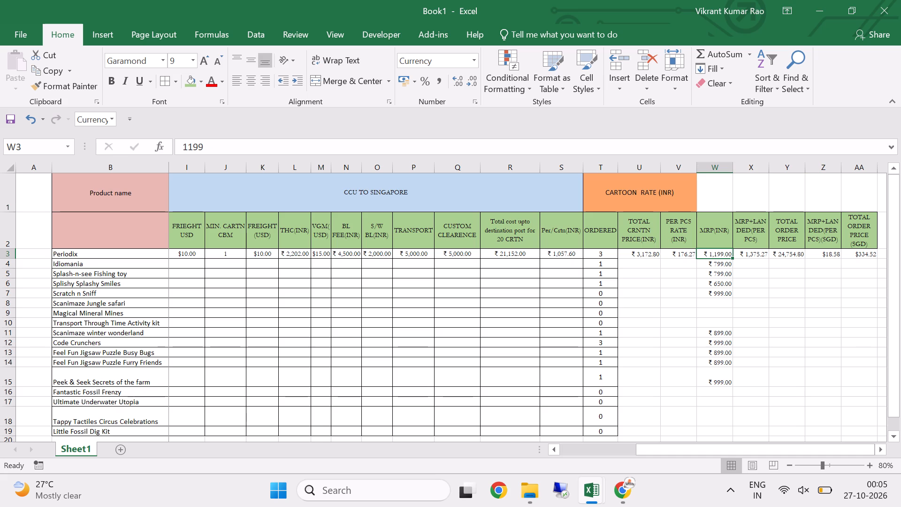
pyautogui.click(759, 255)
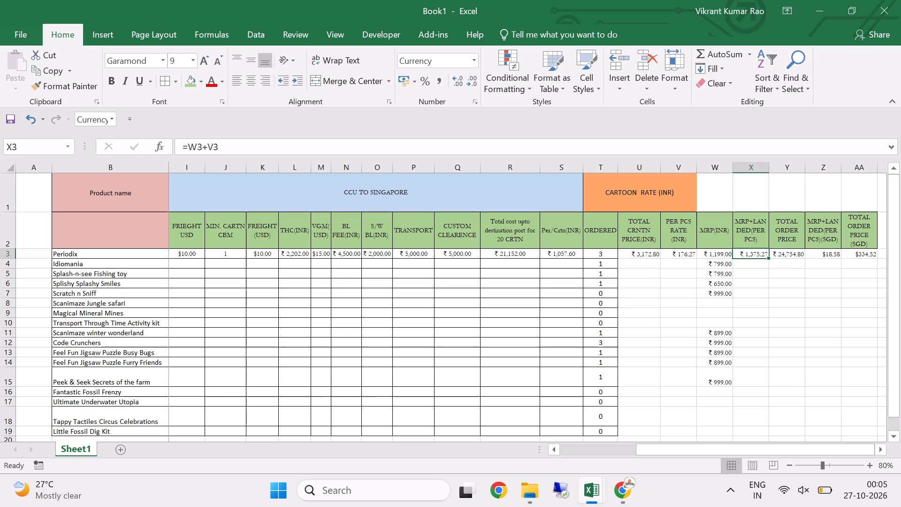
pyautogui.scroll(-1, 561, 365)
pyautogui.scroll(3, 484, 360)
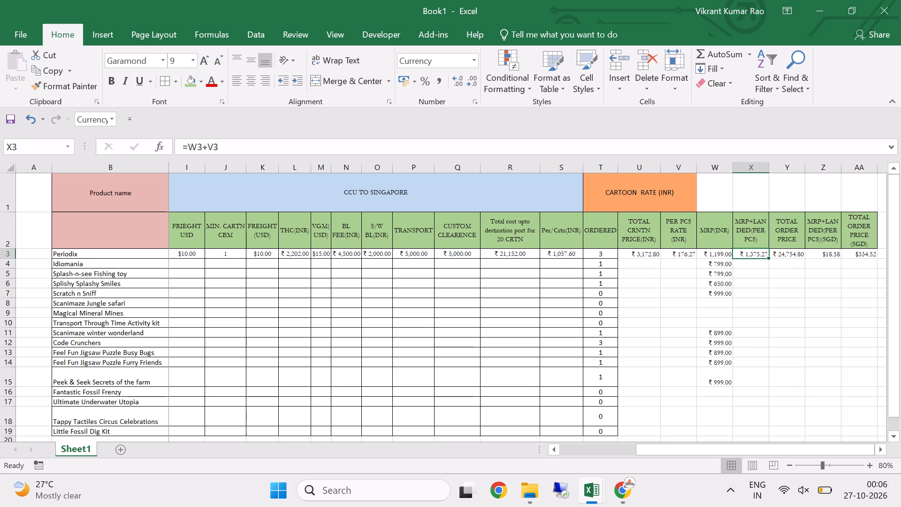
# Fill the Periodix CCU TO SINGAPORE costs in I3:S3 down to row 19 for all products.
pyautogui.moveTo(181, 255); pyautogui.dragTo(396, 259)
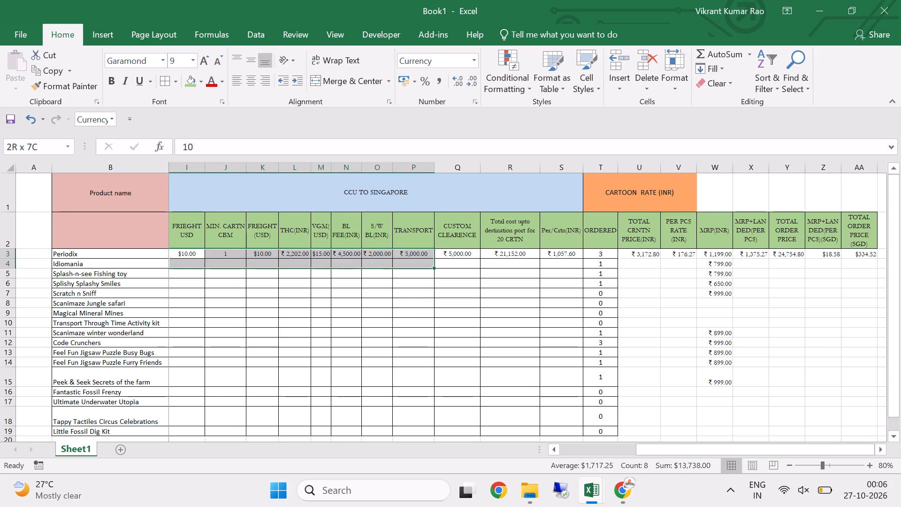
pyautogui.moveTo(396, 259); pyautogui.dragTo(561, 253)
pyautogui.moveTo(582, 257); pyautogui.dragTo(568, 370)
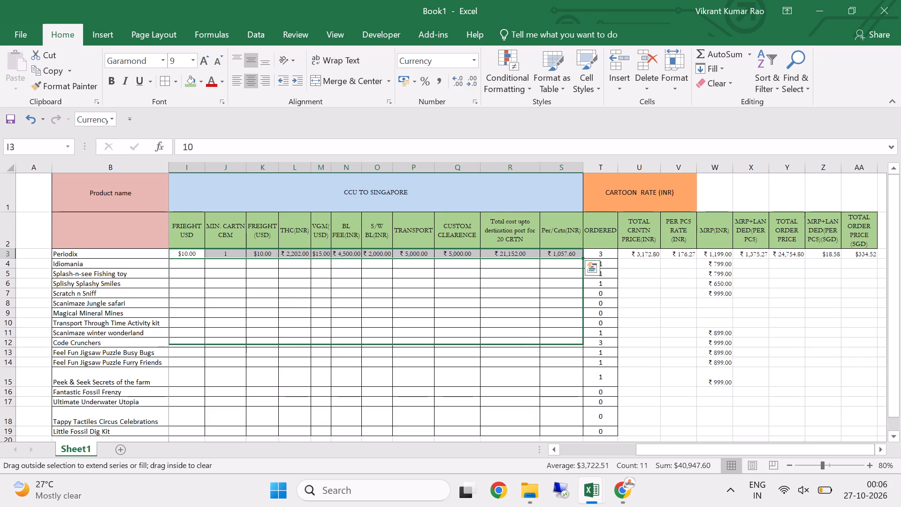
pyautogui.moveTo(568, 370); pyautogui.dragTo(557, 355)
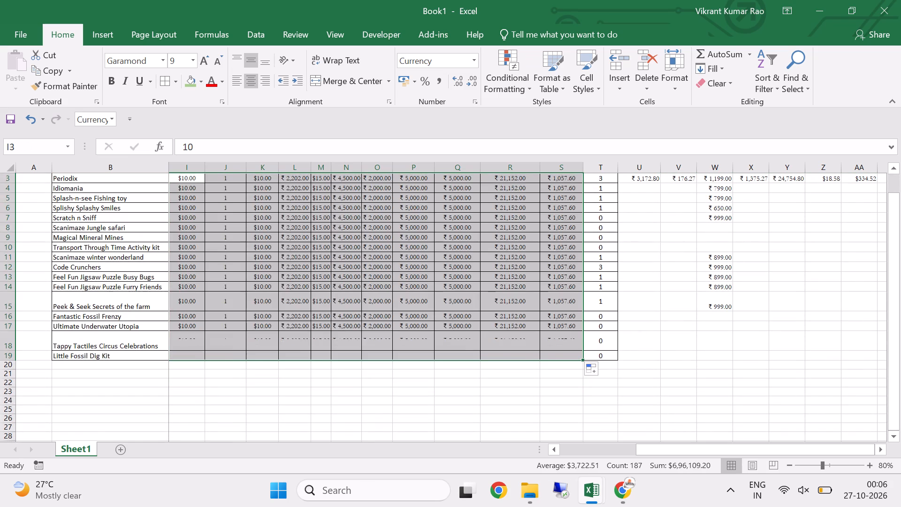
pyautogui.scroll(3, 598, 337)
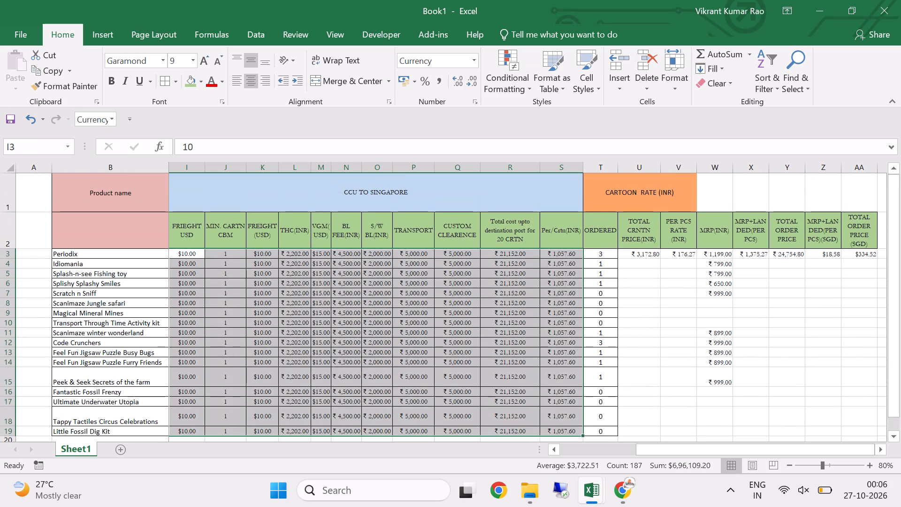
# Fill the Periodix total carton price formula in U3 down to U19 and check the copied formula in U4.
pyautogui.click(645, 257)
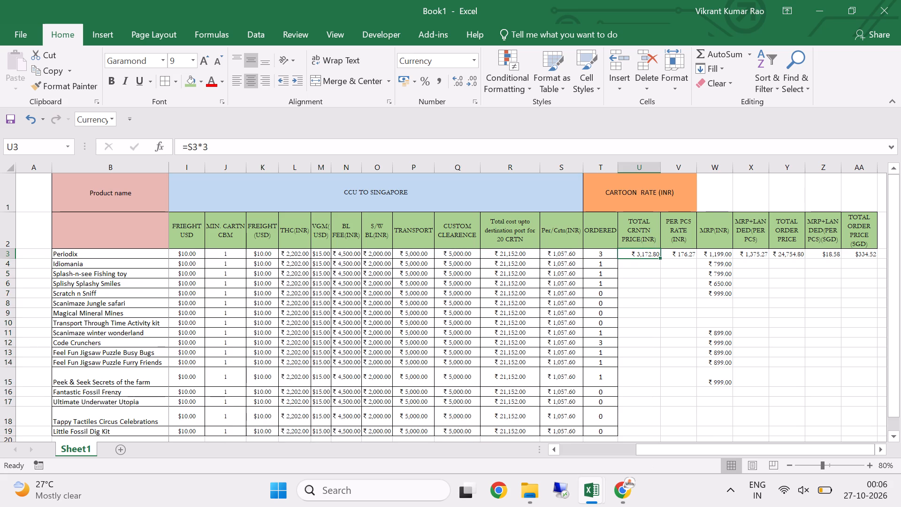
pyautogui.doubleClick(659, 257)
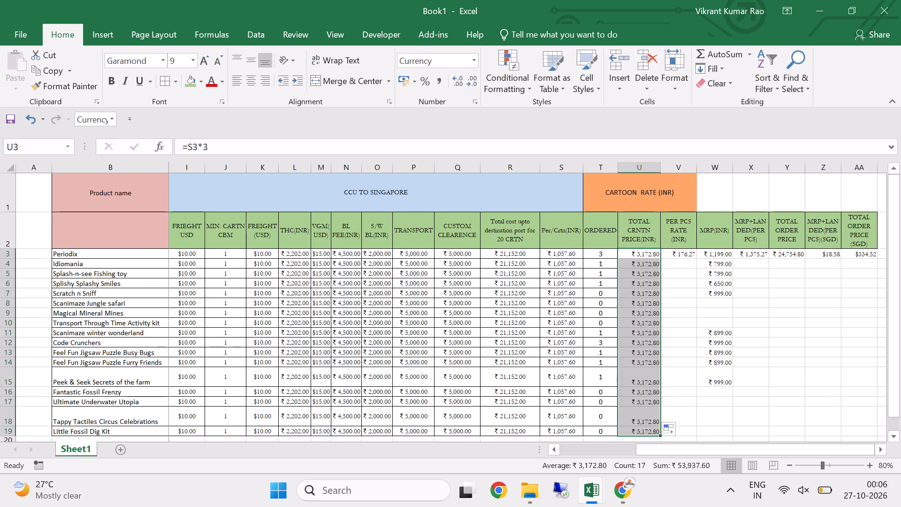
pyautogui.click(645, 257)
pyautogui.click(643, 264)
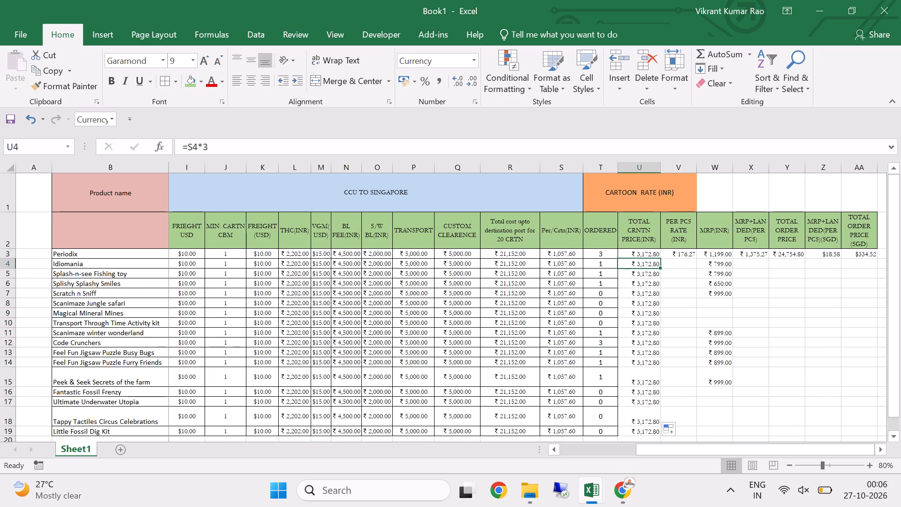
pyautogui.click(642, 257)
pyautogui.click(642, 254)
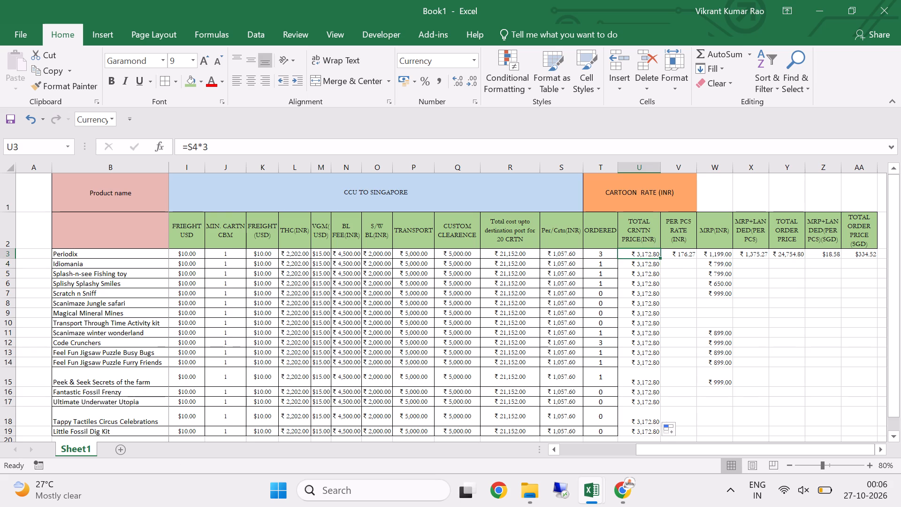
pyautogui.moveTo(660, 258); pyautogui.dragTo(658, 268)
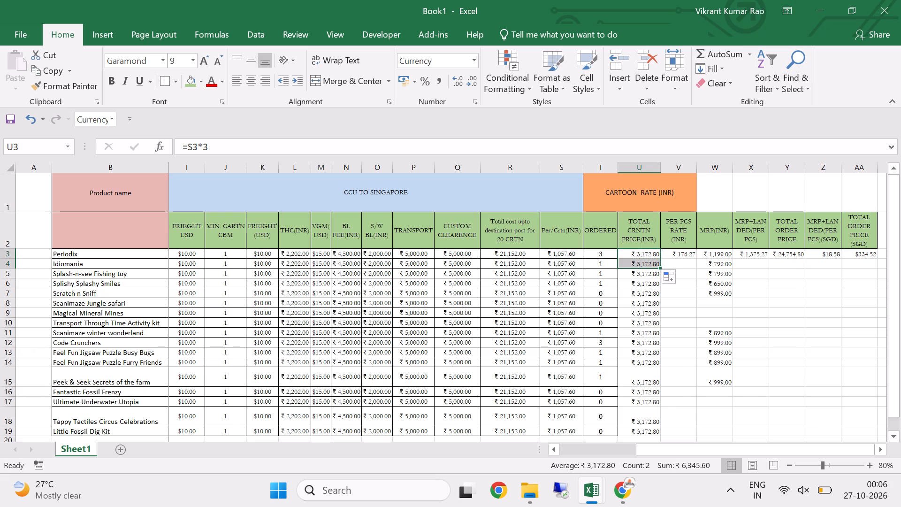
pyautogui.click(670, 265)
# Change the Periodix total carton price formula in U3 to =S3*T3, using the ordered quantity cell.
pyautogui.click(637, 258)
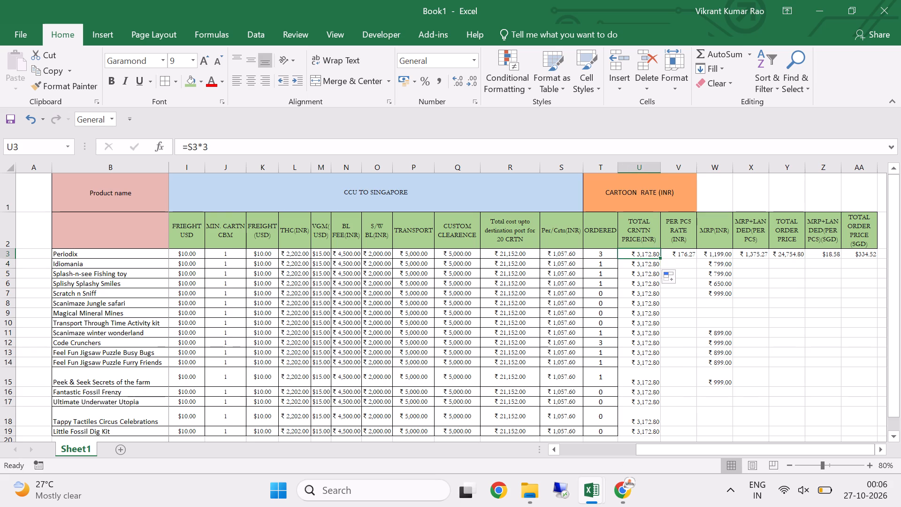
pyautogui.click(462, 147)
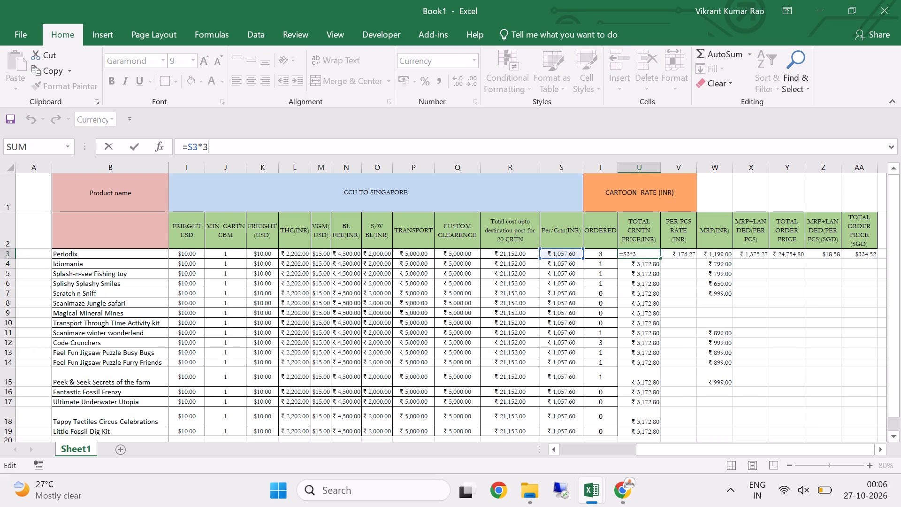
pyautogui.click(646, 253)
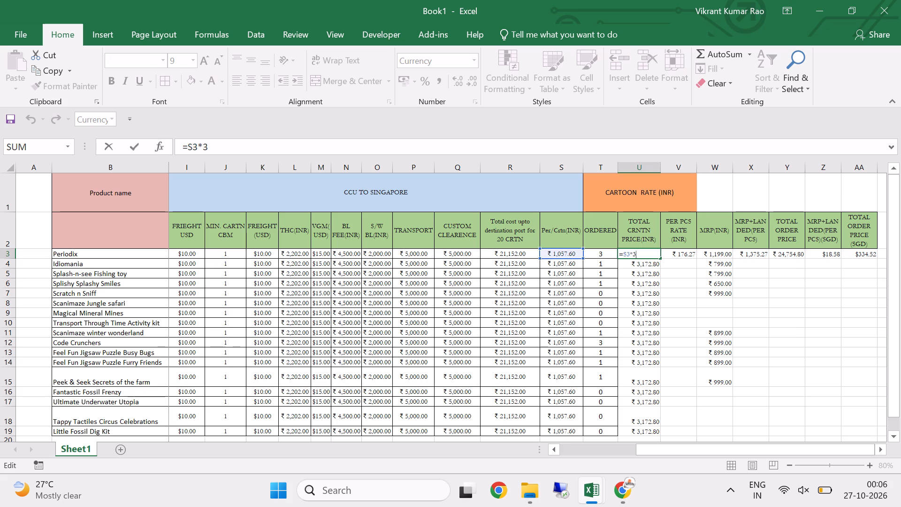
pyautogui.press('BackSpace')
pyautogui.click(604, 256)
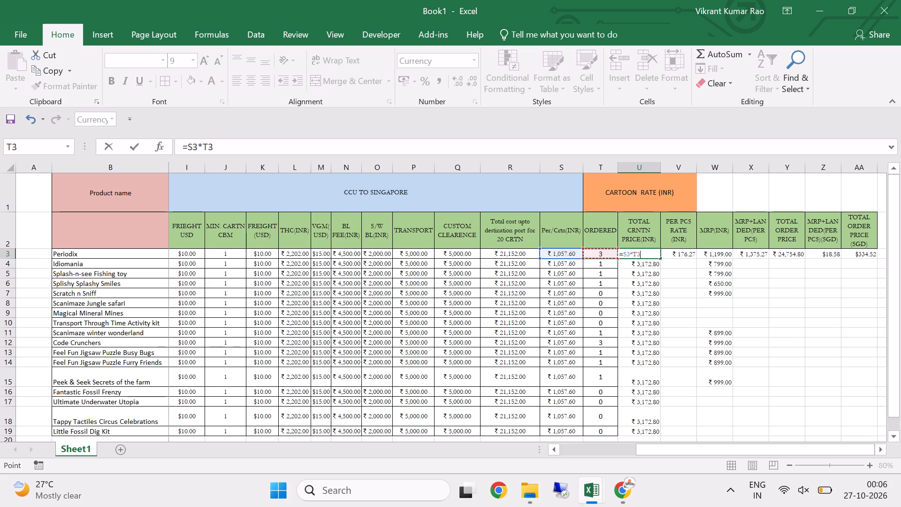
pyautogui.press('Return')
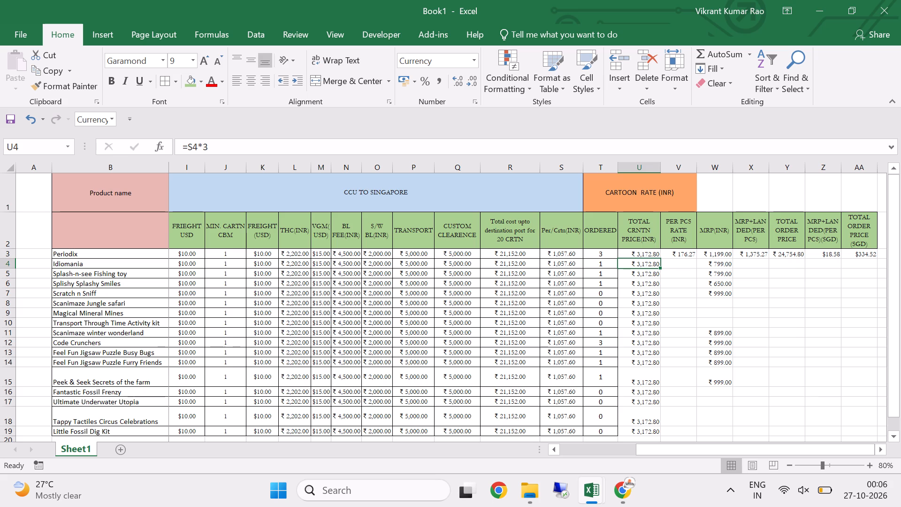
# Fill the total carton price formula =S3*T3 from U3 down to U19 for all products.
pyautogui.click(642, 255)
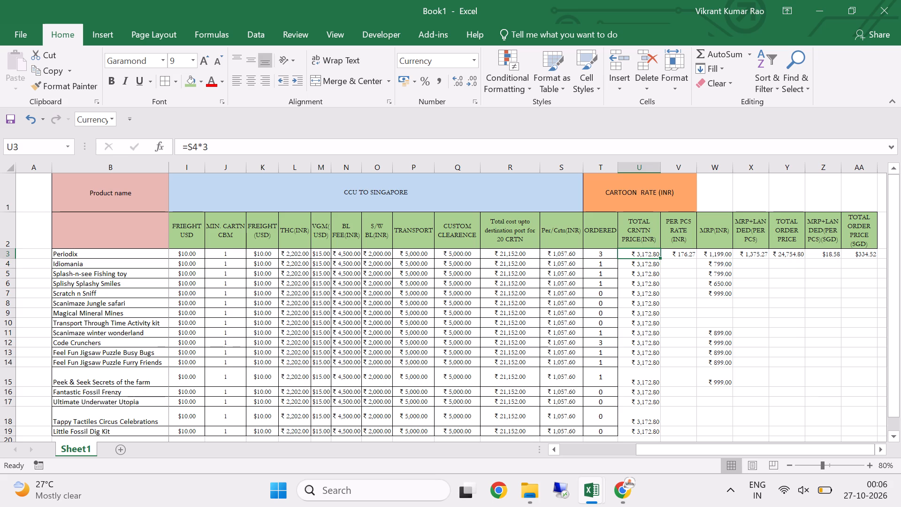
pyautogui.doubleClick(661, 257)
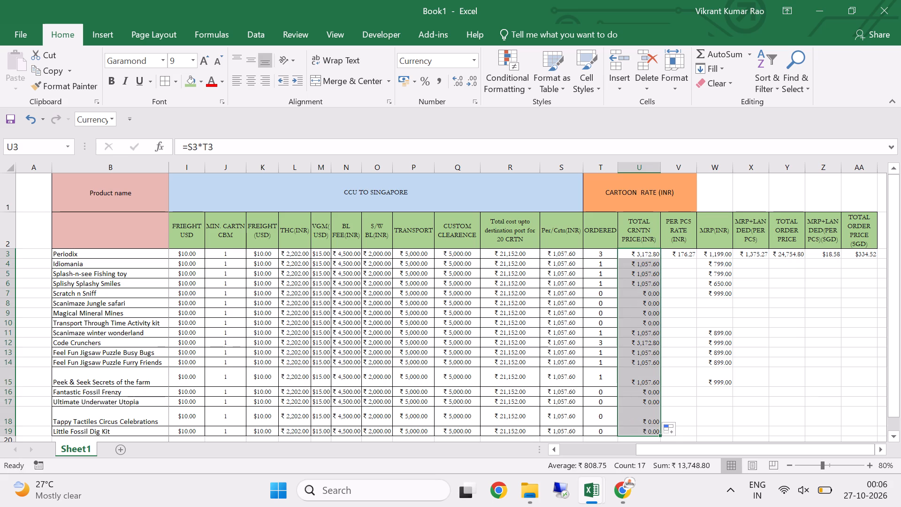
pyautogui.click(678, 295)
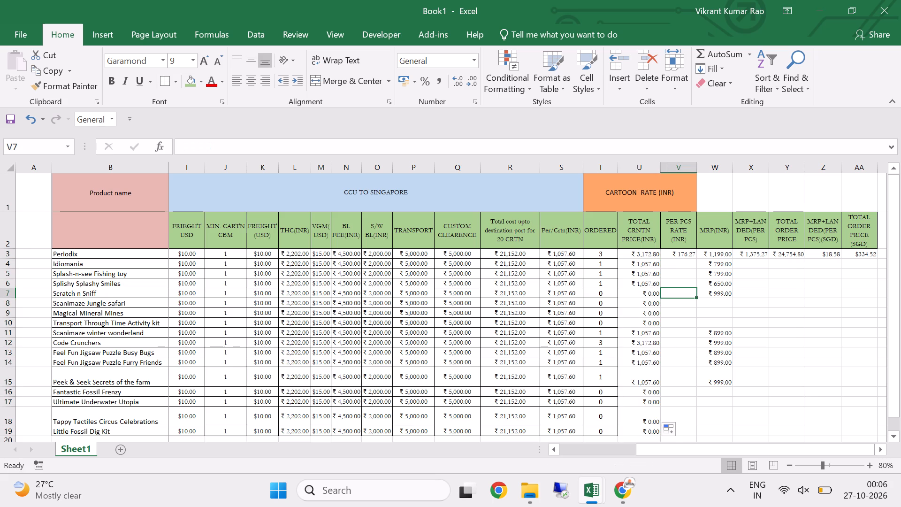
# Change the Periodix per-piece rate formula in V3 to =U3/E3, dividing by the units-per-carton cell.
pyautogui.click(683, 253)
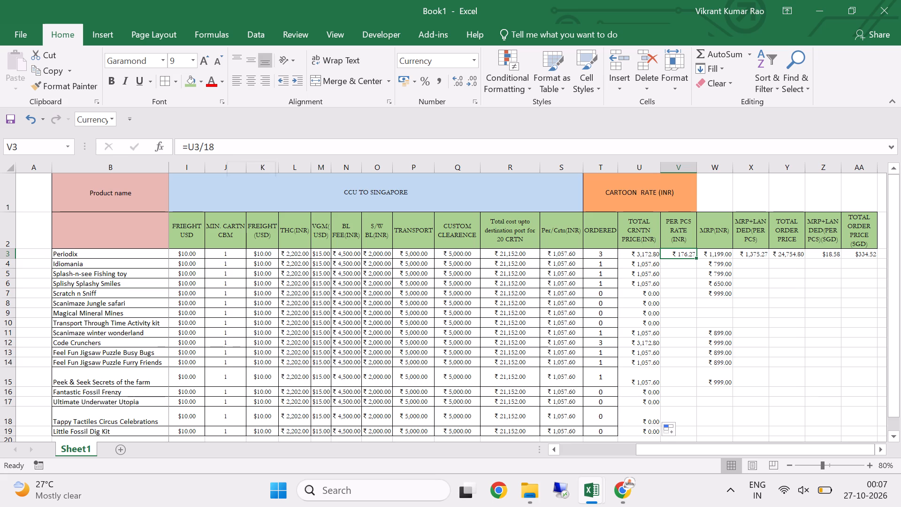
pyautogui.click(563, 254)
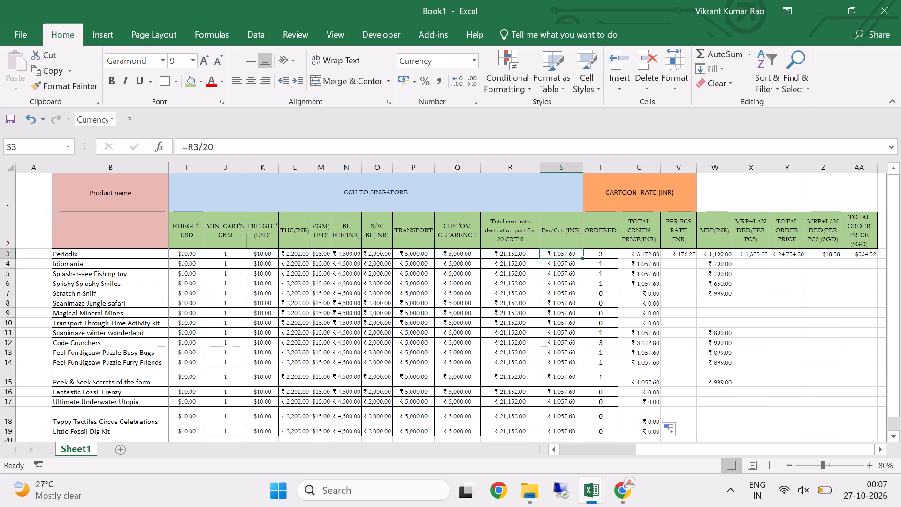
pyautogui.click(603, 254)
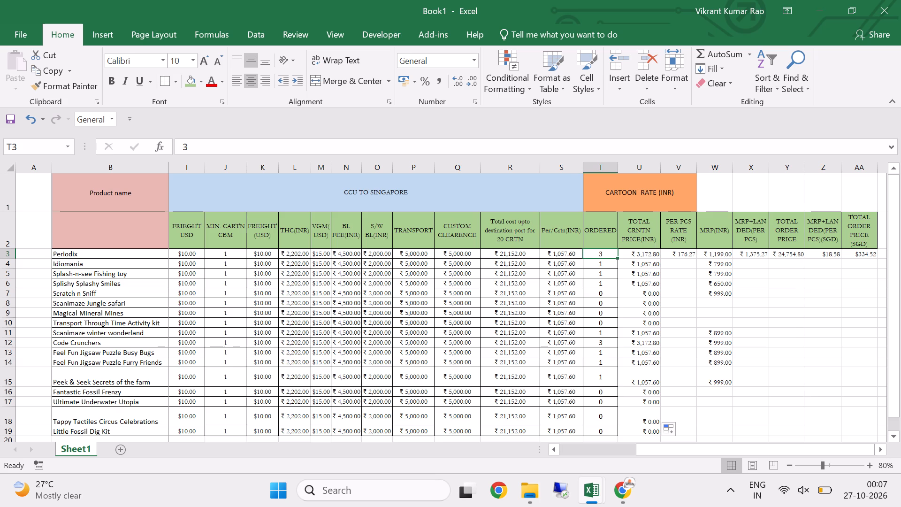
pyautogui.click(634, 256)
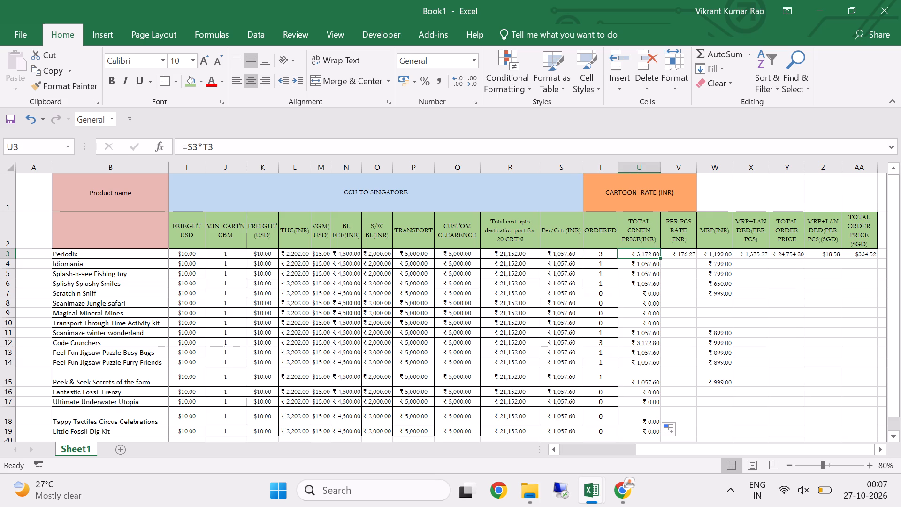
pyautogui.click(685, 256)
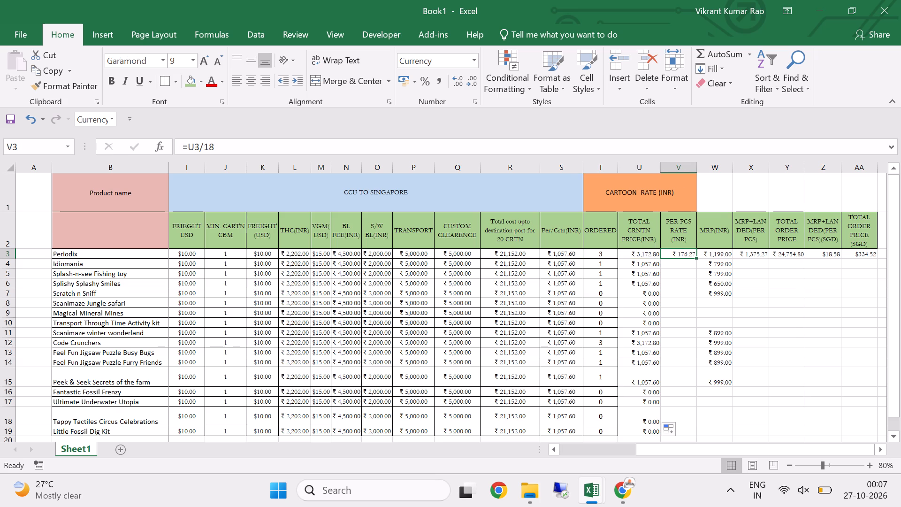
pyautogui.click(271, 148)
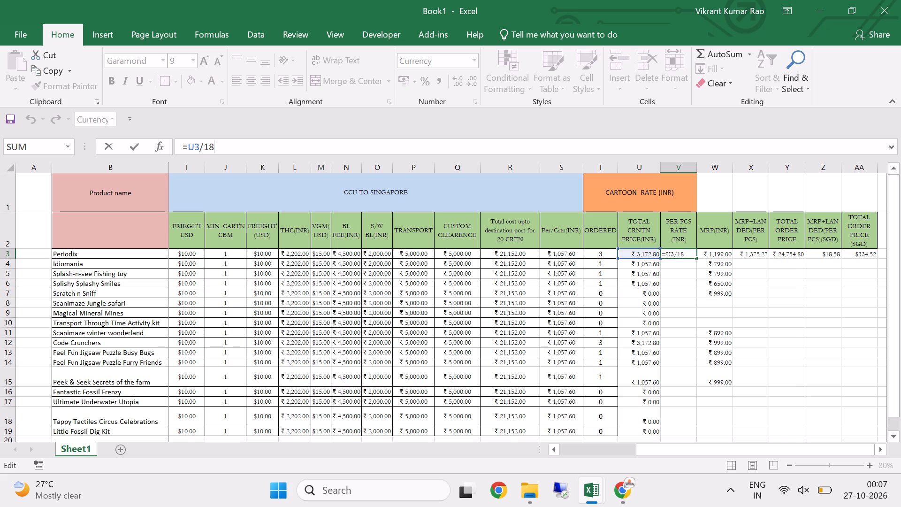
pyautogui.press('BackSpace')
pyautogui.press('BackSpace')
pyautogui.moveTo(646, 451); pyautogui.dragTo(555, 451)
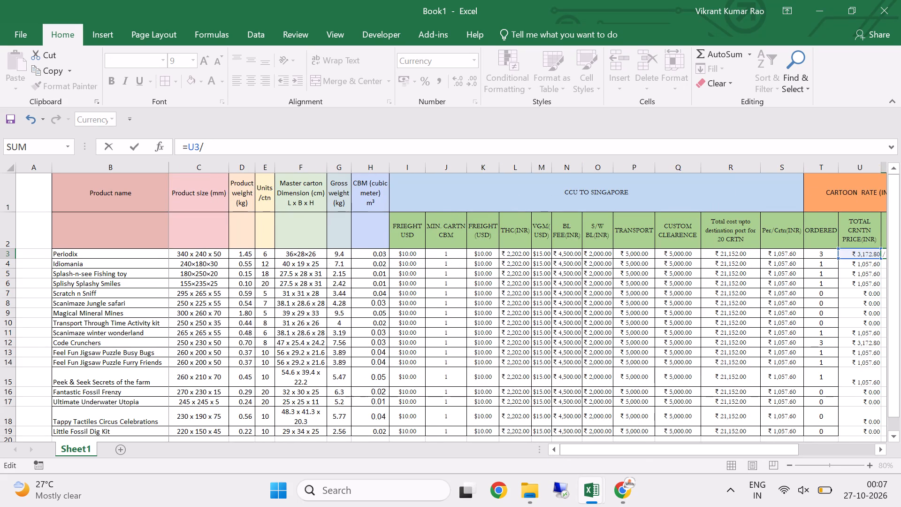
pyautogui.click(267, 256)
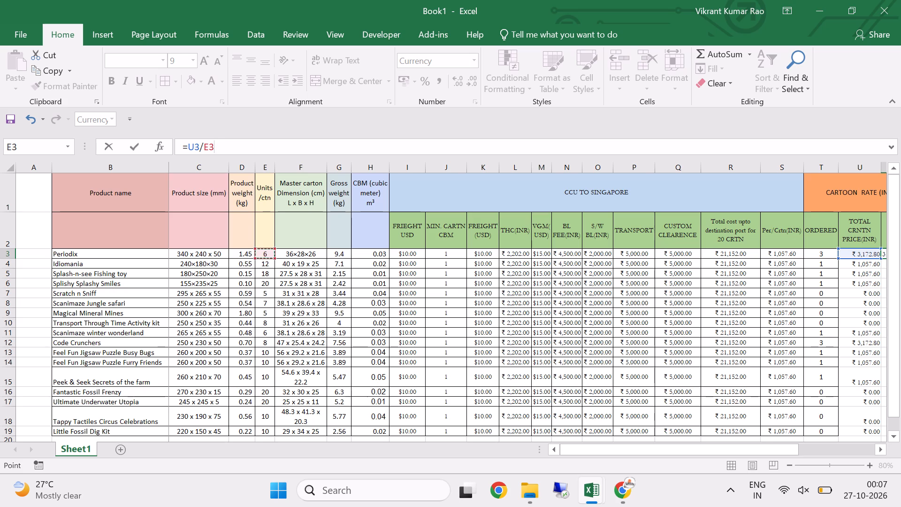
pyautogui.hotkey('shift', ')')
pyautogui.press('Left')
pyautogui.press('Left')
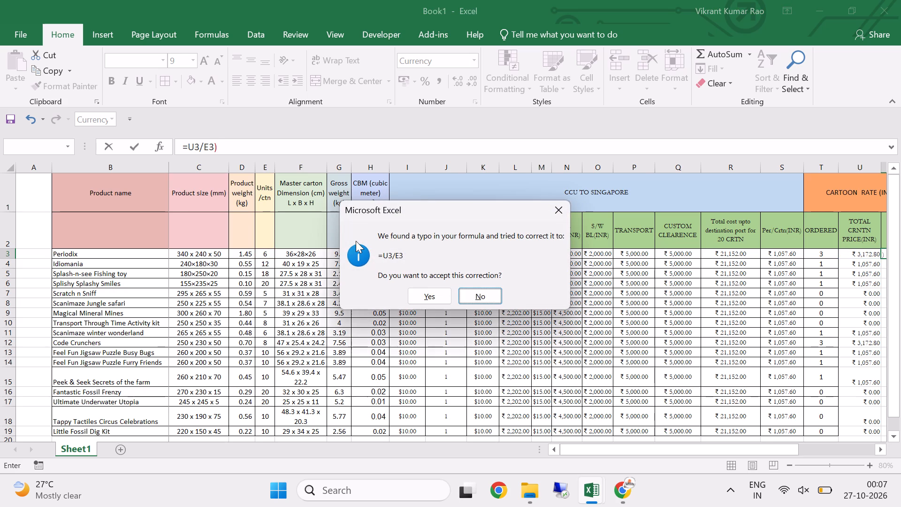
pyautogui.click(185, 141)
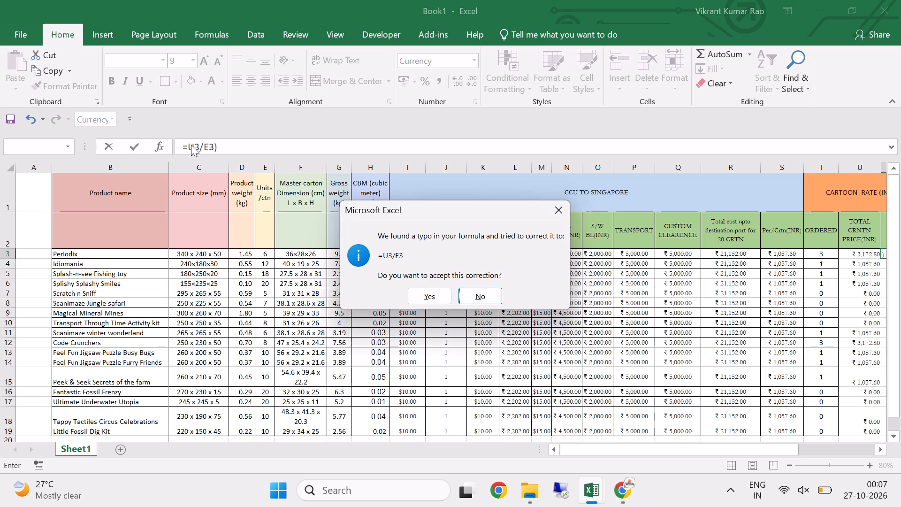
pyautogui.click(191, 145)
pyautogui.click(431, 290)
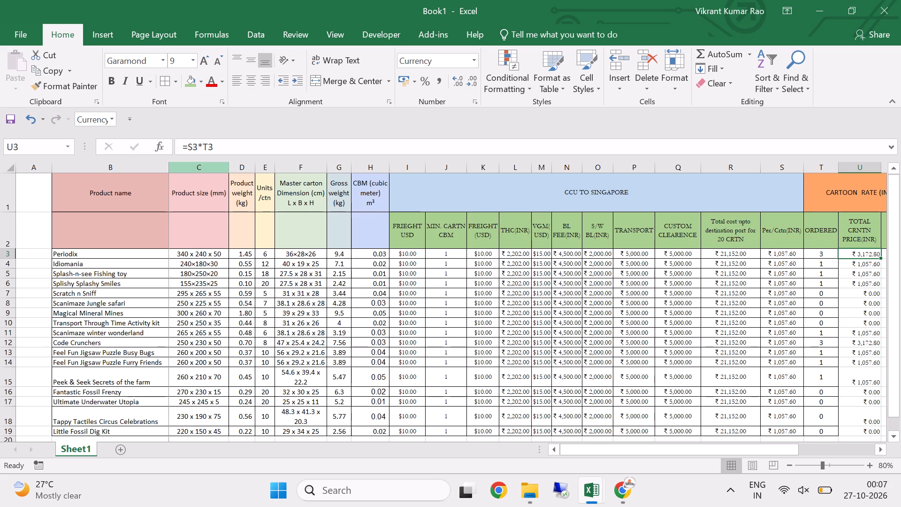
# Extend the Periodix per-piece rate formula in V3 to =(U3/E3)/T3, dividing by the ordered quantity as well.
pyautogui.moveTo(769, 447); pyautogui.dragTo(817, 447)
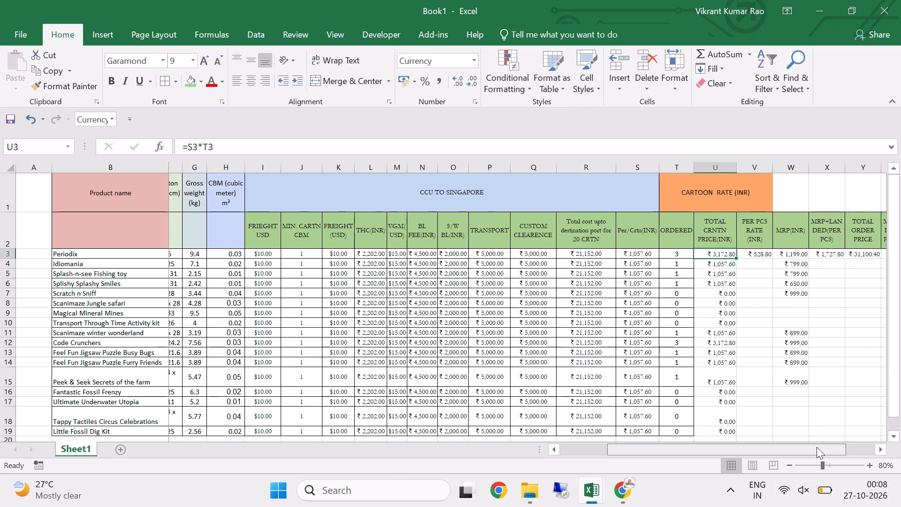
pyautogui.click(744, 256)
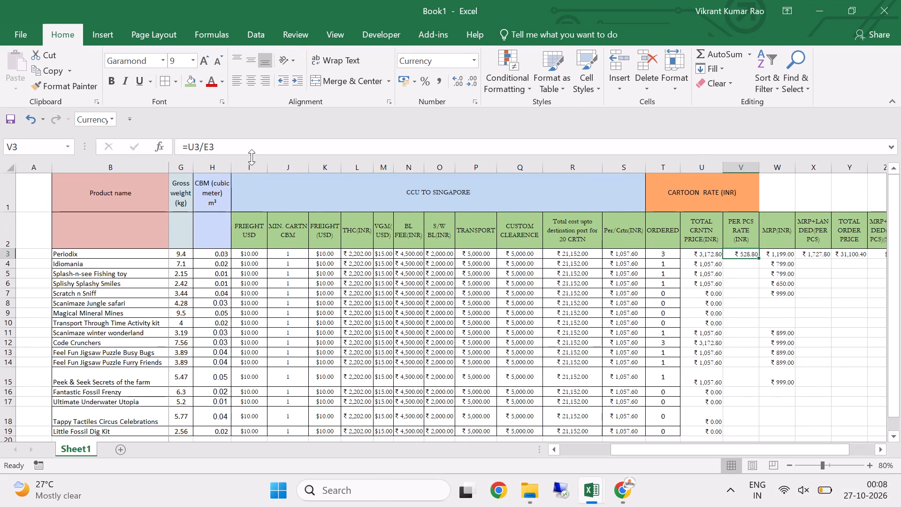
pyautogui.click(245, 146)
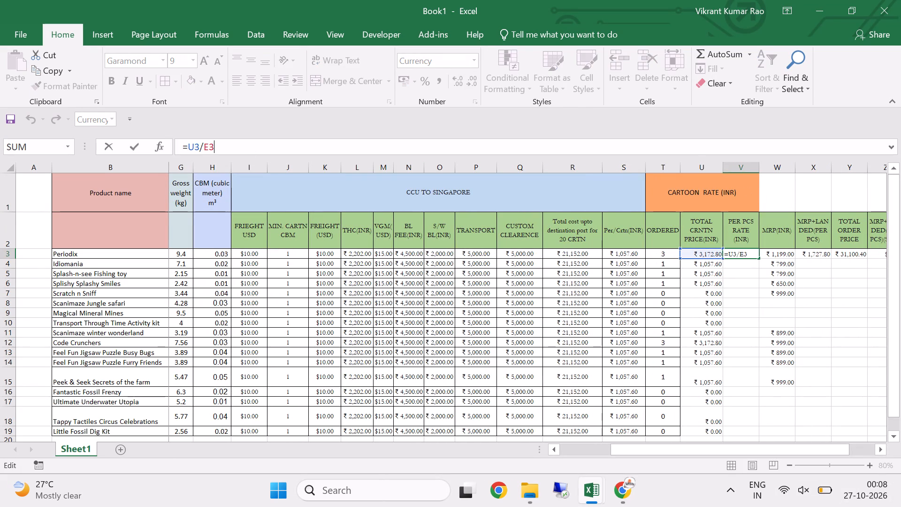
pyautogui.press('Left')
pyautogui.press('Left')
pyautogui.press('Left')
pyautogui.press('Left')
pyautogui.press('Left')
pyautogui.hotkey('shift', '(')
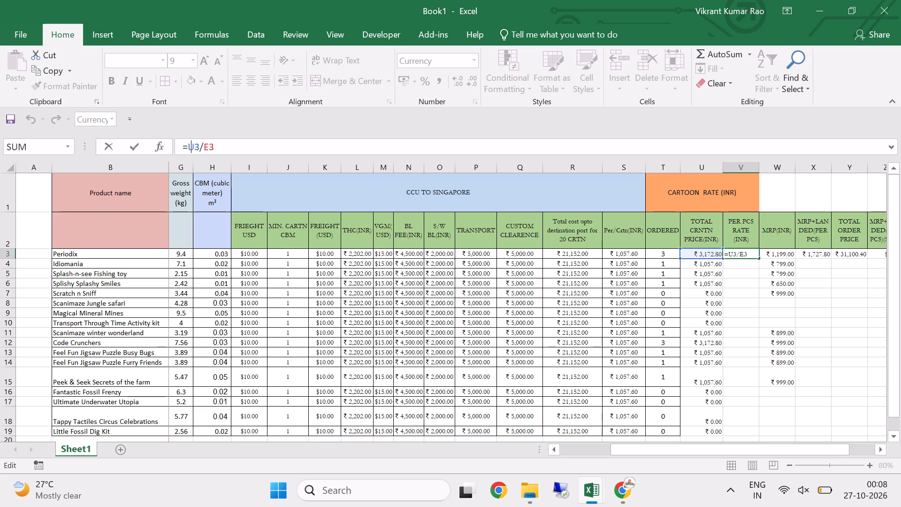
pyautogui.press('Right')
pyautogui.press('Right')
pyautogui.press('Right')
pyautogui.press('Right')
pyautogui.press('Right')
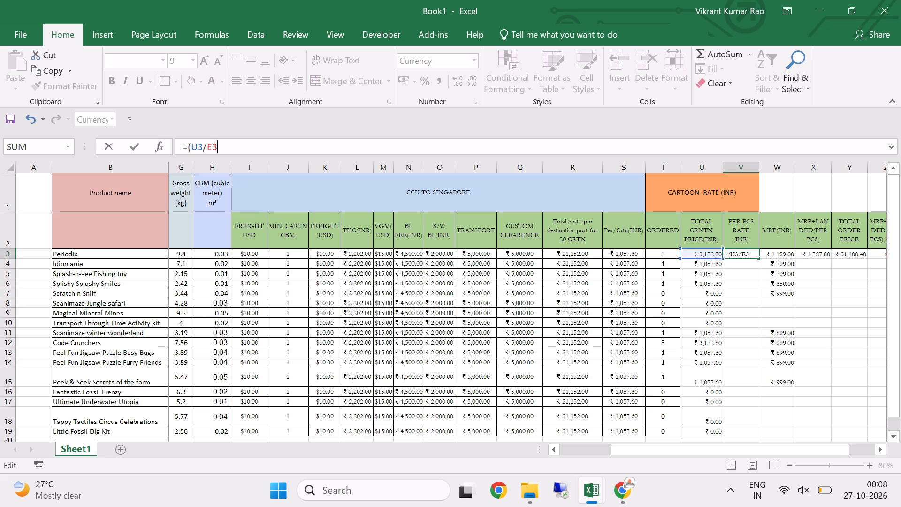
pyautogui.hotkey('shift', ')')
pyautogui.press('/')
pyautogui.click(655, 255)
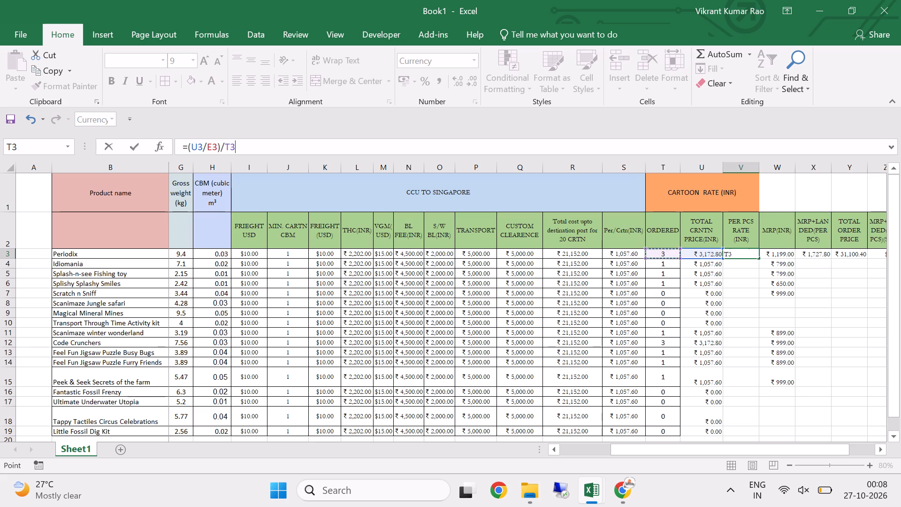
pyautogui.press('Return')
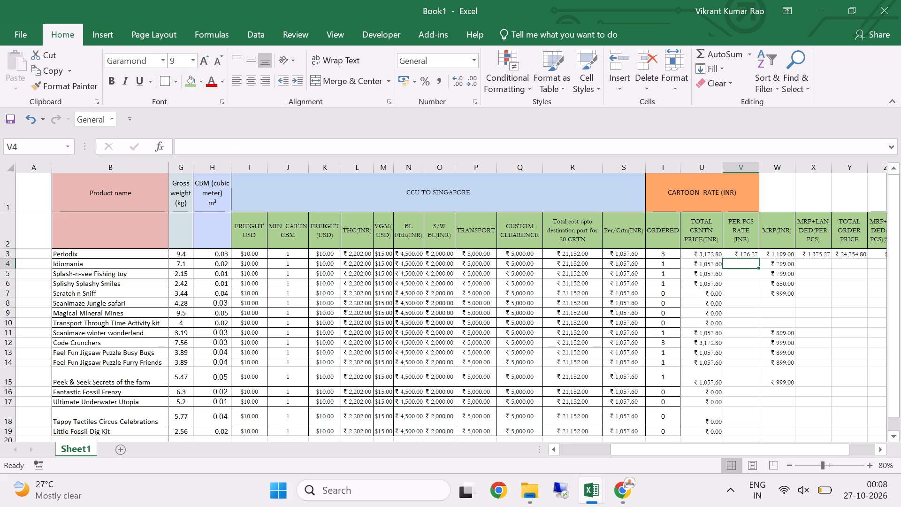
pyautogui.press('Up')
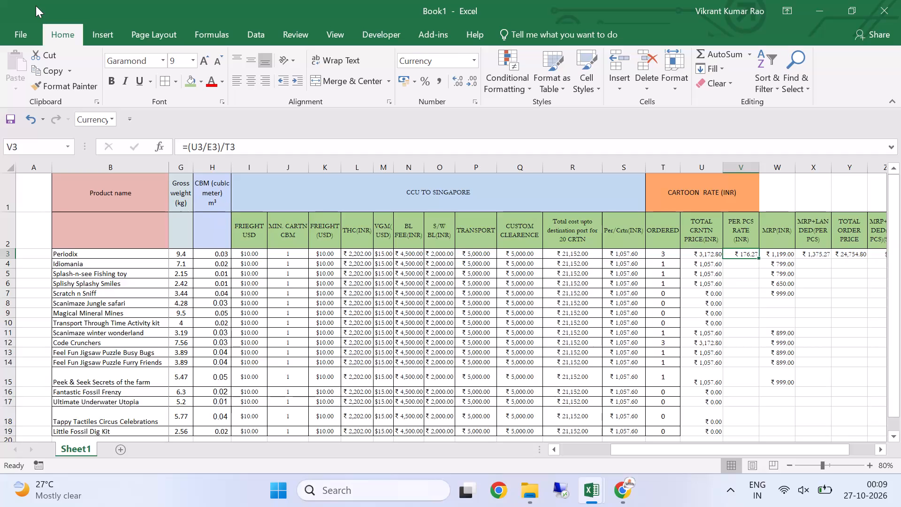
# Fill the per-piece rate formula =(U3/E3)/T3 from V3 down to V19 for all products.
pyautogui.doubleClick(758, 259)
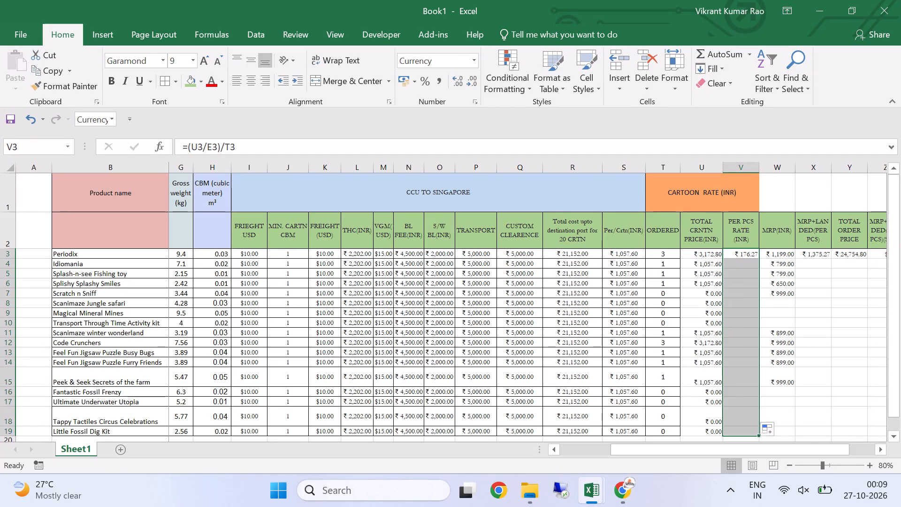
pyautogui.click(737, 292)
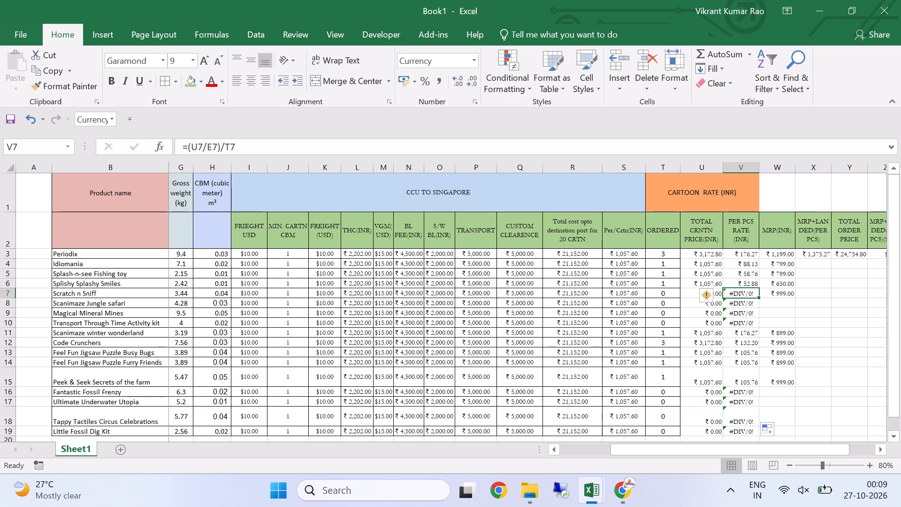
# Replace the #DIV/0! per-piece rates in V7:V10, Scratch n Sniff to Transport Through Time Activity kit, with 0.
pyautogui.moveTo(746, 293); pyautogui.dragTo(751, 323)
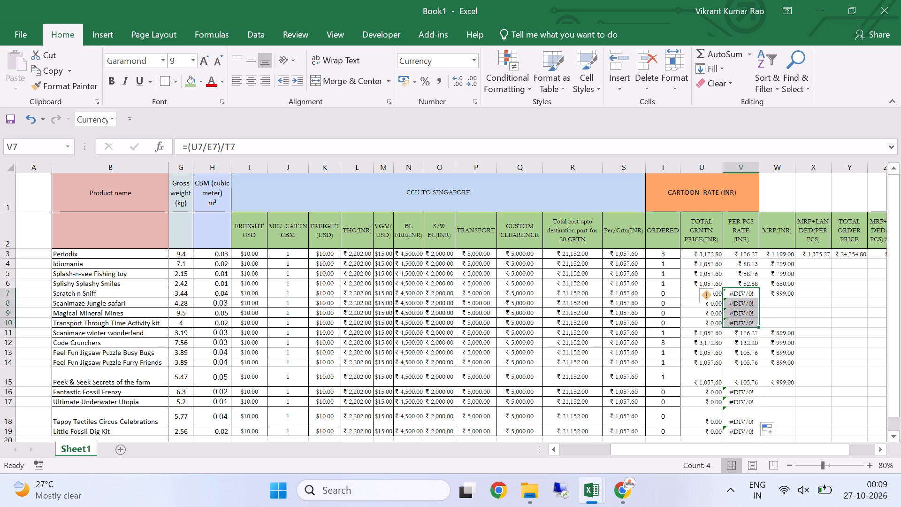
pyautogui.press('Delete')
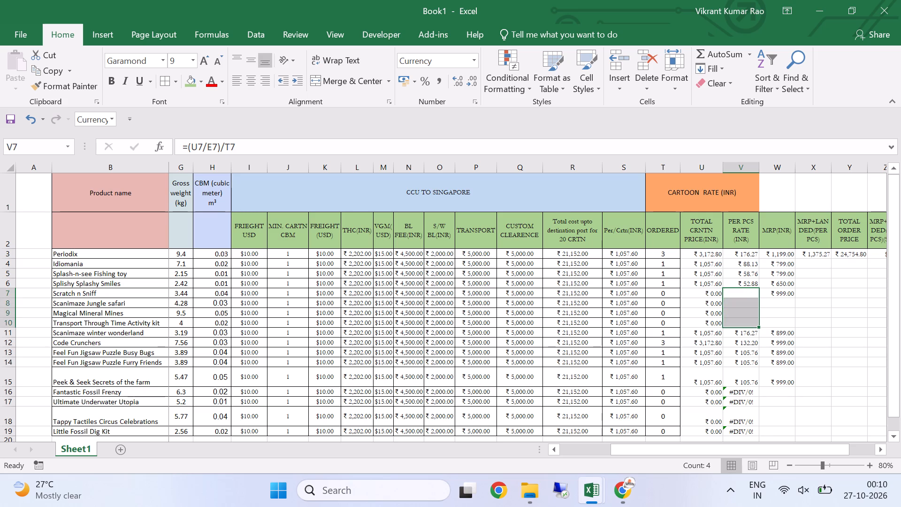
pyautogui.press('0')
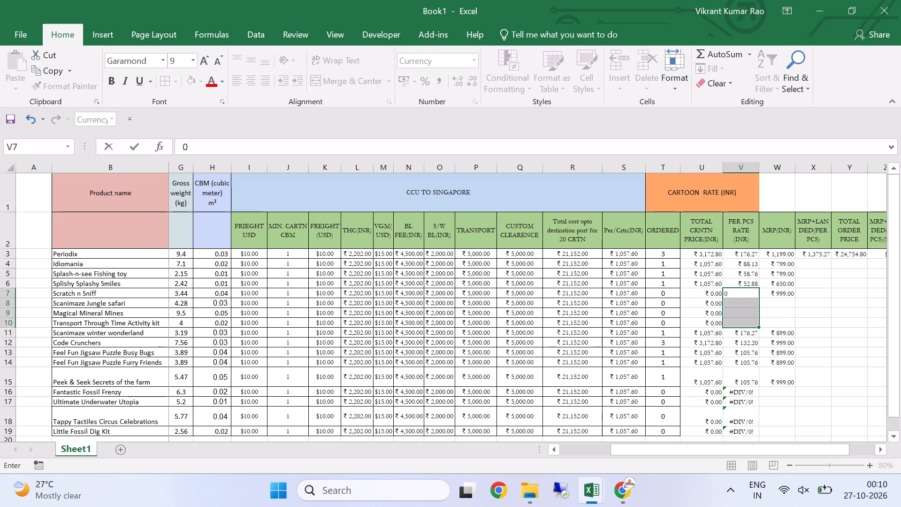
pyautogui.press('Return')
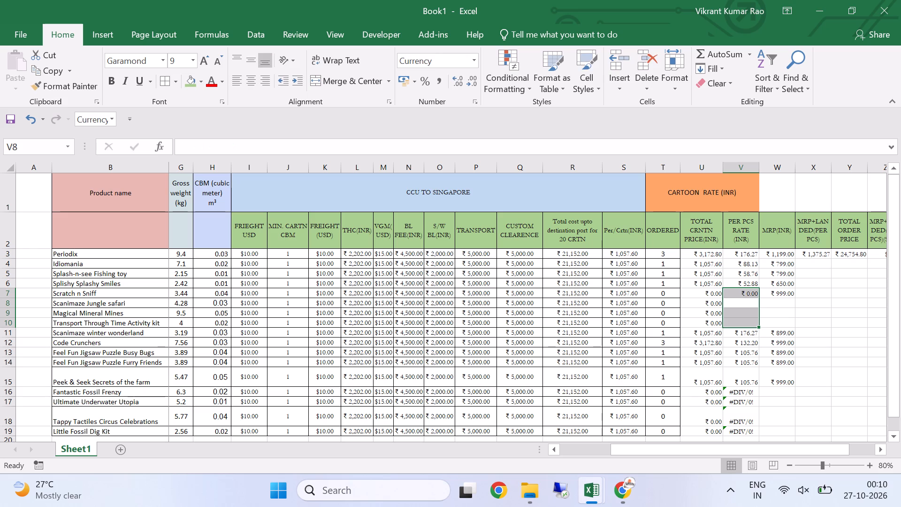
pyautogui.press('0')
pyautogui.press('Return')
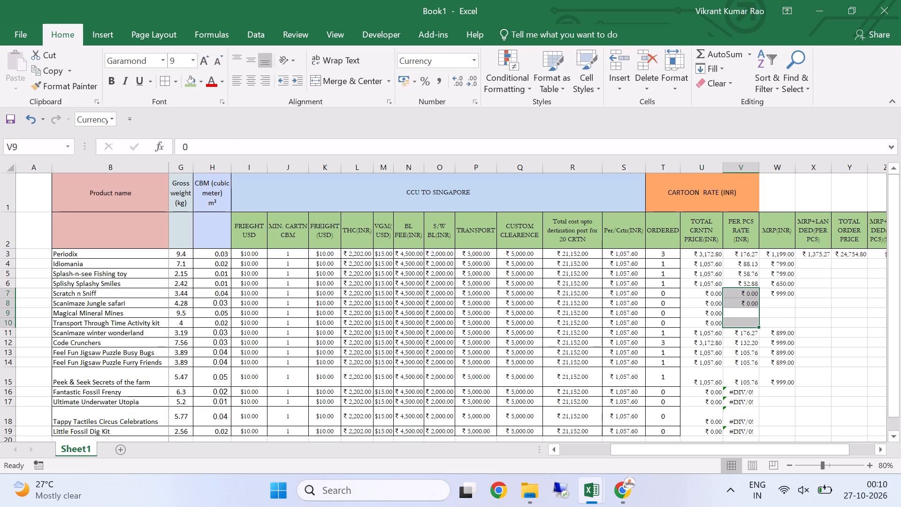
pyautogui.press('0')
pyautogui.press('Return')
pyautogui.press('0')
pyautogui.press('Return')
# Replace the #DIV/0! per-piece rates in V16:V19, Fantastic Fossil Frenzy to Little Fossil Dig Kit, with 0.
pyautogui.press('Down')
pyautogui.press('Down')
pyautogui.press('Down')
pyautogui.press('Down')
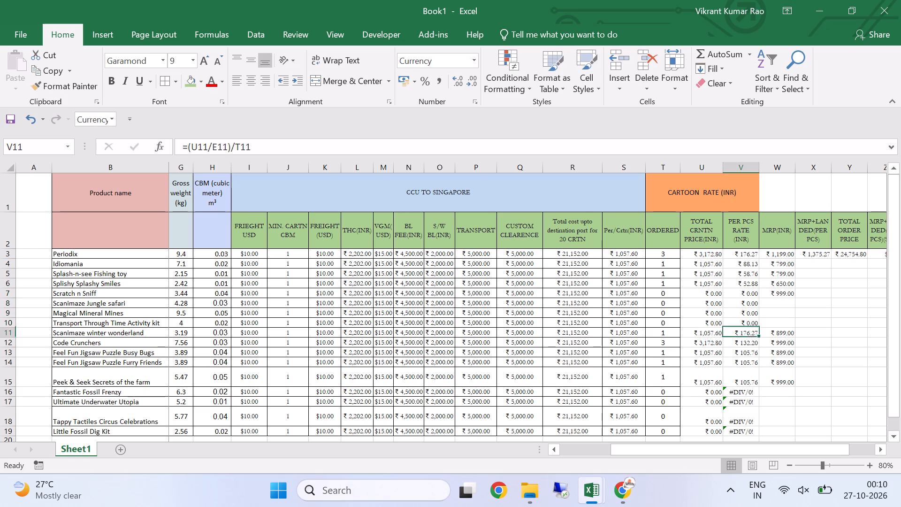
pyautogui.press('Down')
pyautogui.press('Down')
pyautogui.press('Down')
pyautogui.press('Down')
pyautogui.press('Down')
pyautogui.press('0')
pyautogui.press('Return')
pyautogui.press('0')
pyautogui.press('Return')
pyautogui.press('0')
pyautogui.press('Return')
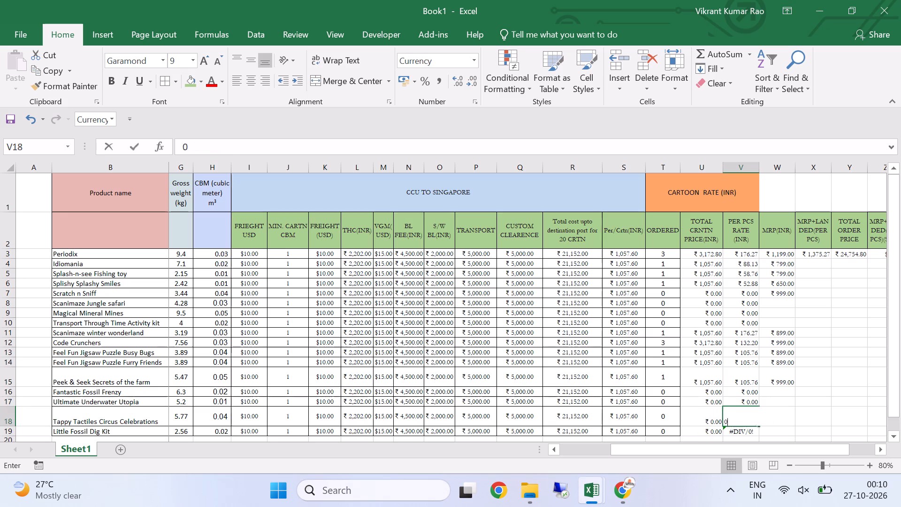
pyautogui.press('0')
pyautogui.press('Return')
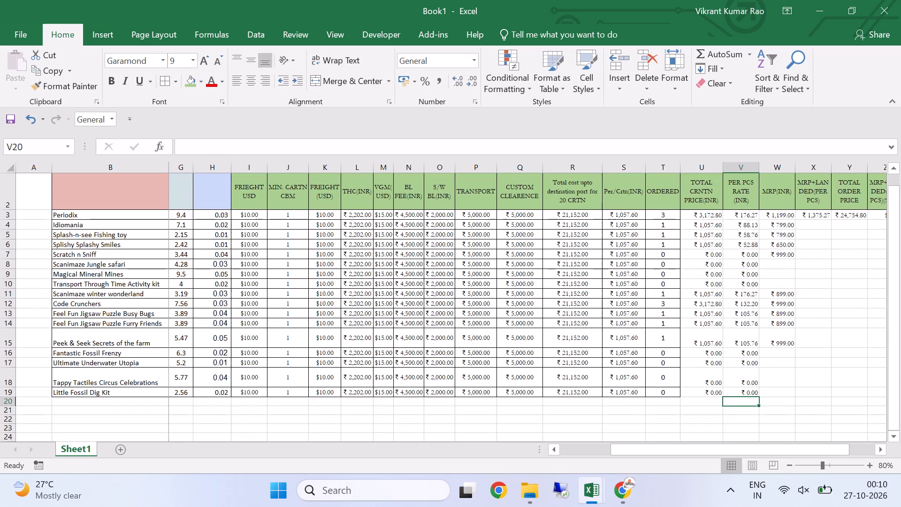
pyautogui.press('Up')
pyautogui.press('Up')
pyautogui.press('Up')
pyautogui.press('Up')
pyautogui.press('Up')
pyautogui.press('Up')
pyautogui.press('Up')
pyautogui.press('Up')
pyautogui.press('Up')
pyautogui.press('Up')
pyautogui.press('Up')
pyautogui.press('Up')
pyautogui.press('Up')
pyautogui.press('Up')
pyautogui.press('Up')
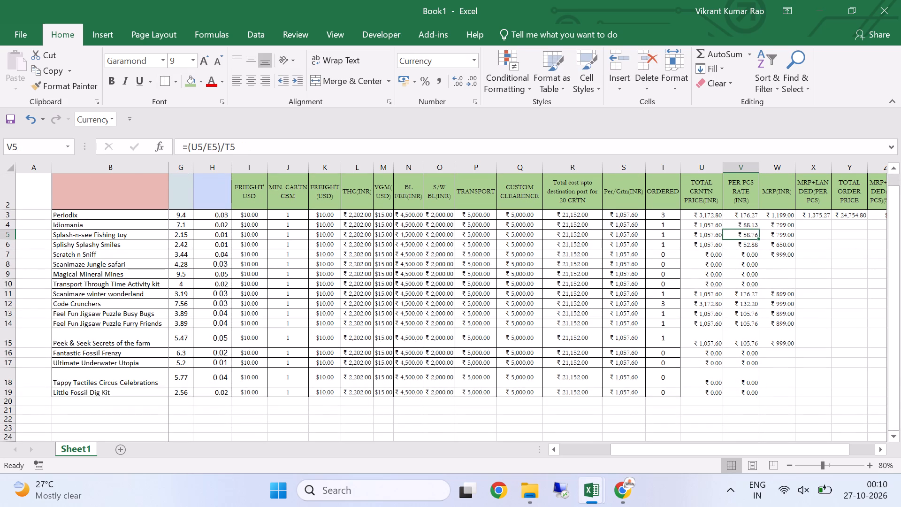
# Fill the MRP+LANDED(PER PCS) formula =W3+V3 from X3 down to X19 for all products.
pyautogui.press('Up')
pyautogui.press('Up')
pyautogui.press('Up')
pyautogui.press('Right')
pyautogui.press('Right')
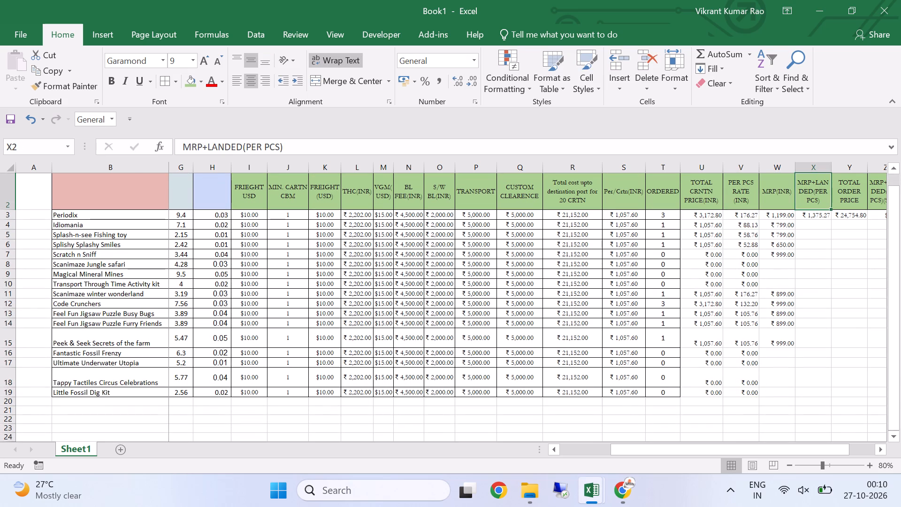
pyautogui.press('Down')
pyautogui.press('Down')
pyautogui.press('Left')
pyautogui.press('Up')
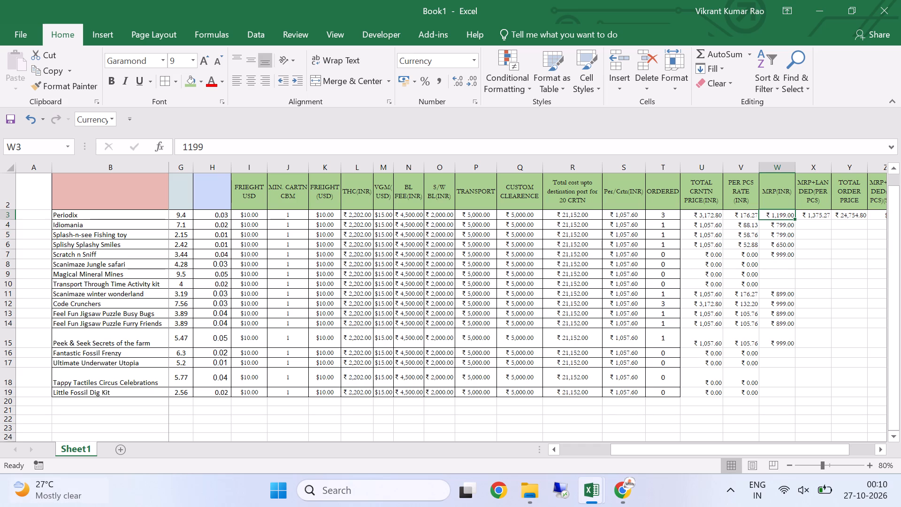
pyautogui.click(812, 214)
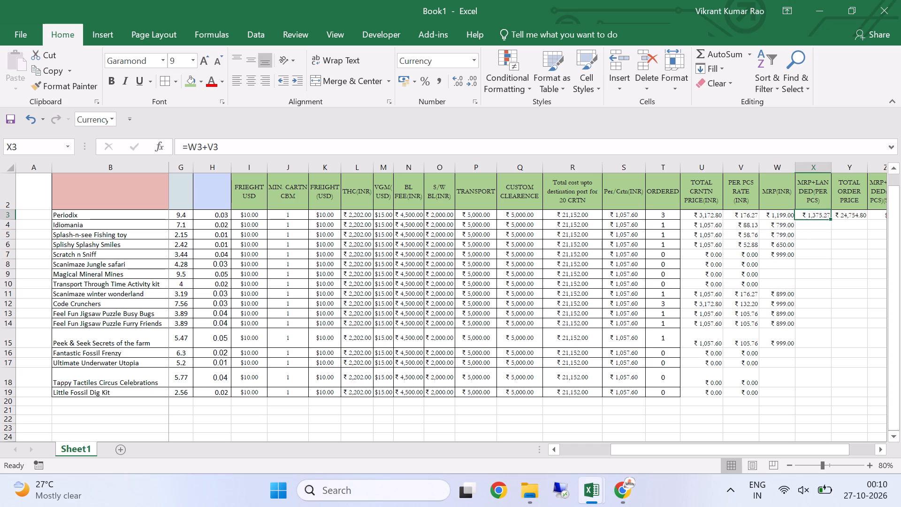
pyautogui.doubleClick(832, 220)
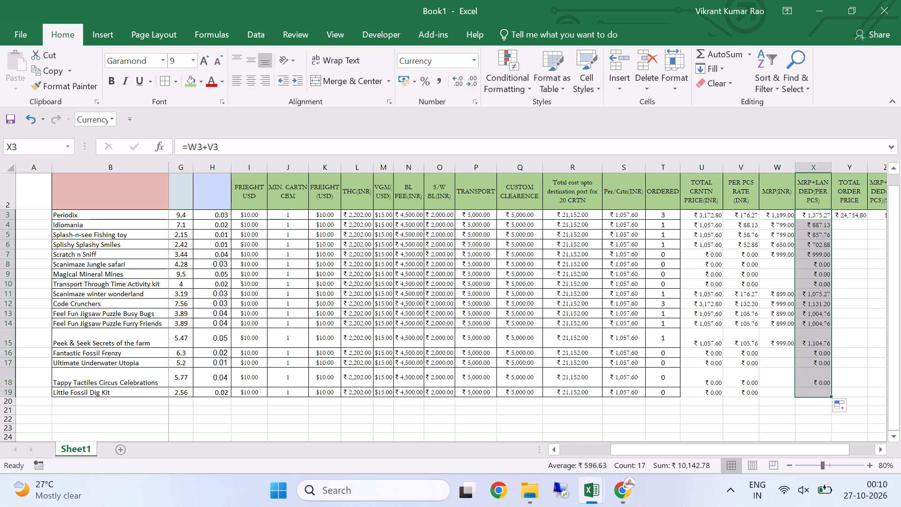
# Fill the TOTAL ORDER PRICE formula =(X3*E3)*T3 from Y3 down to Y19.
pyautogui.click(781, 316)
pyautogui.scroll(1, 858, 301)
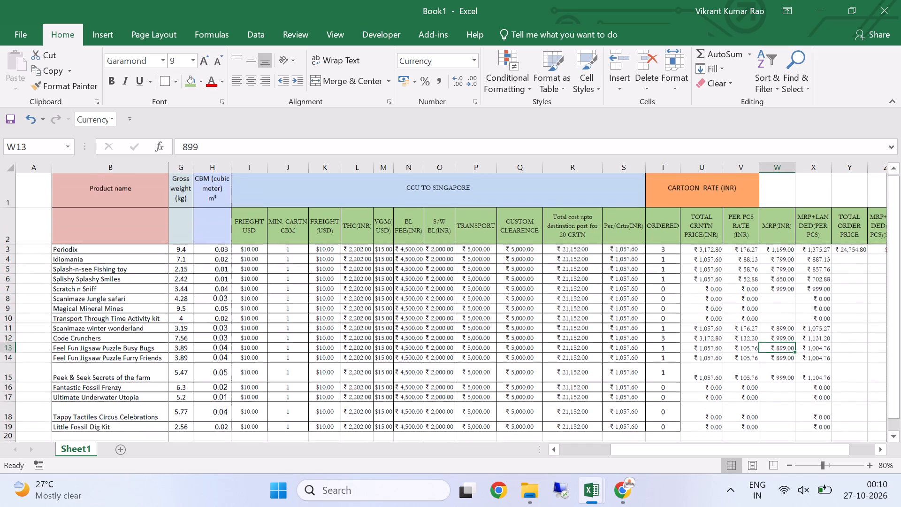
pyautogui.click(850, 257)
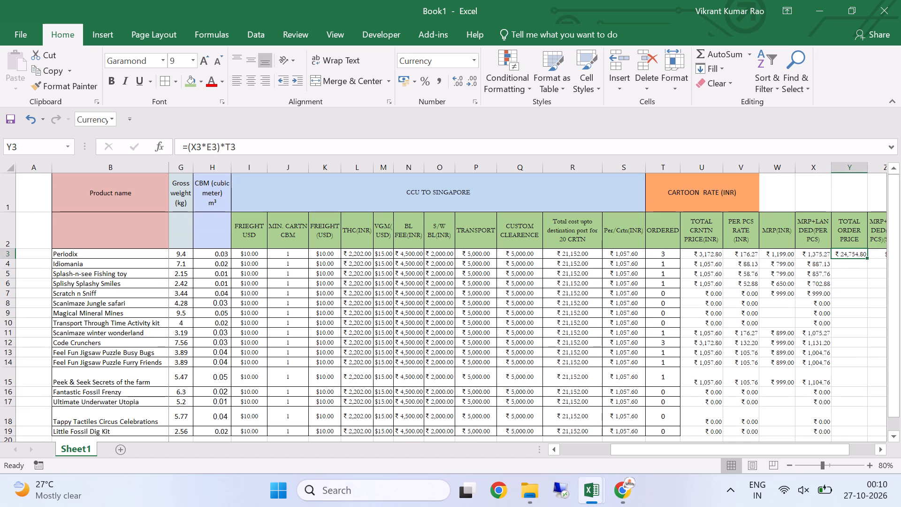
pyautogui.doubleClick(865, 259)
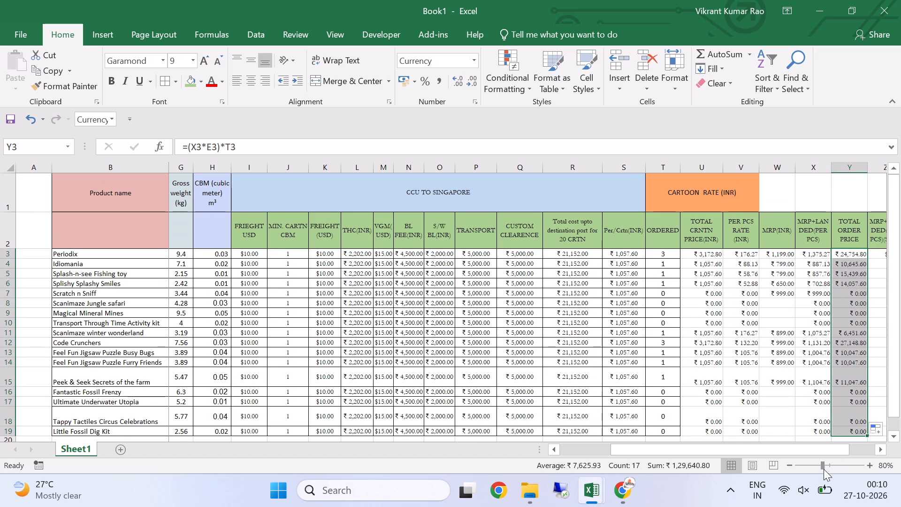
# Fill the MRP+LANDED(PER PCS)(SGD) formula =X3/74 from Z3 down to Z19.
pyautogui.moveTo(821, 449); pyautogui.dragTo(860, 442)
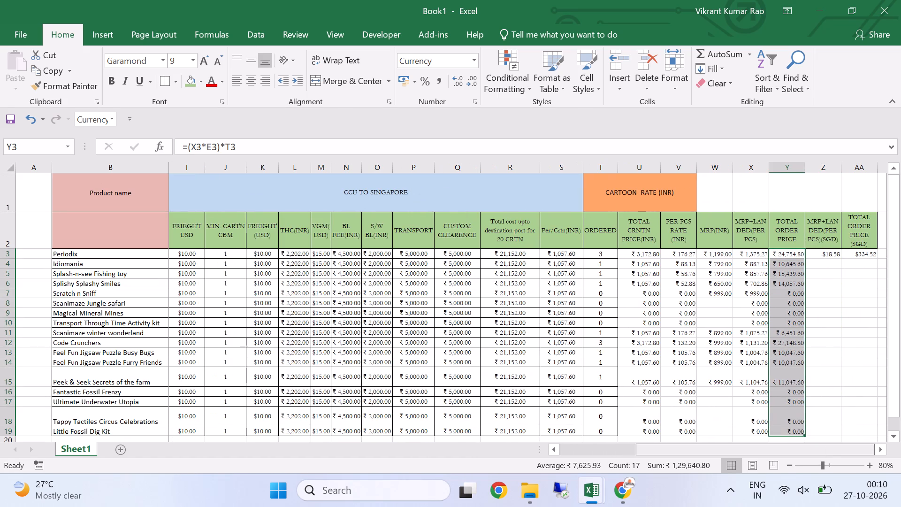
pyautogui.click(812, 255)
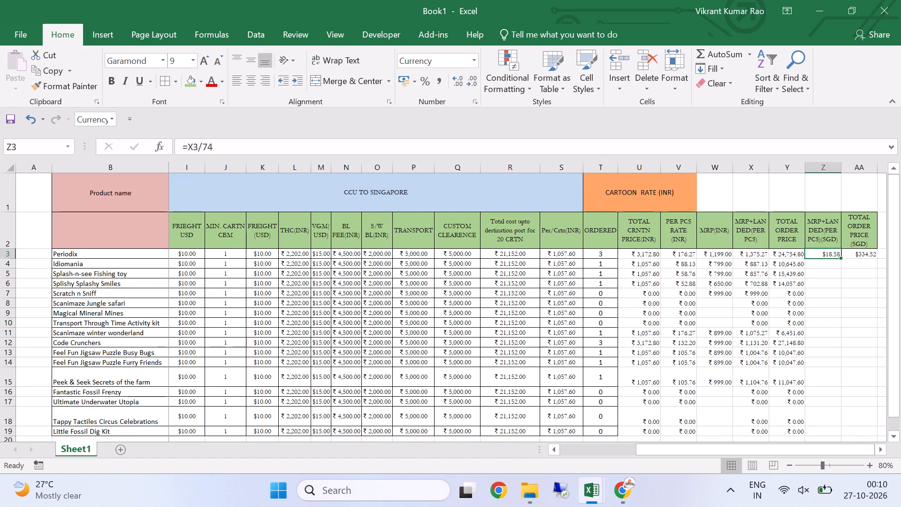
pyautogui.doubleClick(841, 258)
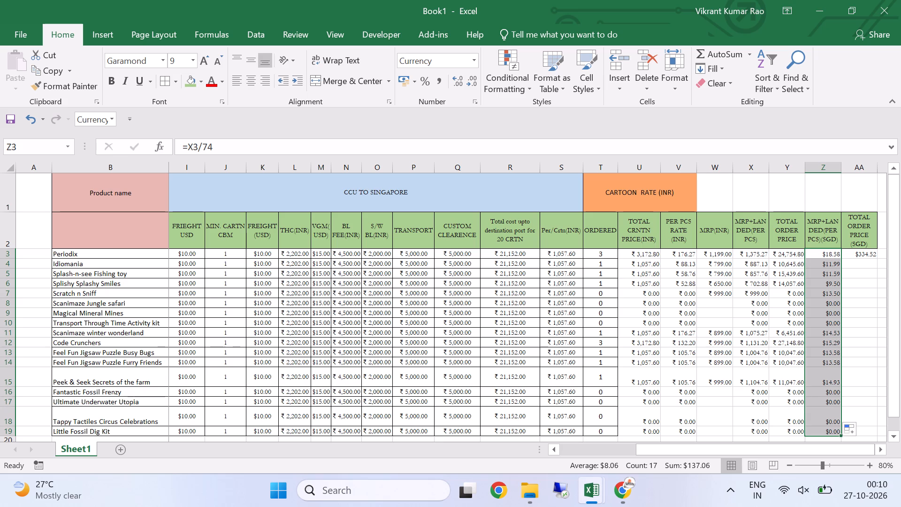
# Fill the TOTAL ORDER PRICE (SGD) formula =Z3*18 from AA3 down to AA19.
pyautogui.click(865, 255)
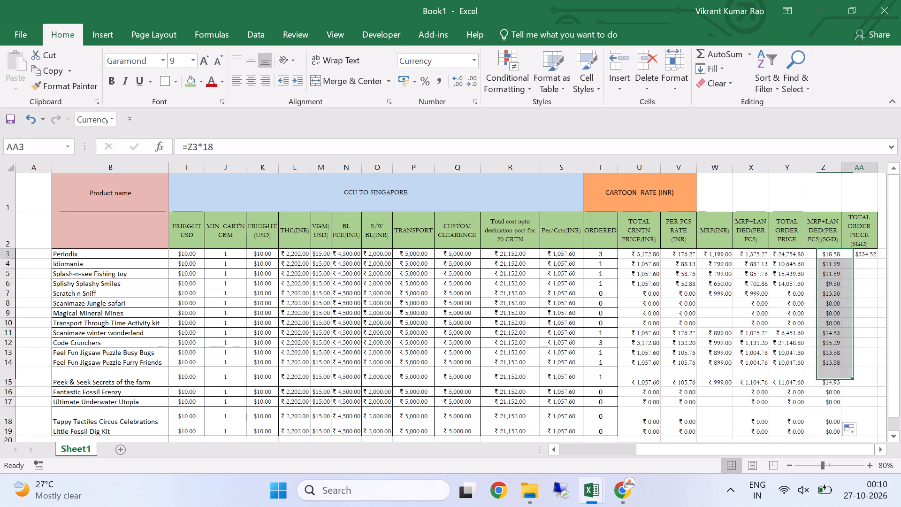
pyautogui.doubleClick(876, 256)
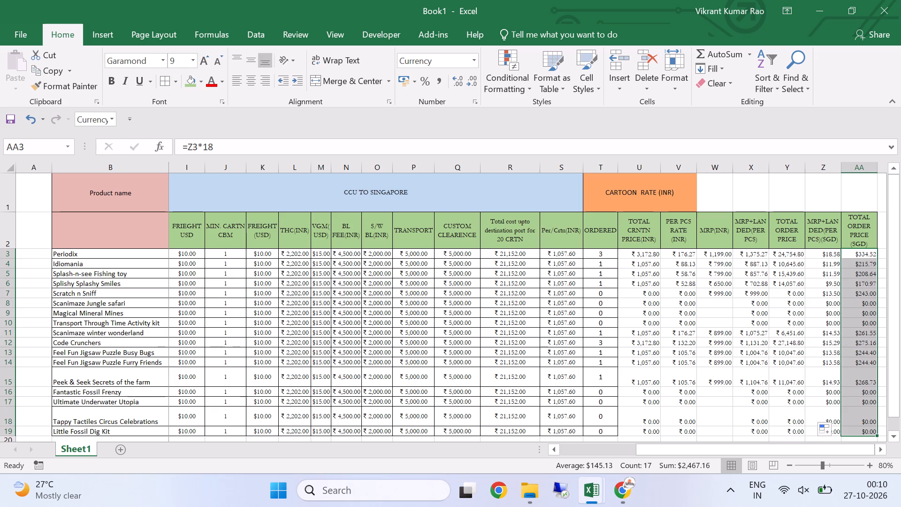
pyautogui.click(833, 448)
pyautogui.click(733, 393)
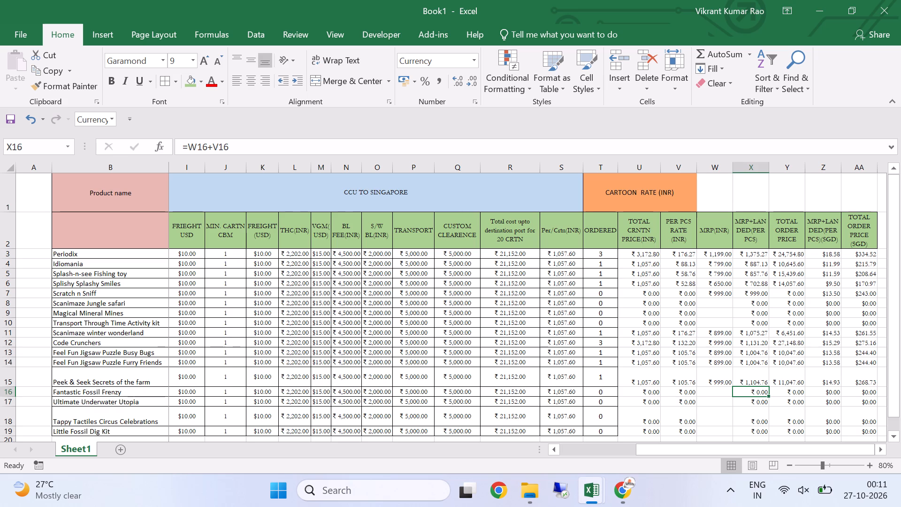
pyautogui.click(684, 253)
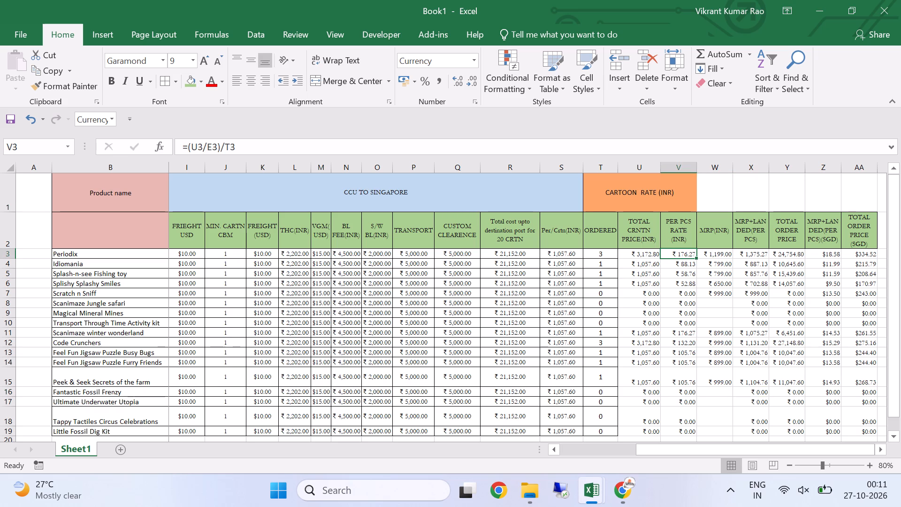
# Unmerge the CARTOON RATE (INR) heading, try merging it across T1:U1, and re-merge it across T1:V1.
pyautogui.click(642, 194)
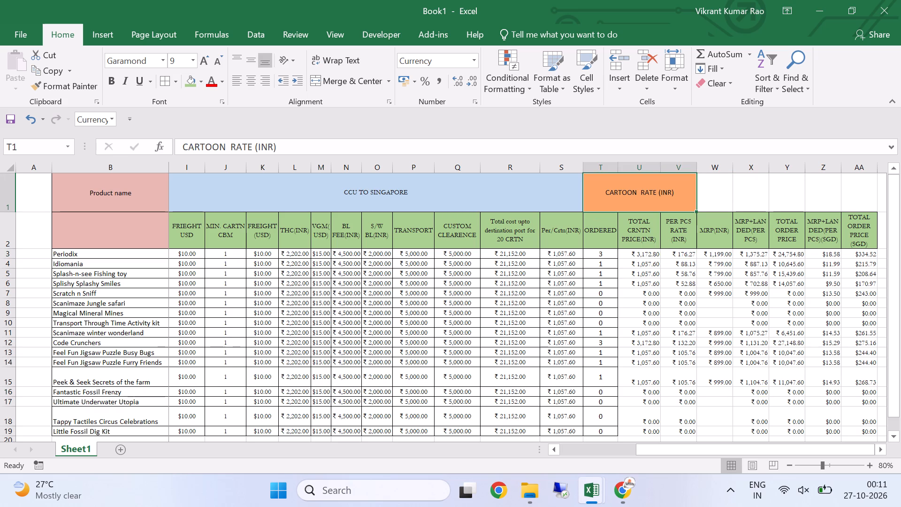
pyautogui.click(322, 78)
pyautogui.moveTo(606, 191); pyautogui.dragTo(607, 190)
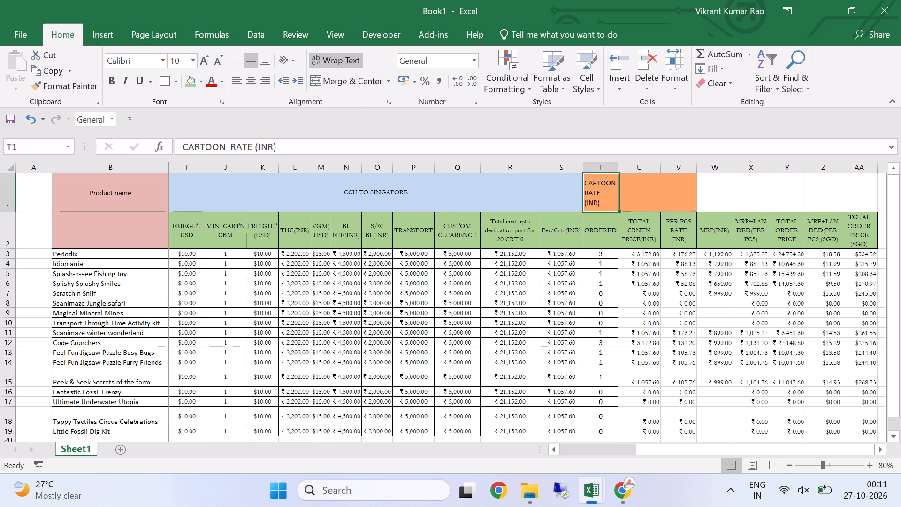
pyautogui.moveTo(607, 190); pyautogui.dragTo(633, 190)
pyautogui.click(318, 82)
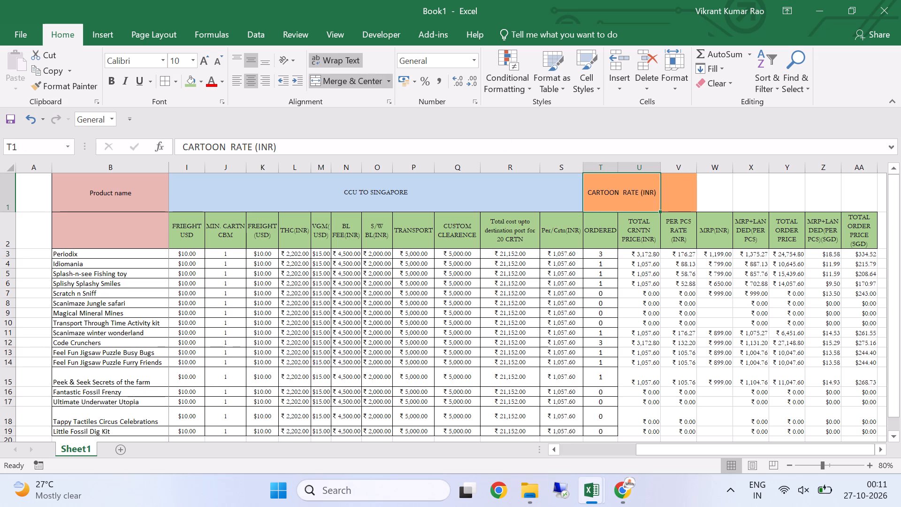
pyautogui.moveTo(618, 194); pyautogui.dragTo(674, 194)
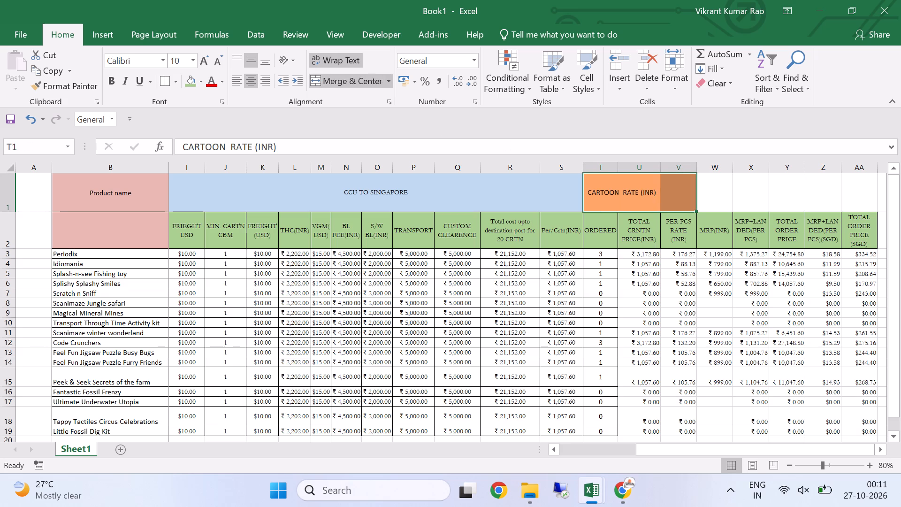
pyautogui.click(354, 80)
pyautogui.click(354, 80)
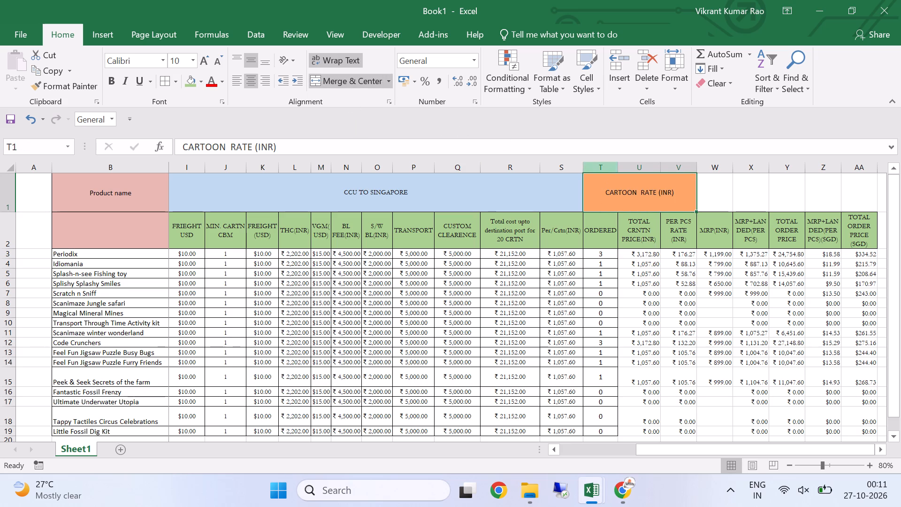
# Append (LANDED COST) as a second line of the CARTOON RATE (INR) heading in T1, padding with spaces.
pyautogui.click(293, 149)
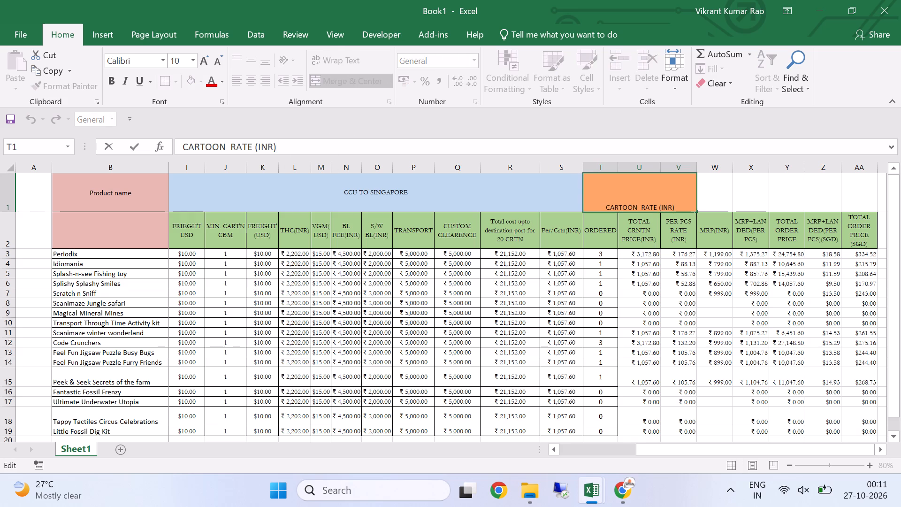
pyautogui.press('space')
pyautogui.press('space')
pyautogui.press('space')
pyautogui.press('space')
pyautogui.press('space')
pyautogui.press('space')
pyautogui.press('space')
pyautogui.press('space')
pyautogui.press('space')
pyautogui.press('space')
pyautogui.press('space')
pyautogui.press('space')
pyautogui.press('space')
pyautogui.press('space')
pyautogui.press('space')
pyautogui.press('space')
pyautogui.press('space')
pyautogui.press('space')
pyautogui.press('space')
pyautogui.press('space')
pyautogui.hotkey('shift', '(')
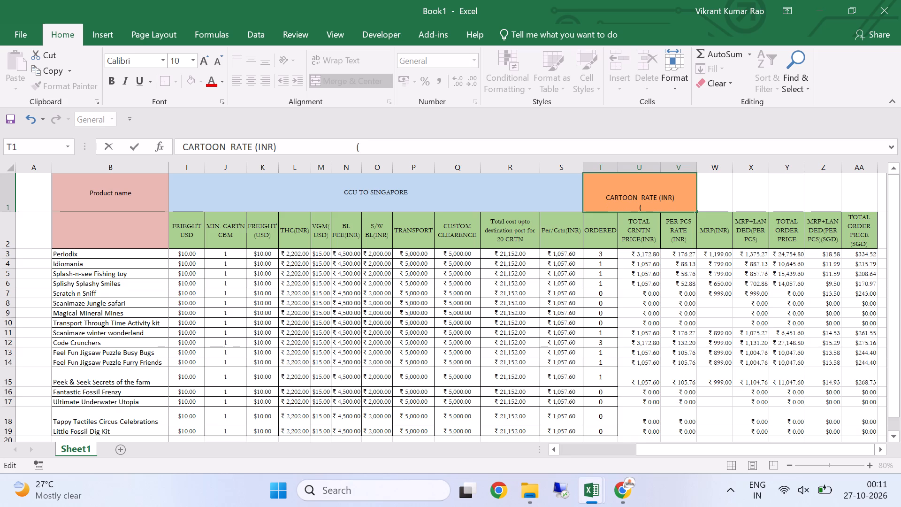
pyautogui.press('l')
pyautogui.write('ANDED COS')
pyautogui.press('t')
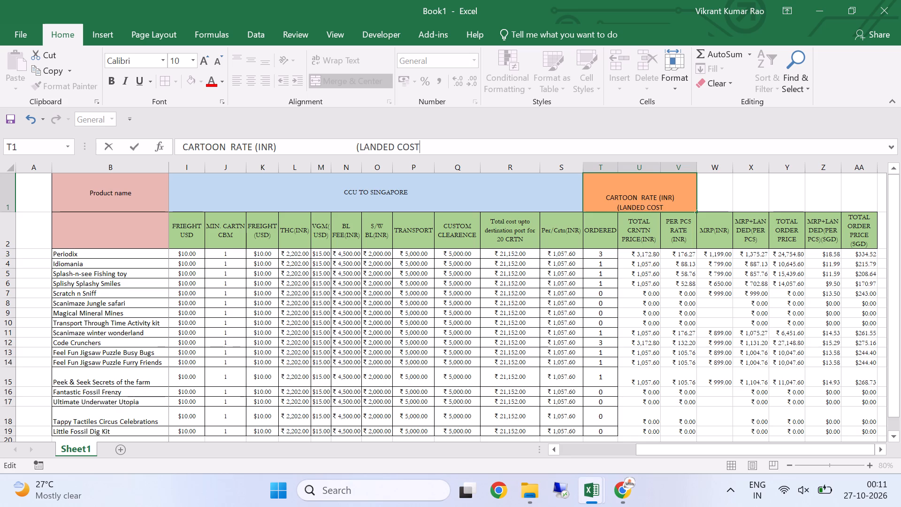
pyautogui.hotkey('shift', ')')
pyautogui.press('Return')
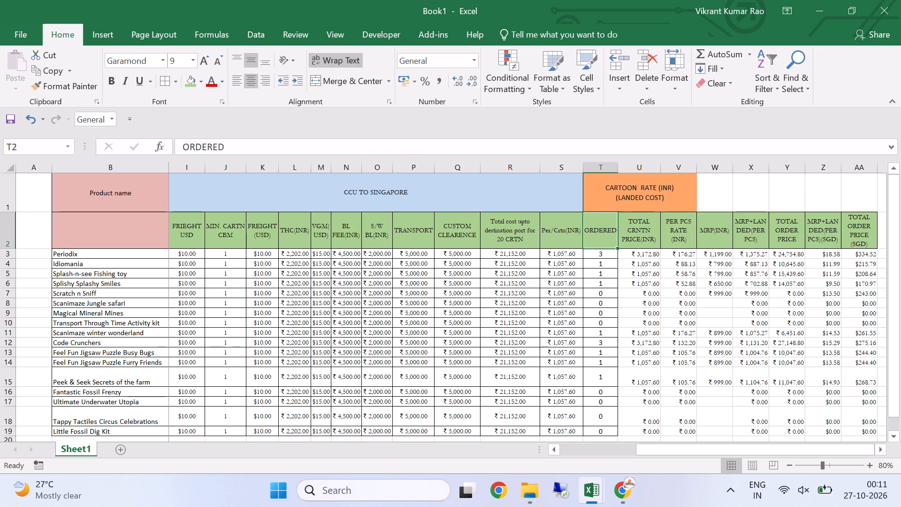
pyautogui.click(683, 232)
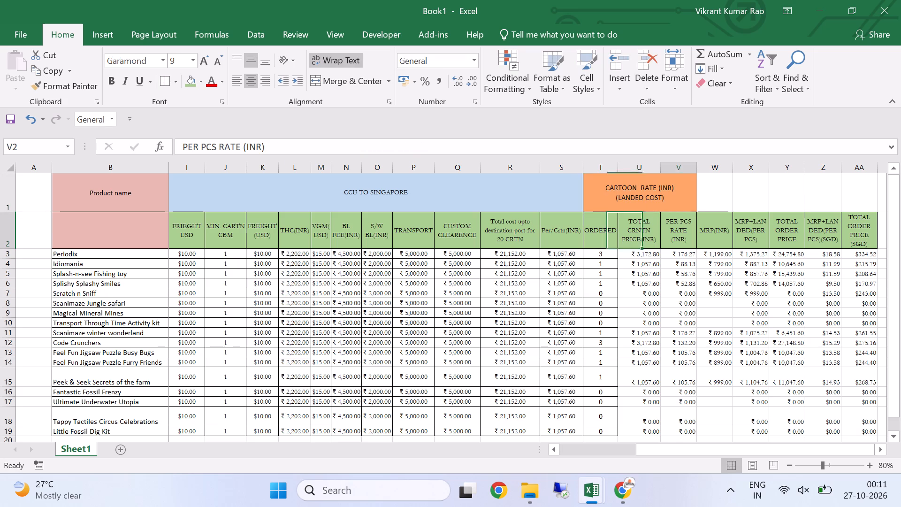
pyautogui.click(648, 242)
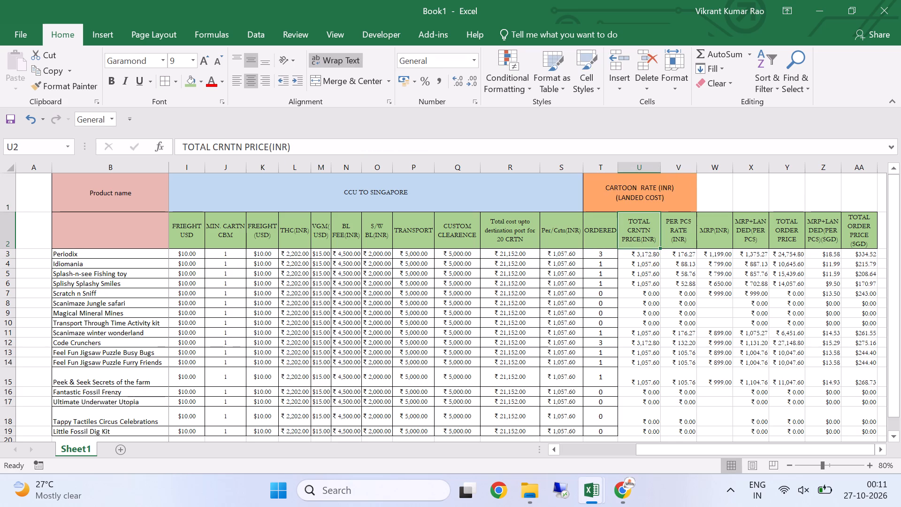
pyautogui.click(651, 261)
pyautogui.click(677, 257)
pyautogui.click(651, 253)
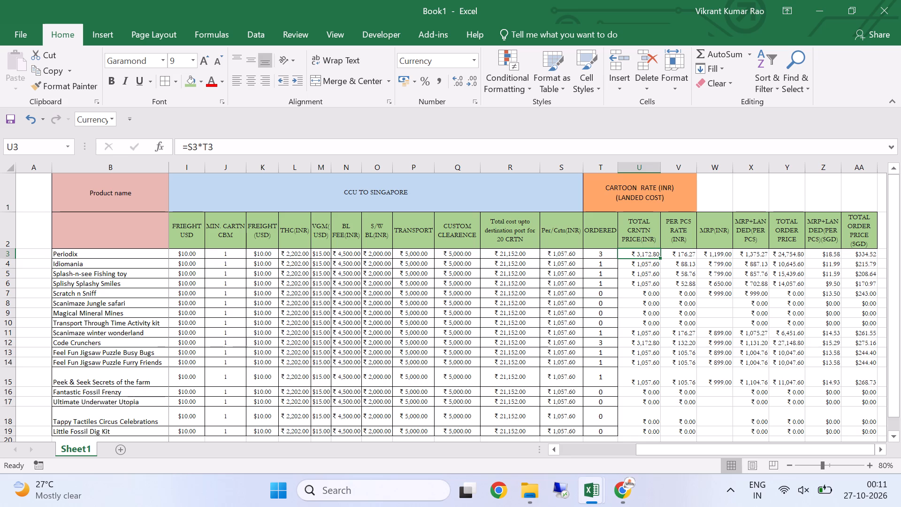
# Apply all borders to the whole costing table, B1:AA20, including the new price columns.
pyautogui.moveTo(70, 192); pyautogui.dragTo(879, 207)
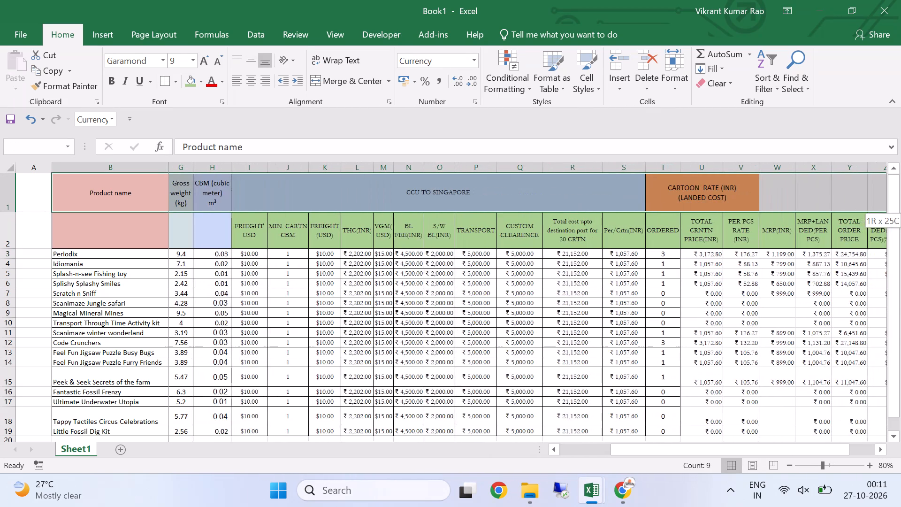
pyautogui.moveTo(879, 207); pyautogui.dragTo(838, 321)
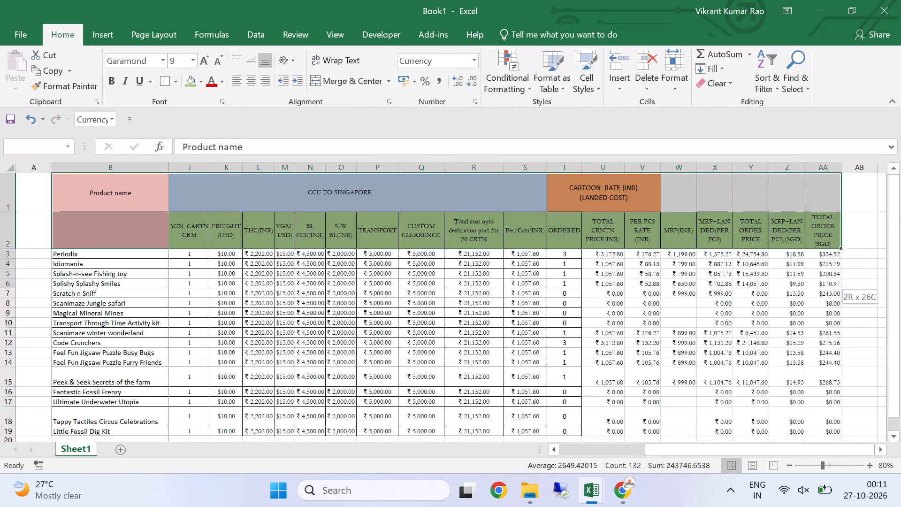
pyautogui.moveTo(838, 321); pyautogui.dragTo(809, 344)
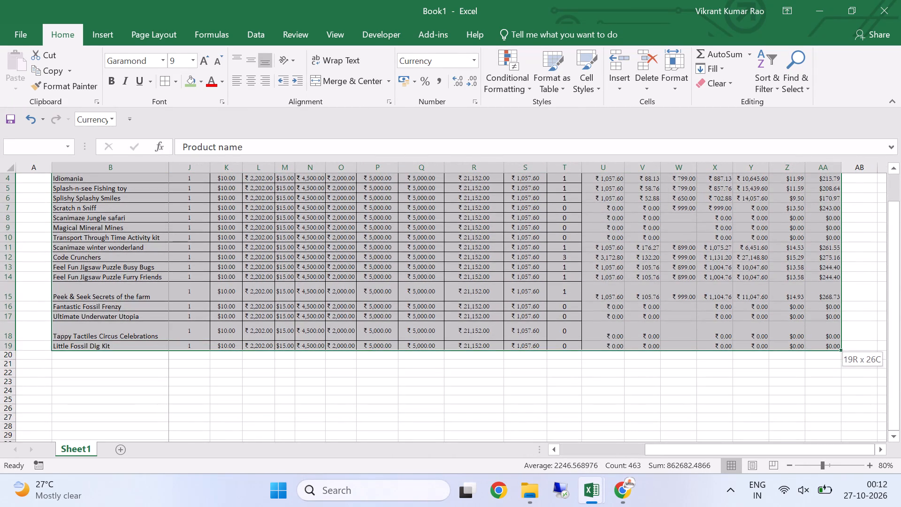
pyautogui.moveTo(809, 344); pyautogui.dragTo(809, 353)
pyautogui.click(159, 79)
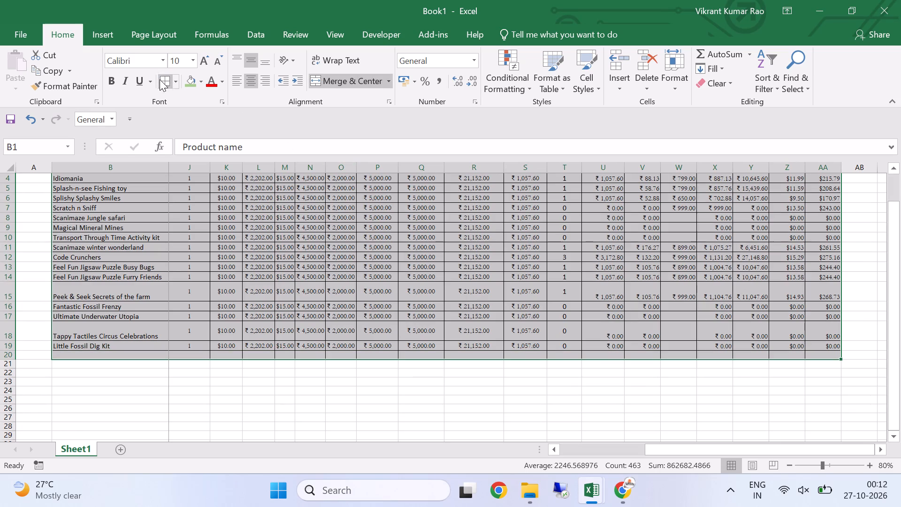
pyautogui.click(649, 352)
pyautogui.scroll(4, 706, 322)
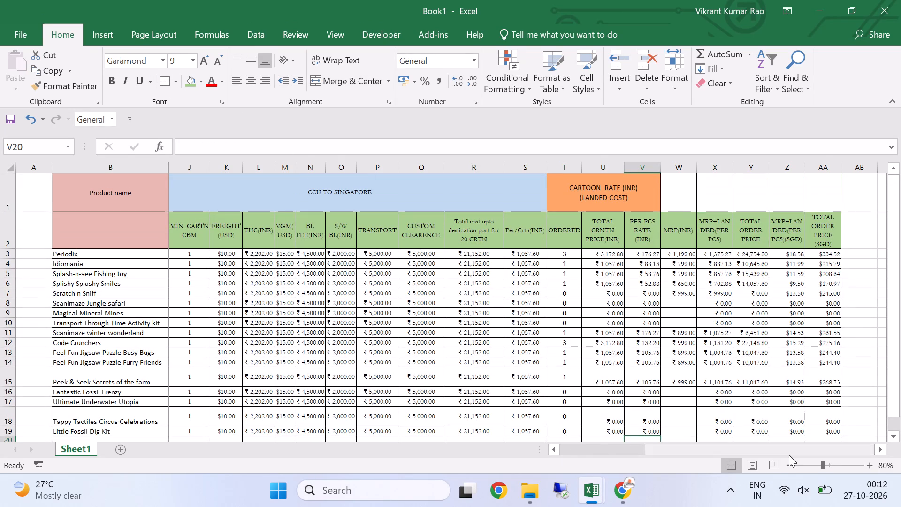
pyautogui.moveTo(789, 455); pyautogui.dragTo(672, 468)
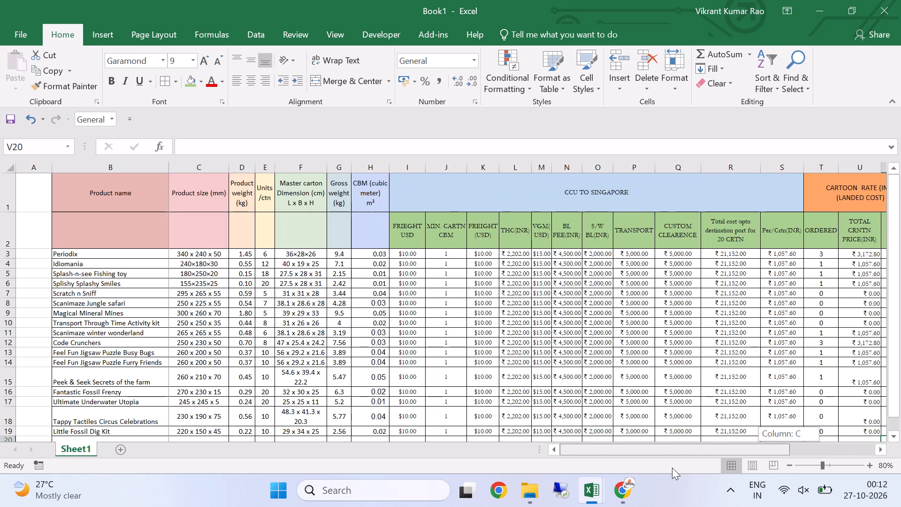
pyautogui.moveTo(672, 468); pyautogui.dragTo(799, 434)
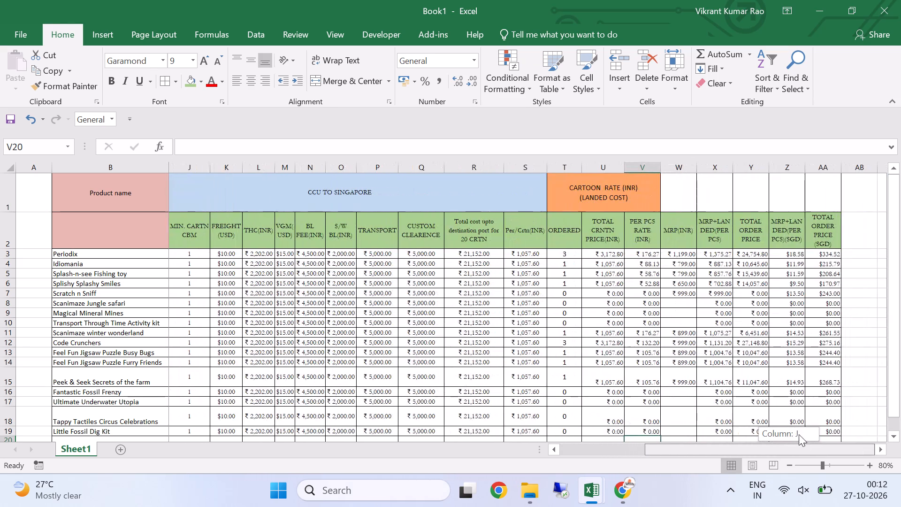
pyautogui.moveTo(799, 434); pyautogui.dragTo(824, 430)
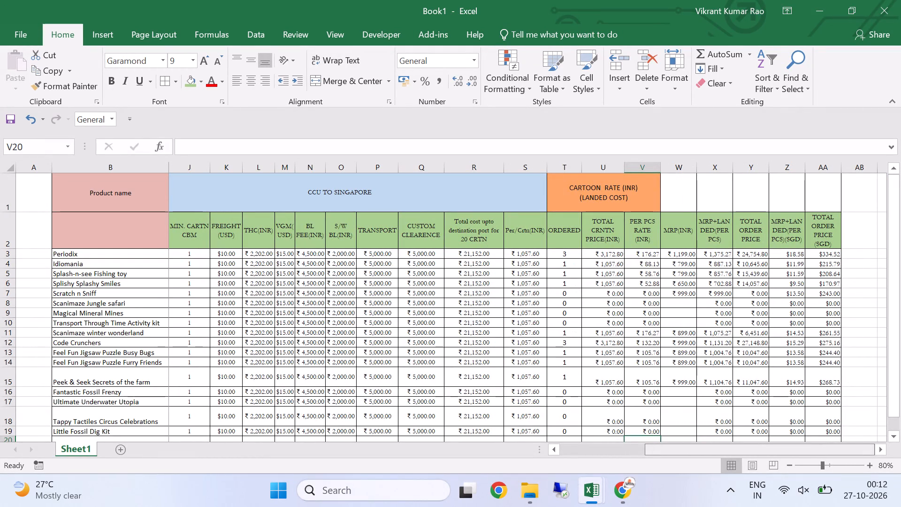
# Unmerge the CCU TO SINGAPORE heading and re-merge it centred across I1:Q1 only.
pyautogui.click(567, 253)
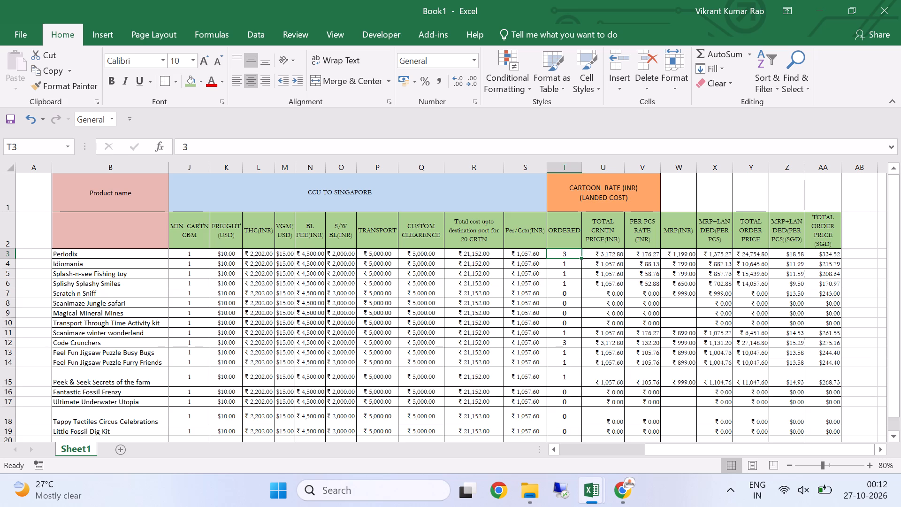
pyautogui.click(526, 255)
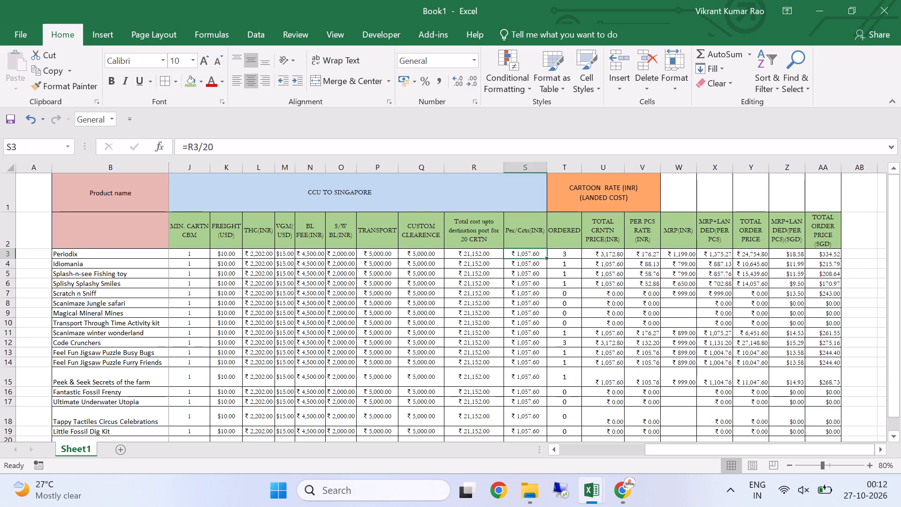
pyautogui.moveTo(466, 192); pyautogui.dragTo(521, 191)
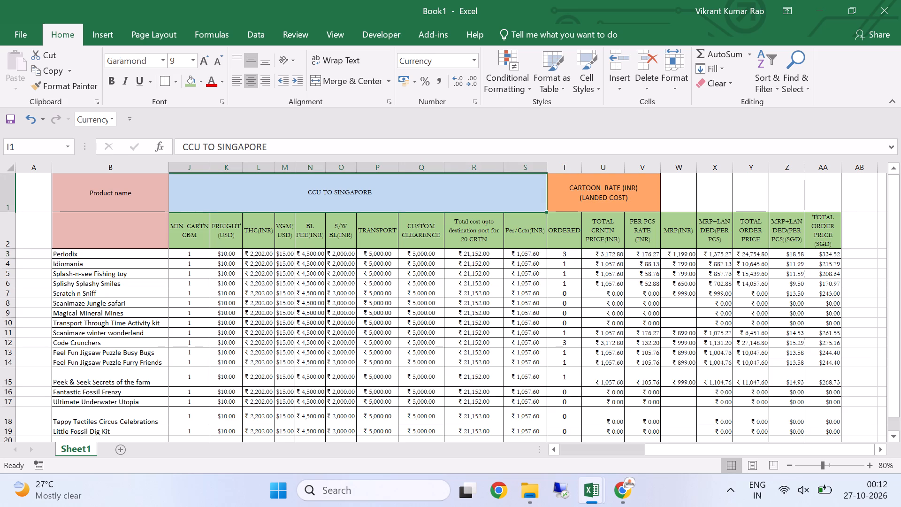
pyautogui.moveTo(521, 191); pyautogui.dragTo(523, 191)
pyautogui.click(353, 78)
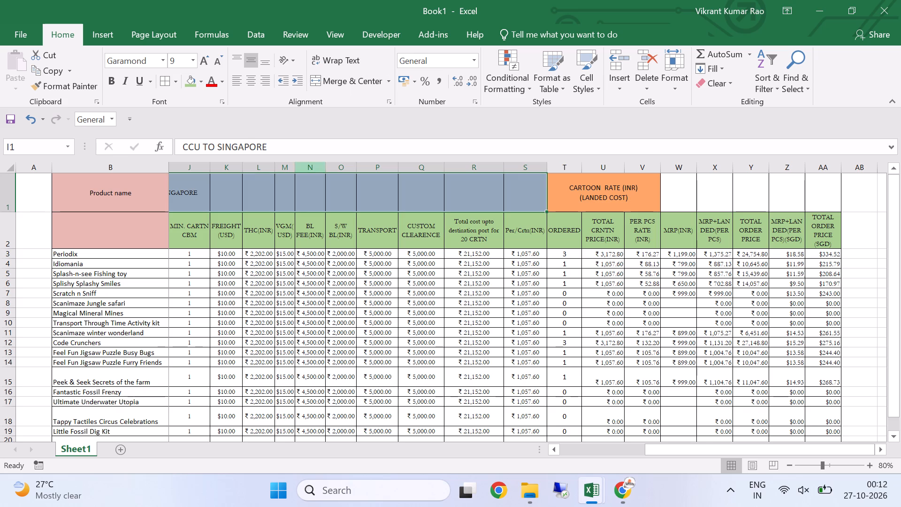
pyautogui.click(191, 195)
pyautogui.moveTo(668, 452); pyautogui.dragTo(617, 461)
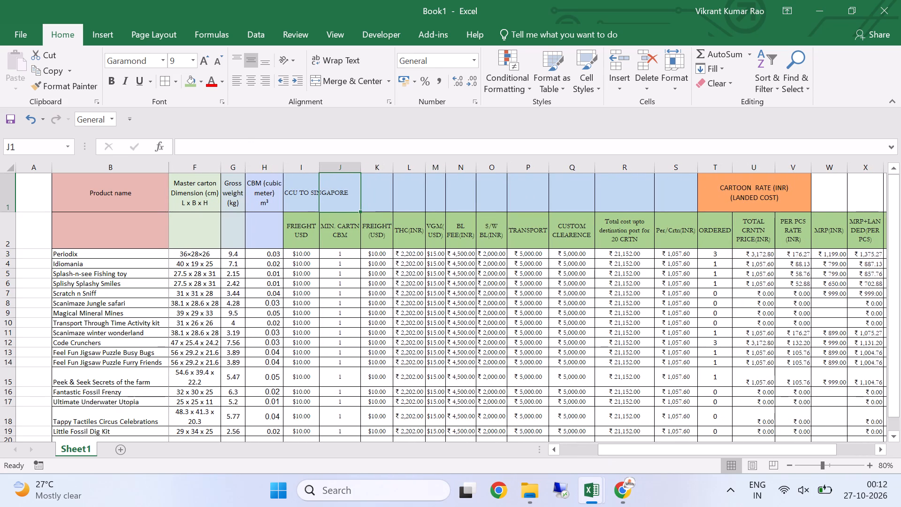
pyautogui.moveTo(306, 196); pyautogui.dragTo(551, 185)
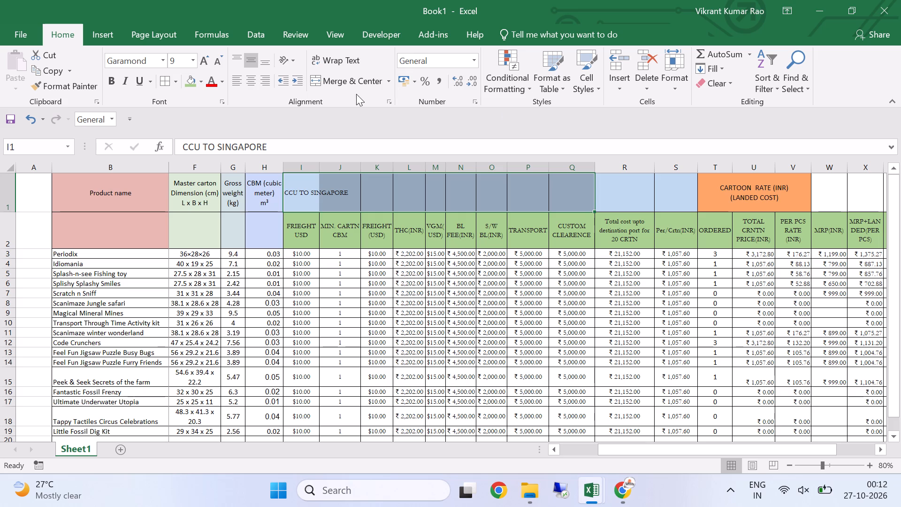
pyautogui.click(346, 83)
# Extend the merged, centred CARTOON RATE (INR) heading to span R1:V1.
pyautogui.click(617, 187)
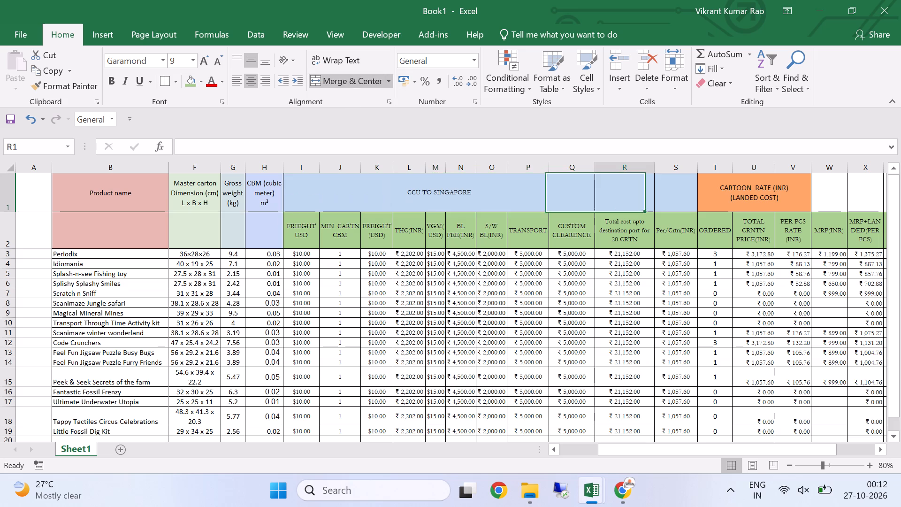
pyautogui.moveTo(771, 182); pyautogui.dragTo(646, 200)
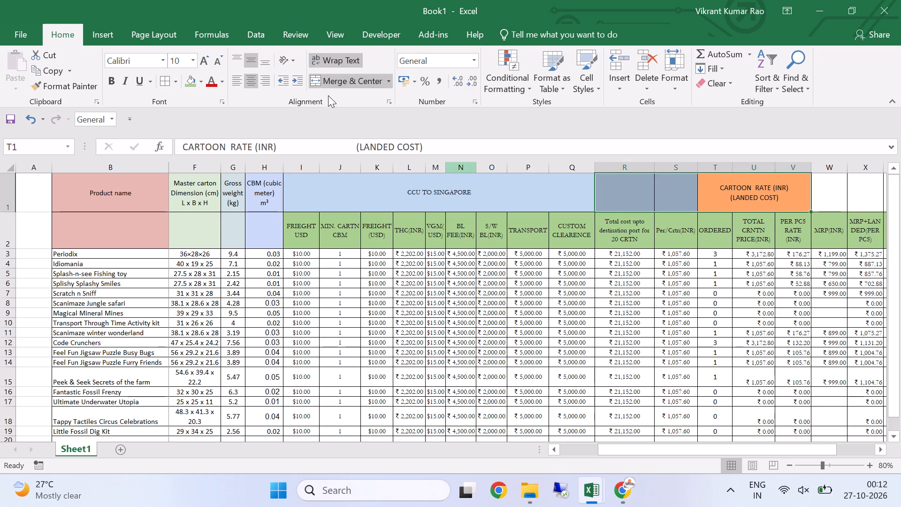
pyautogui.doubleClick(332, 81)
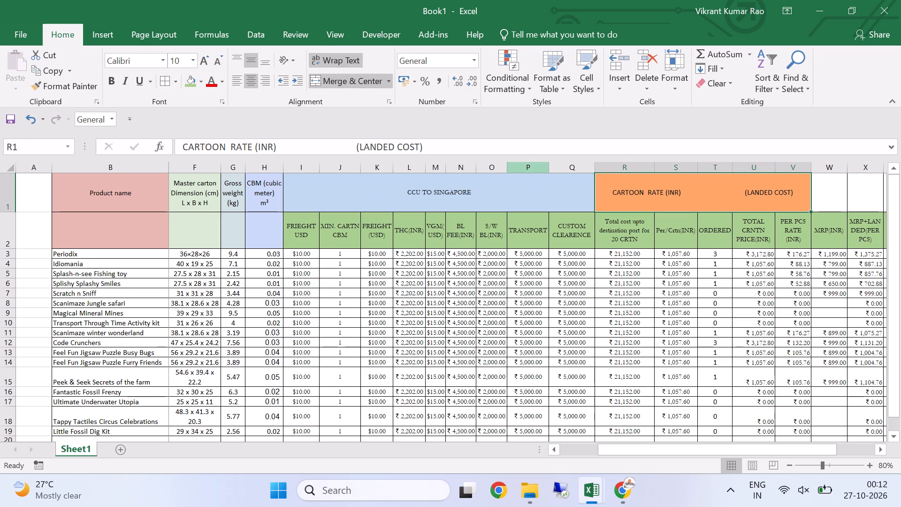
# Remove (LANDED COST) from the merged heading in R1, leaving CARTOON RATE (INR).
pyautogui.click(739, 193)
pyautogui.moveTo(449, 148); pyautogui.dragTo(449, 146)
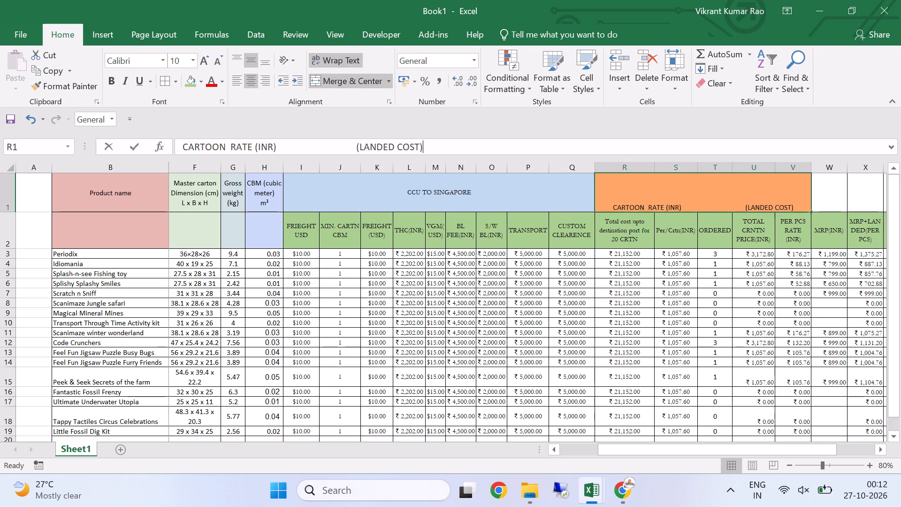
pyautogui.moveTo(449, 146); pyautogui.dragTo(347, 147)
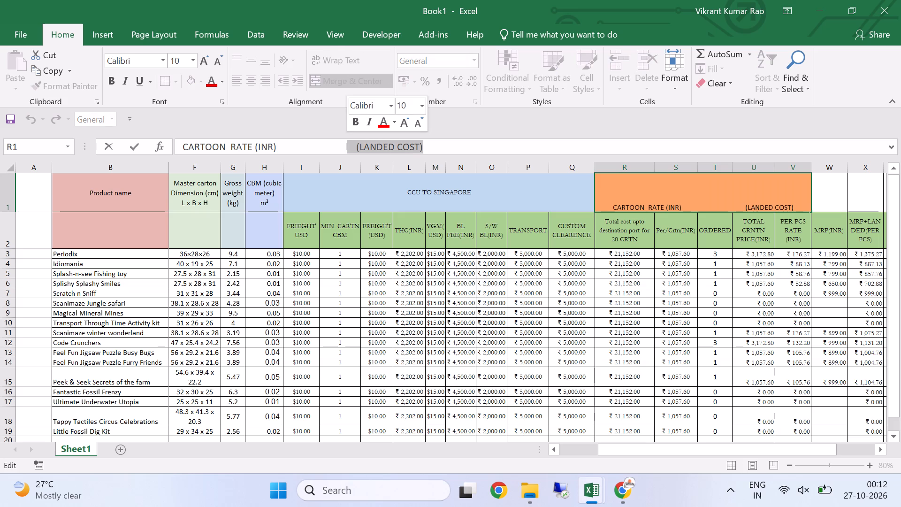
pyautogui.press('BackSpace')
pyautogui.click(701, 282)
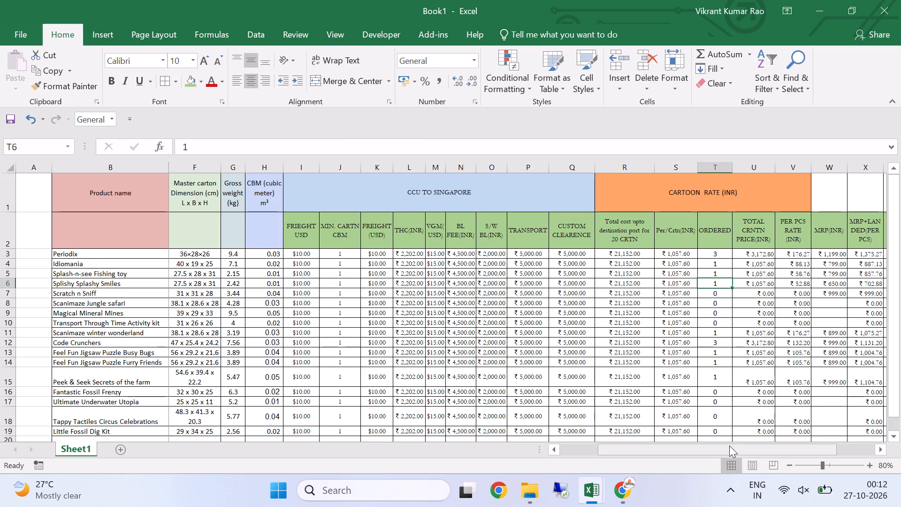
# Examine the Periodix row's destination port cost, per-carton rate and ordered quantity in R3, S3 and T3.
pyautogui.moveTo(729, 449); pyautogui.dragTo(745, 450)
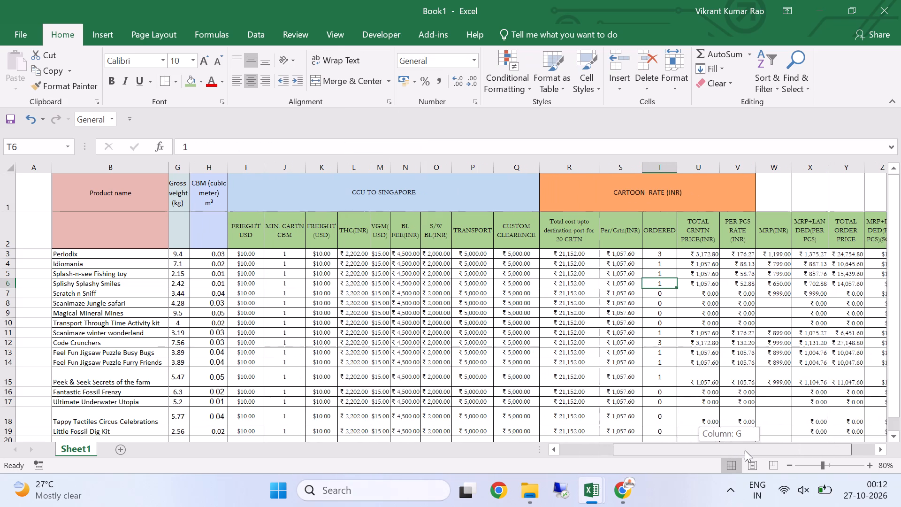
pyautogui.moveTo(745, 450); pyautogui.dragTo(795, 454)
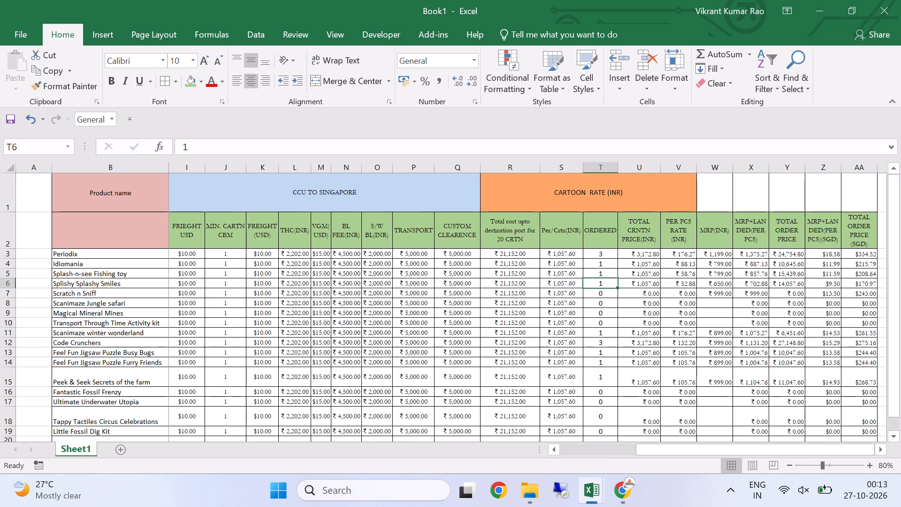
pyautogui.click(511, 254)
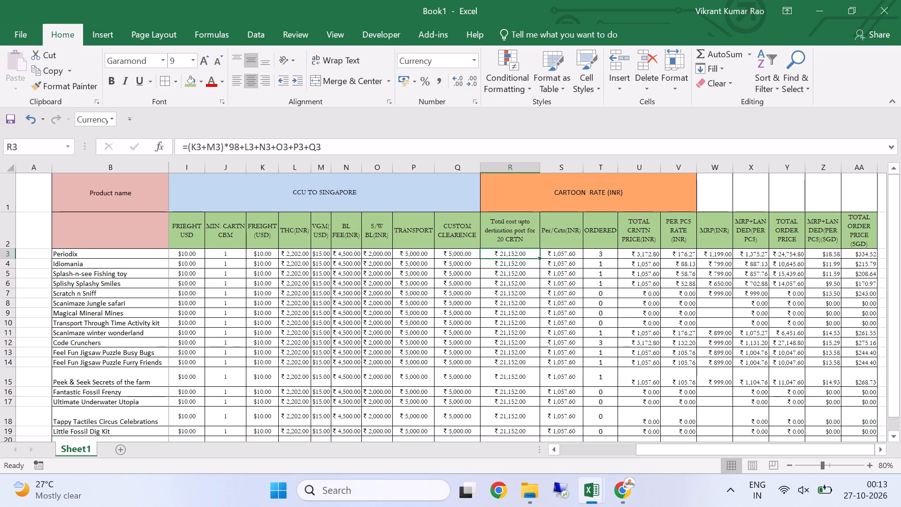
pyautogui.click(562, 257)
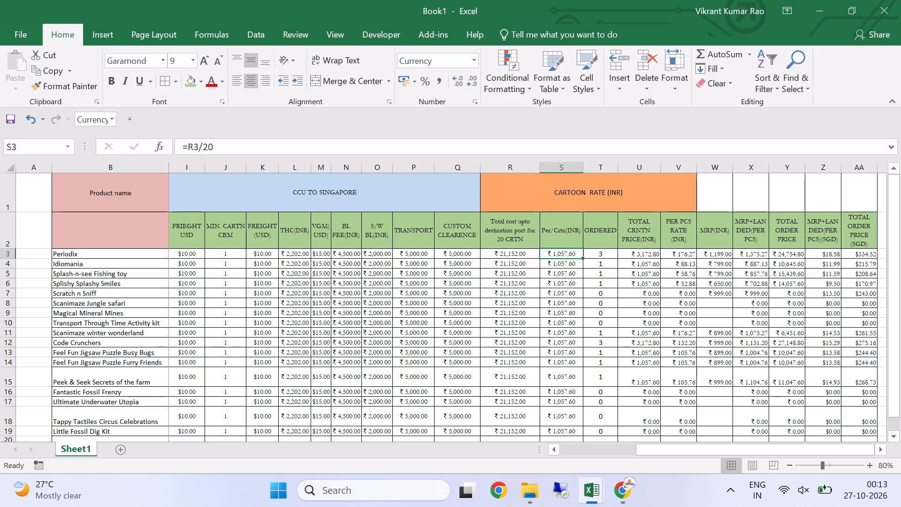
pyautogui.click(595, 257)
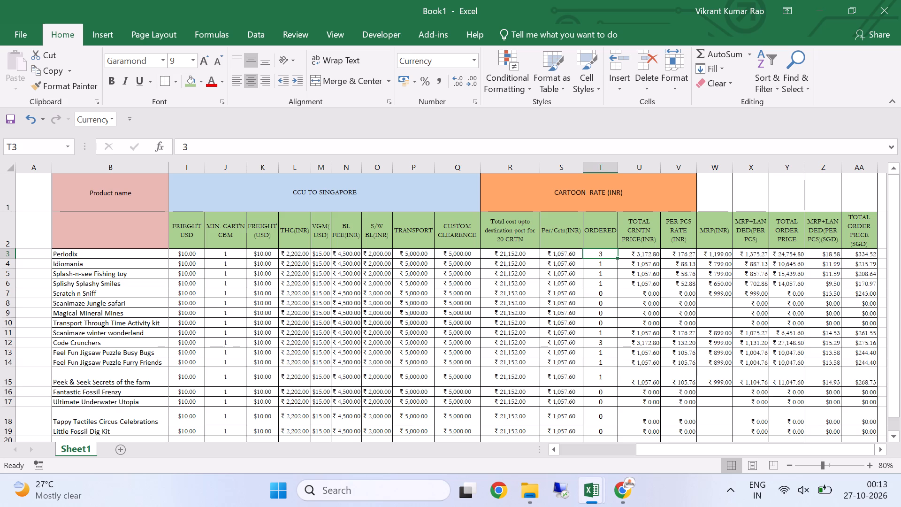
# Correct the U2 heading to TOTAL CRTN PRICE(INR).
pyautogui.click(641, 233)
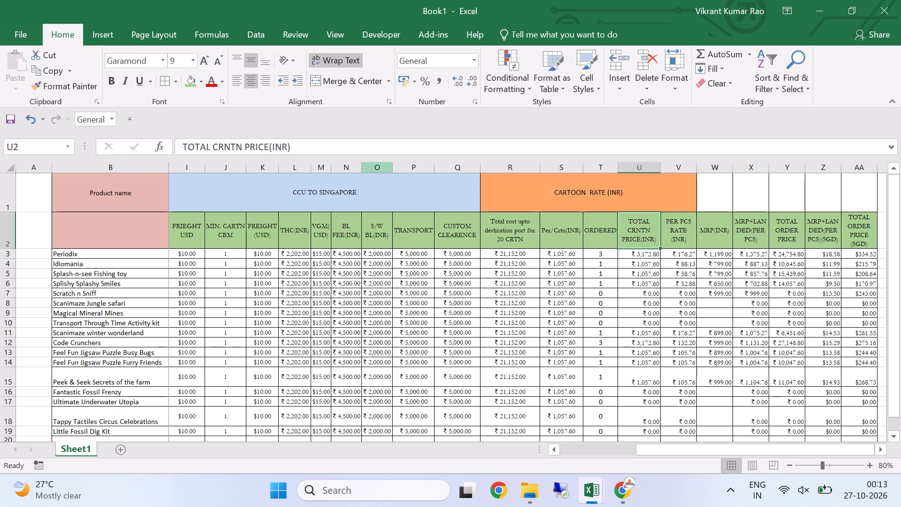
pyautogui.click(229, 146)
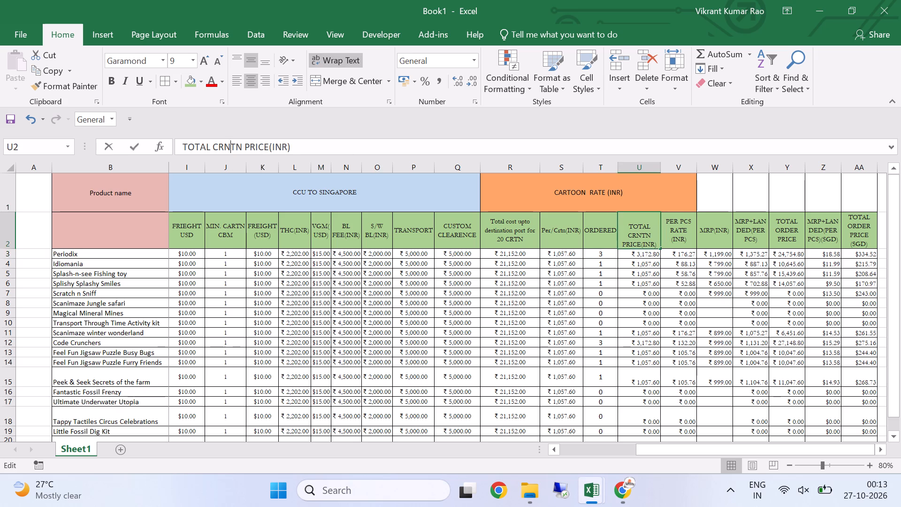
pyautogui.press('BackSpace')
pyautogui.click(625, 301)
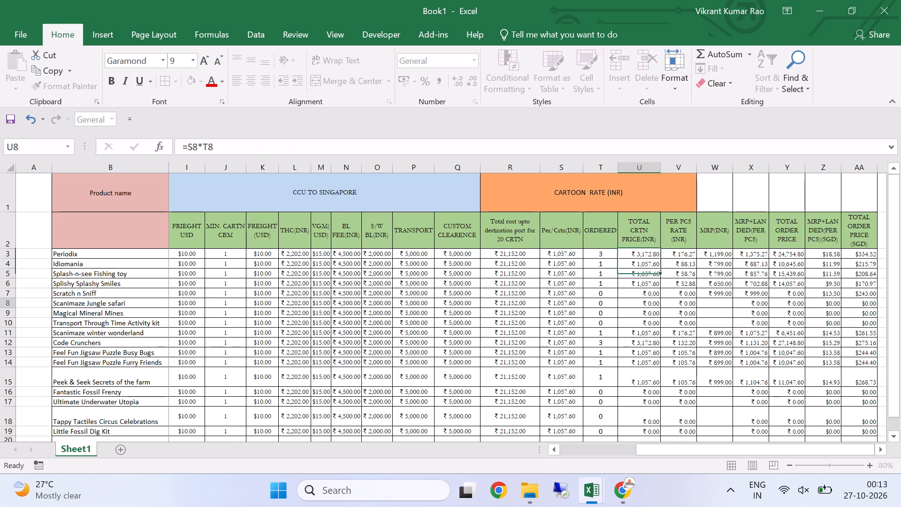
# Examine the total carton price formula in U3 and the per-piece rate formulas in V3:V5 against the Units/ctn column.
pyautogui.click(635, 253)
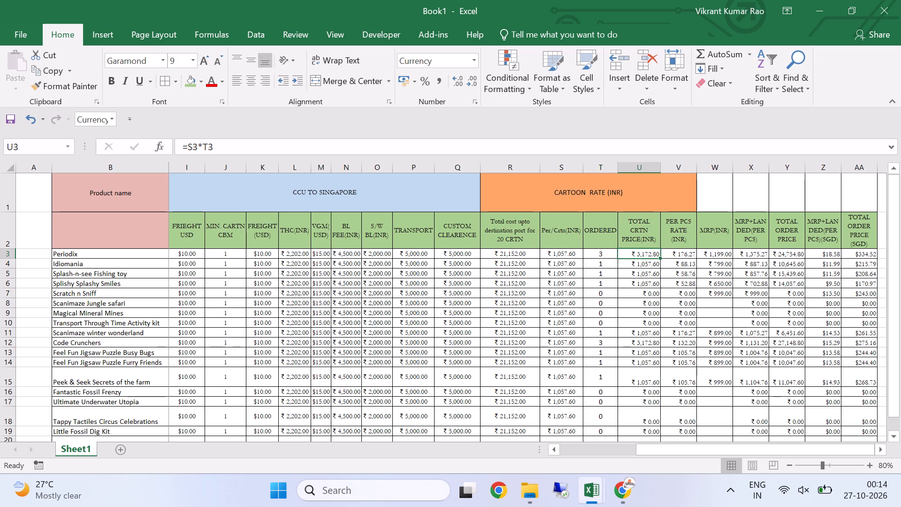
pyautogui.click(678, 252)
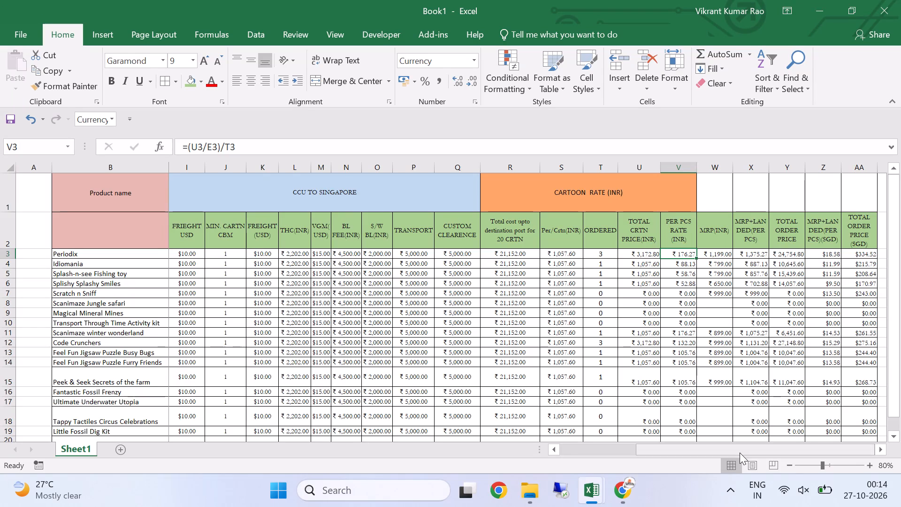
pyautogui.moveTo(740, 451); pyautogui.dragTo(701, 452)
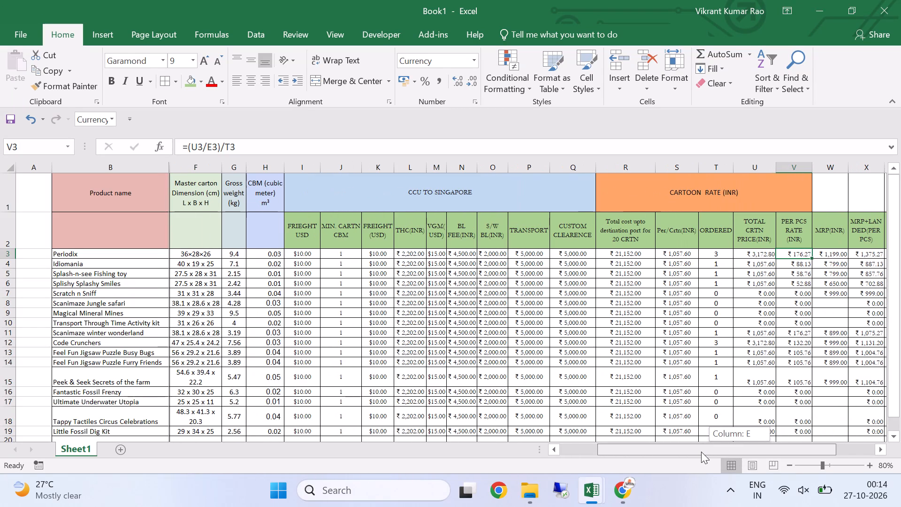
pyautogui.moveTo(701, 452); pyautogui.dragTo(680, 453)
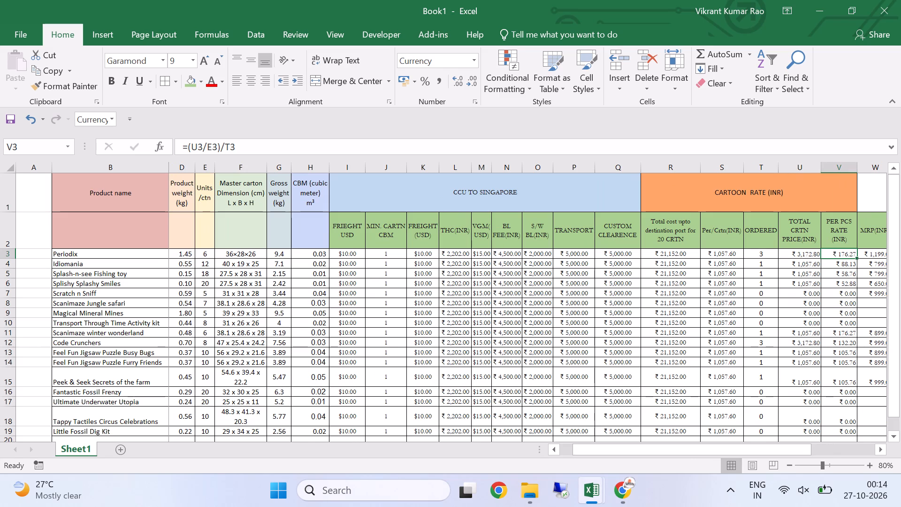
pyautogui.click(848, 277)
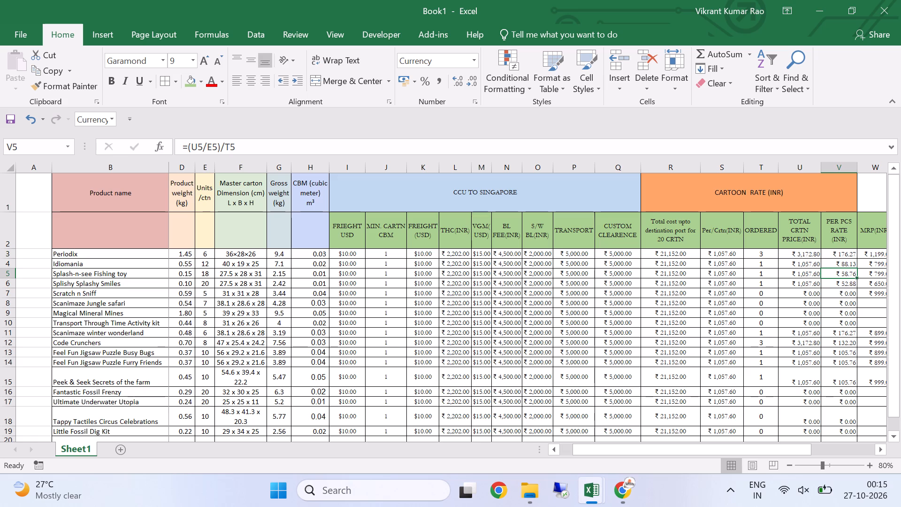
pyautogui.click(848, 265)
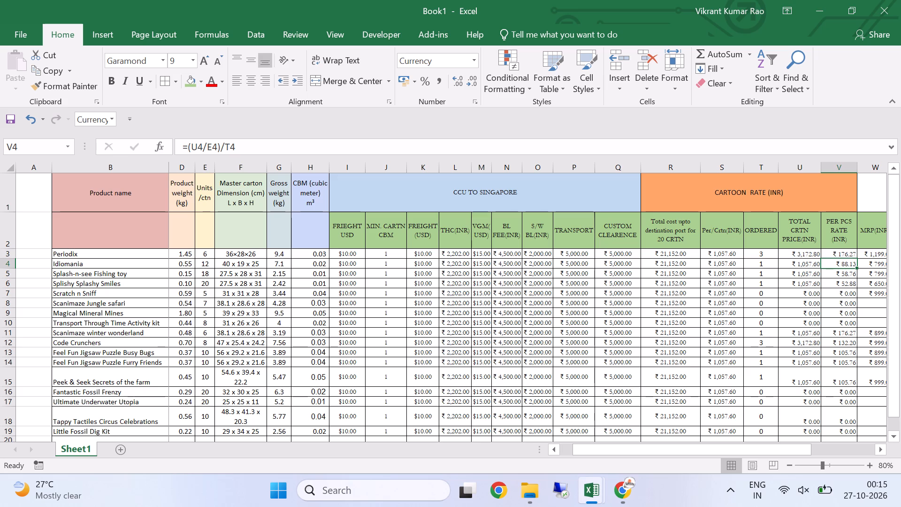
pyautogui.moveTo(805, 449); pyautogui.dragTo(810, 449)
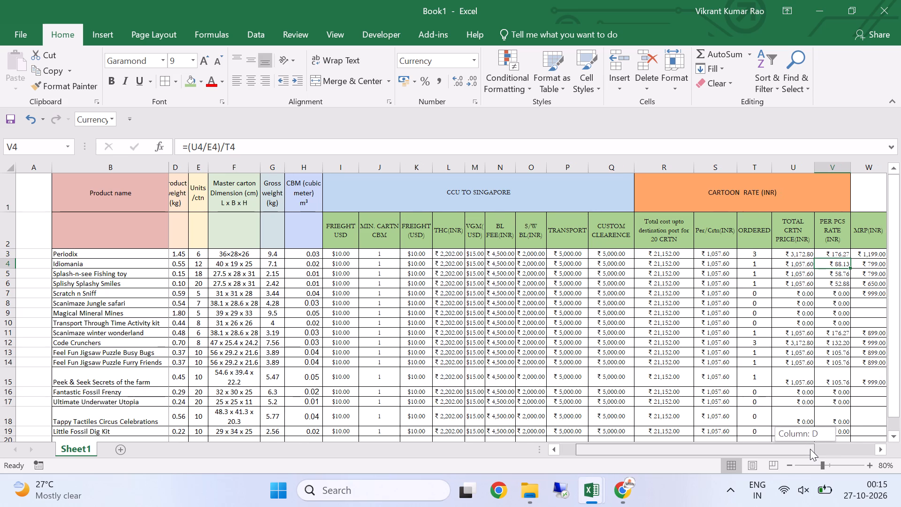
pyautogui.moveTo(810, 449); pyautogui.dragTo(814, 448)
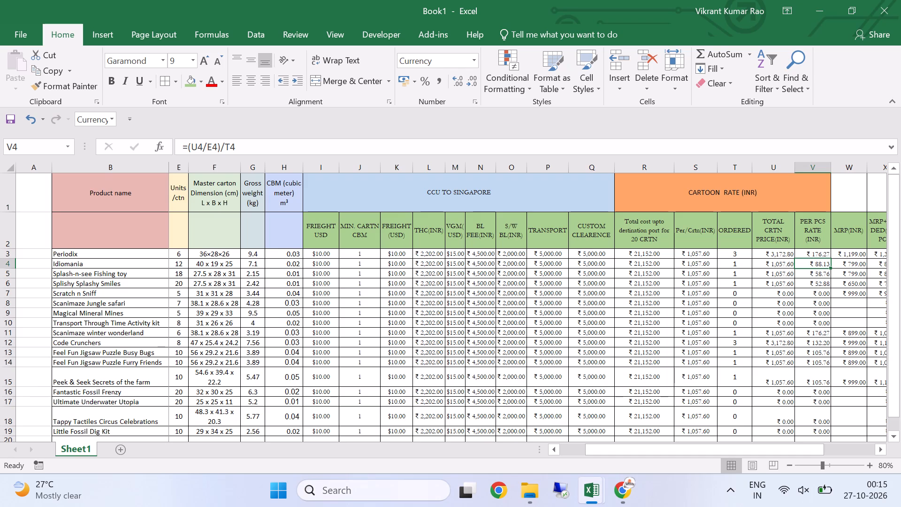
pyautogui.press('Up')
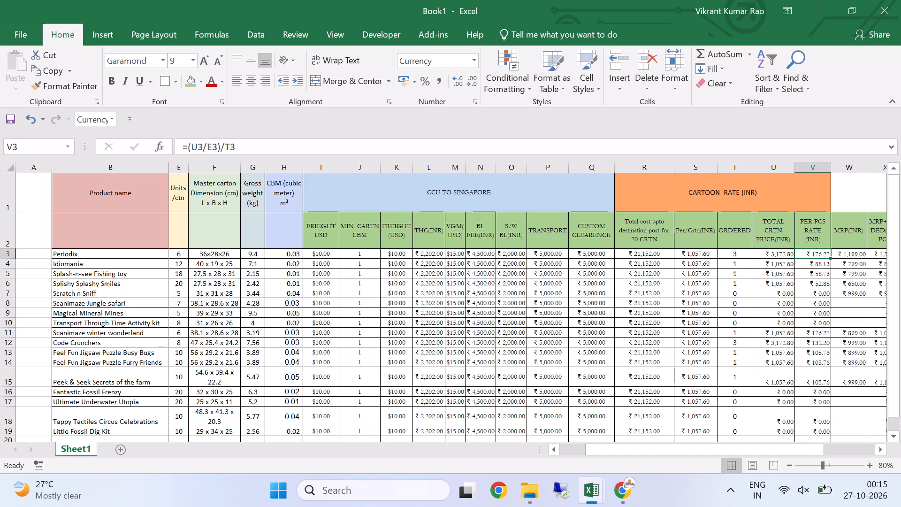
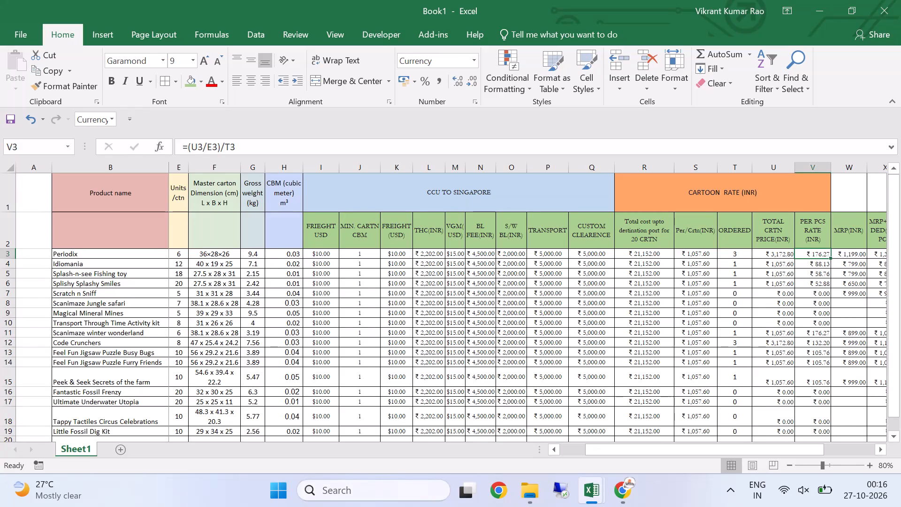
# Examine the Periodix row's MRP, landed per-piece and total order price cells in INR and SGD, W3 through AA3.
pyautogui.press('Right')
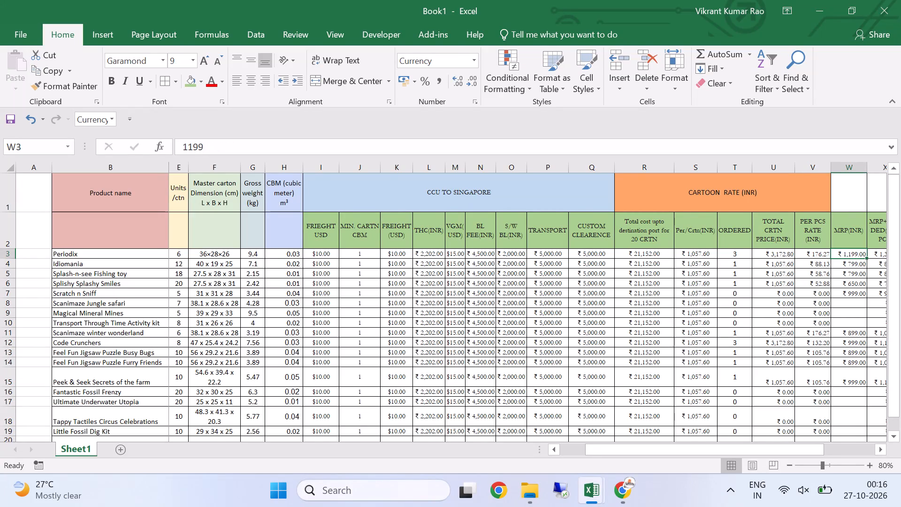
pyautogui.press('Right')
pyautogui.press('Right')
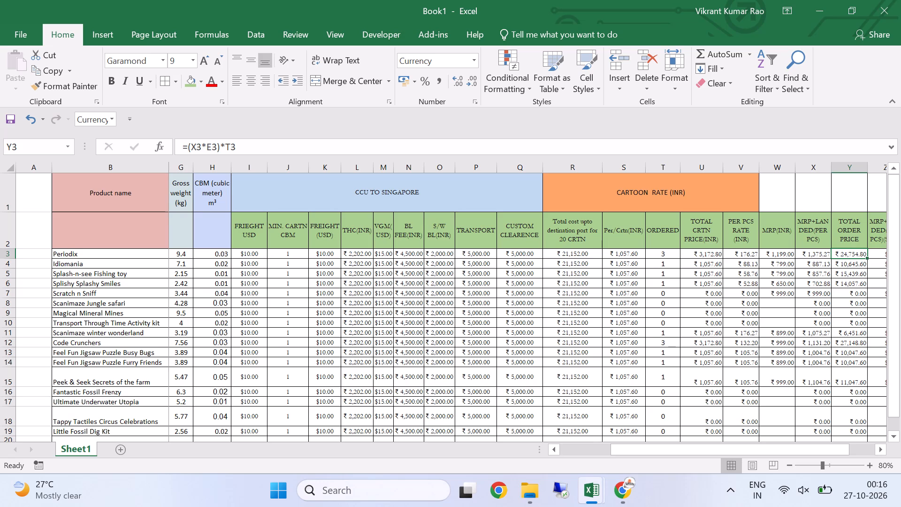
pyautogui.press('Right')
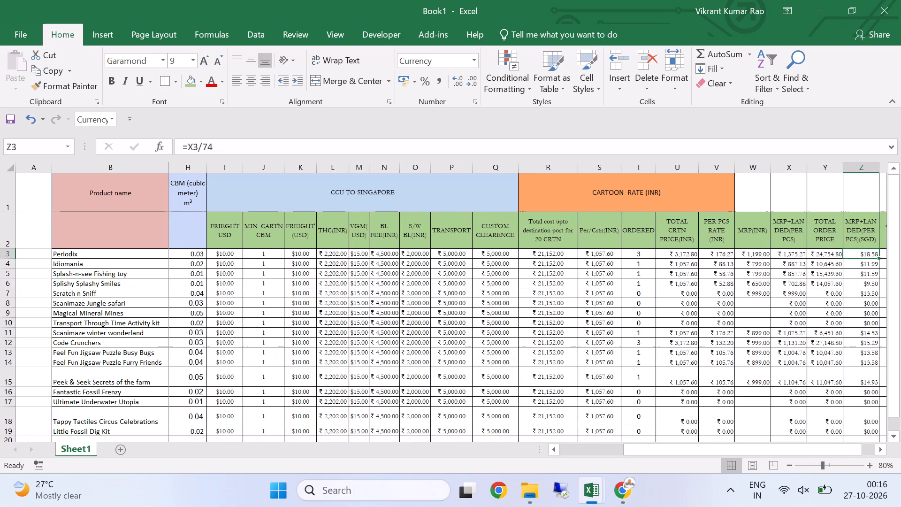
pyautogui.press('Left')
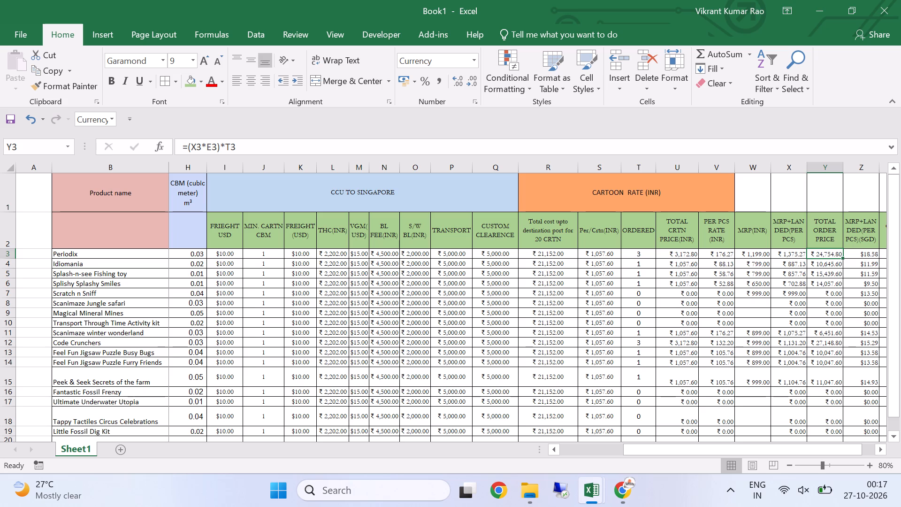
pyautogui.press('Right')
pyautogui.press('Right')
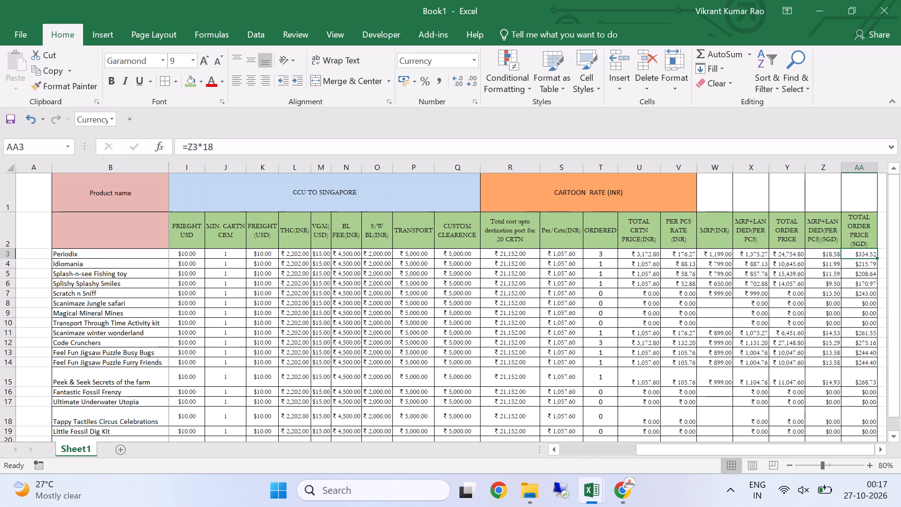
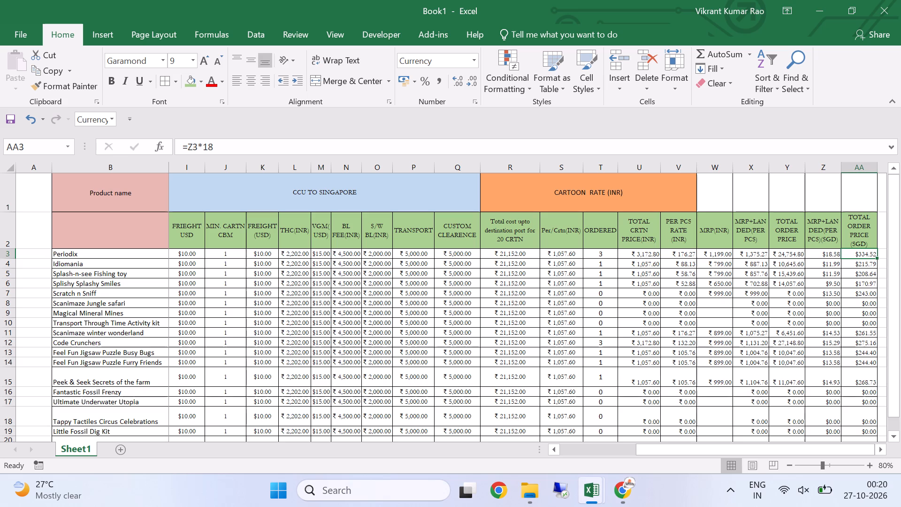
# Look through the Singapore pricing model and the 03-09-2026 Singapore Cost Sheet for the product missing from Book1's empty row 20.
pyautogui.scroll(-1, 411, 305)
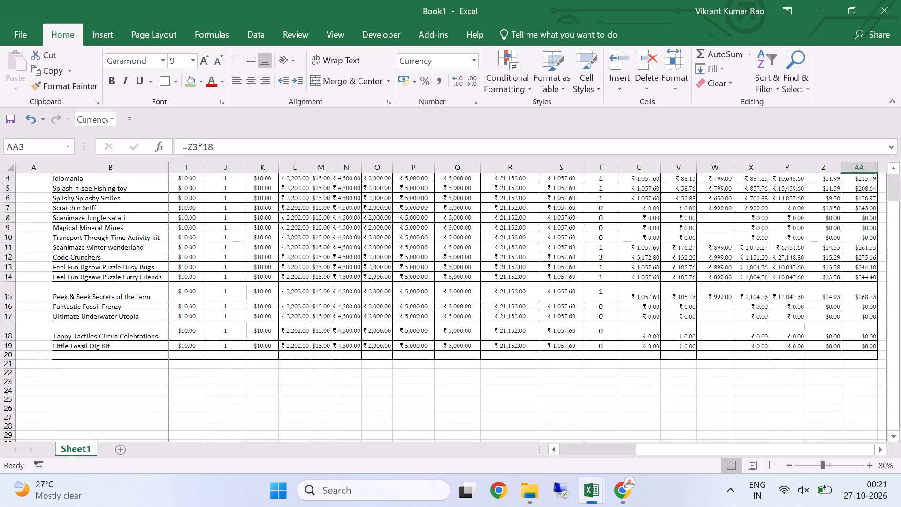
pyautogui.click(88, 354)
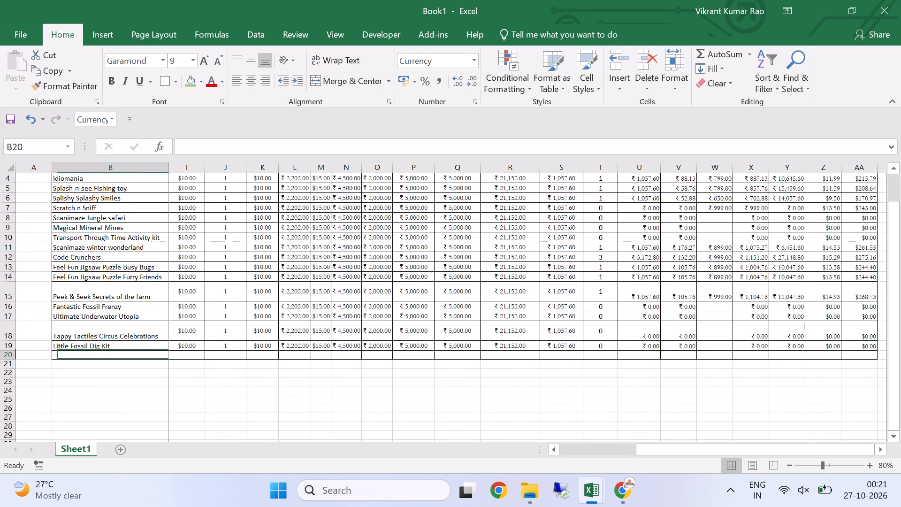
pyautogui.hotkey('alt', 'Tab')
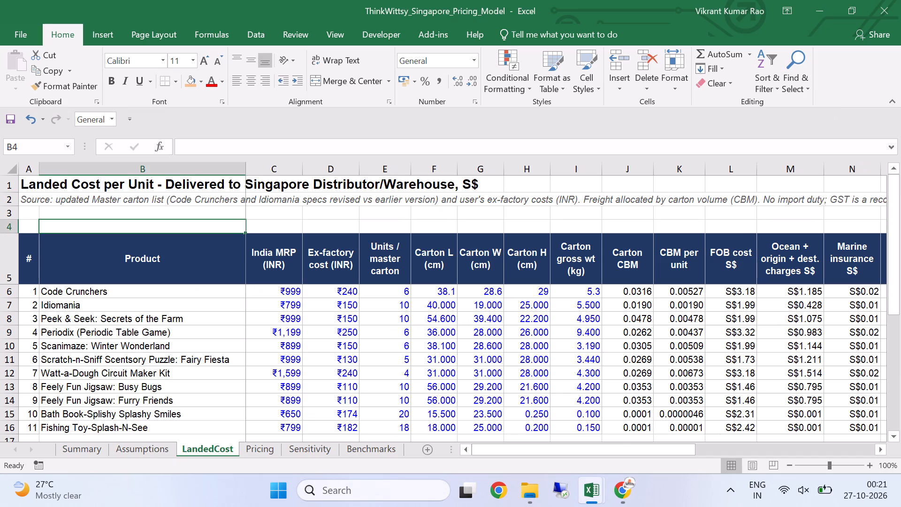
pyautogui.click(254, 447)
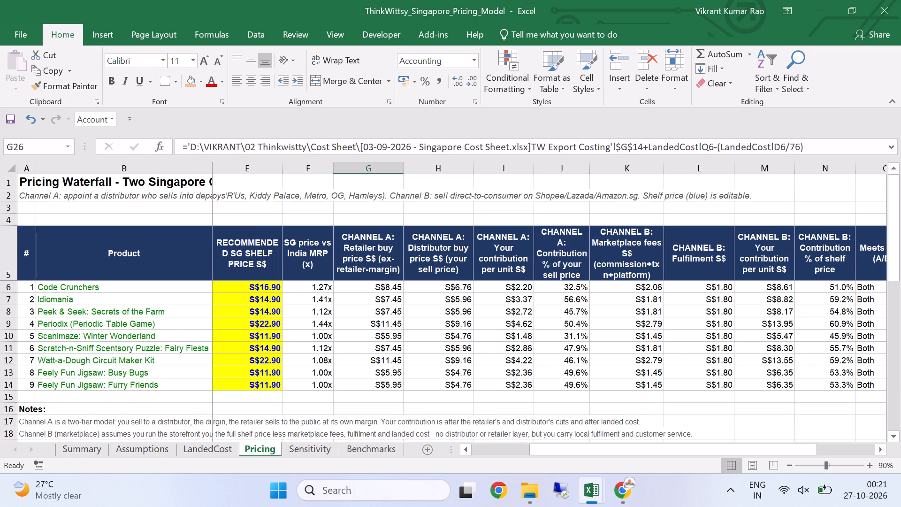
pyautogui.hotkey('alt', 'Tab')
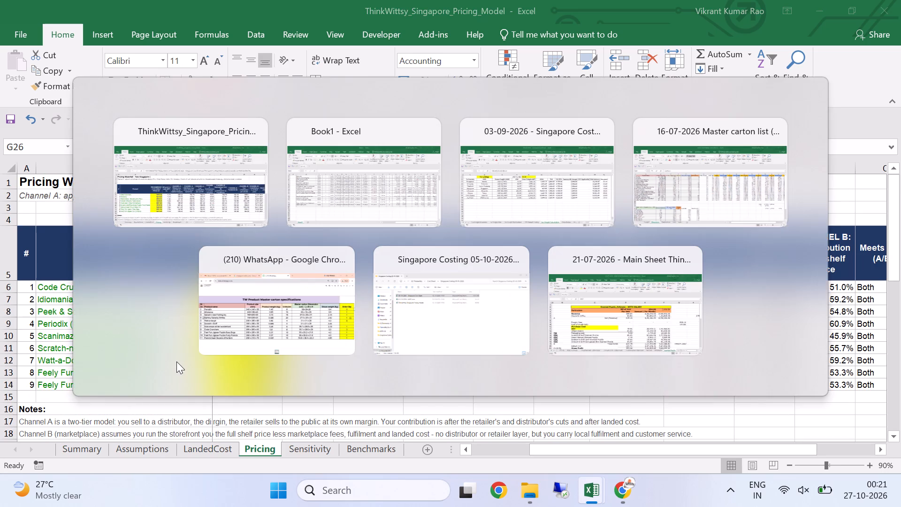
pyautogui.hotkey('alt', 'Tab')
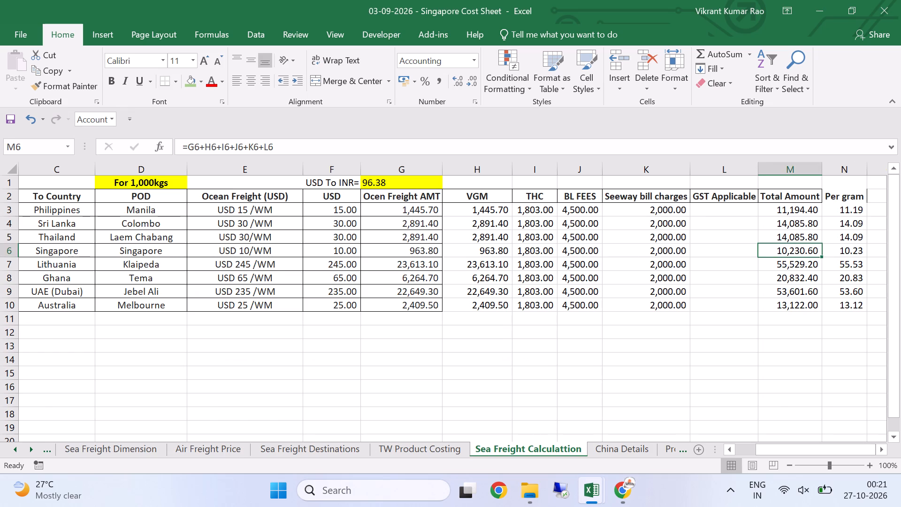
pyautogui.click(131, 445)
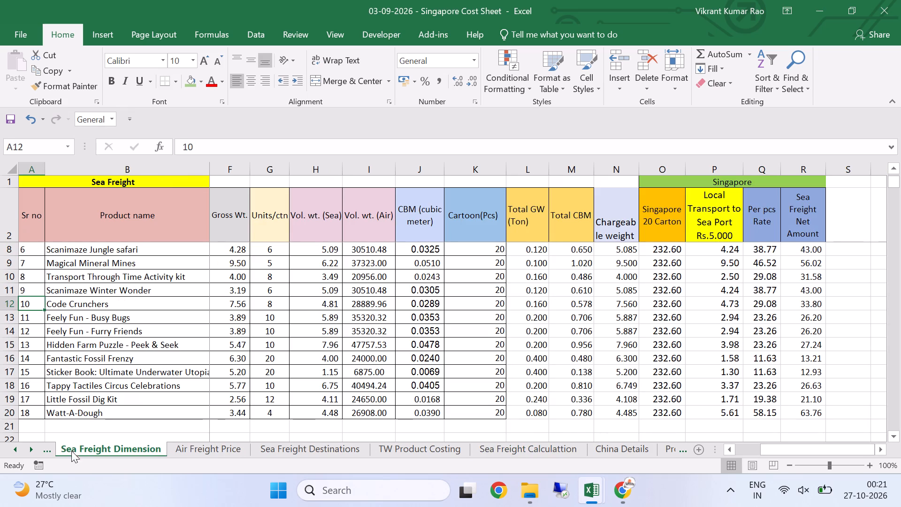
pyautogui.click(274, 446)
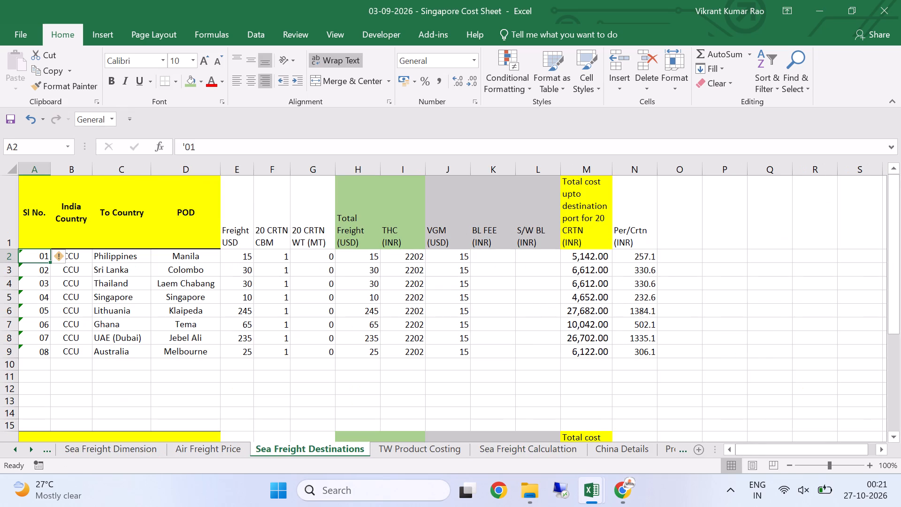
pyautogui.click(111, 454)
pyautogui.click(45, 452)
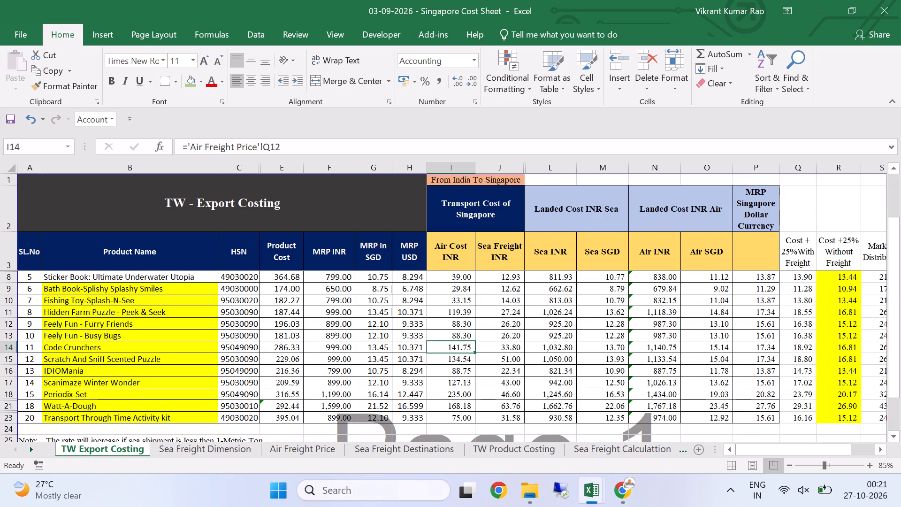
pyautogui.click(129, 408)
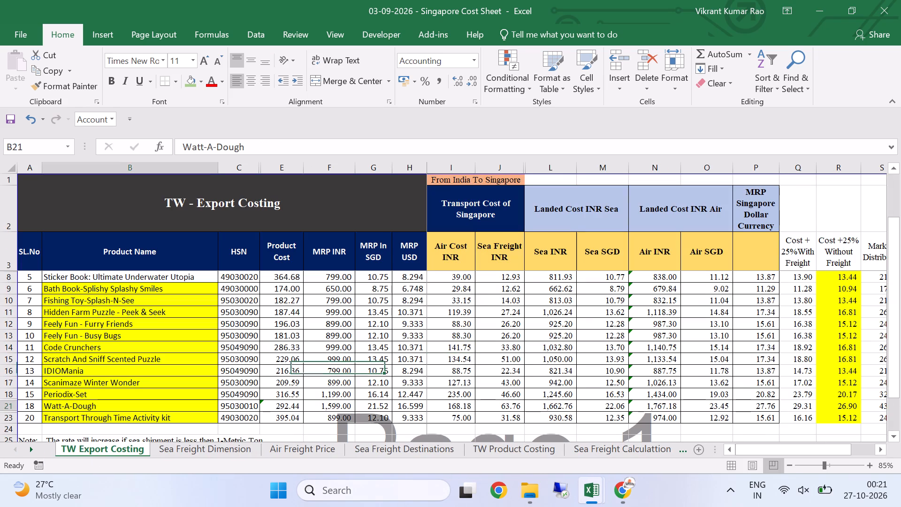
# Copy the Watt-A-Dough product name from the cost sheet's Sea Freight Dimension sheet into Book1's cell B20.
pyautogui.click(184, 450)
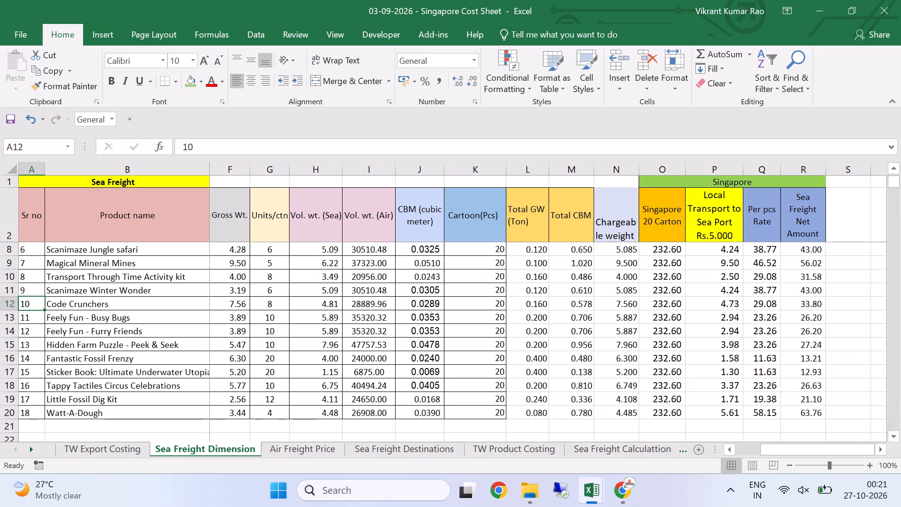
pyautogui.click(113, 412)
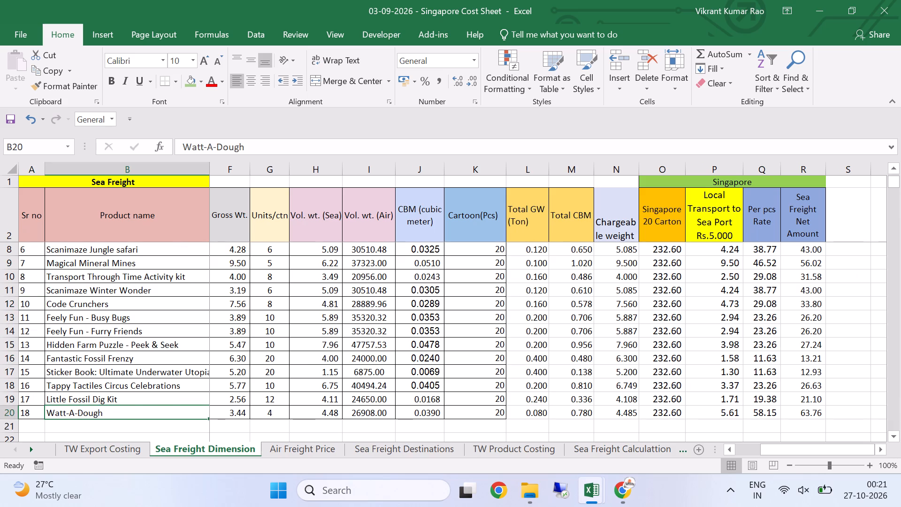
pyautogui.hotkey('ctrl', 'c')
pyautogui.hotkey('alt', 'Tab')
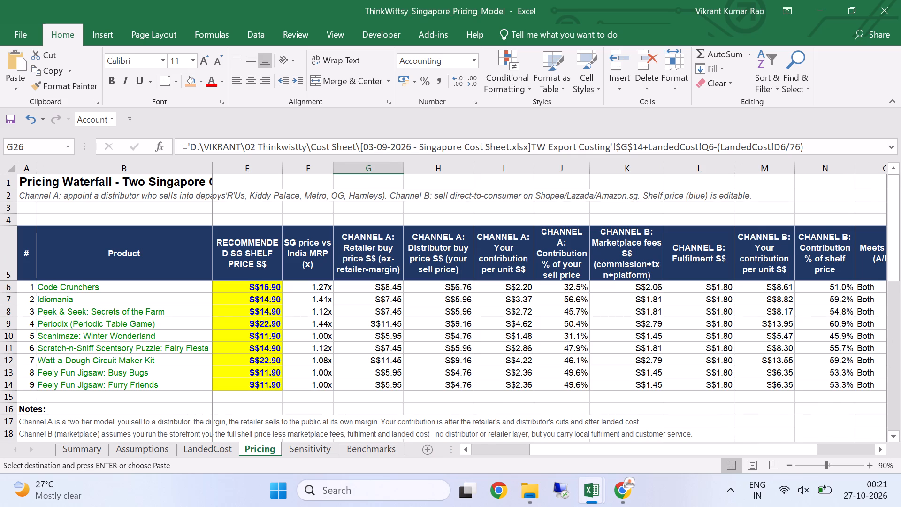
pyautogui.hotkey('alt', 'Tab')
pyautogui.hotkey('alt', 'Tab')
pyautogui.hotkey('alt', 'Tab')
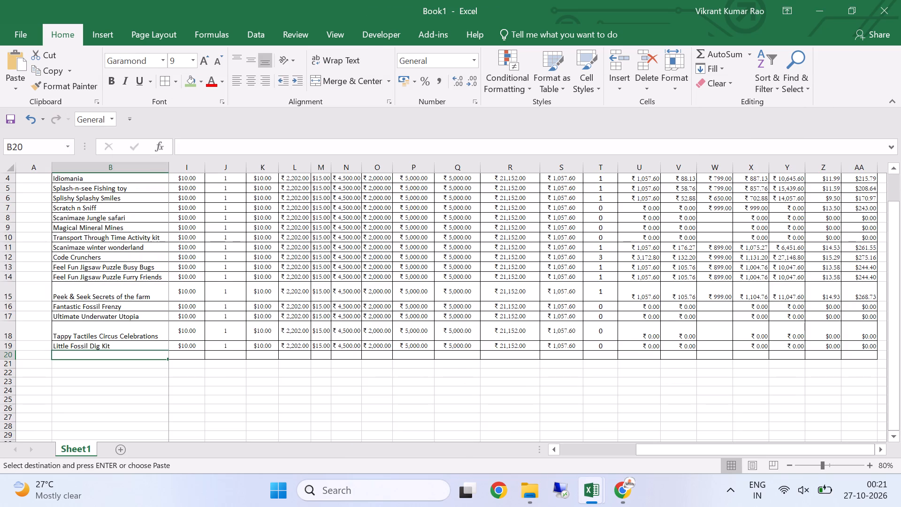
pyautogui.hotkey('ctrl', 'v')
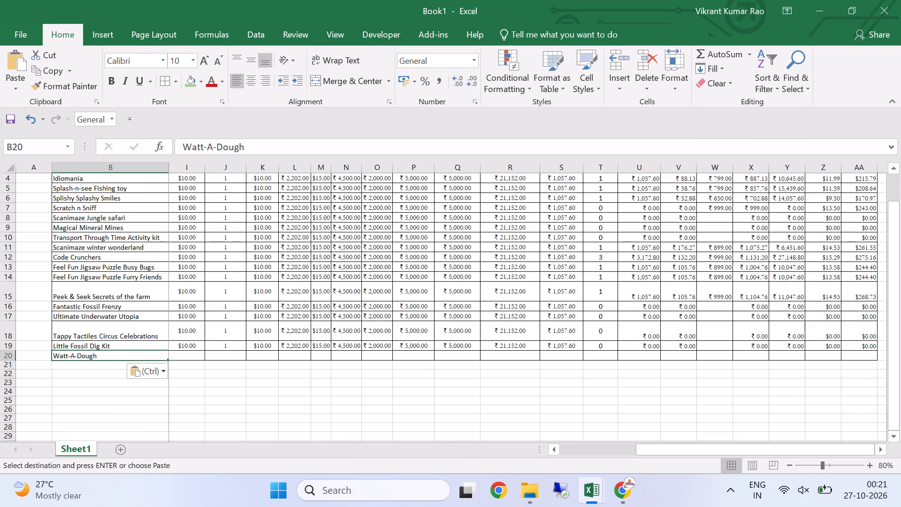
# Check the Singapore Cost Sheet's Sea Freight Destinations, TW Export Costing and Air Freight Price sheets for Watt-A-Dough's costing and carton data.
pyautogui.click(191, 357)
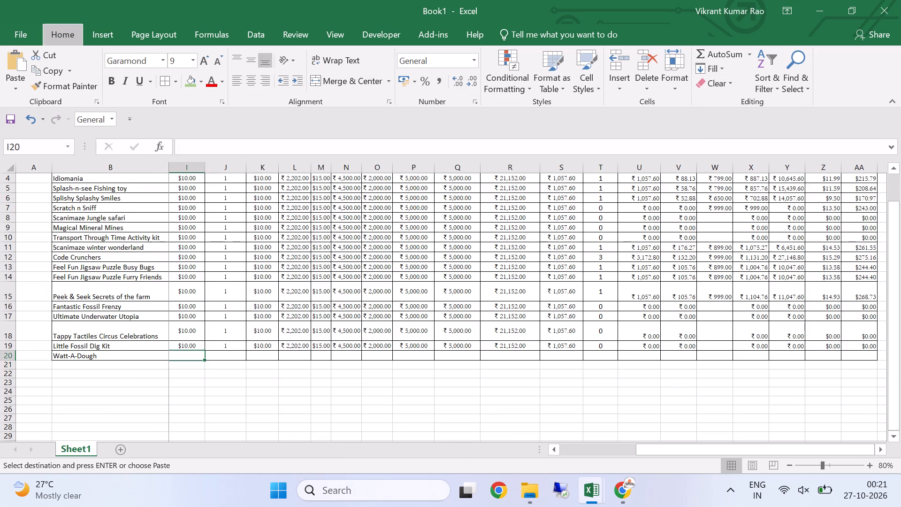
pyautogui.moveTo(655, 451); pyautogui.dragTo(429, 468)
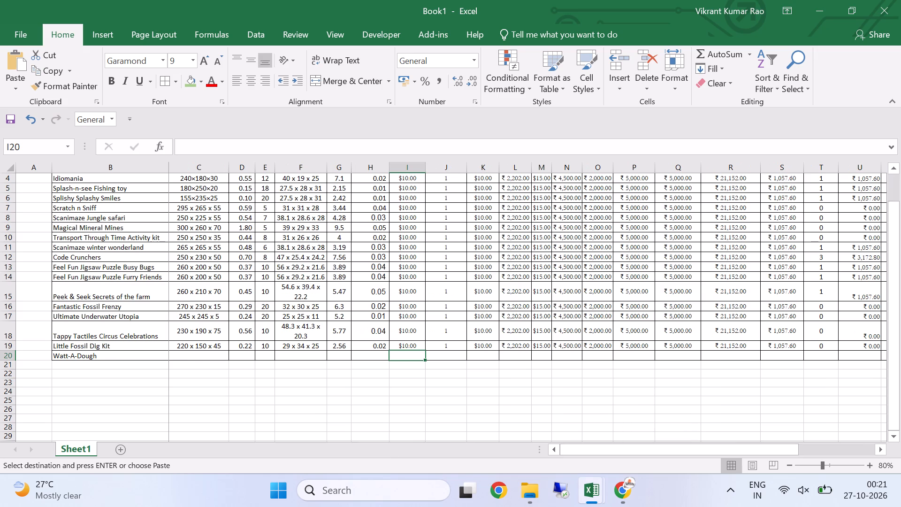
pyautogui.scroll(5, 207, 315)
pyautogui.hotkey('alt', 'Tab')
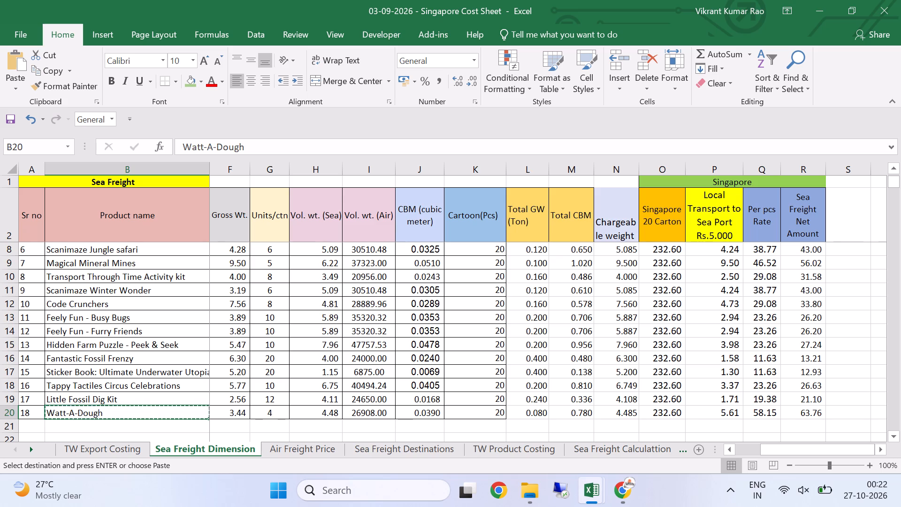
pyautogui.click(406, 455)
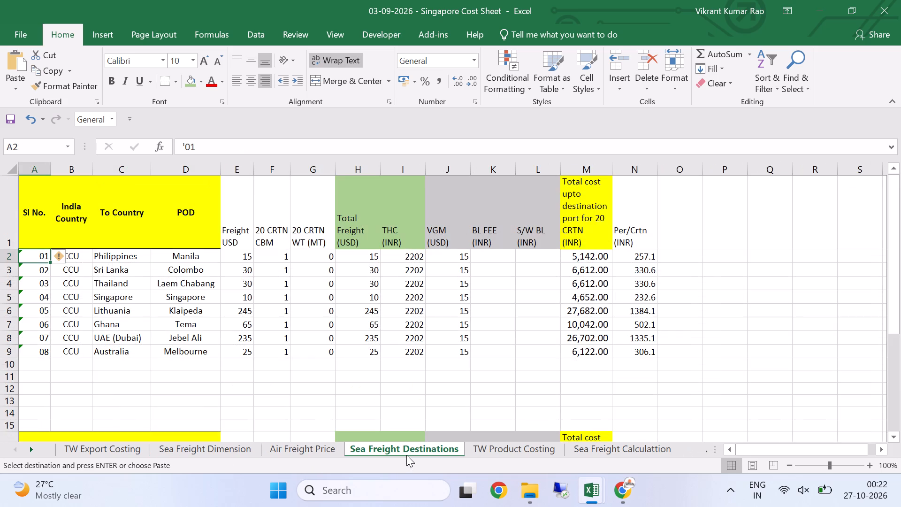
pyautogui.click(67, 452)
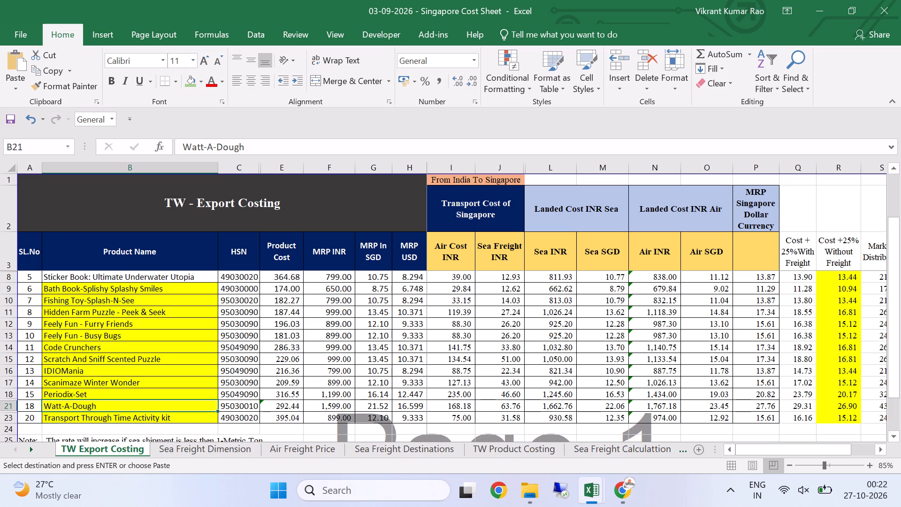
pyautogui.click(378, 407)
pyautogui.click(337, 408)
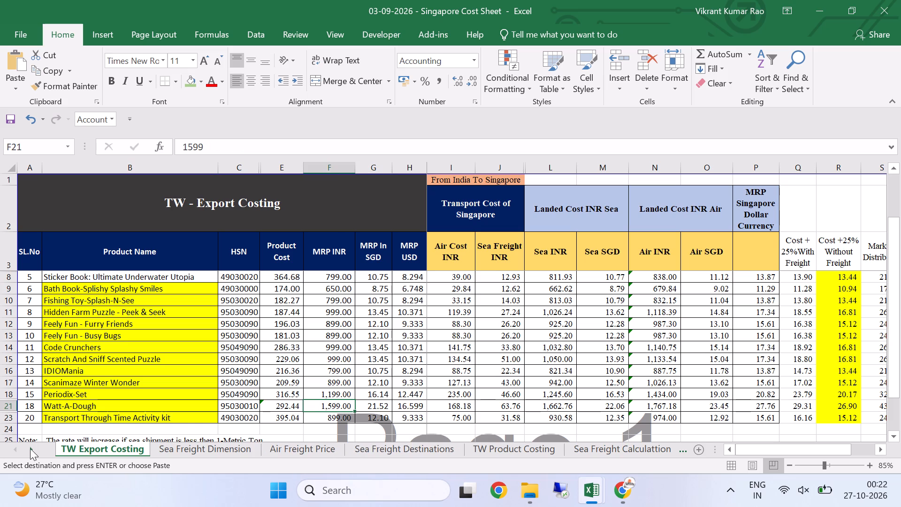
pyautogui.click(604, 448)
pyautogui.click(267, 457)
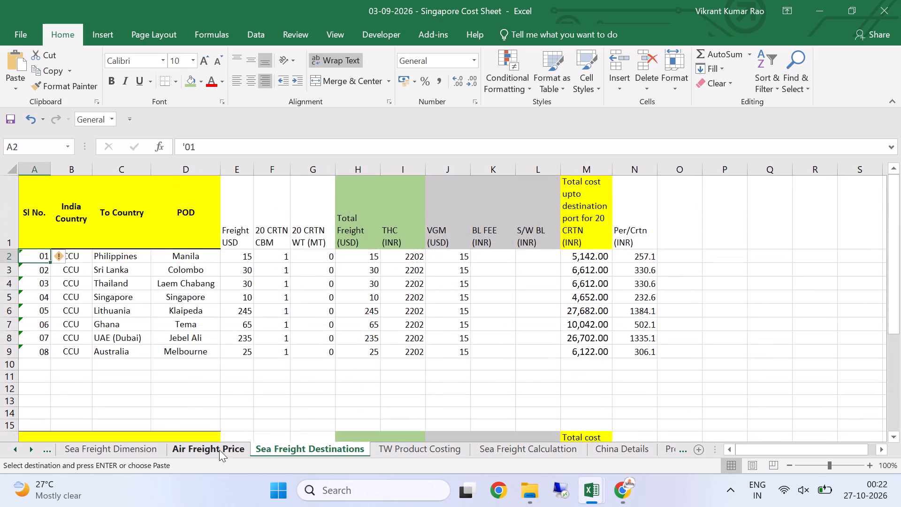
pyautogui.click(219, 450)
pyautogui.scroll(-2, 273, 369)
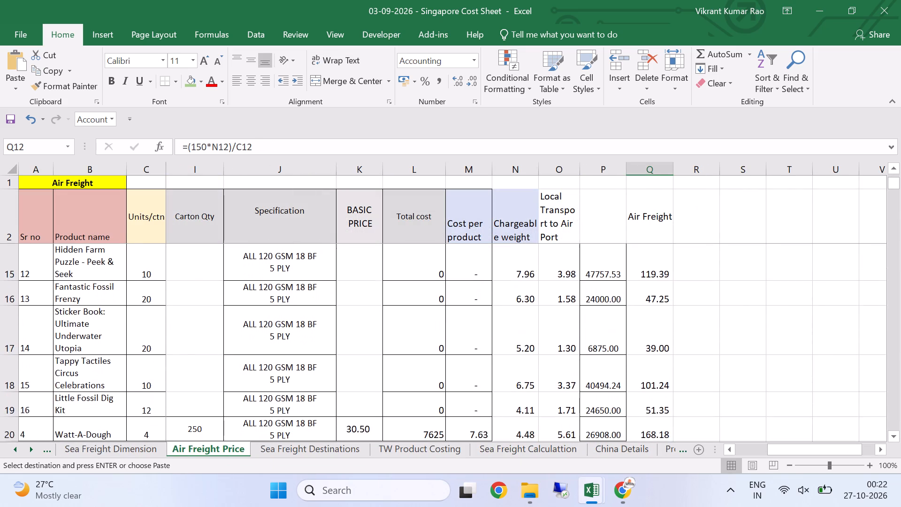
pyautogui.scroll(-1, 273, 369)
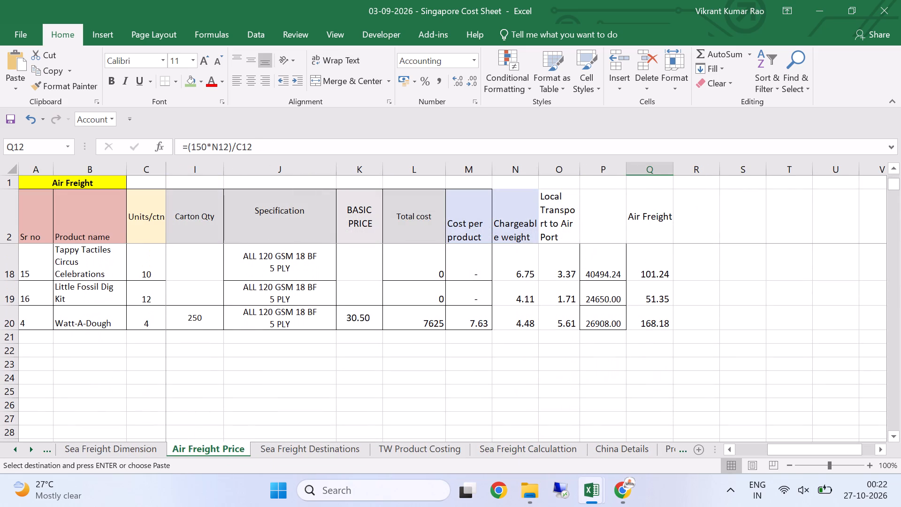
# Look through the China Details and Product Details sheets for Watt-A-Dough's product size and master carton specifications.
pyautogui.click(619, 442)
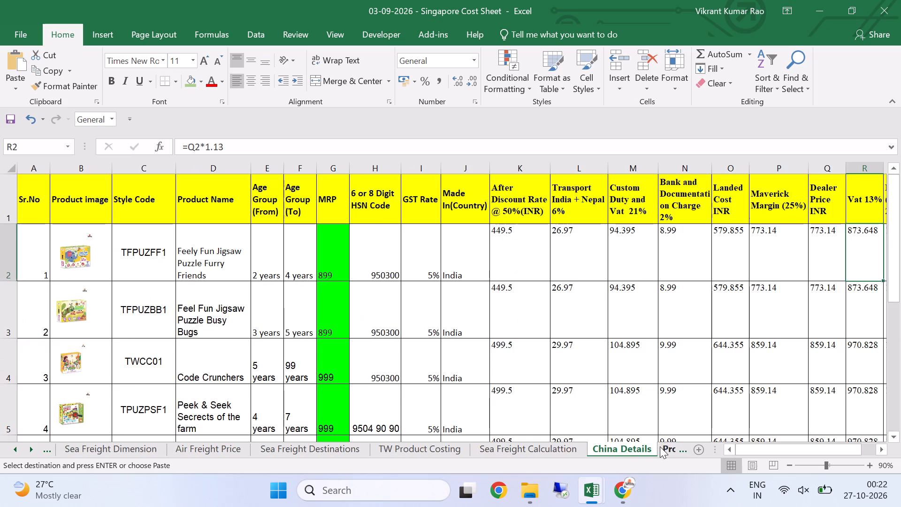
pyautogui.click(660, 446)
pyautogui.scroll(-1, 371, 338)
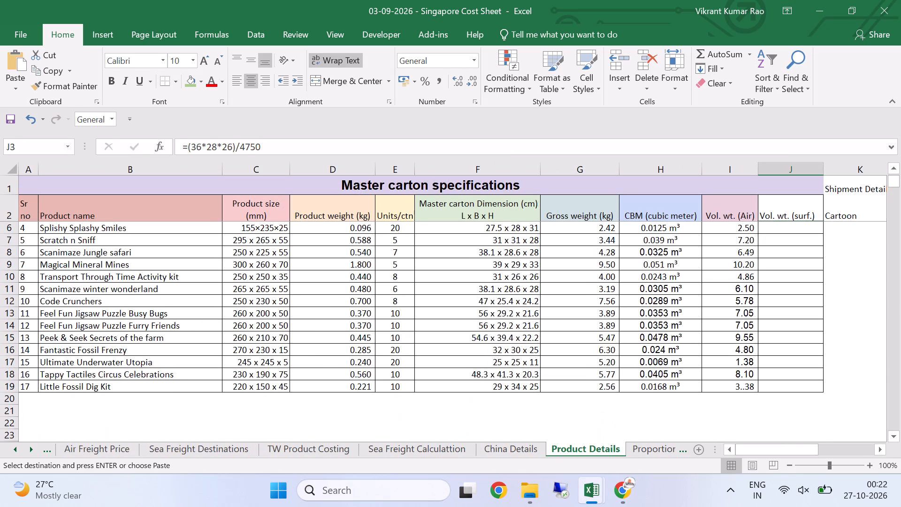
pyautogui.scroll(1, 132, 395)
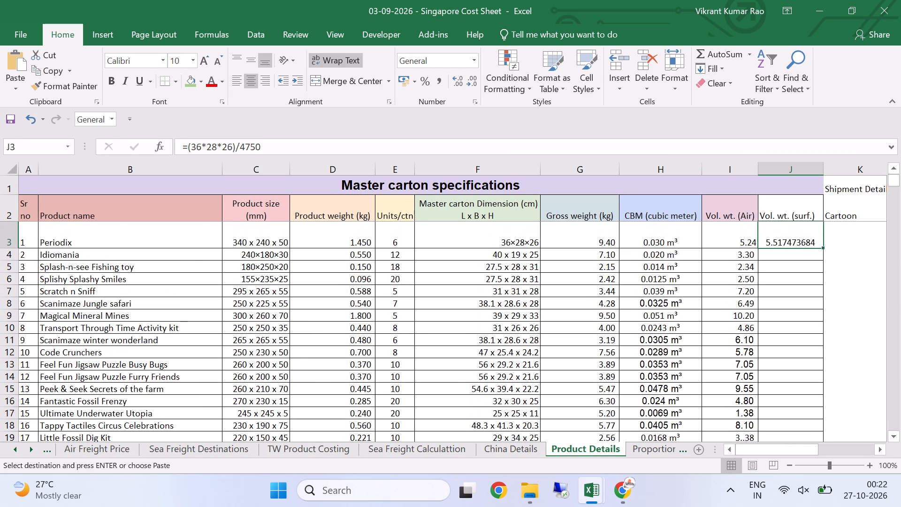
pyautogui.scroll(-1, 132, 394)
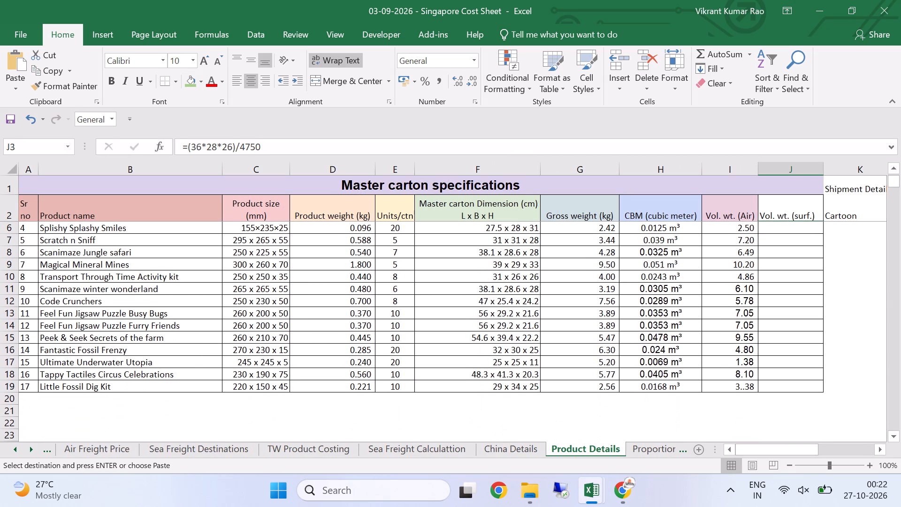
pyautogui.click(168, 448)
pyautogui.click(110, 448)
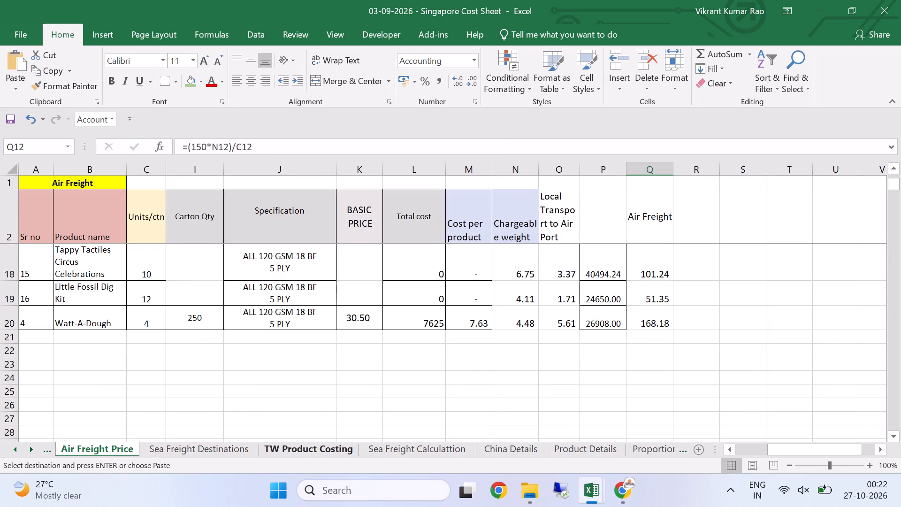
# Look through the cost sheet's Proportion, Stock Value, Admin Cost, HSN Code, Amazon Offer and TW Product Costing sheets for Watt-A-Dough's specifications.
pyautogui.click(652, 446)
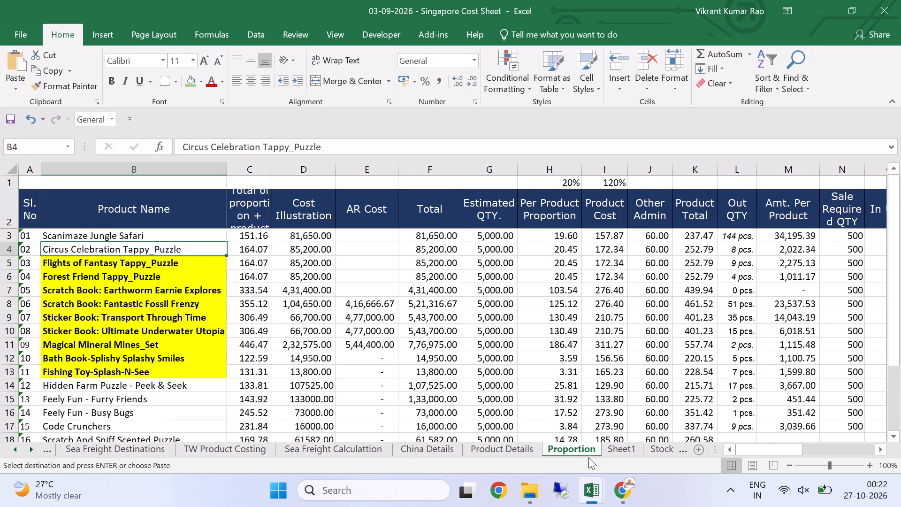
pyautogui.scroll(-2, 433, 389)
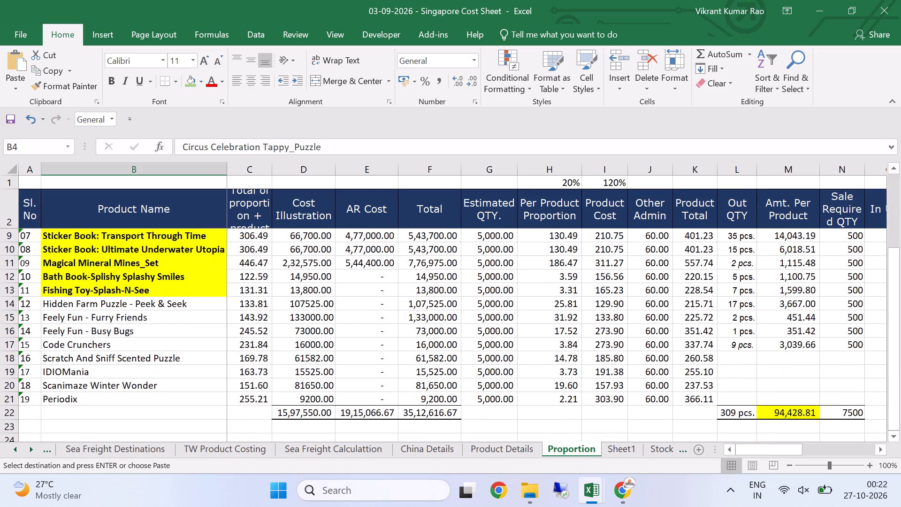
pyautogui.scroll(3, 429, 388)
pyautogui.scroll(-2, 429, 388)
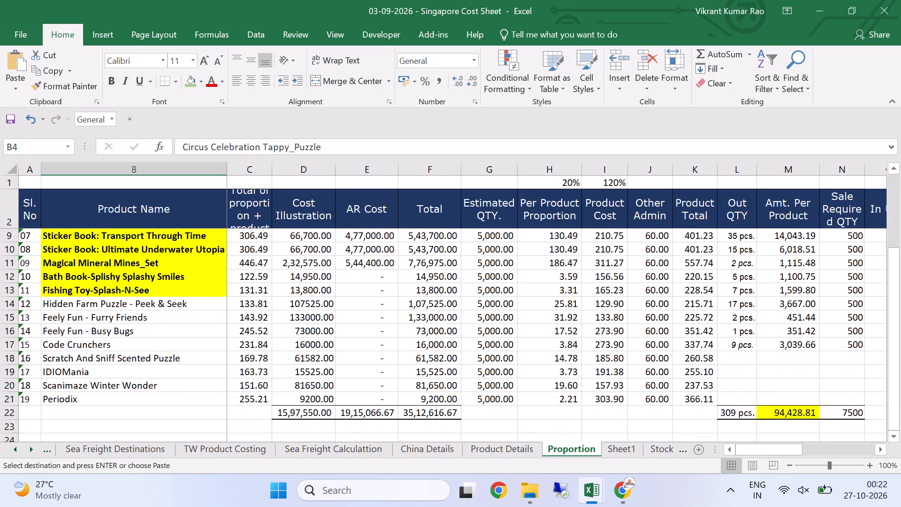
pyautogui.click(653, 450)
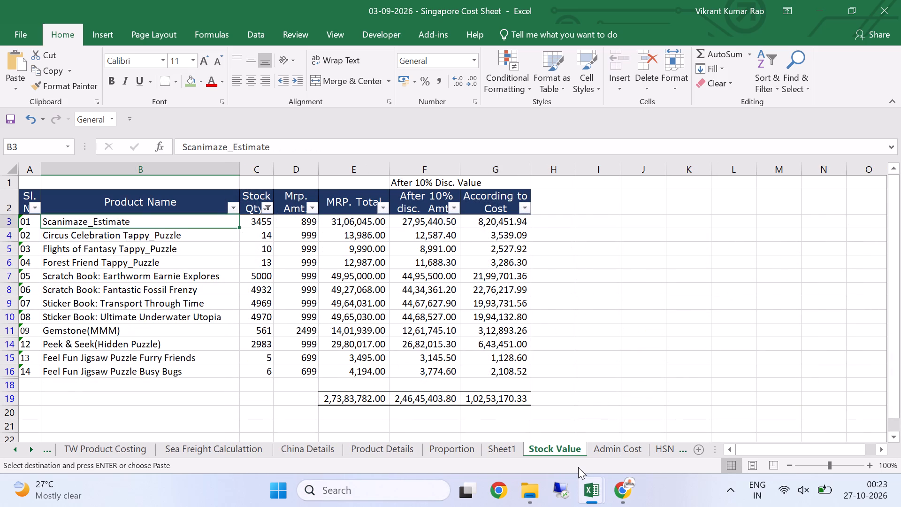
pyautogui.click(621, 453)
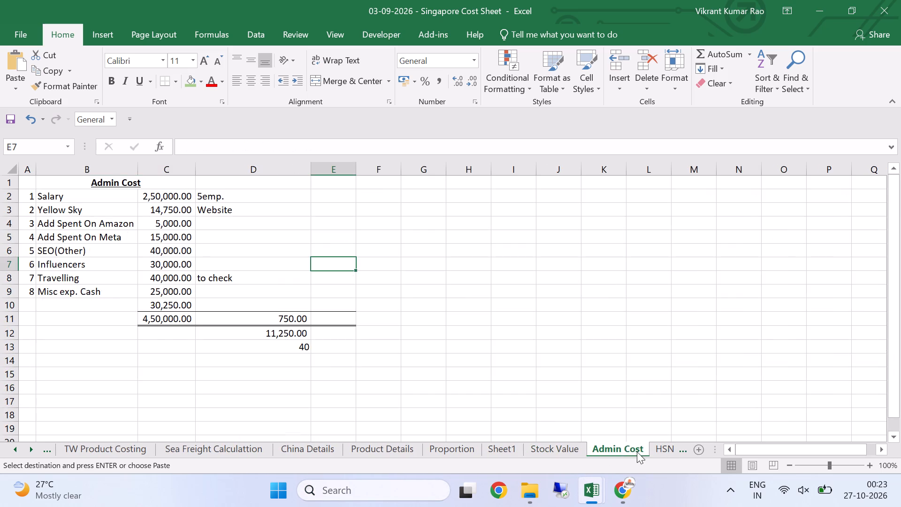
pyautogui.click(657, 449)
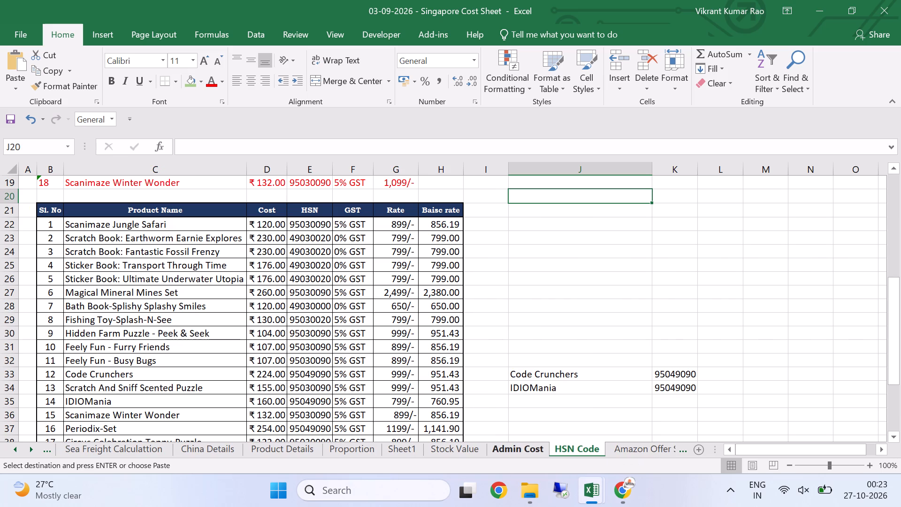
pyautogui.scroll(-3, 457, 387)
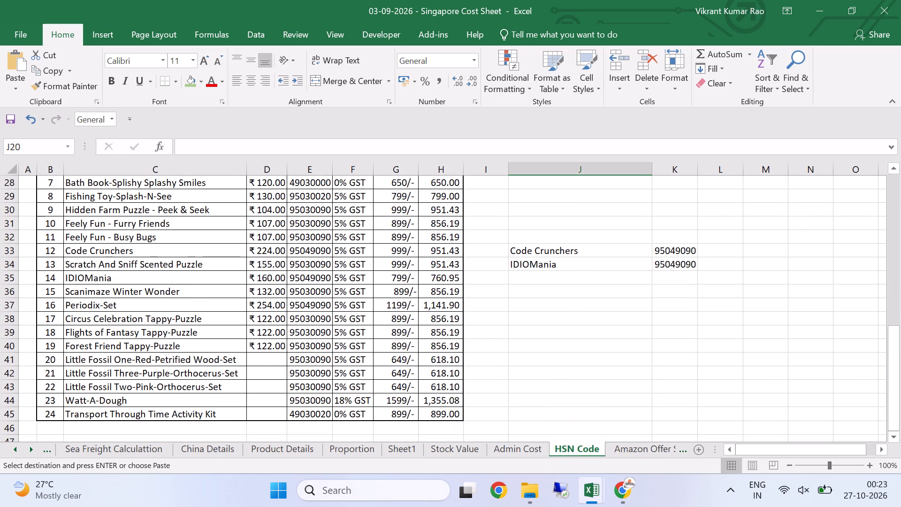
pyautogui.click(620, 451)
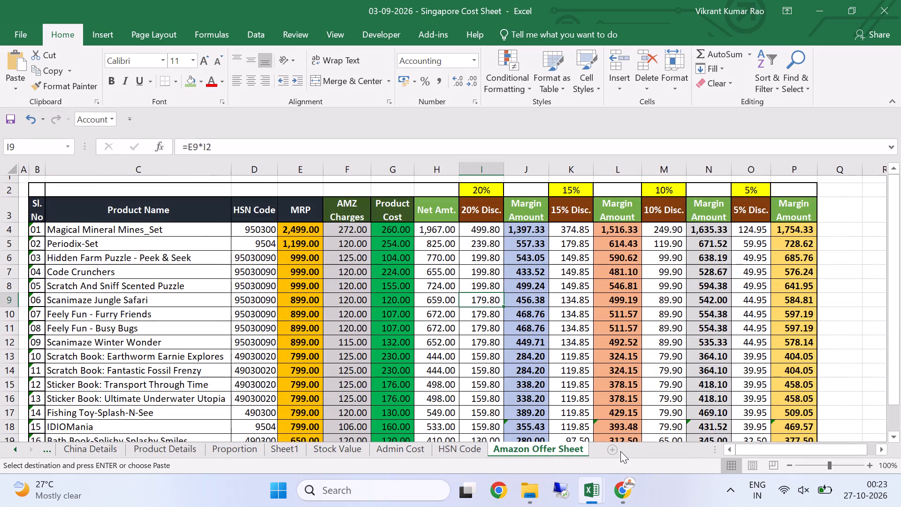
pyautogui.scroll(-2, 420, 370)
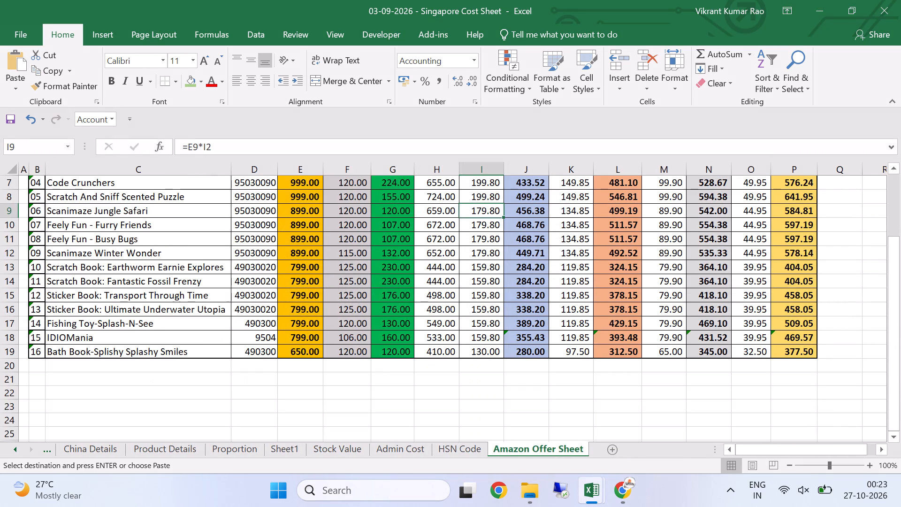
pyautogui.click(53, 453)
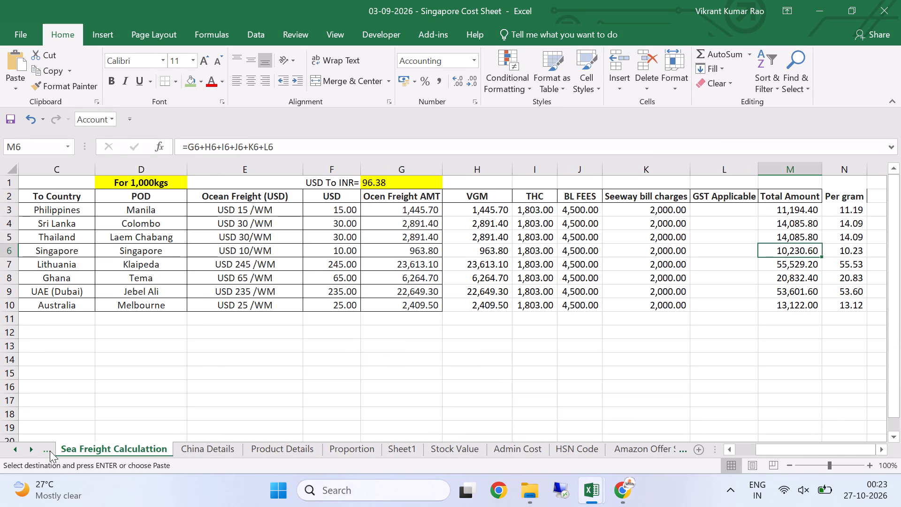
pyautogui.click(49, 450)
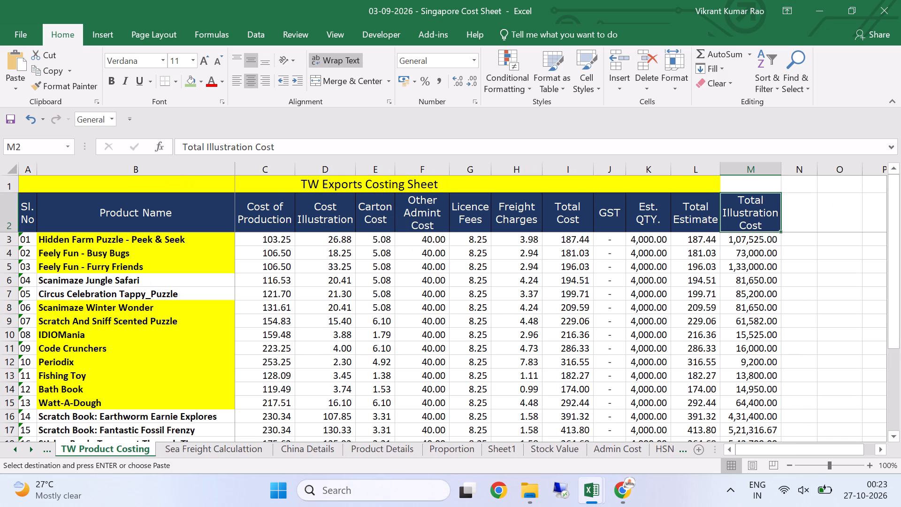
pyautogui.scroll(-2, 111, 412)
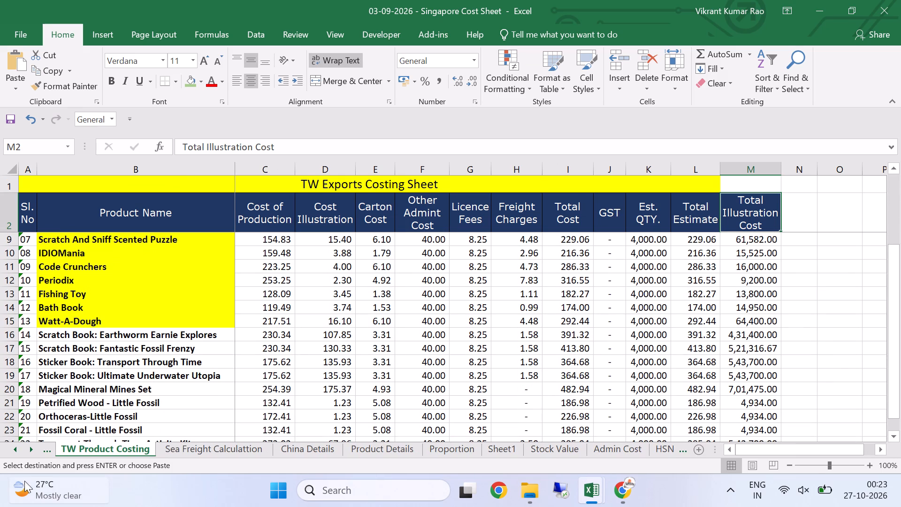
pyautogui.click(53, 446)
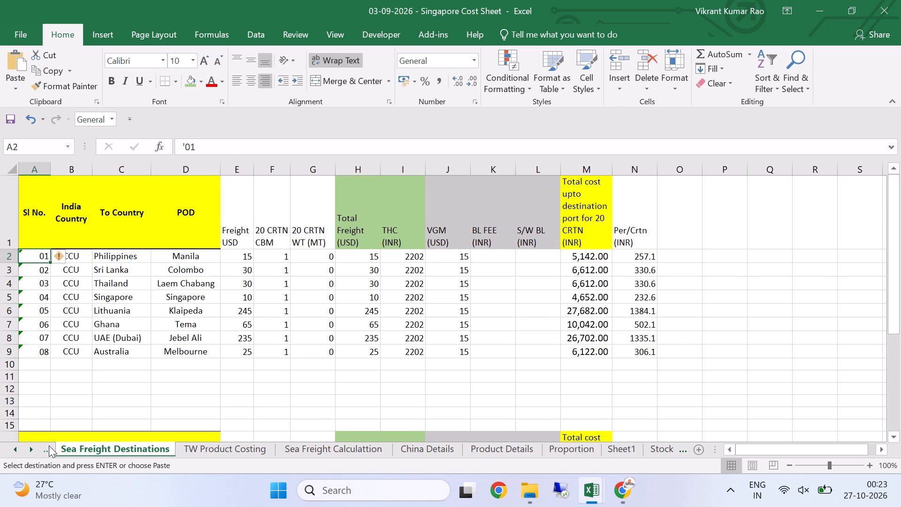
# Copy Watt-A-Dough's product size, 295 x 265 x 60, from the cost sheet's Air Freight Price sheet into Book1's cell C20.
pyautogui.click(49, 446)
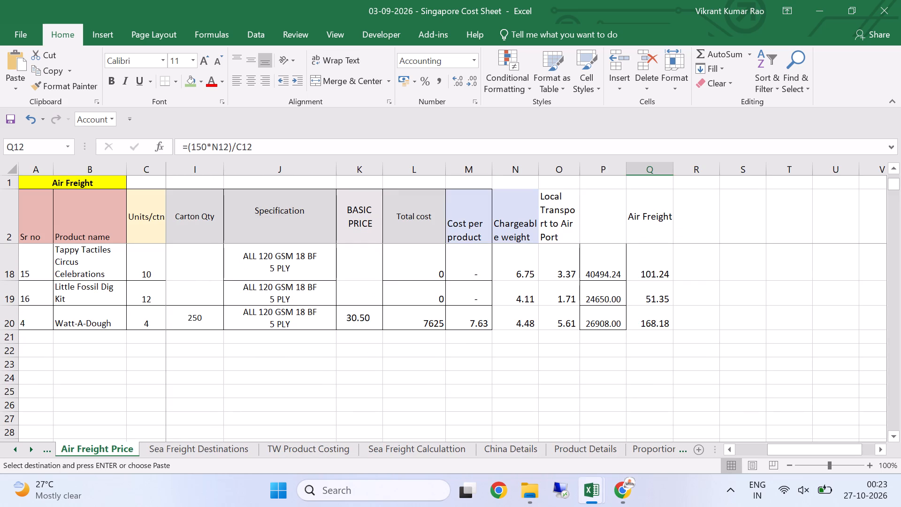
pyautogui.moveTo(803, 451); pyautogui.dragTo(660, 470)
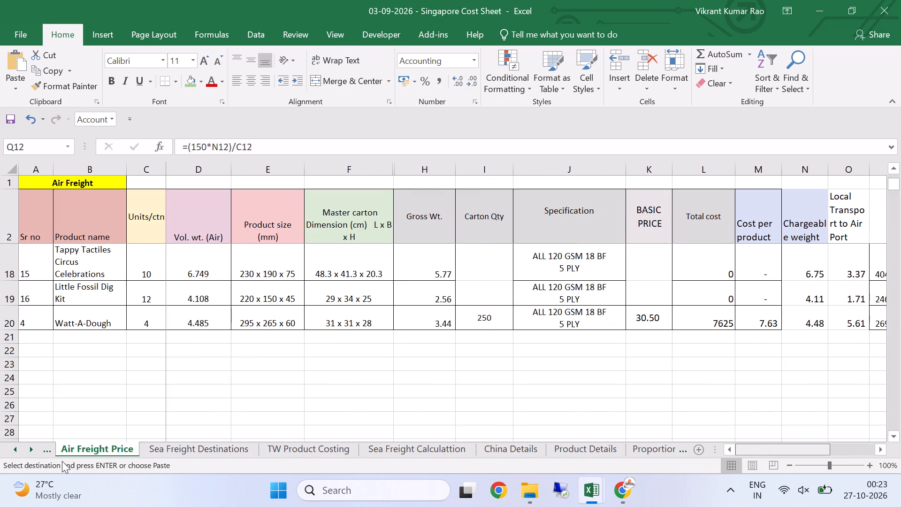
pyautogui.click(267, 321)
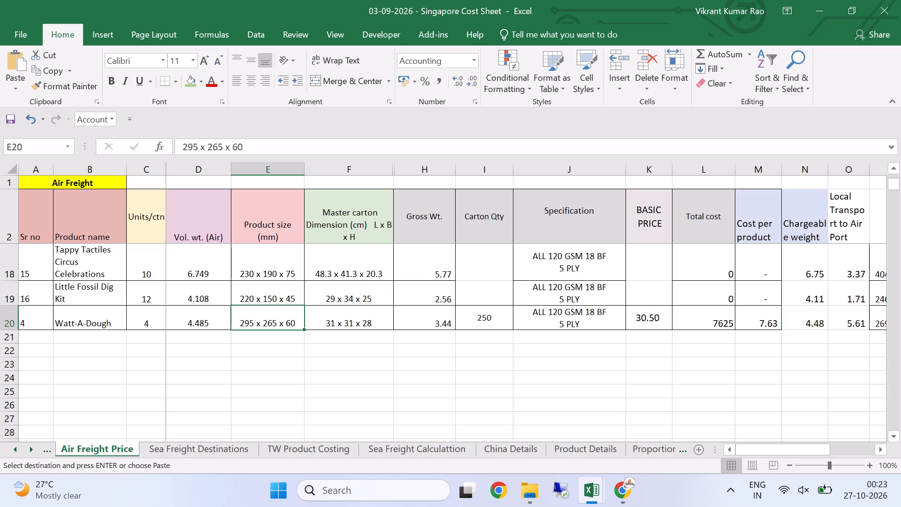
pyautogui.hotkey('alt', 'Tab')
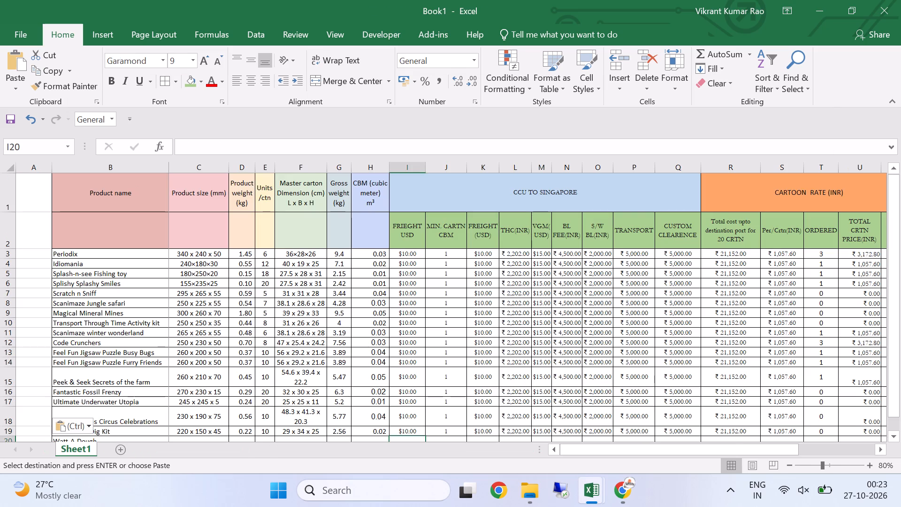
pyautogui.hotkey('alt', 'Tab')
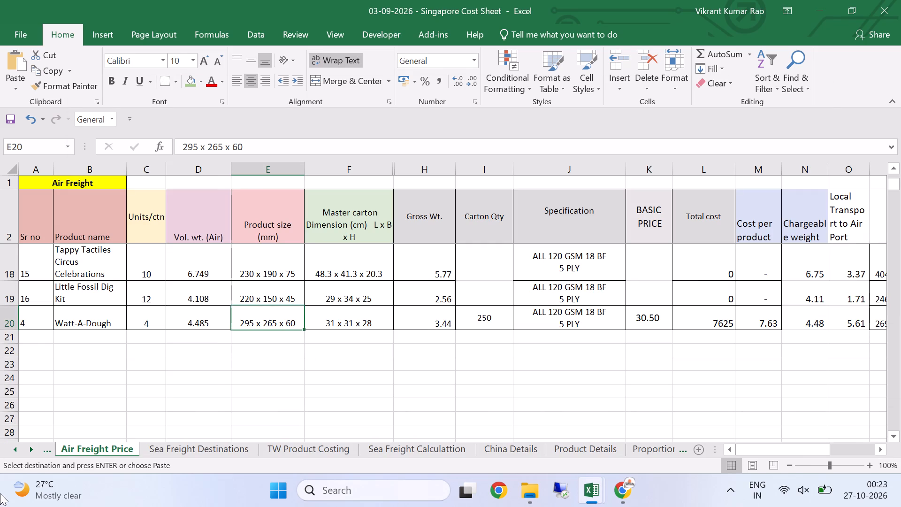
pyautogui.hotkey('ctrl', 'c')
pyautogui.hotkey('alt', 'Tab')
pyautogui.scroll(-2, 138, 415)
pyautogui.scroll(1, 141, 413)
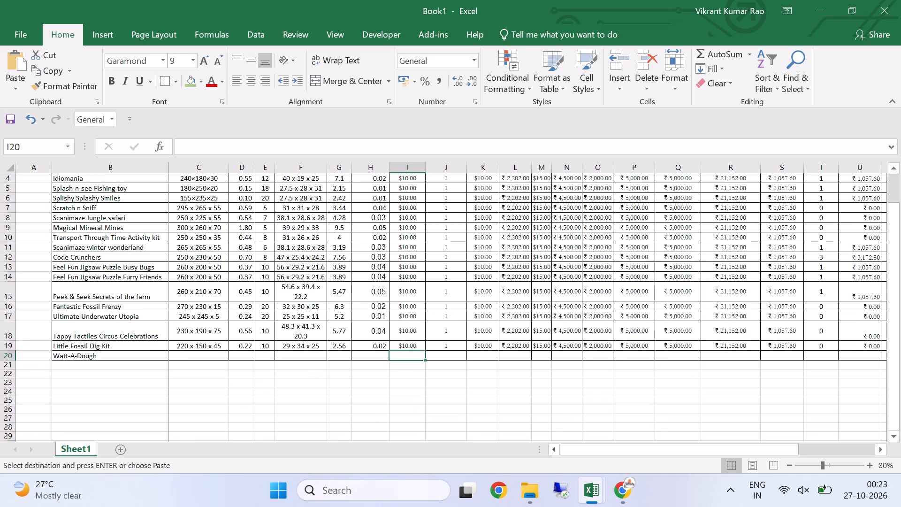
pyautogui.click(212, 356)
pyautogui.hotkey('ctrl', 'v')
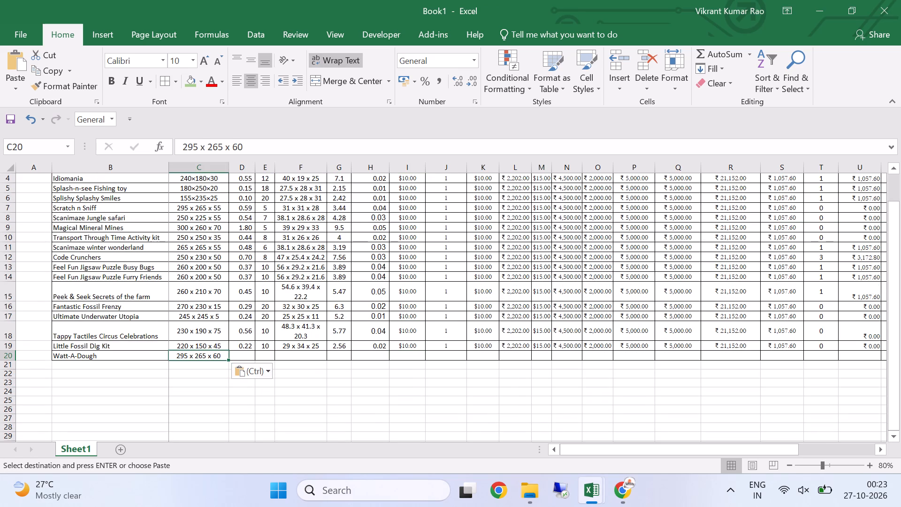
# Apply the formatting of Book1's cell C19 to the Watt-A-Dough product size in C20 with Format Painter.
pyautogui.click(213, 346)
pyautogui.click(42, 87)
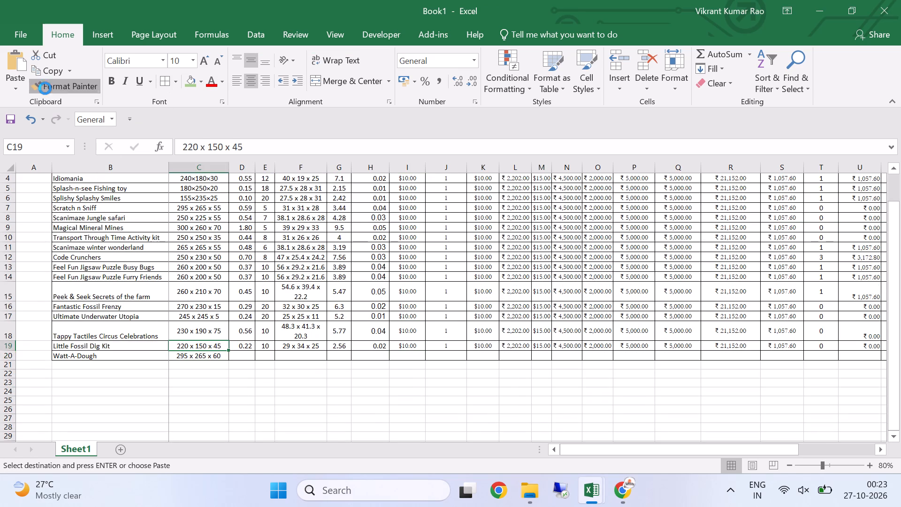
pyautogui.click(202, 355)
# Compare Book1's column headings with the Air Freight Price sheet to look for Watt-A-Dough's product weight and units per carton.
pyautogui.click(242, 356)
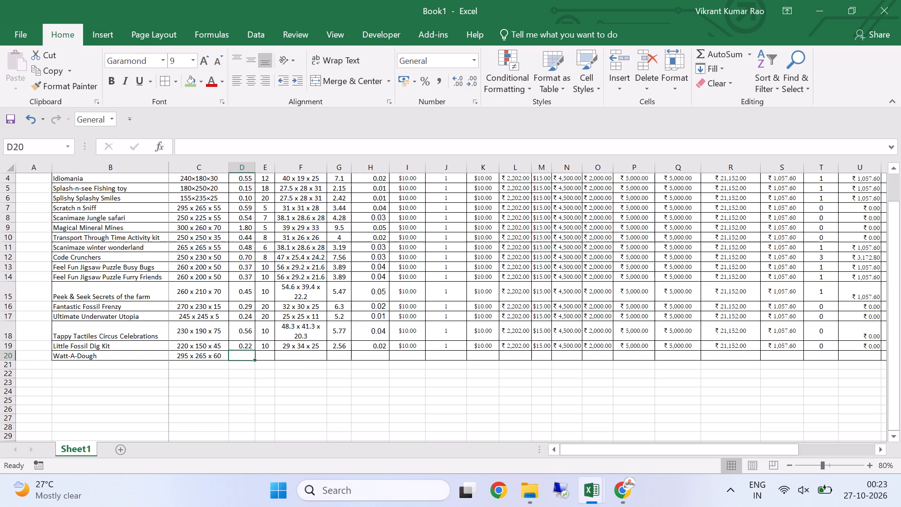
pyautogui.scroll(4, 269, 347)
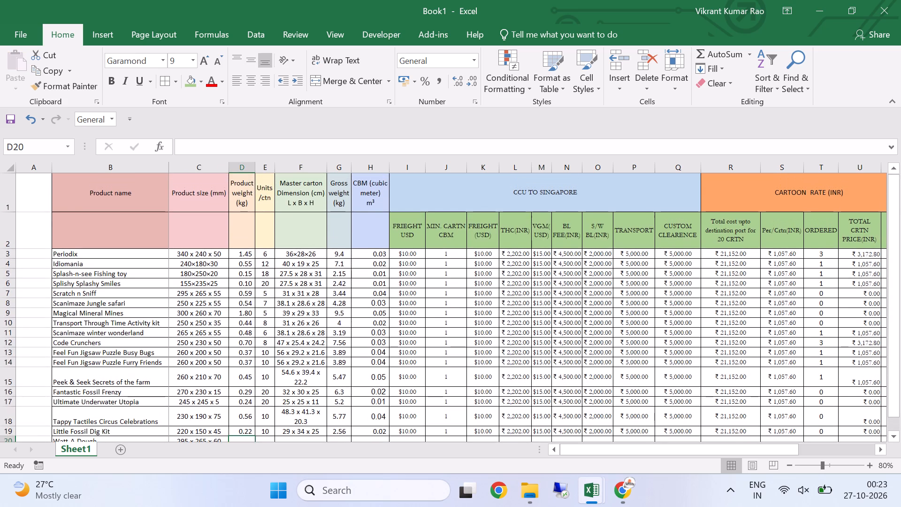
pyautogui.hotkey('alt', 'Tab')
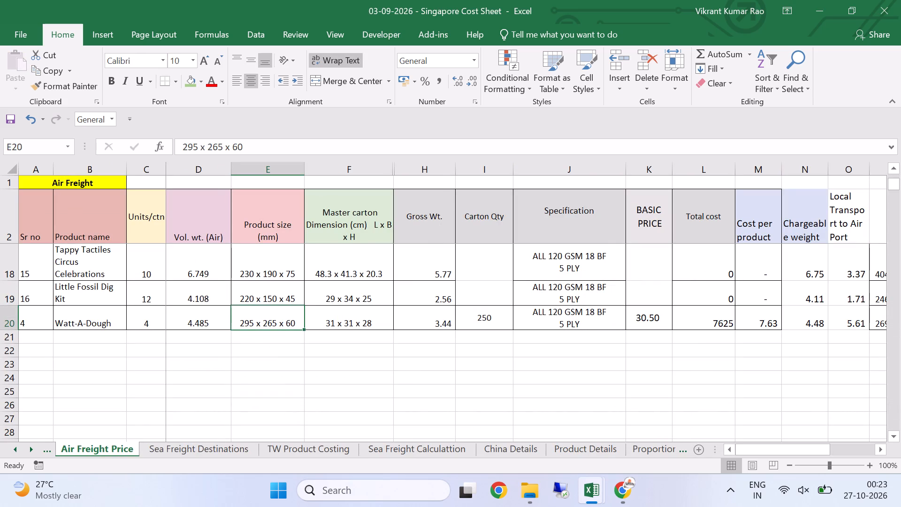
pyautogui.hotkey('alt', 'Tab')
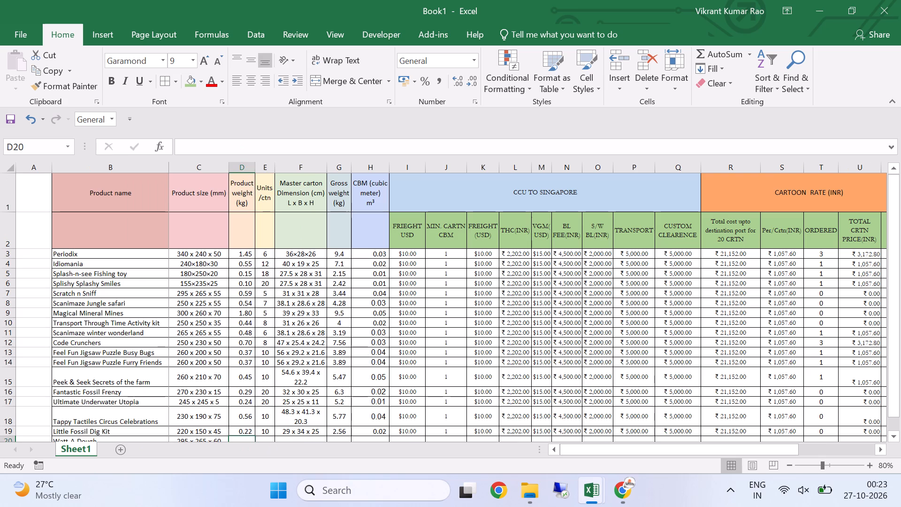
pyautogui.hotkey('alt', 'Tab')
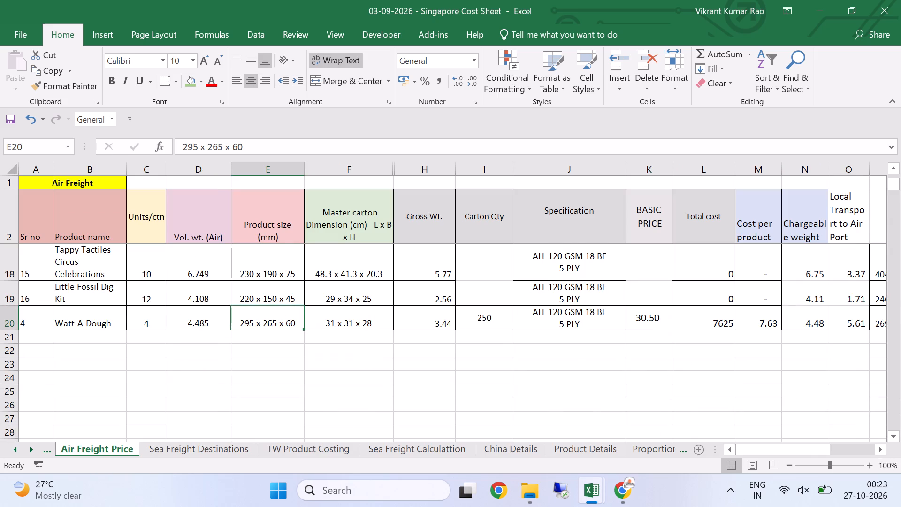
pyautogui.scroll(3, 319, 353)
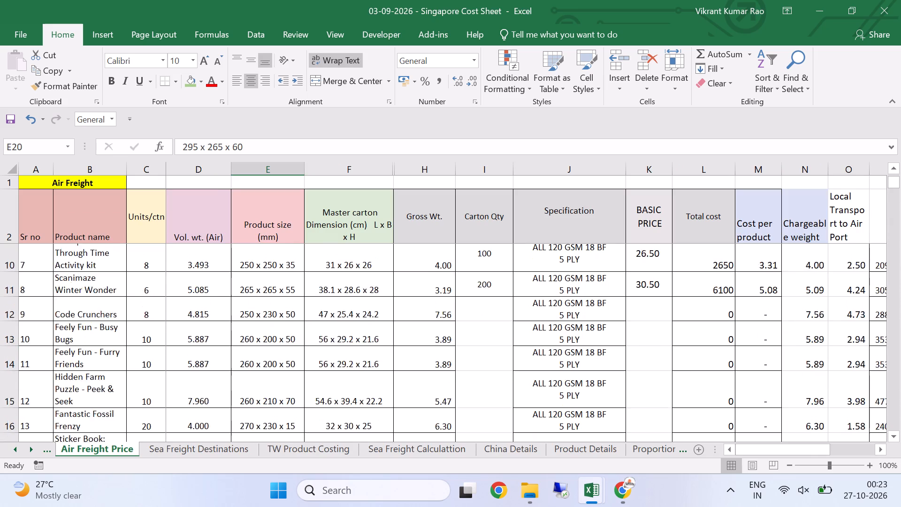
pyautogui.scroll(7, 319, 353)
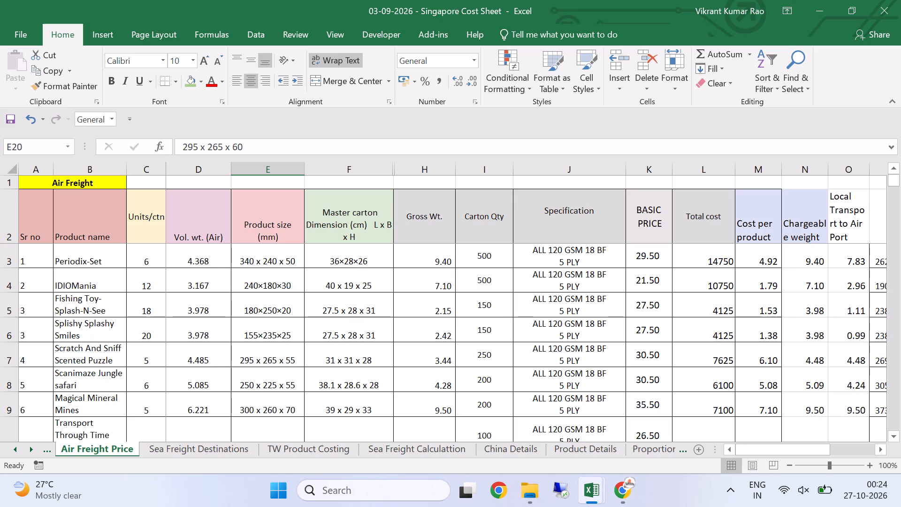
pyautogui.scroll(-6, 439, 338)
pyautogui.scroll(1, 439, 338)
pyautogui.hotkey('alt', 'Tab')
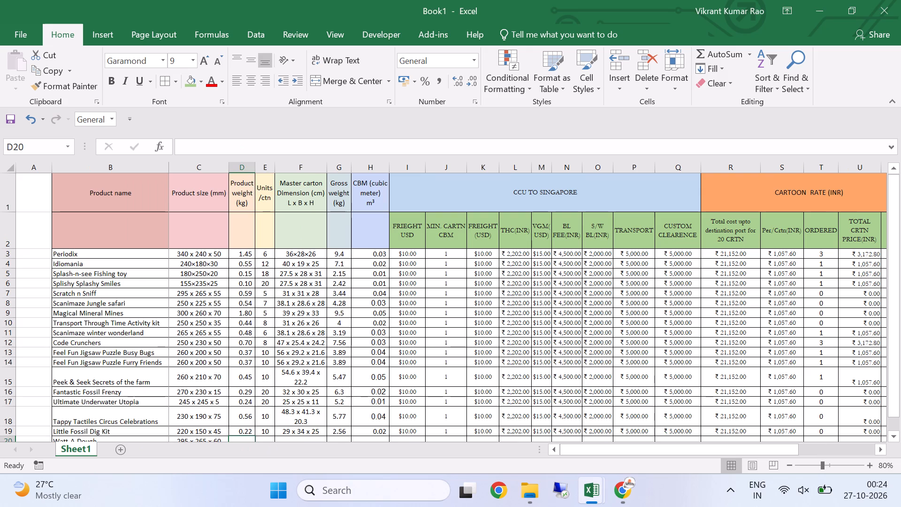
# Enter 4 as Watt-A-Dough's units per carton in Book1's cell E20.
pyautogui.scroll(-1, 311, 358)
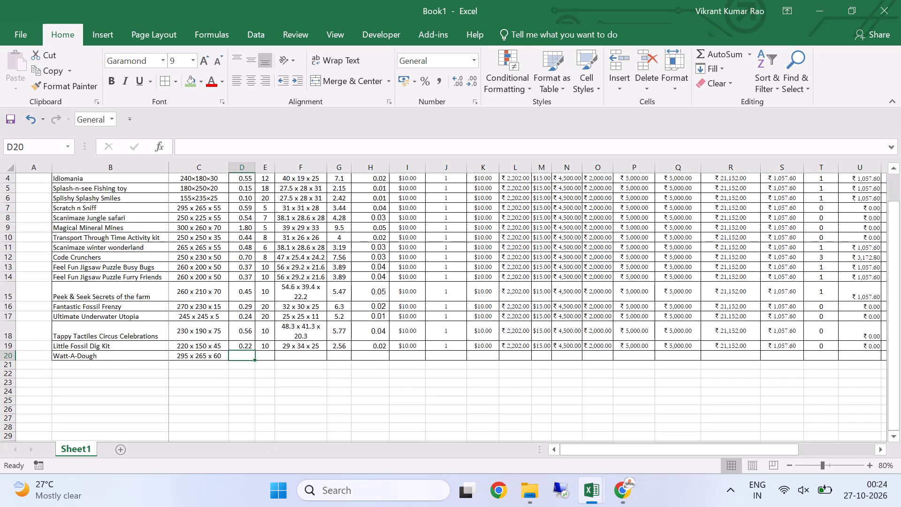
pyautogui.scroll(1, 311, 358)
pyautogui.scroll(-1, 311, 358)
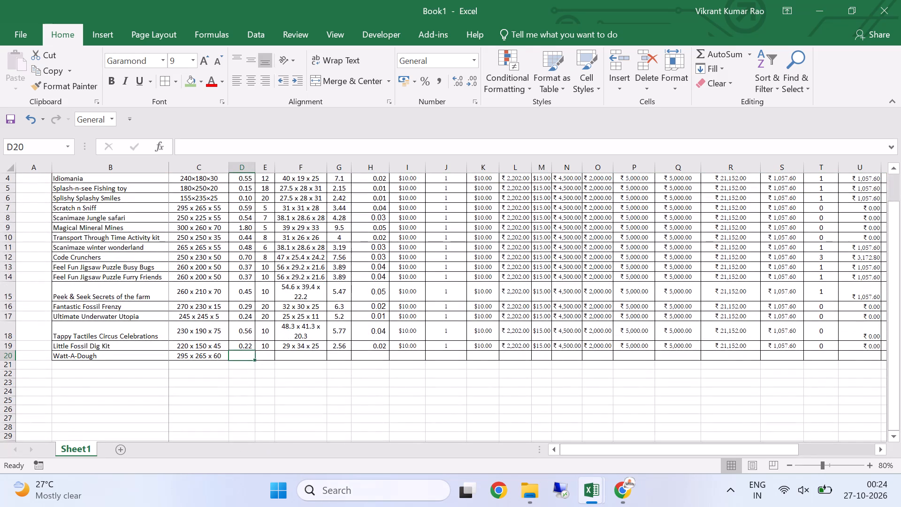
pyautogui.click(269, 357)
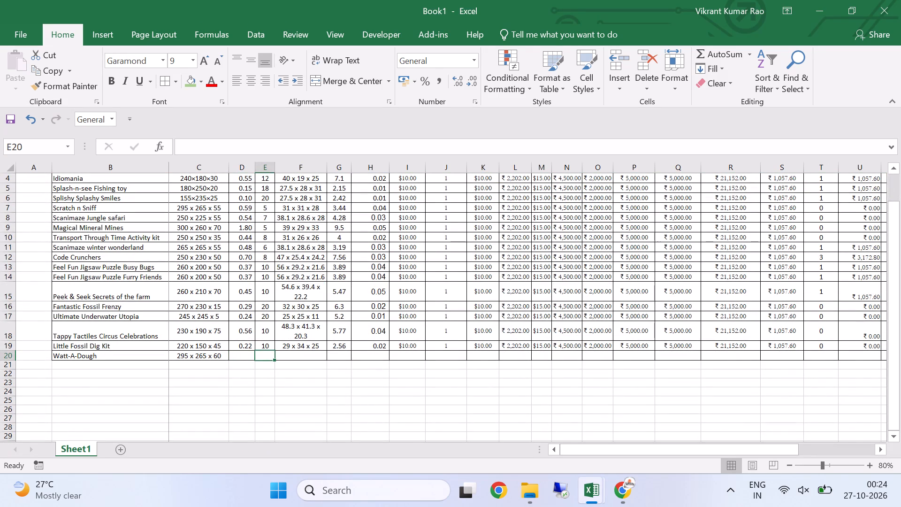
pyautogui.press('4')
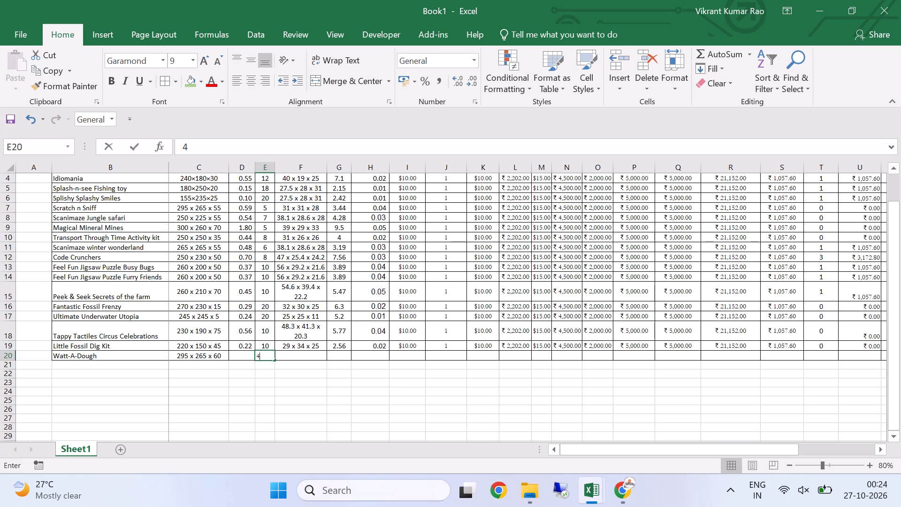
pyautogui.click(242, 357)
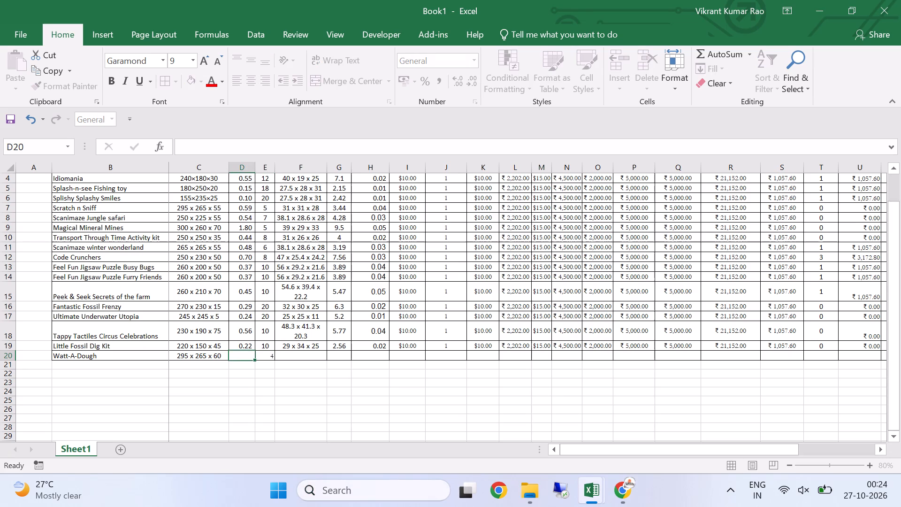
pyautogui.scroll(1, 320, 360)
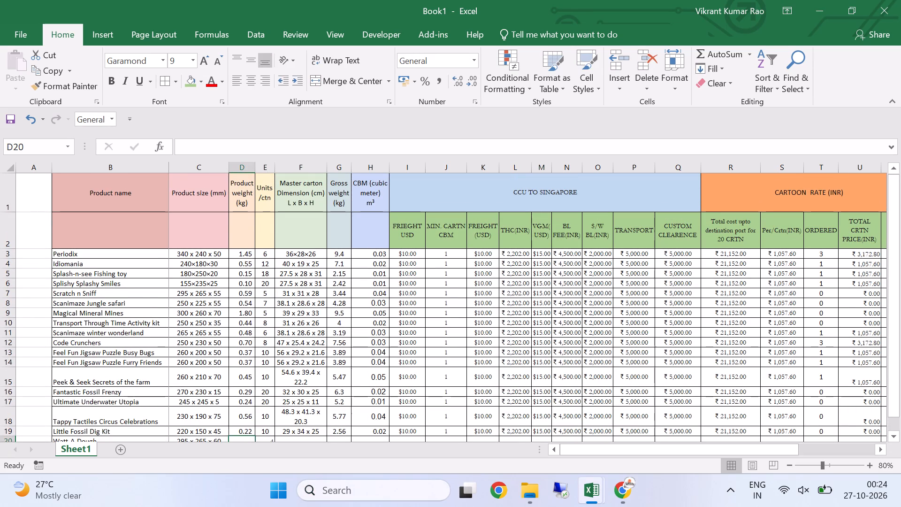
# Copy Watt-A-Dough's master carton dimension, 31 x 31 x 28, from the cost sheet's Air Freight Price sheet into Book1's cell F20.
pyautogui.hotkey('alt', 'Tab')
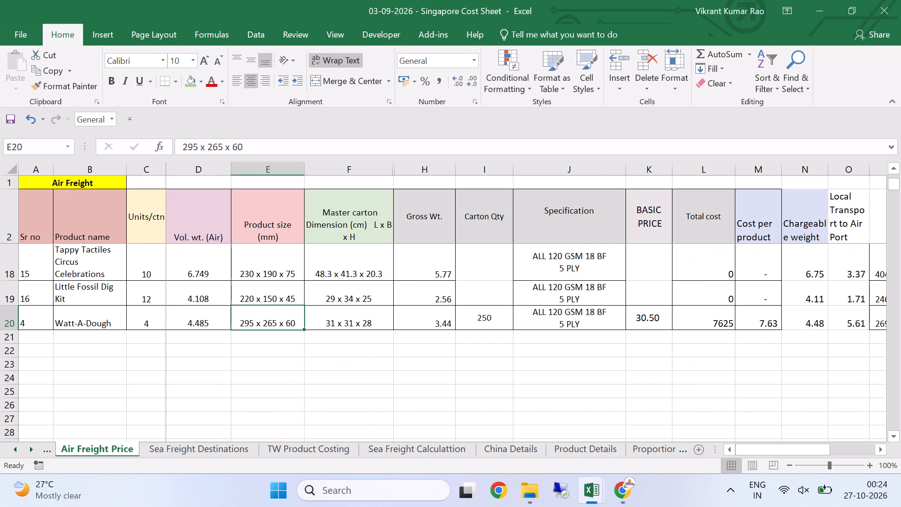
pyautogui.click(351, 323)
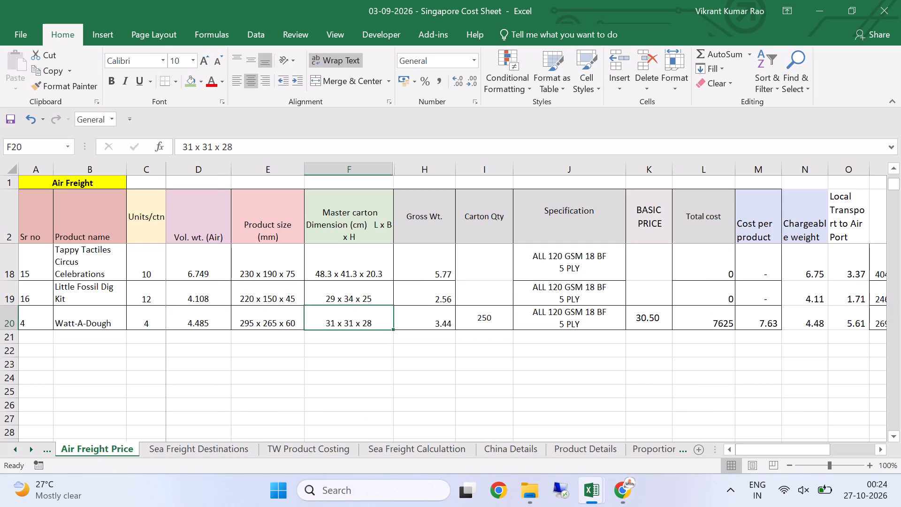
pyautogui.hotkey('ctrl', 'c')
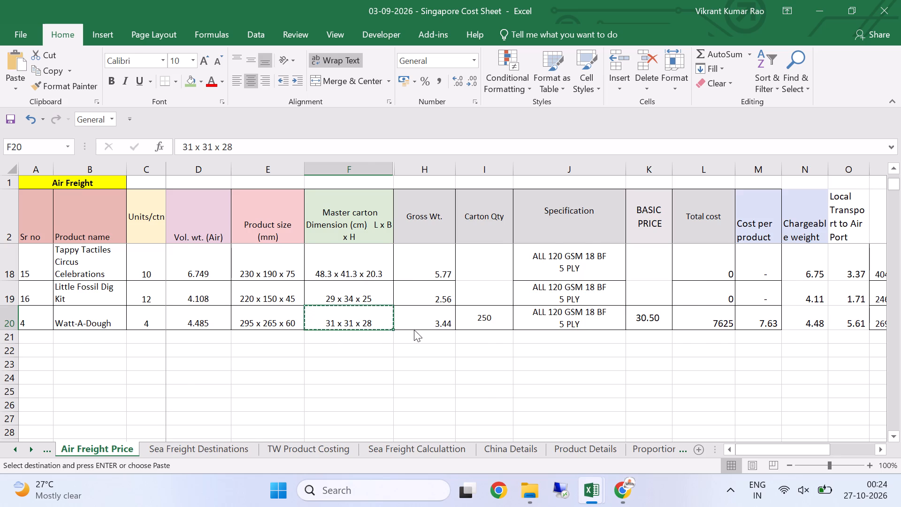
pyautogui.hotkey('alt', 'Tab')
pyautogui.scroll(-2, 460, 359)
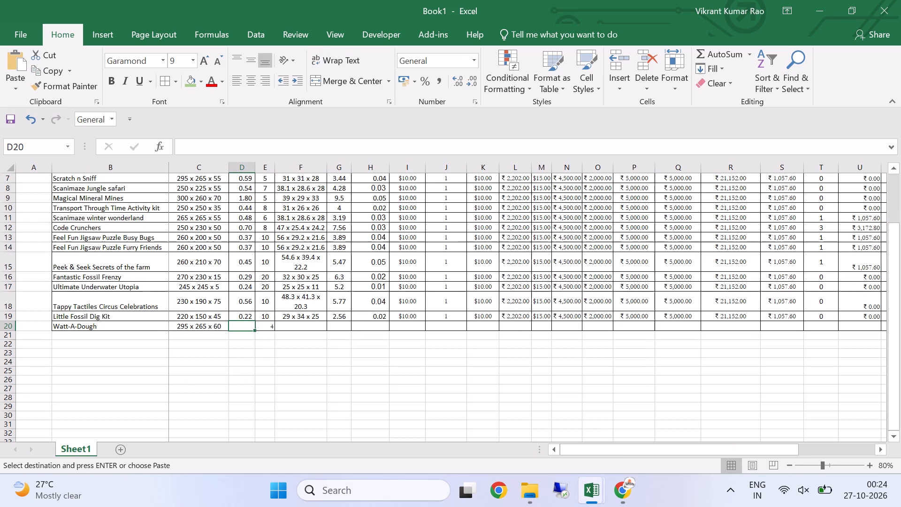
pyautogui.click(311, 326)
pyautogui.hotkey('ctrl', 'v')
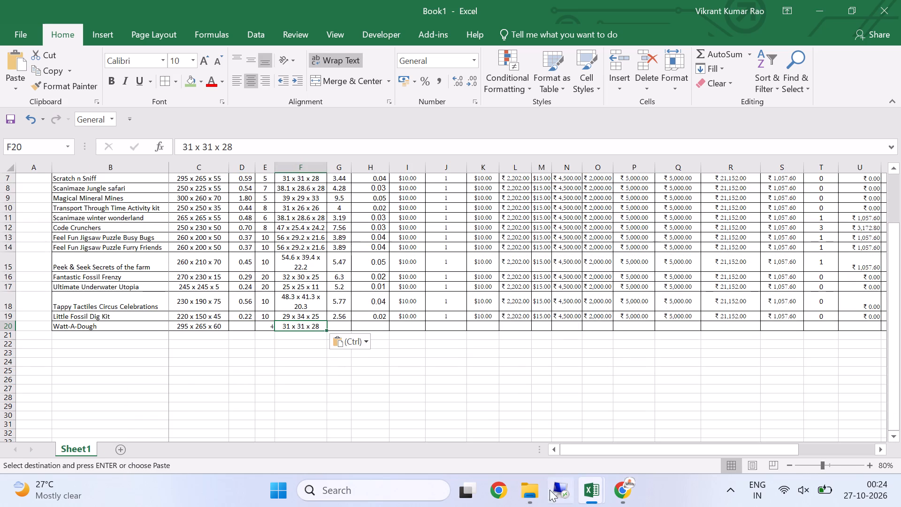
# Enter 3.44 as Watt-A-Dough's gross weight in Book1's cell G20, following the Air Freight Price sheet.
pyautogui.hotkey('alt', 'Tab')
pyautogui.hotkey('alt', 'Tab')
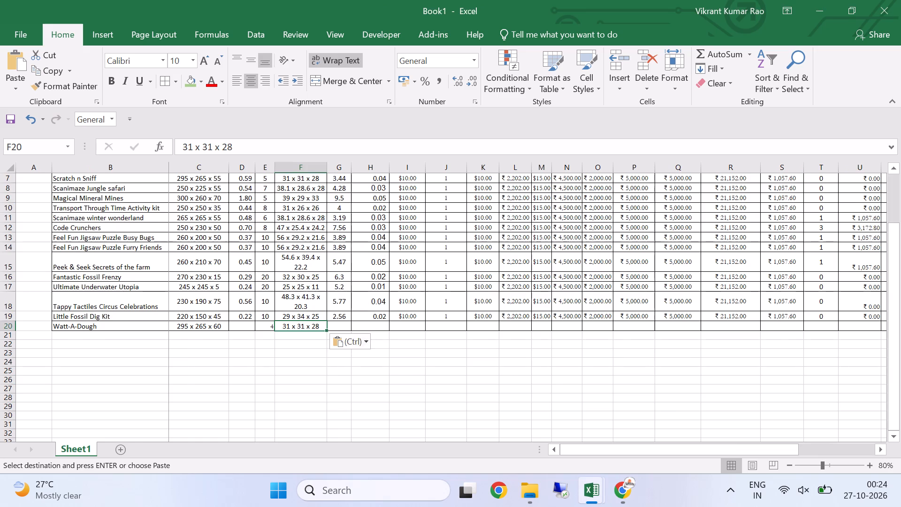
pyautogui.scroll(4, 412, 338)
pyautogui.hotkey('alt', 'Tab')
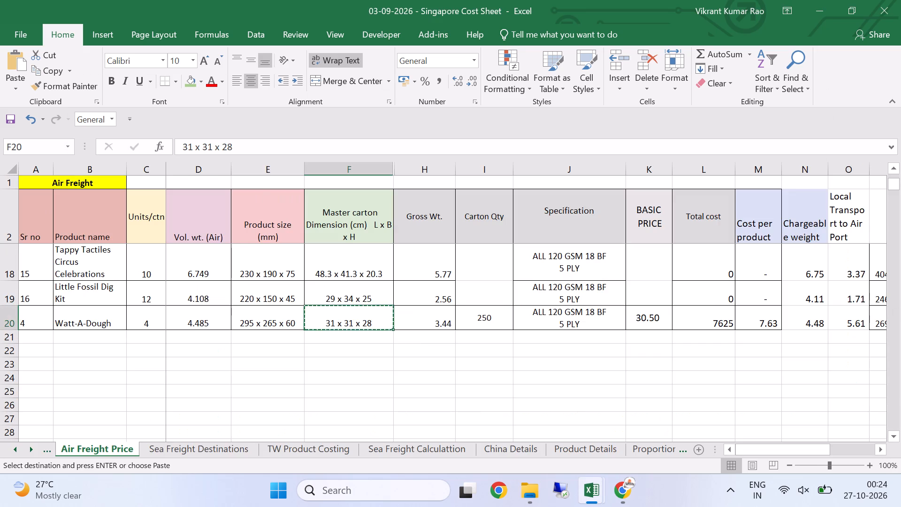
pyautogui.hotkey('alt', 'Tab')
pyautogui.scroll(-3, 382, 355)
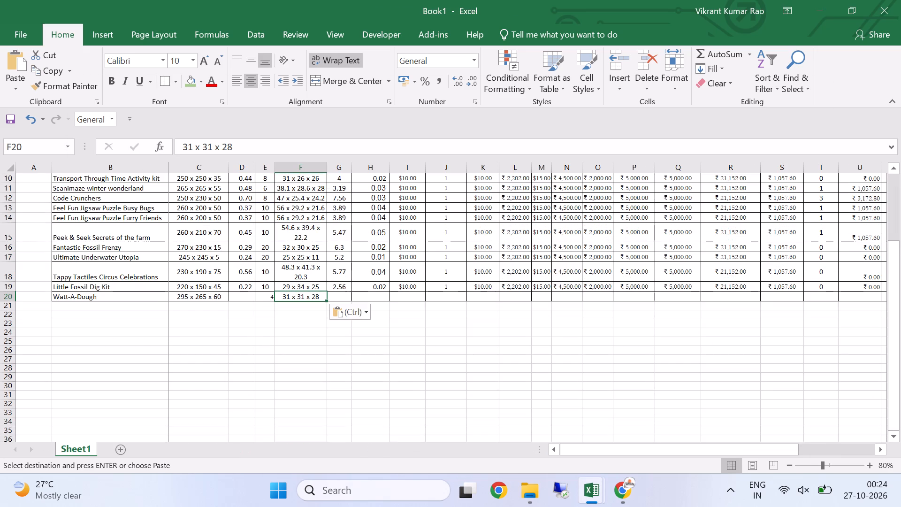
pyautogui.click(344, 296)
pyautogui.hotkey('alt', 'Tab')
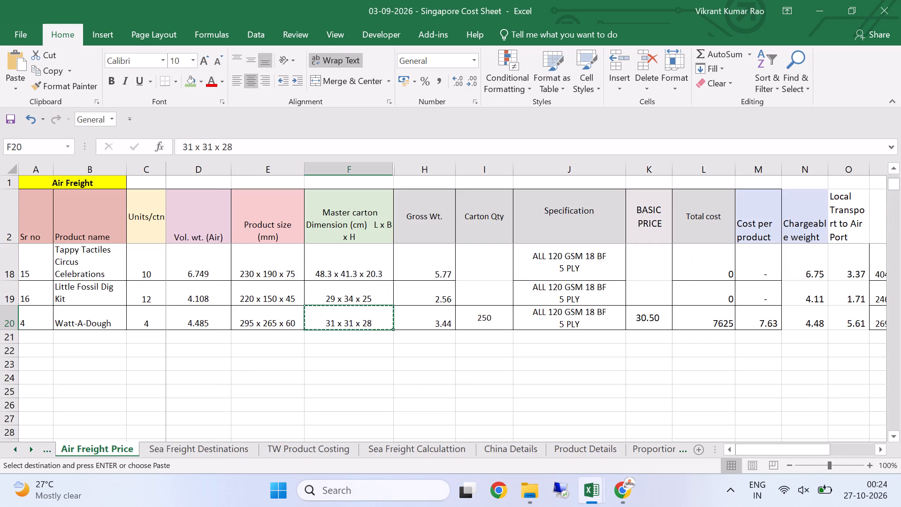
pyautogui.click(417, 326)
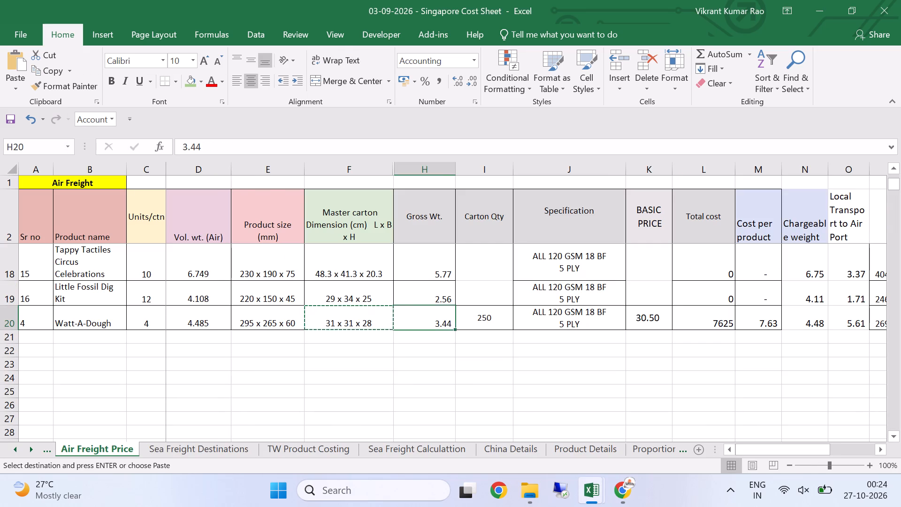
pyautogui.hotkey('alt', 'Tab')
pyautogui.click(365, 219)
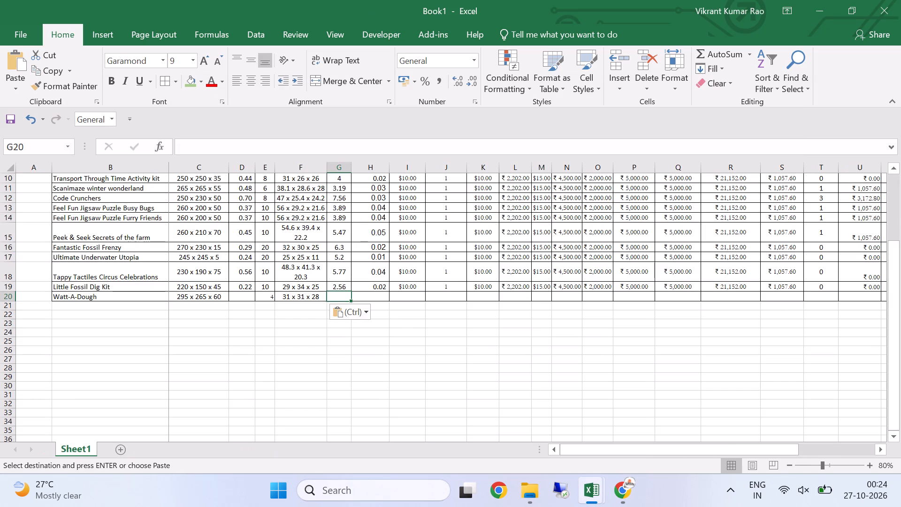
pyautogui.write('3.')
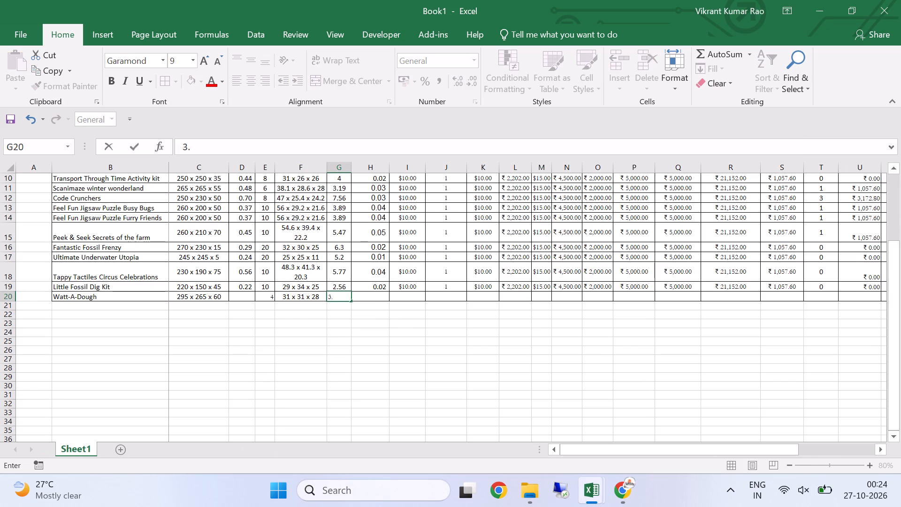
pyautogui.write('44')
pyautogui.press('Tab')
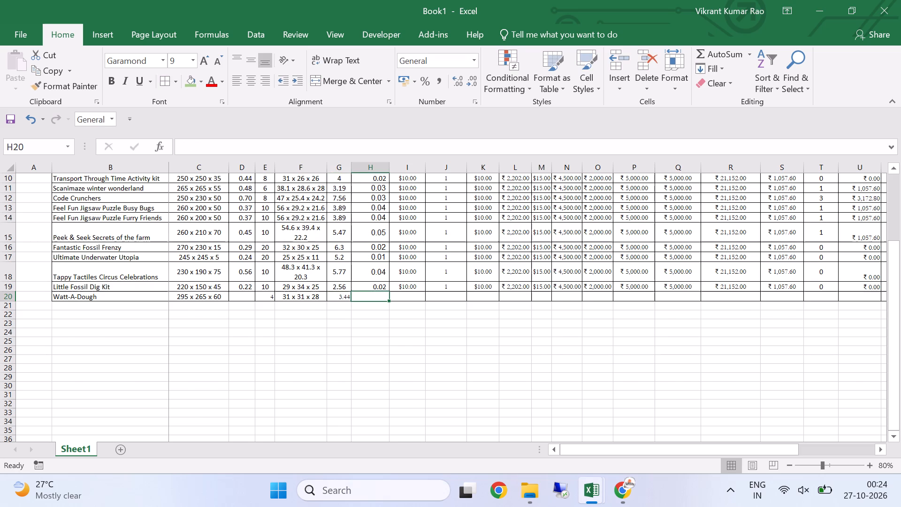
# Inspect the other products' entries in Book1's CBM column to see how the cubic-meter values are entered.
pyautogui.scroll(5, 398, 290)
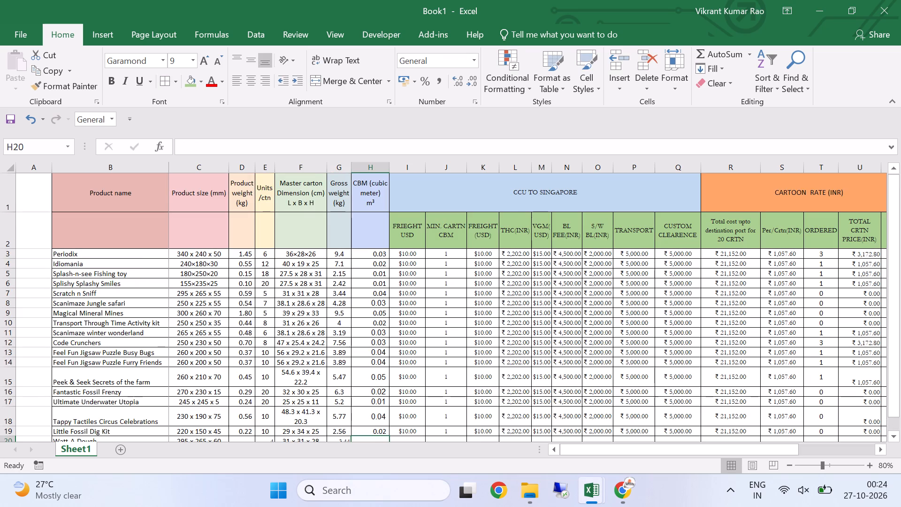
pyautogui.scroll(-1, 395, 284)
pyautogui.click(364, 321)
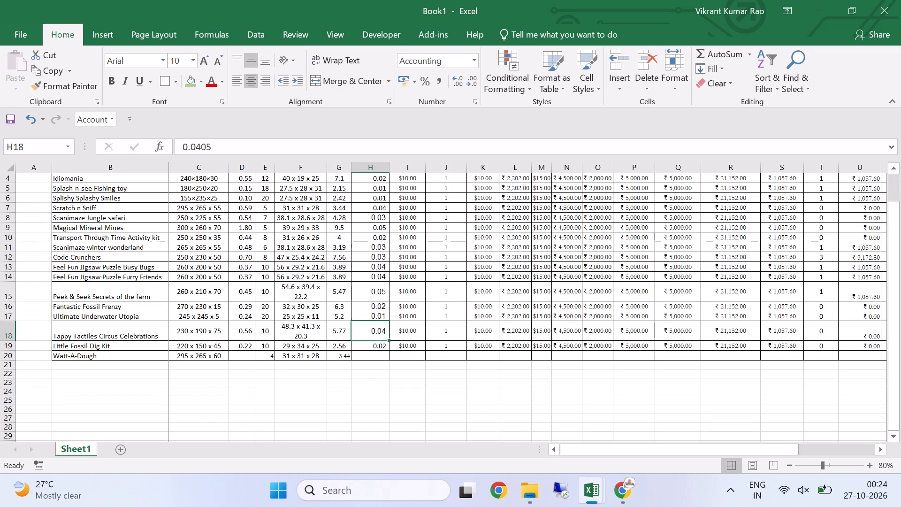
pyautogui.click(375, 293)
pyautogui.click(362, 223)
pyautogui.click(365, 215)
pyautogui.click(368, 202)
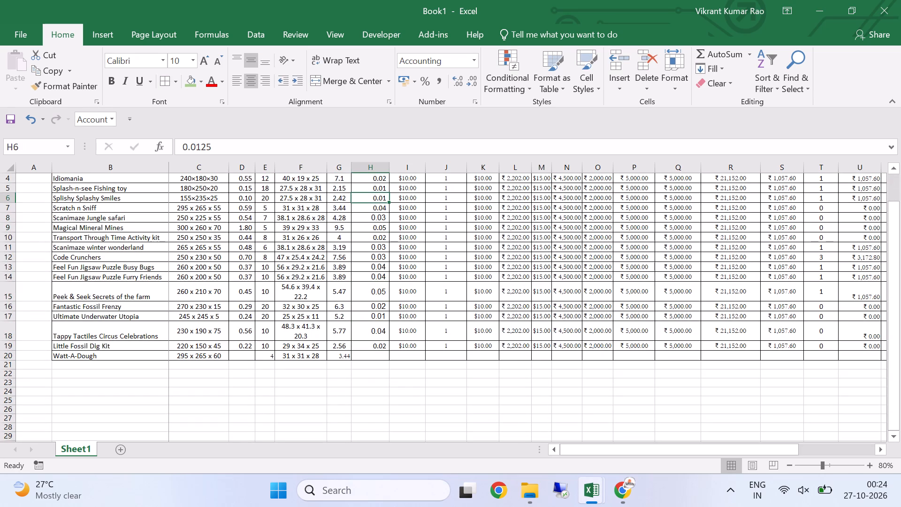
pyautogui.click(382, 255)
pyautogui.scroll(4, 376, 281)
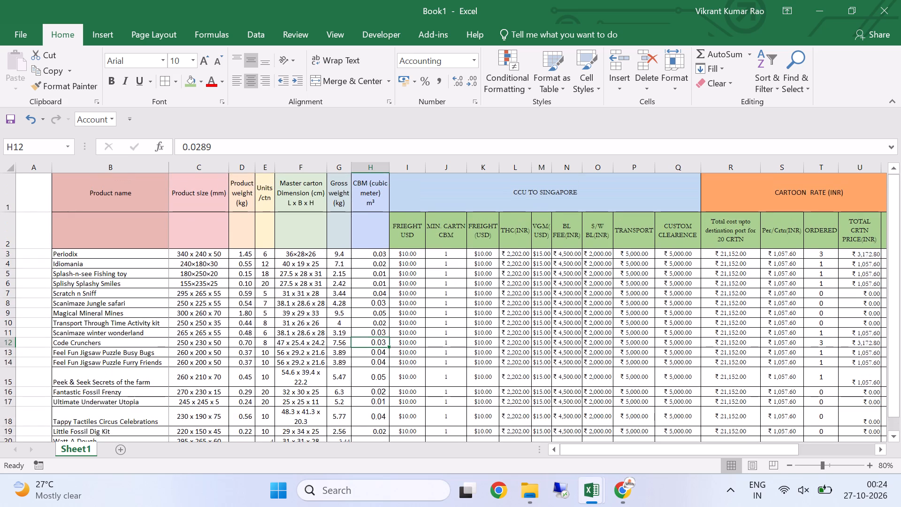
# Look through the cost sheet workbook's freight, costing and Product Details sheets for Watt-A-Dough's CBM and product weight.
pyautogui.hotkey('alt', 'Tab')
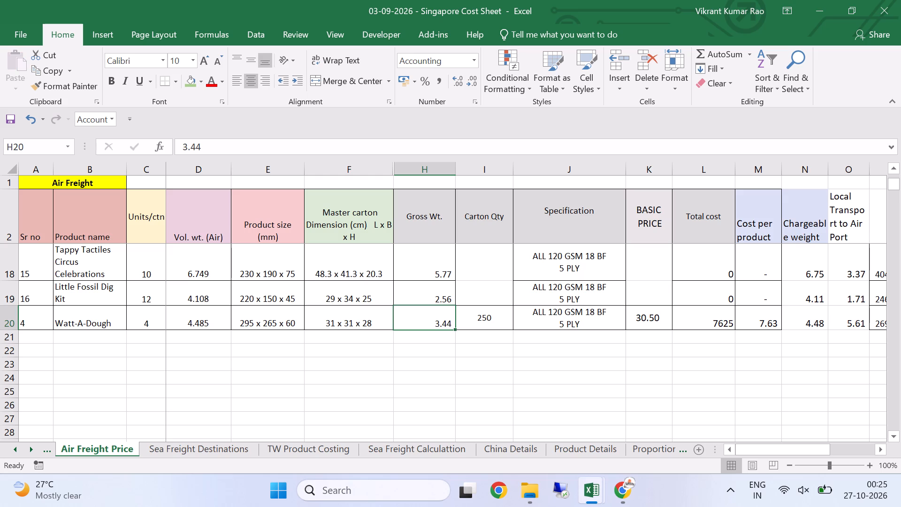
pyautogui.scroll(9, 656, 365)
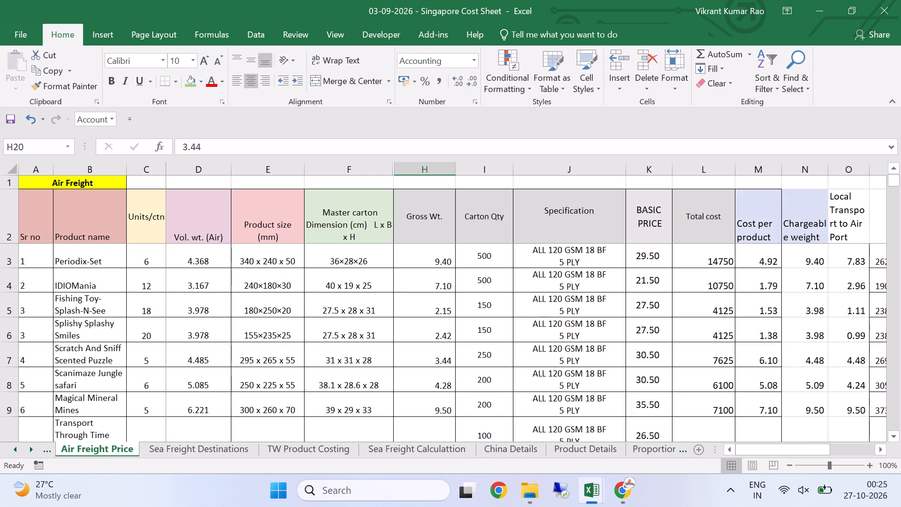
pyautogui.click(223, 445)
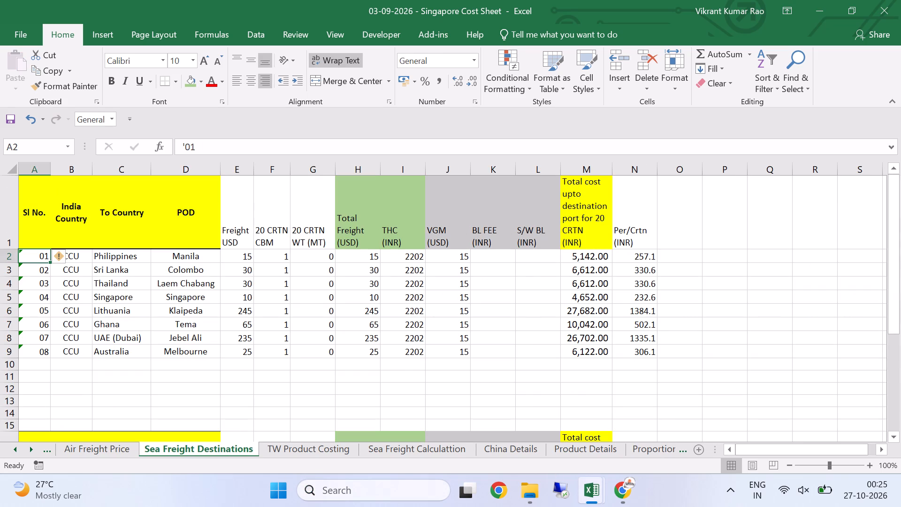
pyautogui.click(301, 452)
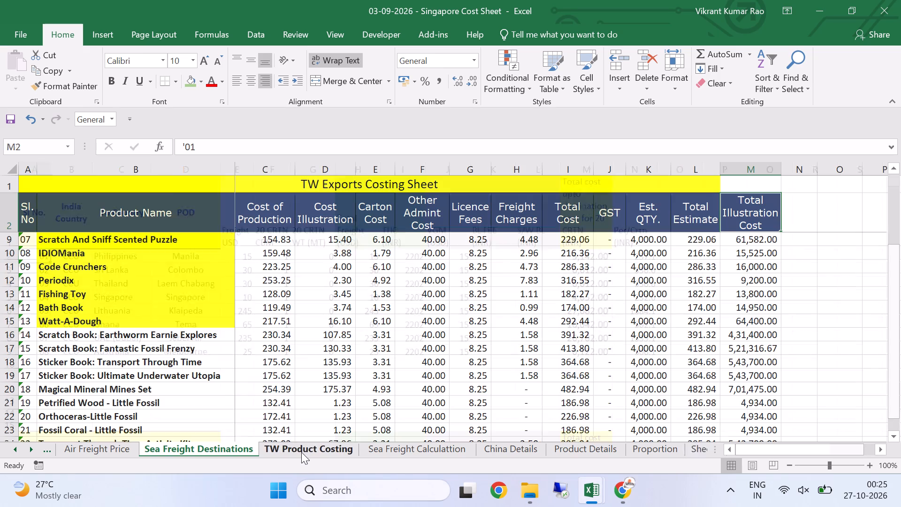
pyautogui.click(372, 447)
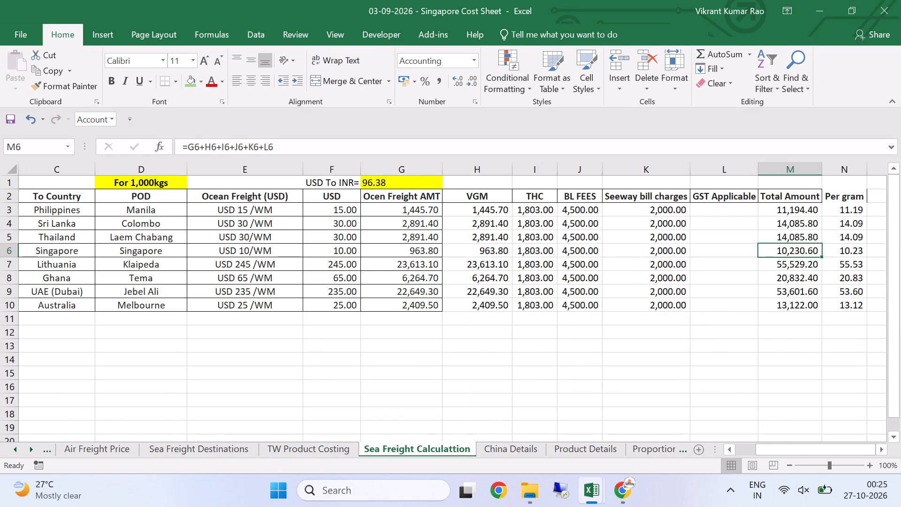
pyautogui.scroll(4, 419, 379)
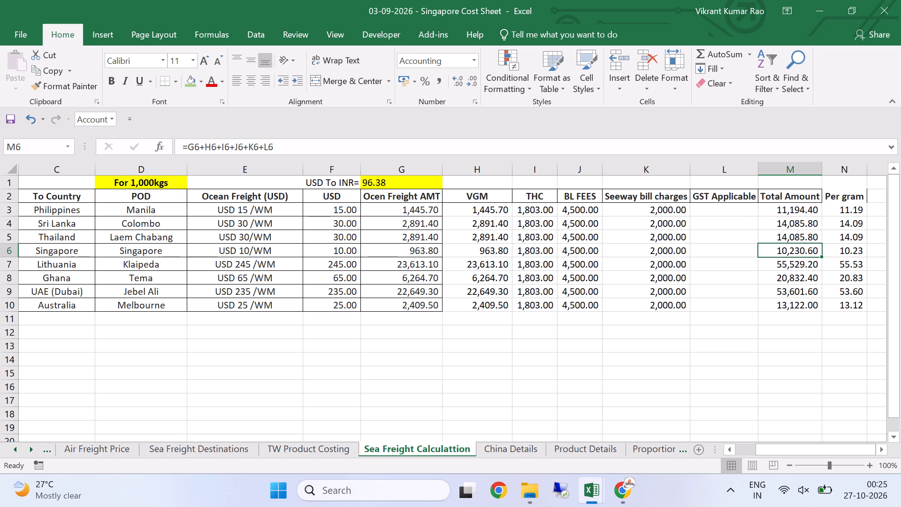
pyautogui.click(569, 444)
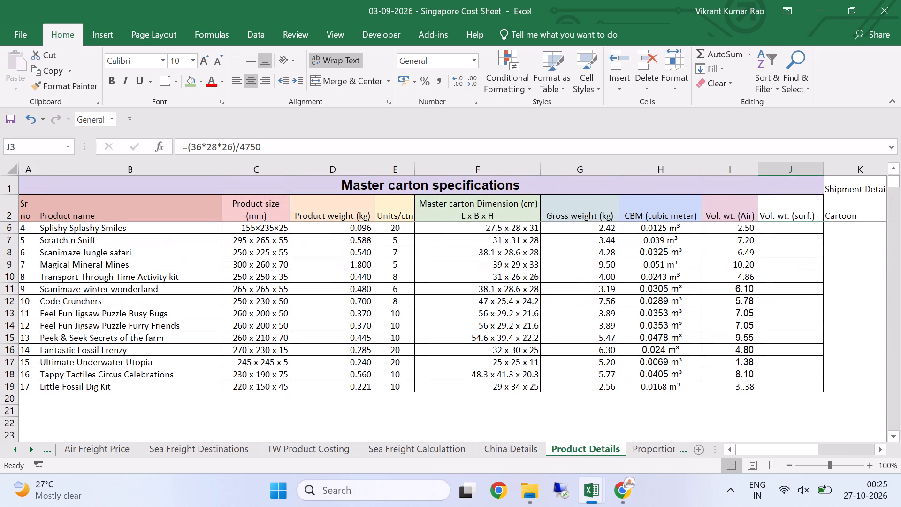
pyautogui.click(652, 387)
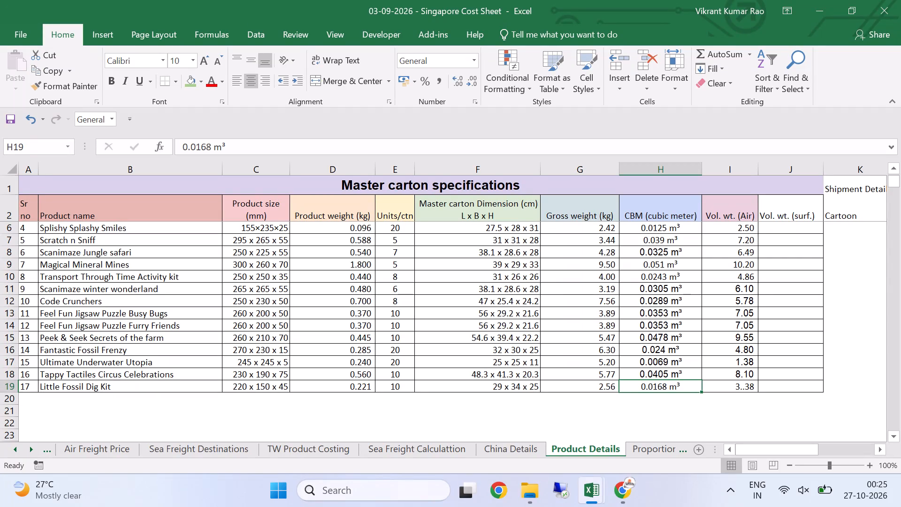
pyautogui.click(343, 389)
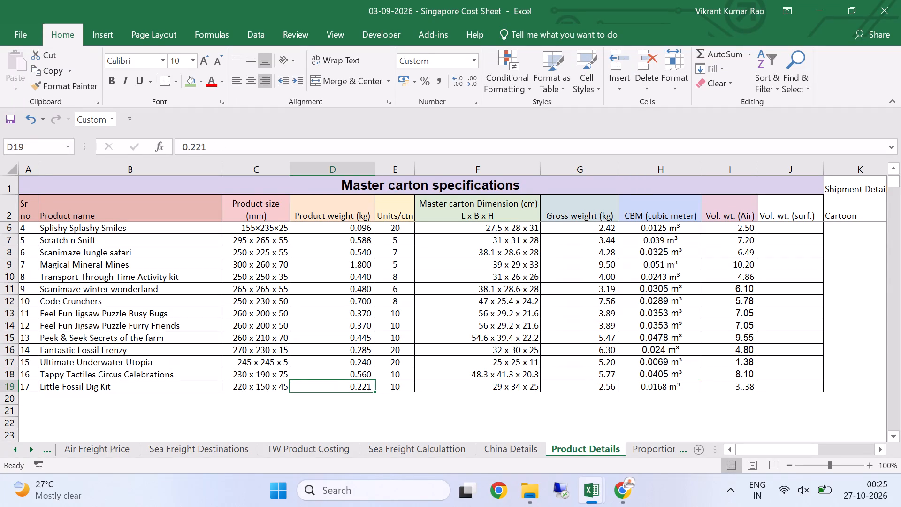
pyautogui.click(51, 446)
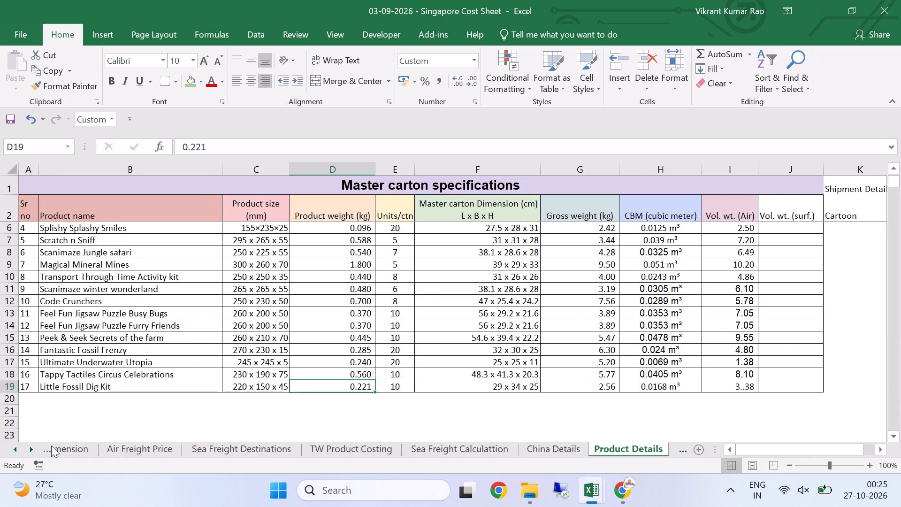
pyautogui.click(49, 446)
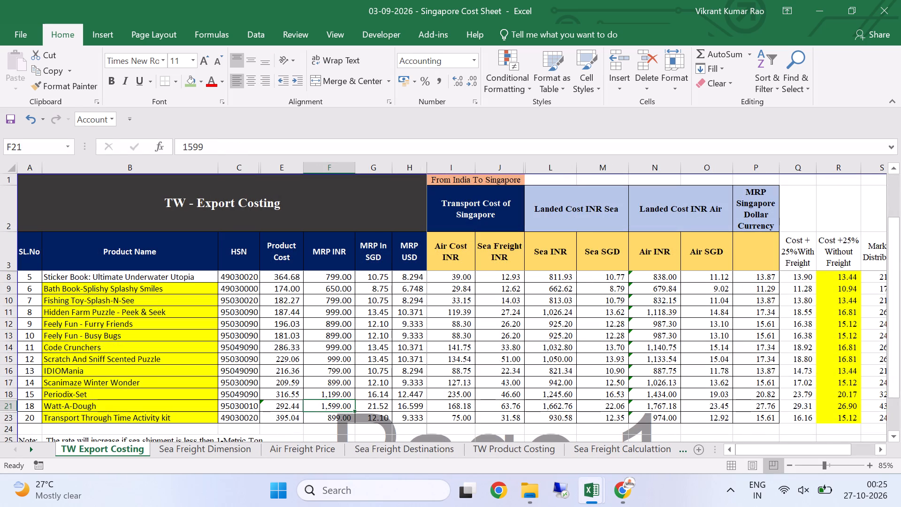
pyautogui.scroll(-3, 277, 395)
pyautogui.scroll(8, 276, 392)
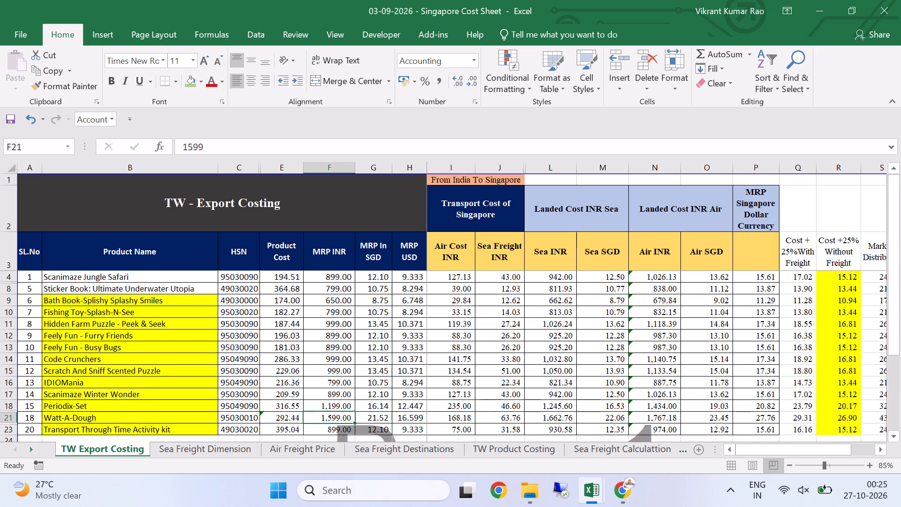
# Fill Little Fossil Dig Kit's CBM value, 0.0168, from Book1's cell H19 down into Watt-A-Dough's cell H20.
pyautogui.hotkey('alt', 'Tab')
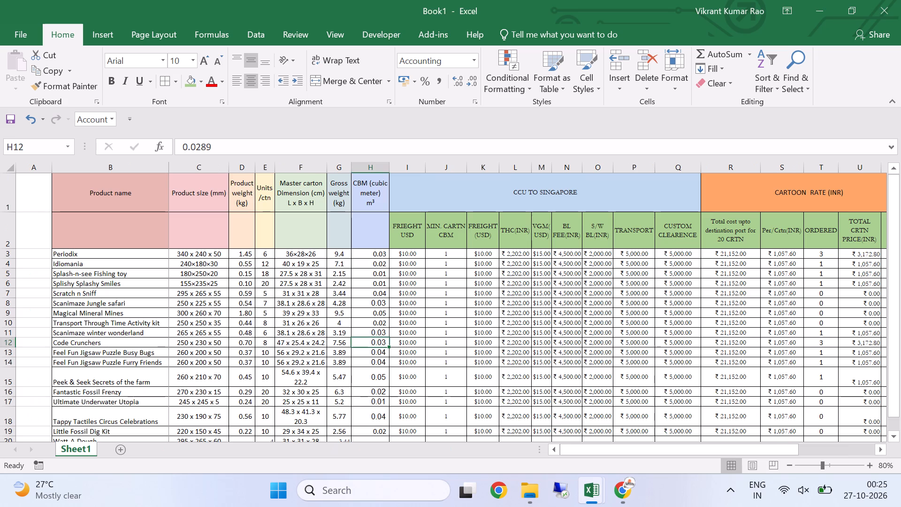
pyautogui.scroll(-1, 393, 330)
pyautogui.click(380, 345)
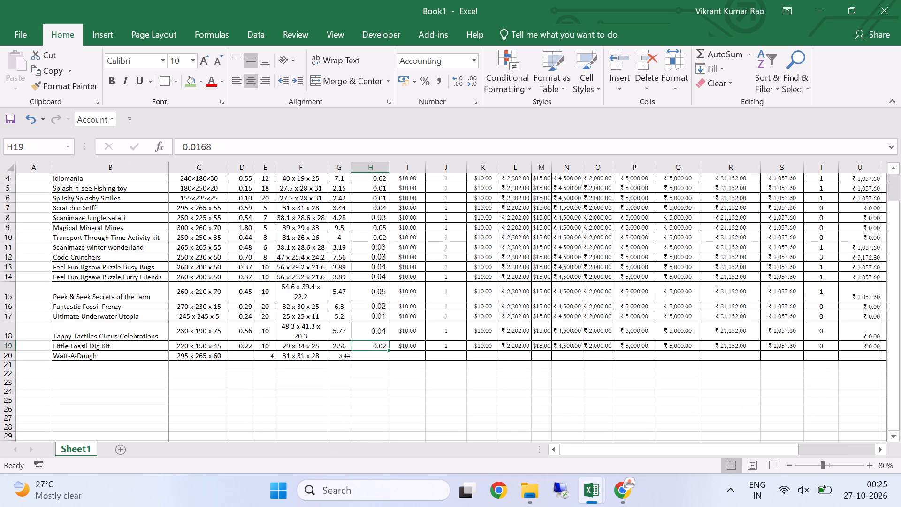
pyautogui.moveTo(389, 350); pyautogui.dragTo(389, 356)
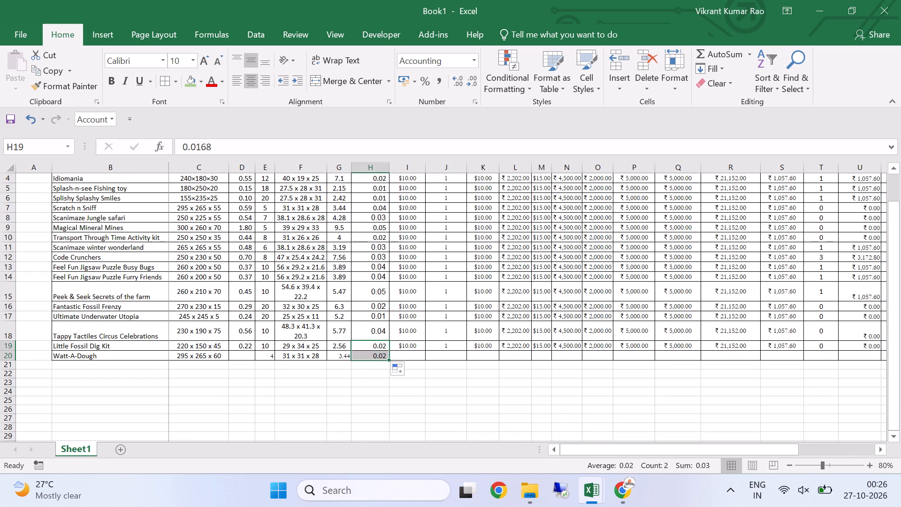
pyautogui.click(376, 356)
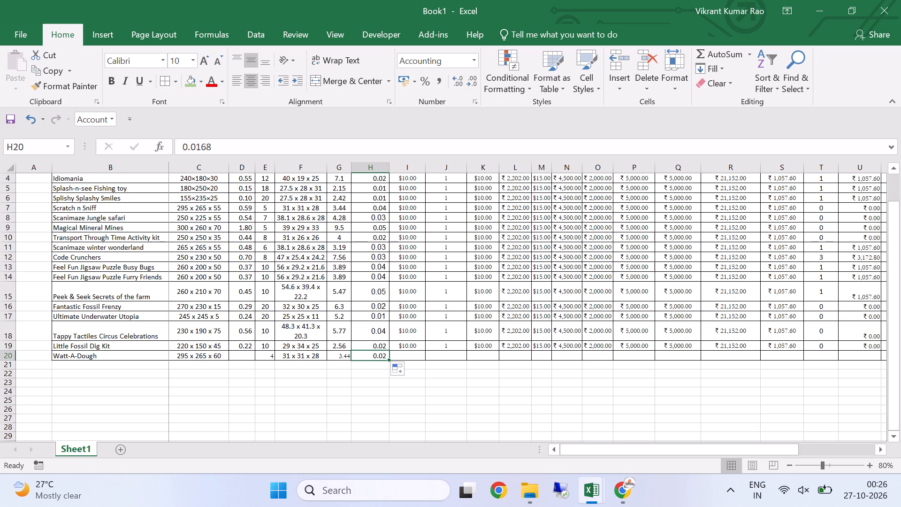
pyautogui.click(299, 356)
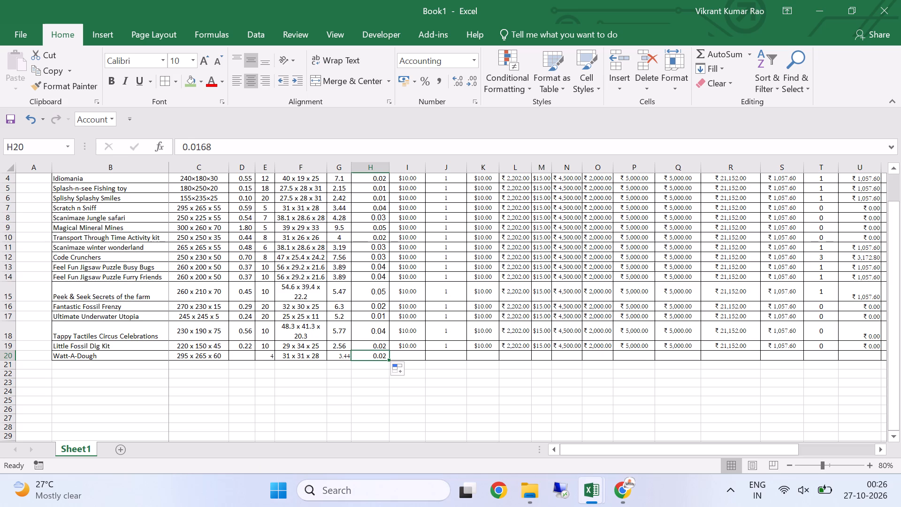
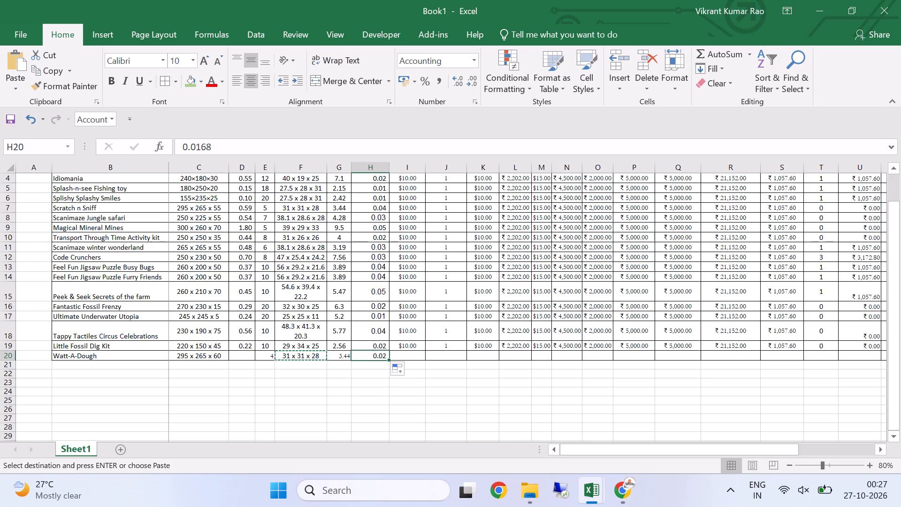
pyautogui.press('0')
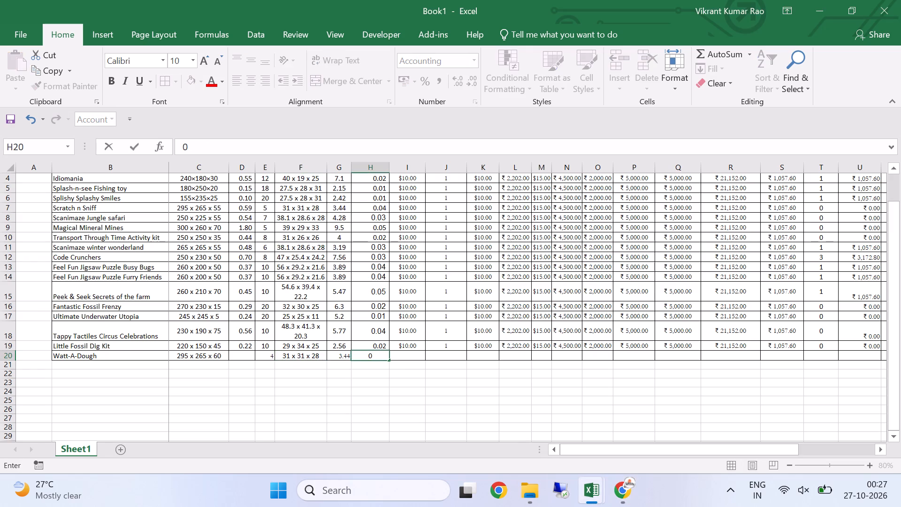
pyautogui.write('.03')
pyautogui.press('Return')
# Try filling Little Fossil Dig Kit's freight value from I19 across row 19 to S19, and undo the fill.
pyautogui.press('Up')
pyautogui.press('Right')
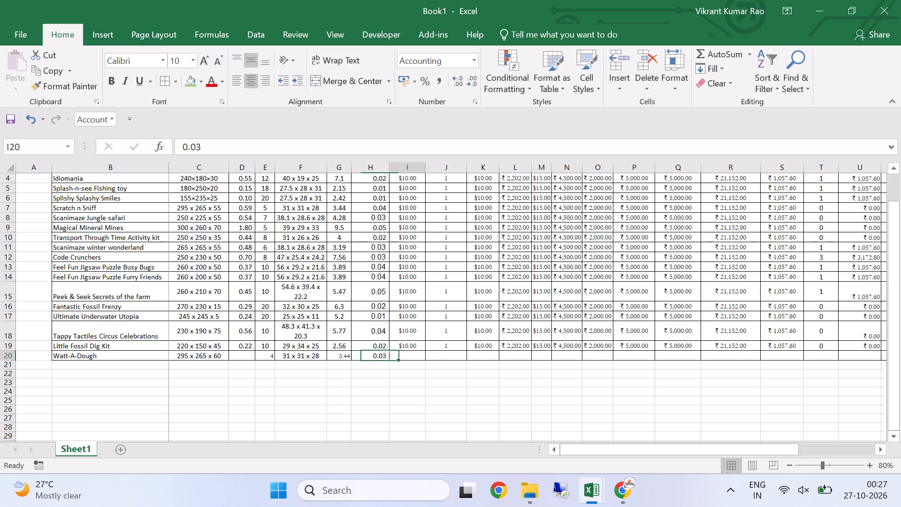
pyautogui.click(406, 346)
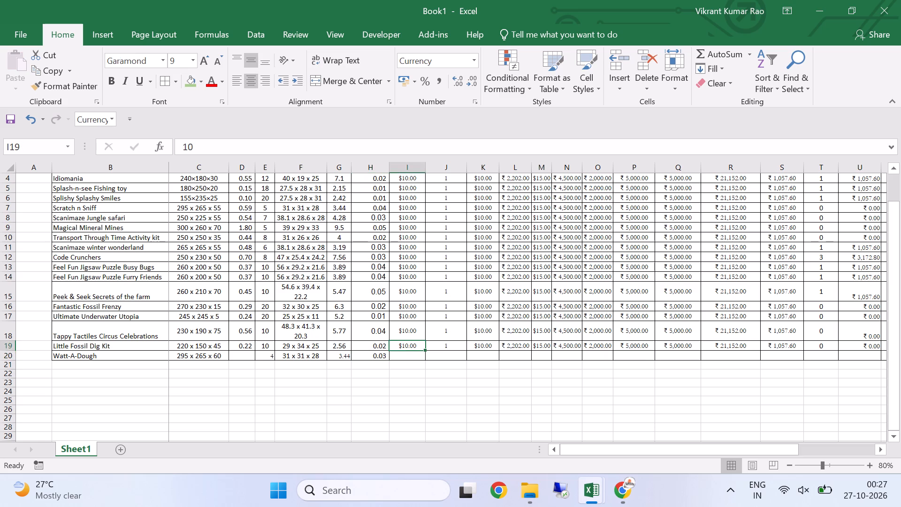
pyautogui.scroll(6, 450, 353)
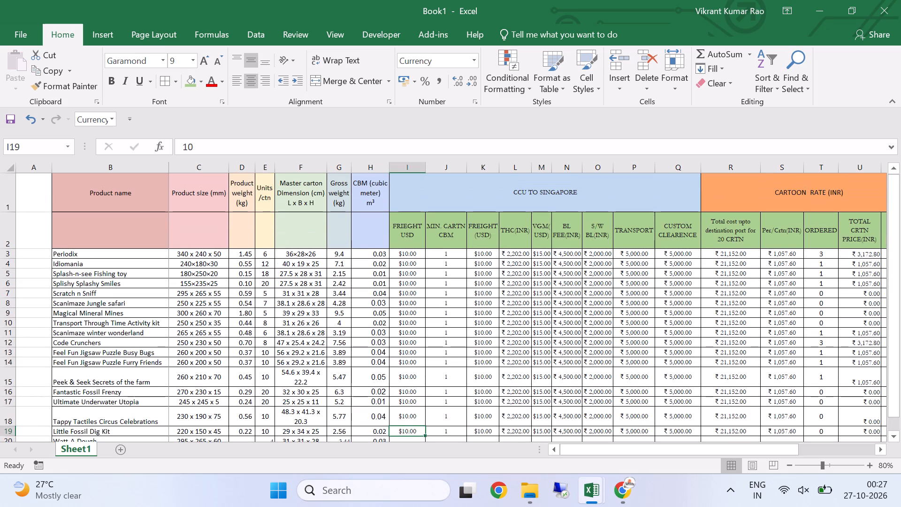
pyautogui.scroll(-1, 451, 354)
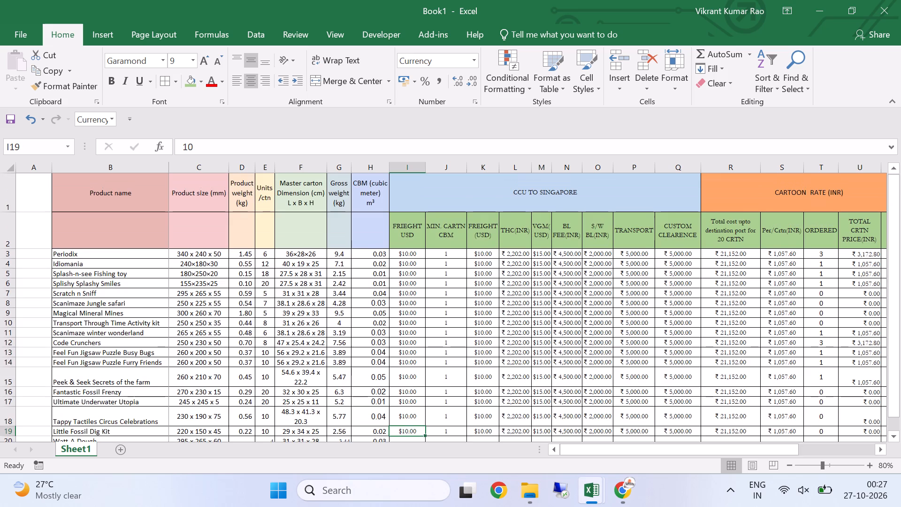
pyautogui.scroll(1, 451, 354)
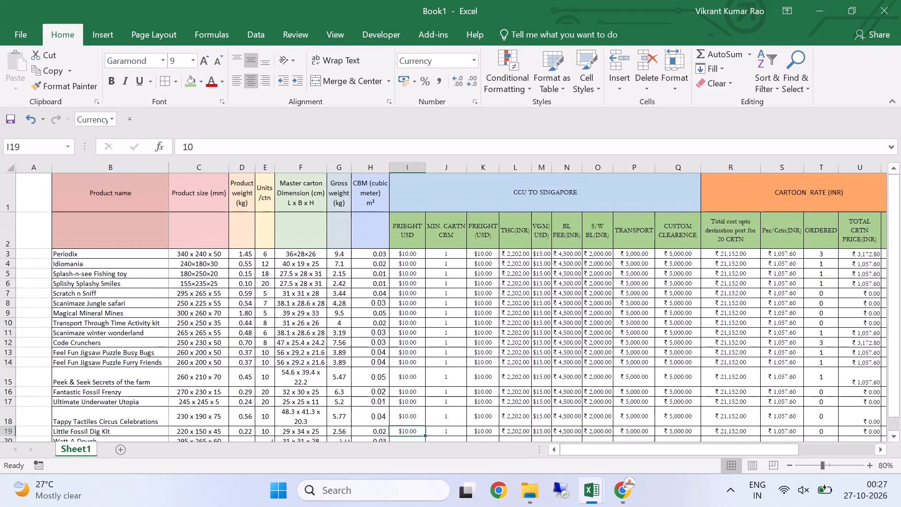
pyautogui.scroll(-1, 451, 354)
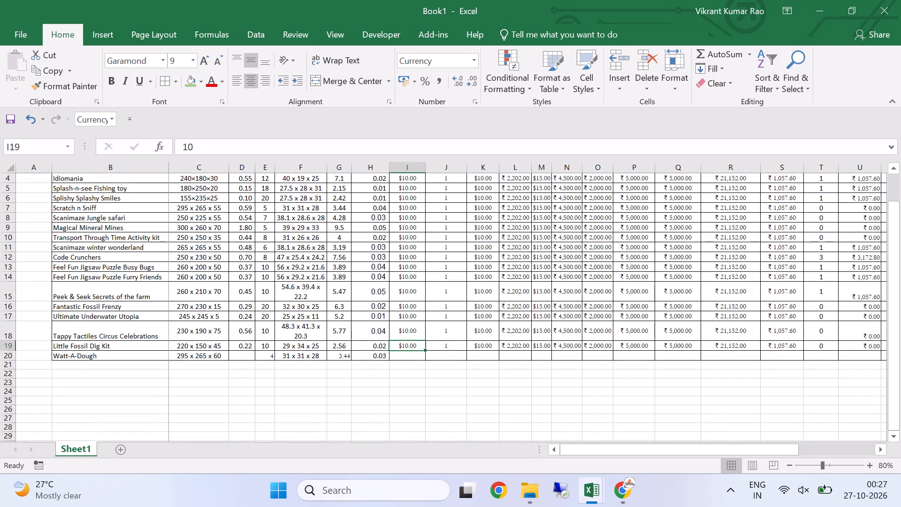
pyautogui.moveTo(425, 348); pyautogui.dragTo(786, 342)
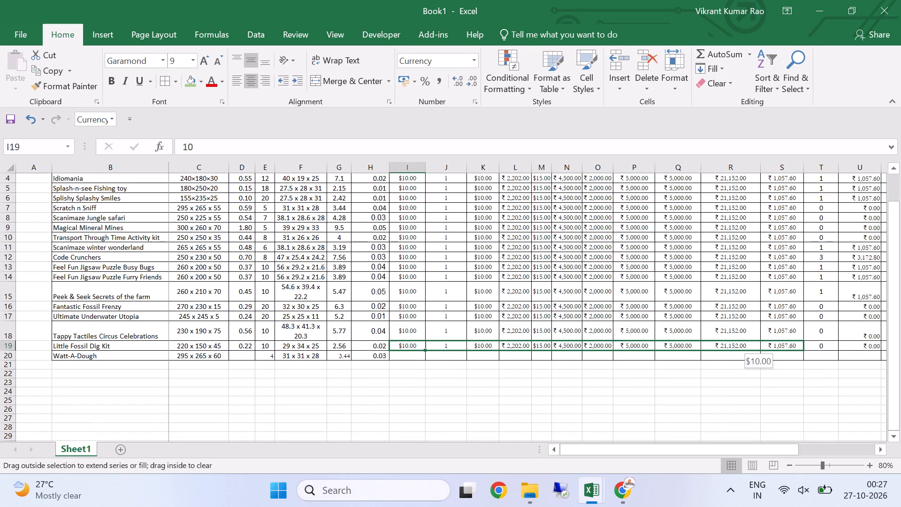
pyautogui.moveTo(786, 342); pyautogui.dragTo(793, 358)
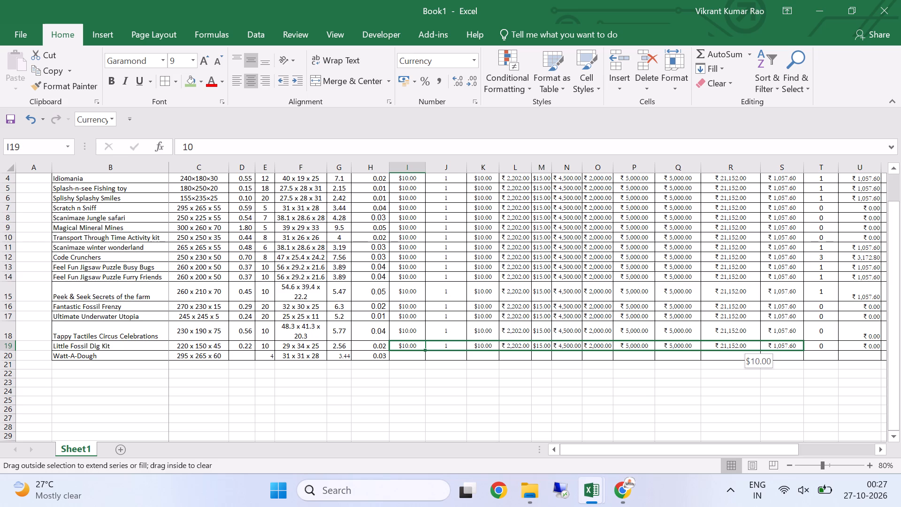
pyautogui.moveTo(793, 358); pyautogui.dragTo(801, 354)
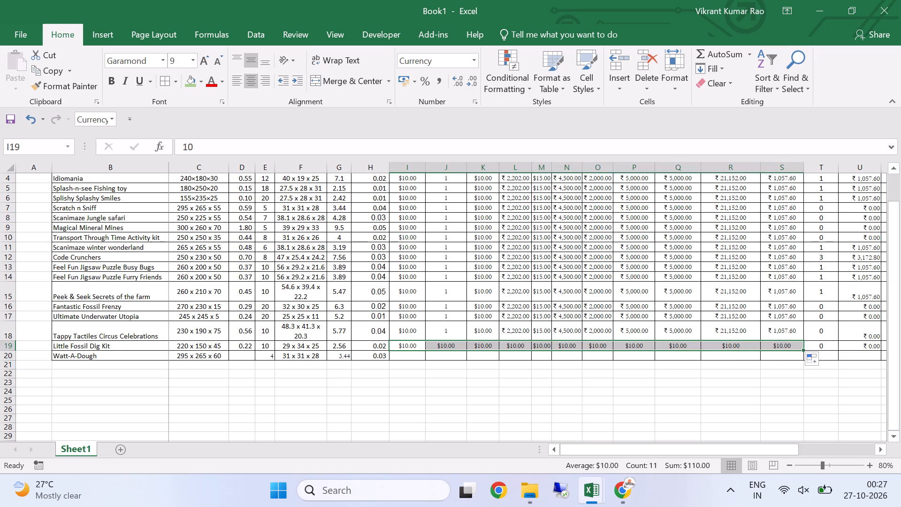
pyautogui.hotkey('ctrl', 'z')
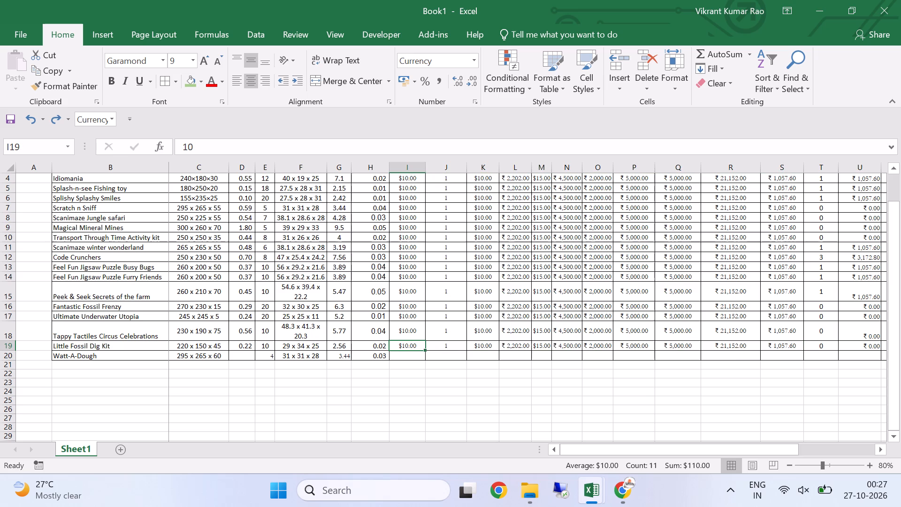
# Fill Little Fossil Dig Kit's freight, charges and carton-rate cells I19:S19 down into Watt-A-Dough's row 20.
pyautogui.moveTo(408, 346); pyautogui.dragTo(408, 346)
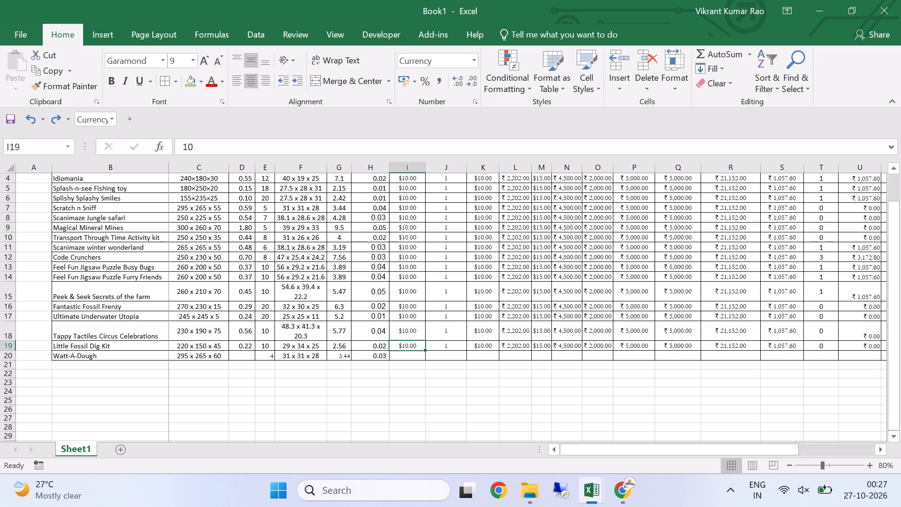
pyautogui.moveTo(408, 346); pyautogui.dragTo(783, 344)
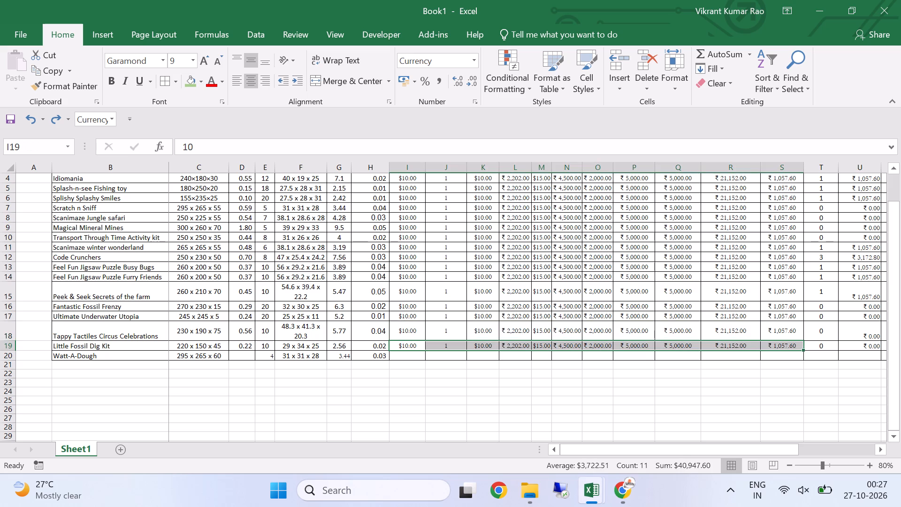
pyautogui.moveTo(802, 351); pyautogui.dragTo(804, 357)
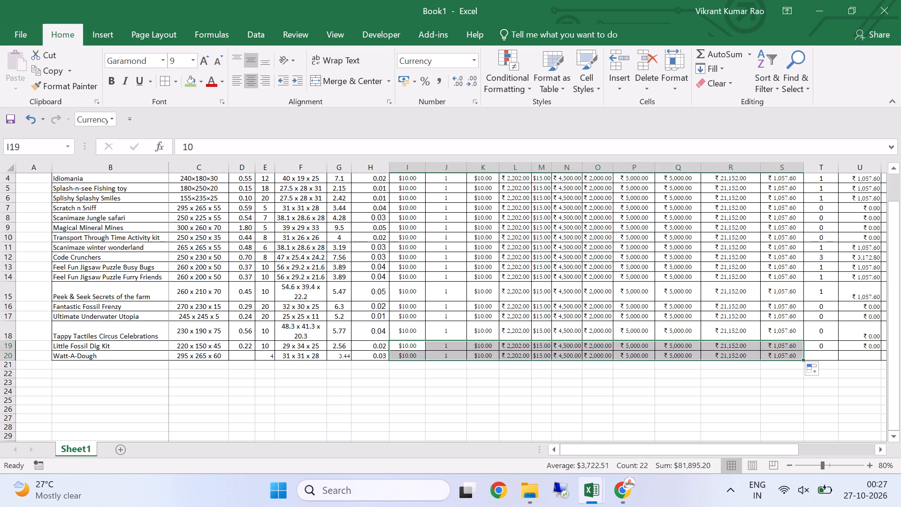
pyautogui.click(636, 416)
# Check Watt-A-Dough's filled cost cells against the column headings and the other products' rows.
pyautogui.scroll(4, 636, 416)
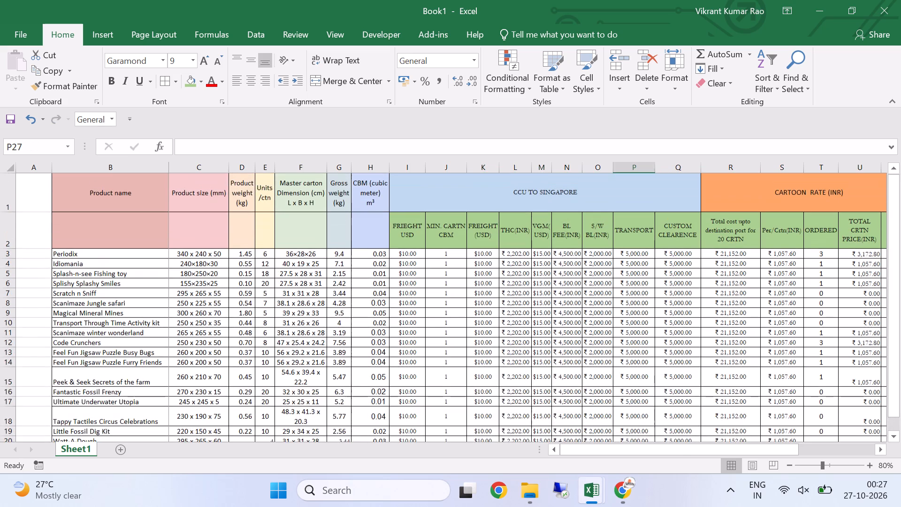
pyautogui.scroll(-1, 680, 361)
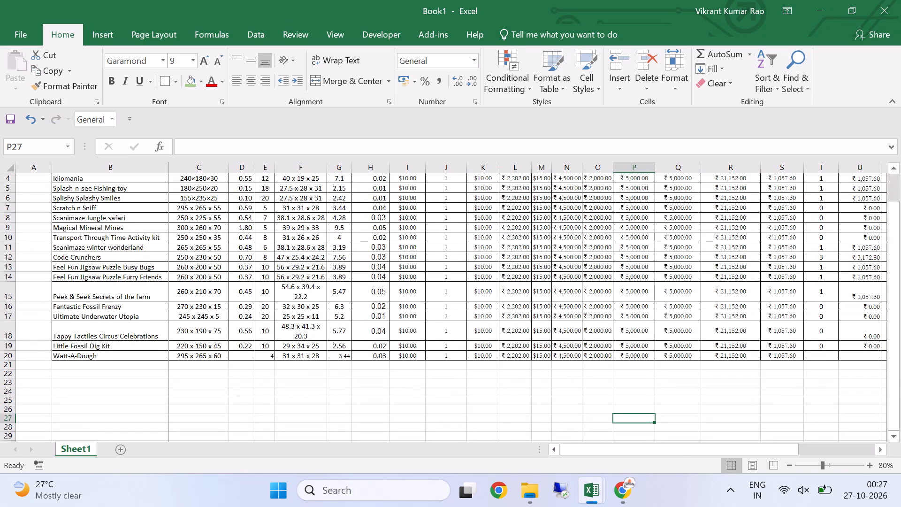
pyautogui.scroll(7, 482, 329)
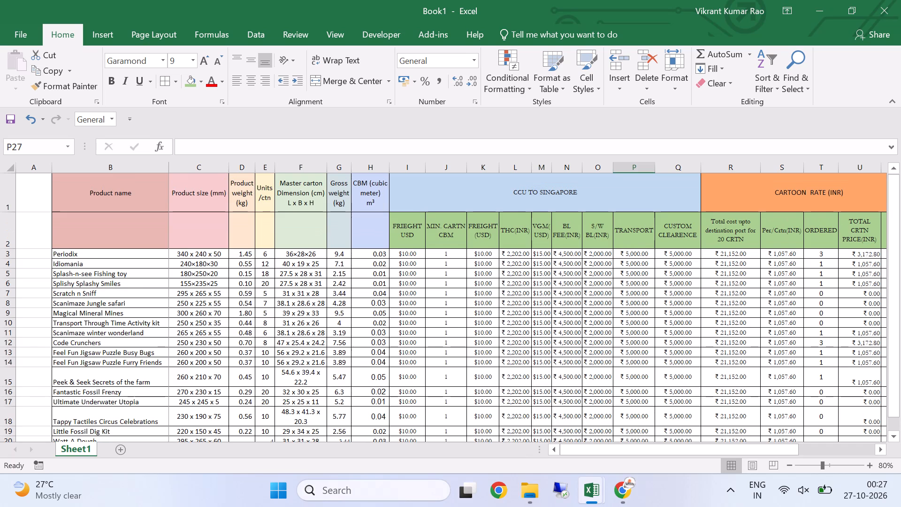
pyautogui.scroll(-1, 482, 330)
pyautogui.scroll(2, 482, 330)
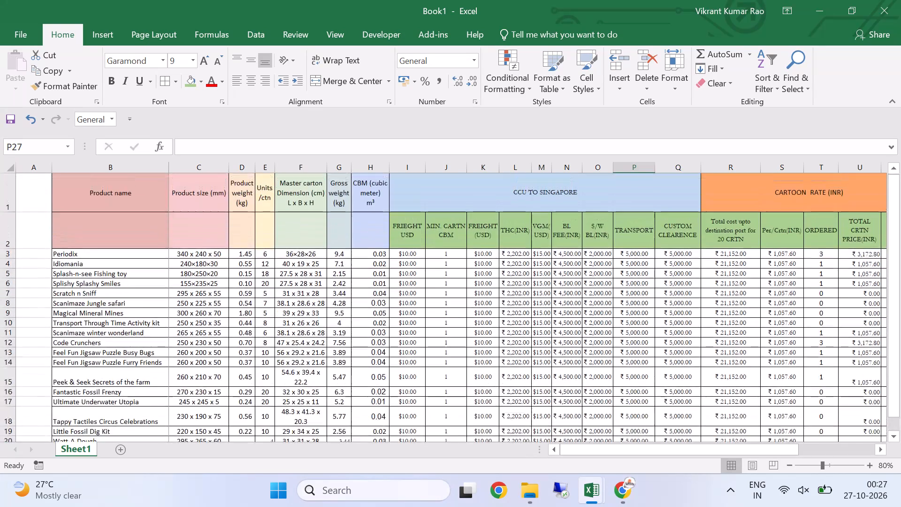
pyautogui.scroll(-1, 482, 330)
pyautogui.scroll(1, 474, 331)
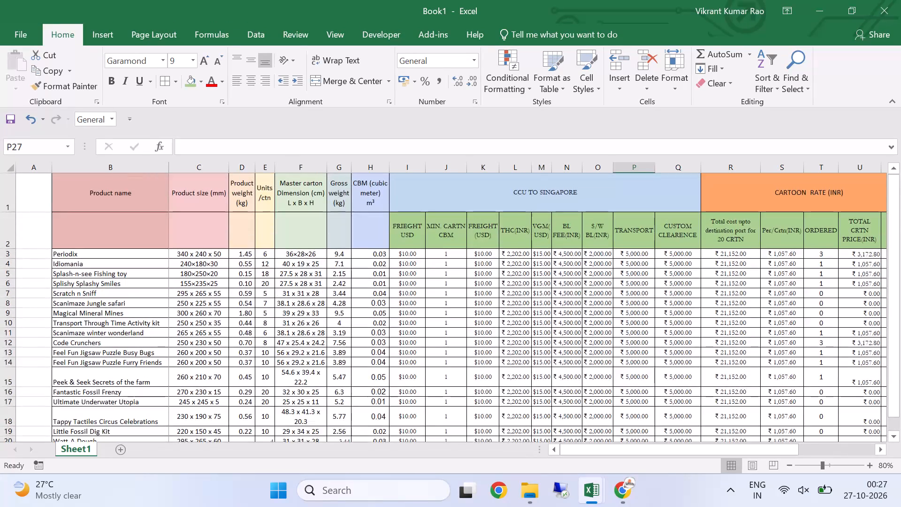
pyautogui.scroll(-1, 230, 313)
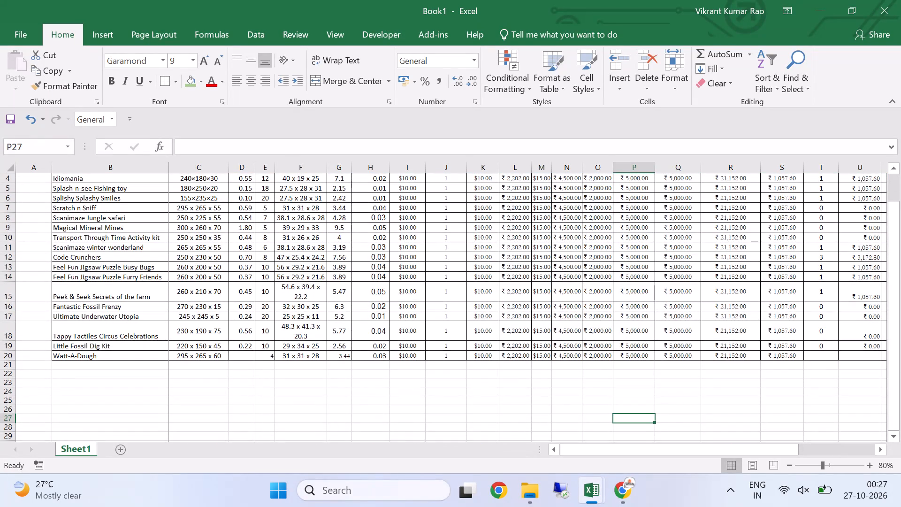
# Copy the cell formatting of Little Fossil Dig Kit's name in B19 onto Watt-A-Dough's cells B20:H20.
pyautogui.click(79, 346)
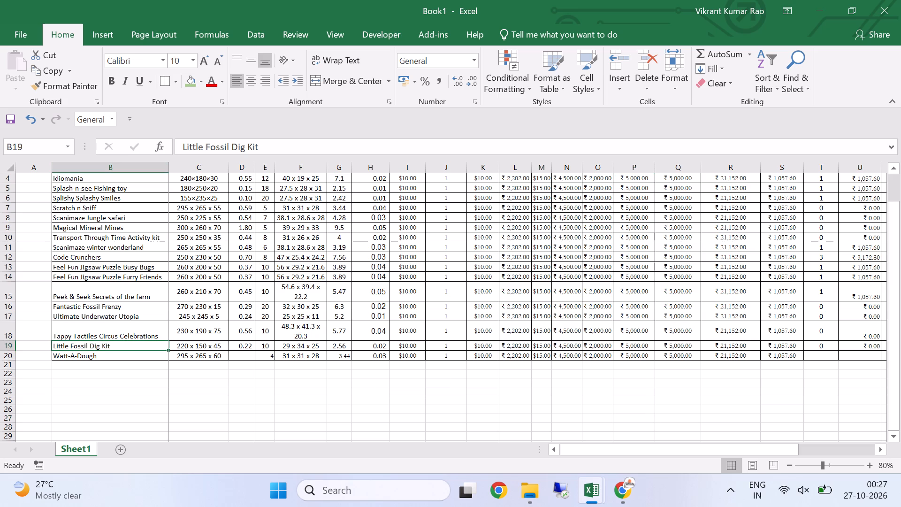
pyautogui.click(65, 86)
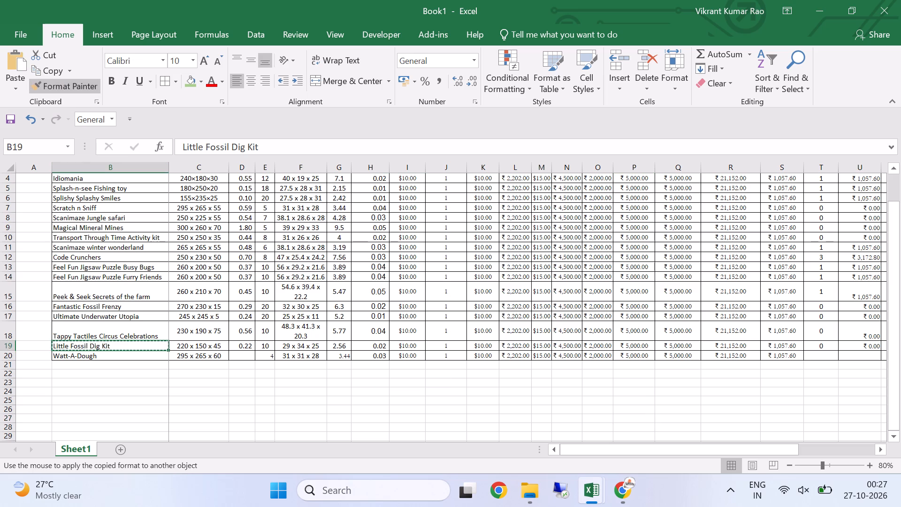
pyautogui.moveTo(64, 357); pyautogui.dragTo(624, 354)
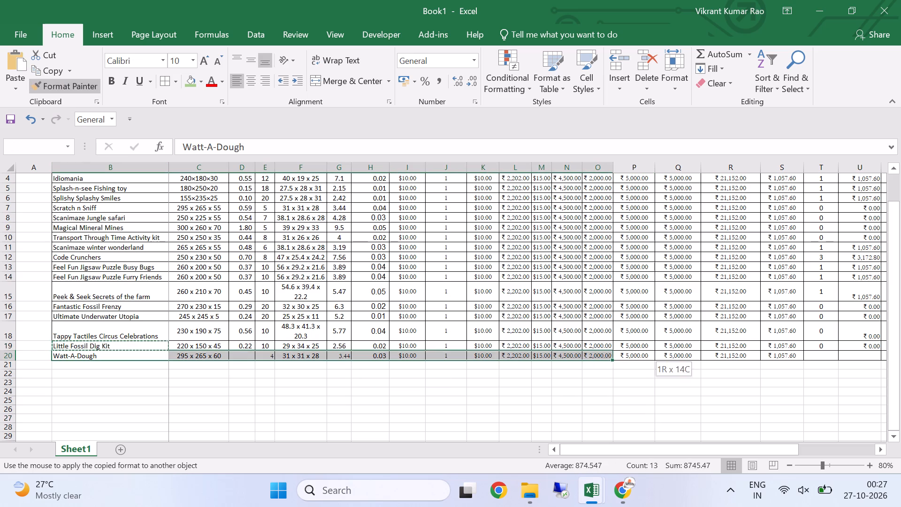
pyautogui.moveTo(624, 354); pyautogui.dragTo(404, 352)
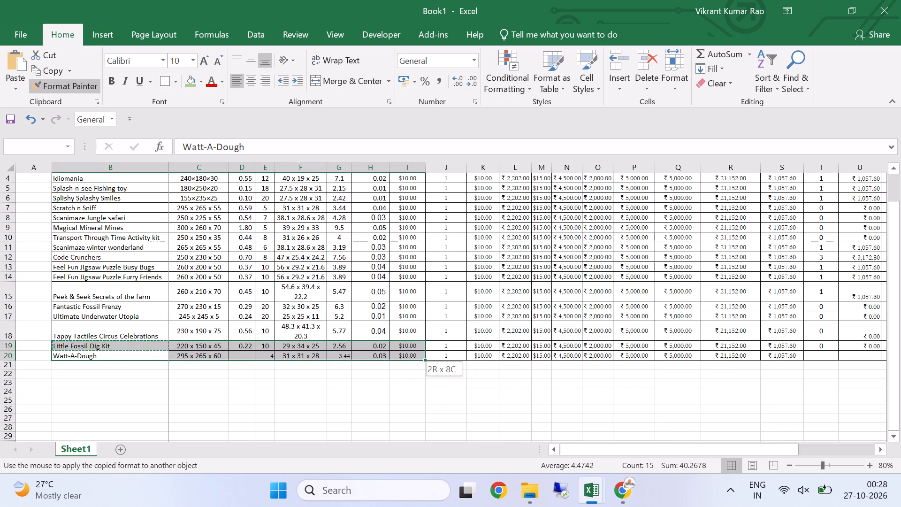
pyautogui.moveTo(404, 352); pyautogui.dragTo(354, 361)
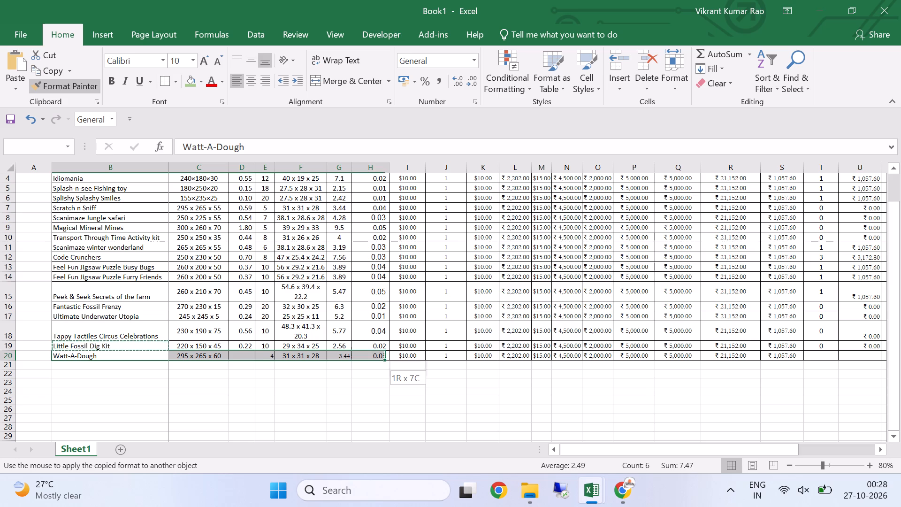
pyautogui.moveTo(354, 361); pyautogui.dragTo(367, 357)
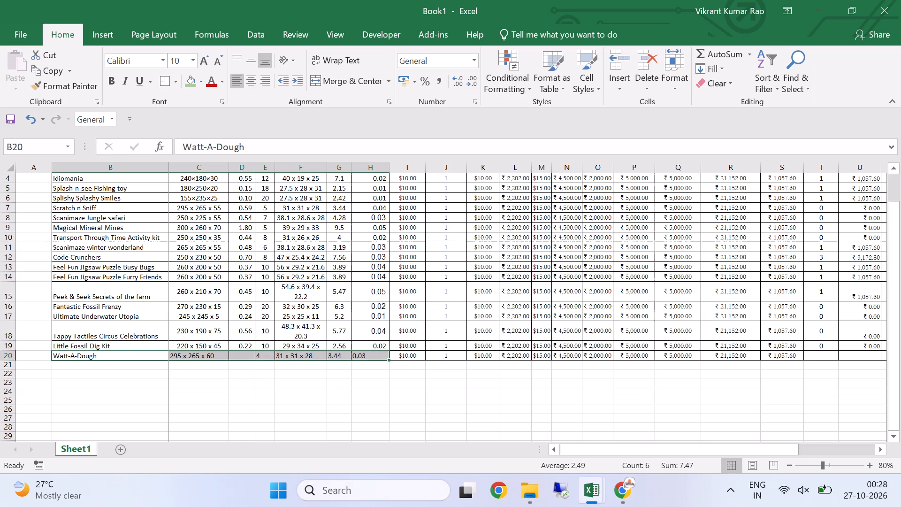
# Center Watt-A-Dough's cells C20:H20 horizontally and vertically, with the CBM value in H20 right-aligned.
pyautogui.moveTo(197, 358); pyautogui.dragTo(372, 355)
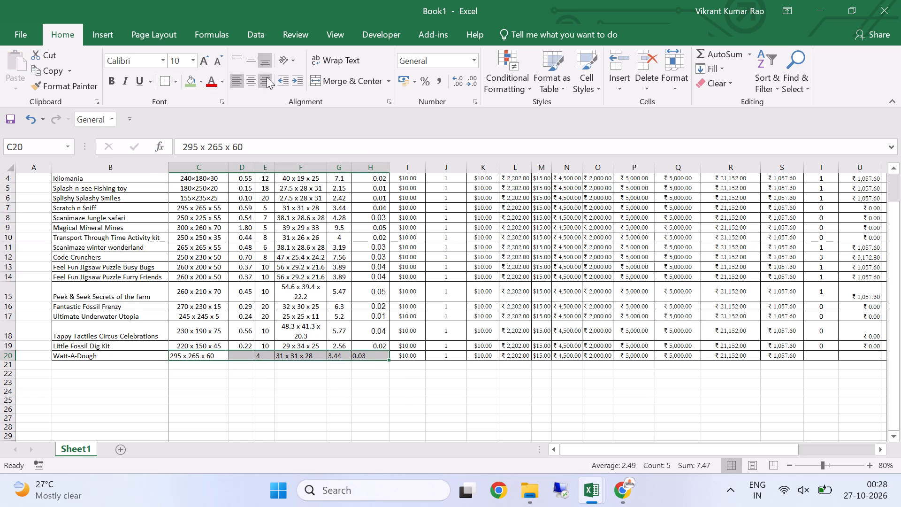
pyautogui.click(252, 82)
pyautogui.click(250, 65)
pyautogui.click(435, 333)
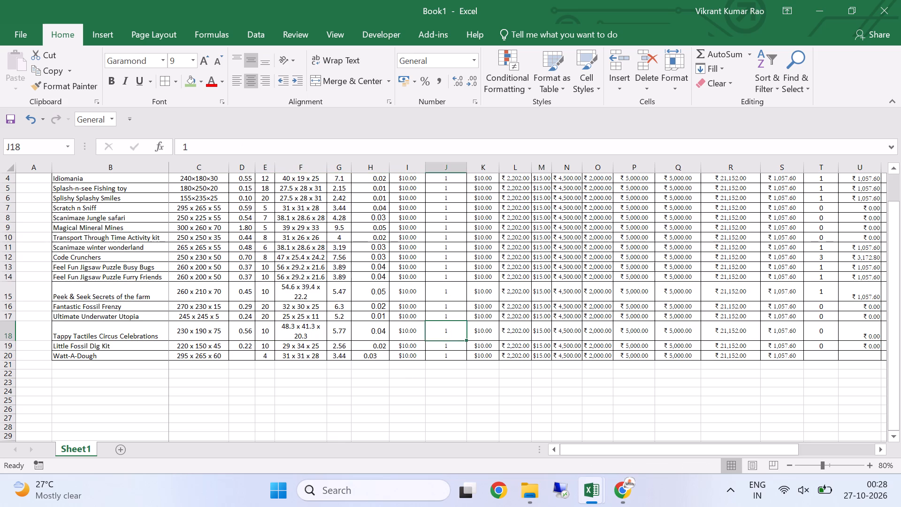
pyautogui.click(368, 356)
pyautogui.click(264, 86)
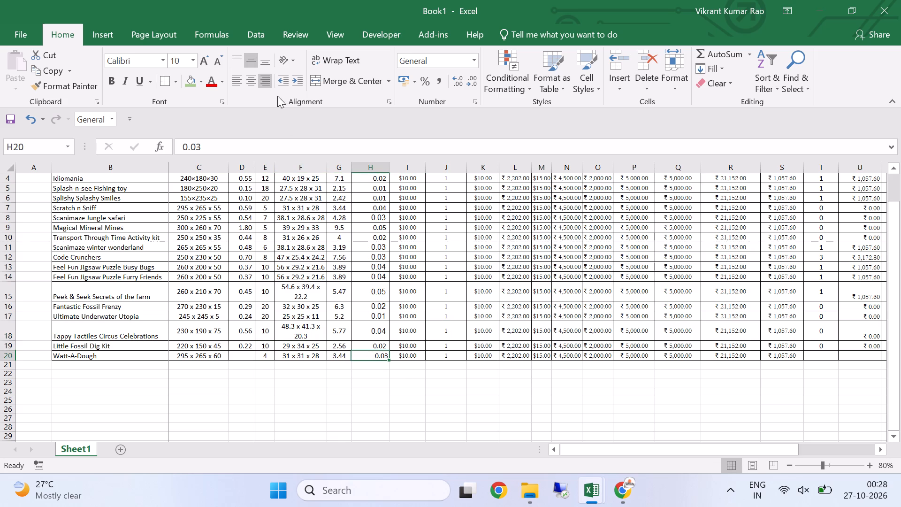
pyautogui.click(393, 403)
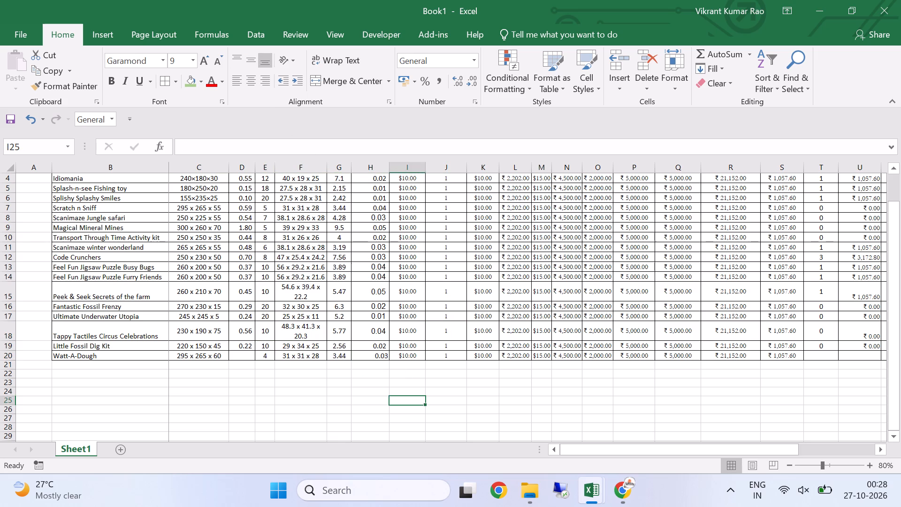
# Enter 3 as Watt-A-Dough's ordered cartons in T20.
pyautogui.scroll(4, 279, 373)
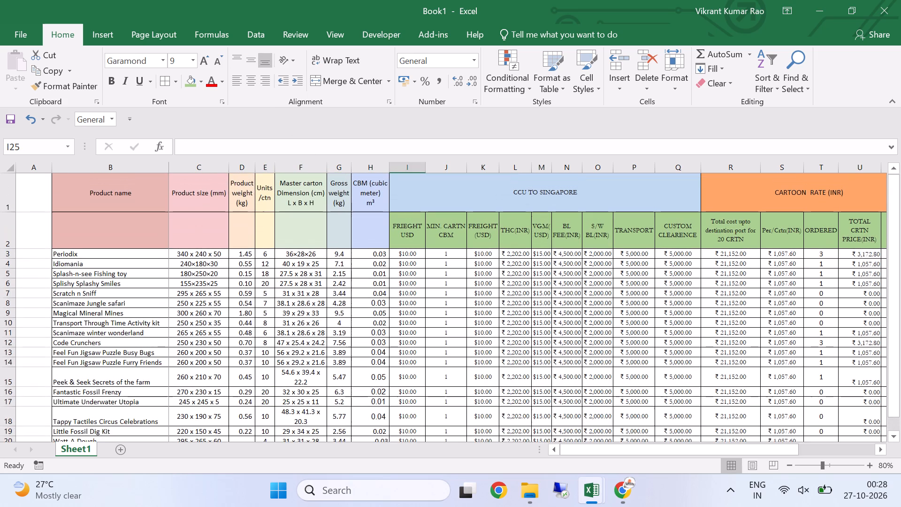
pyautogui.scroll(-1, 279, 373)
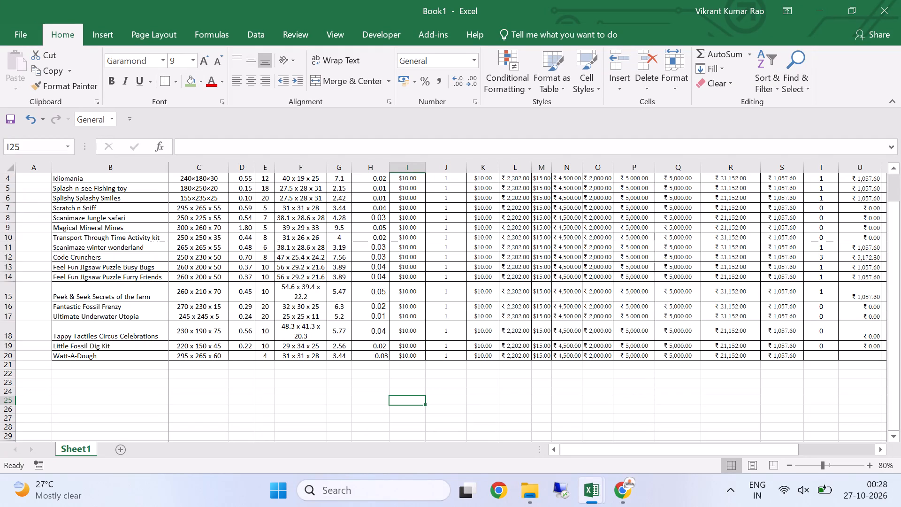
pyautogui.moveTo(718, 448); pyautogui.dragTo(743, 449)
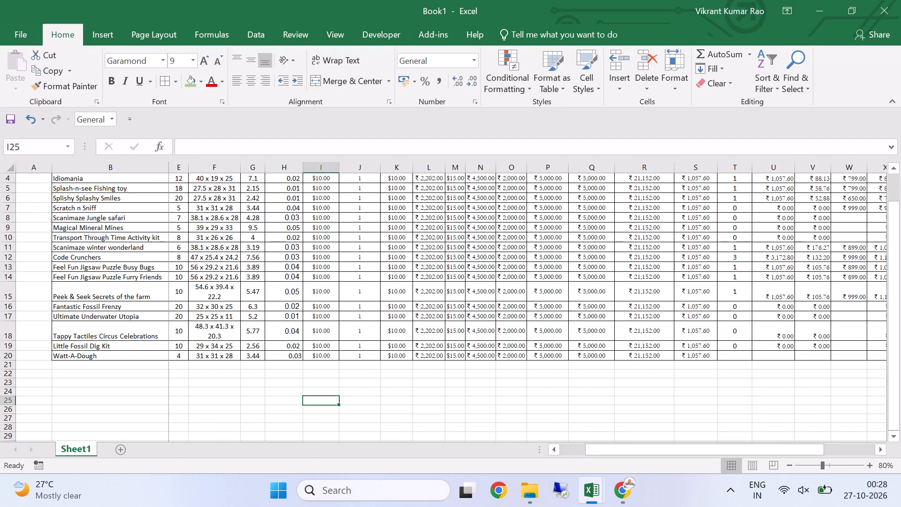
pyautogui.click(739, 354)
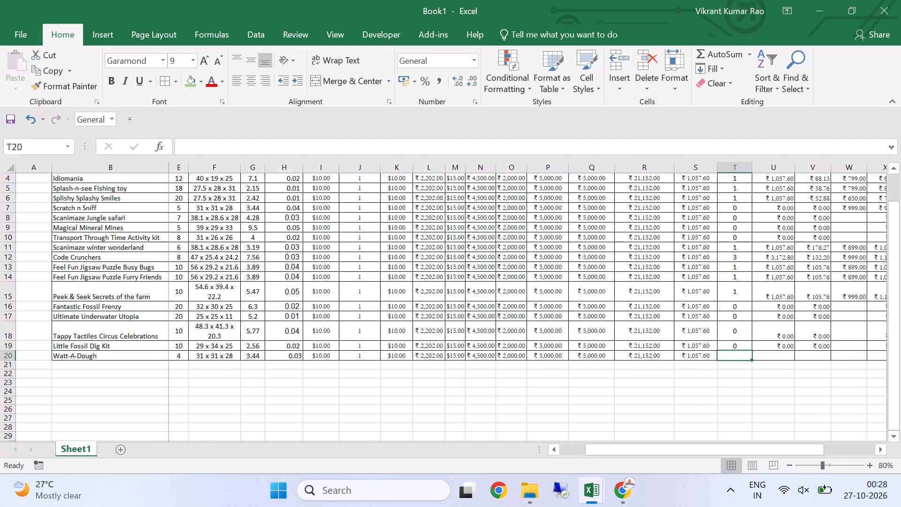
pyautogui.press('3')
pyautogui.click(772, 357)
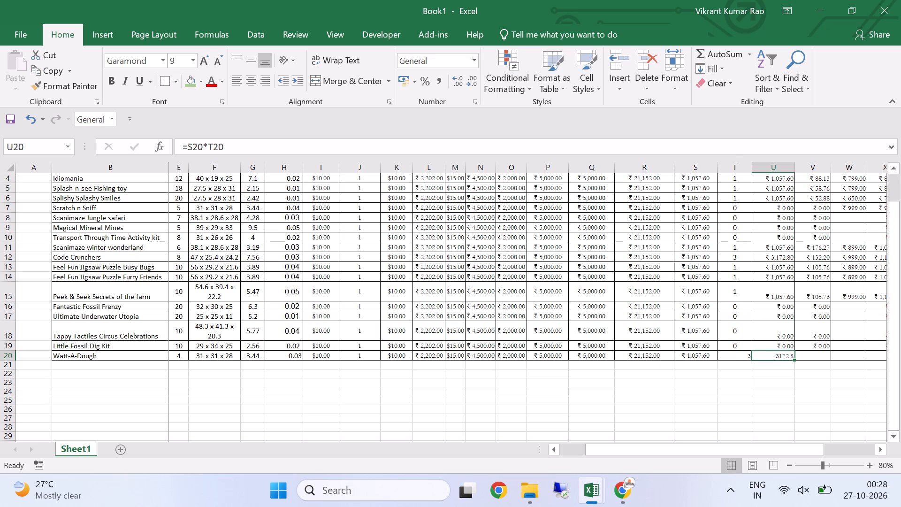
# Copy the cell formatting of Little Fossil Dig Kit's ordered quantity in T19 onto Watt-A-Dough's T20.
pyautogui.click(739, 348)
pyautogui.click(62, 90)
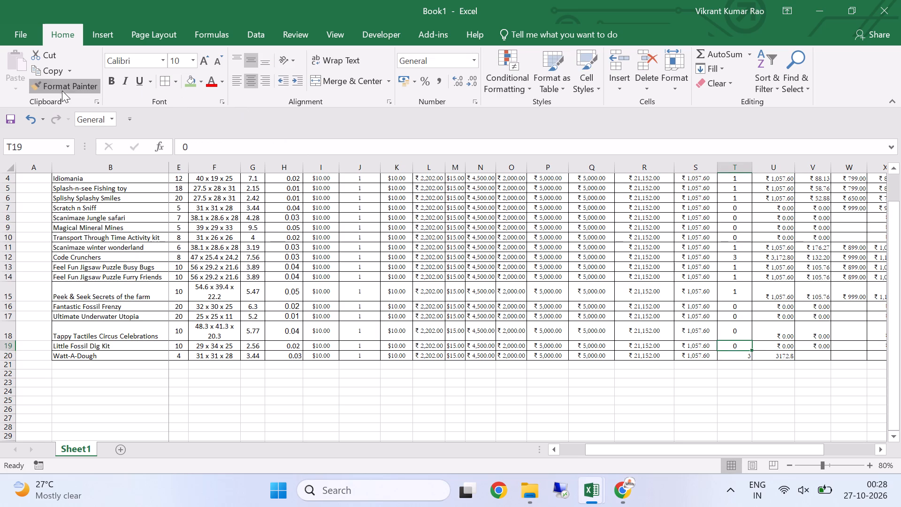
pyautogui.click(730, 352)
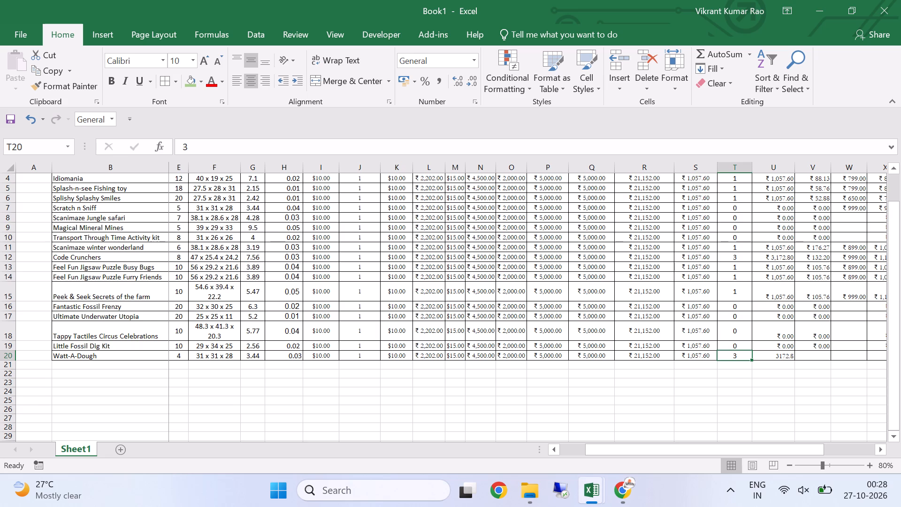
# Copy the currency formatting of Peek & Seek's total carton price in U15 onto Watt-A-Dough's U20.
pyautogui.scroll(2, 831, 360)
pyautogui.scroll(-2, 831, 360)
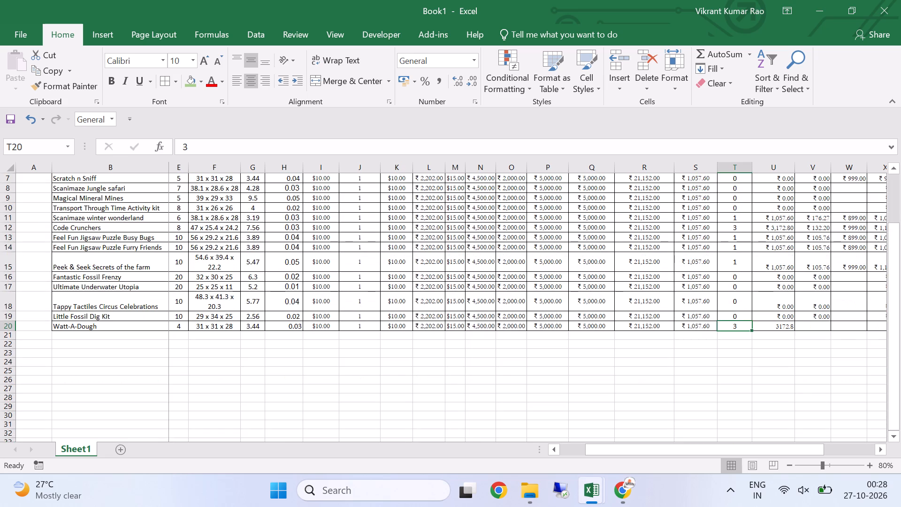
pyautogui.click(781, 330)
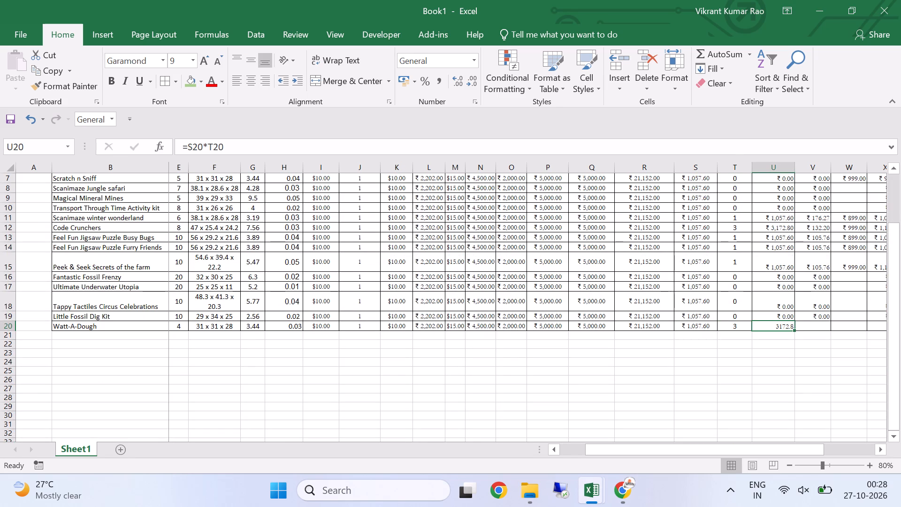
pyautogui.click(766, 270)
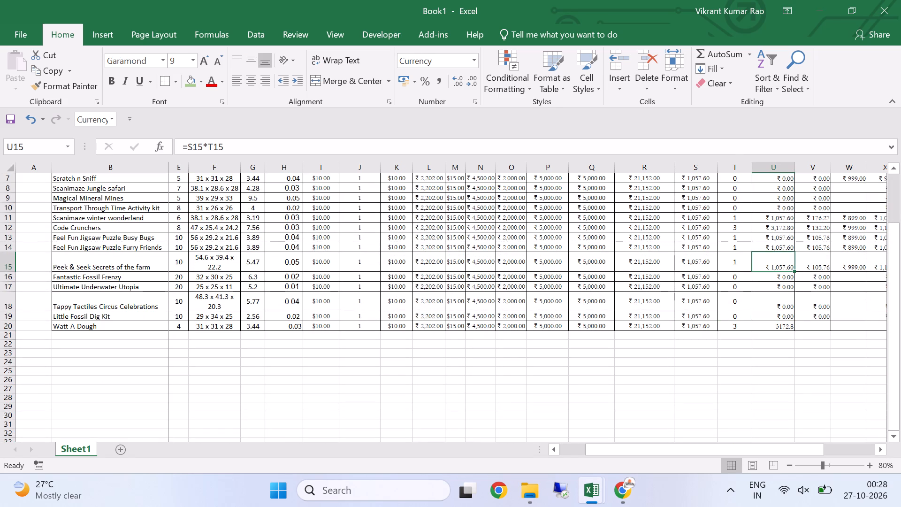
pyautogui.click(79, 83)
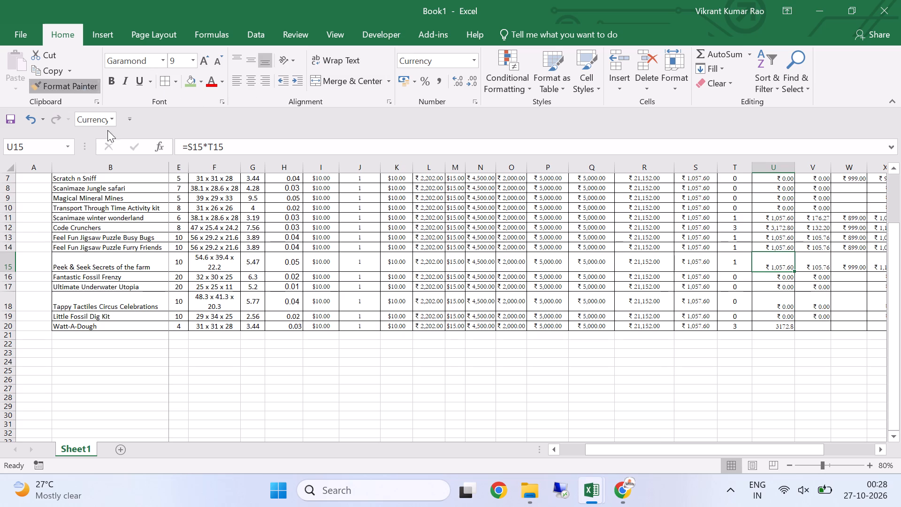
pyautogui.click(760, 323)
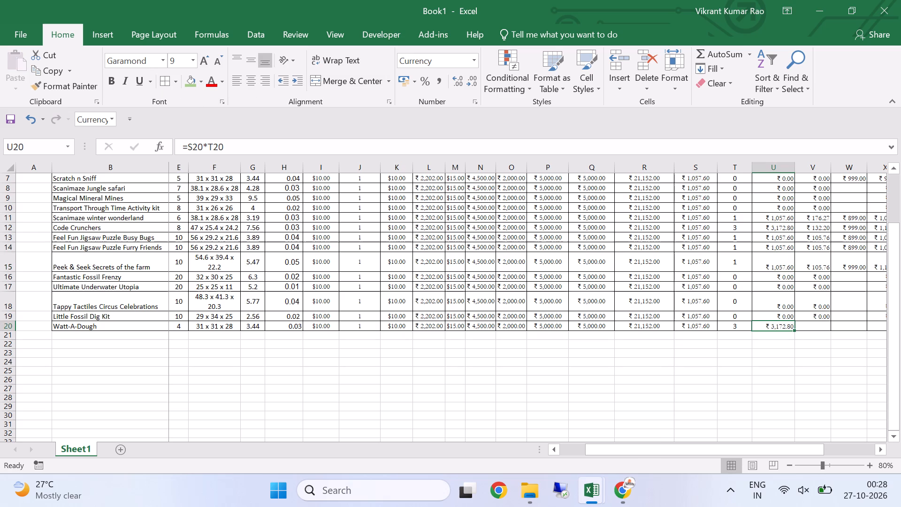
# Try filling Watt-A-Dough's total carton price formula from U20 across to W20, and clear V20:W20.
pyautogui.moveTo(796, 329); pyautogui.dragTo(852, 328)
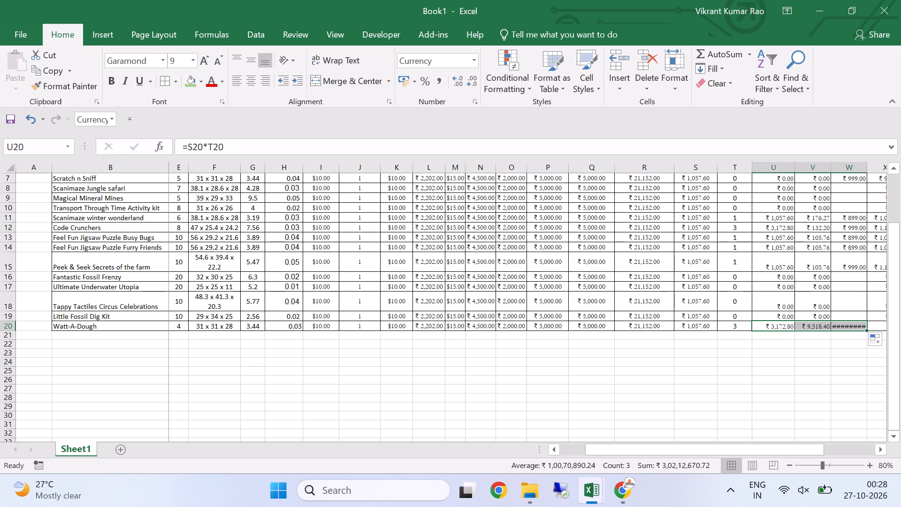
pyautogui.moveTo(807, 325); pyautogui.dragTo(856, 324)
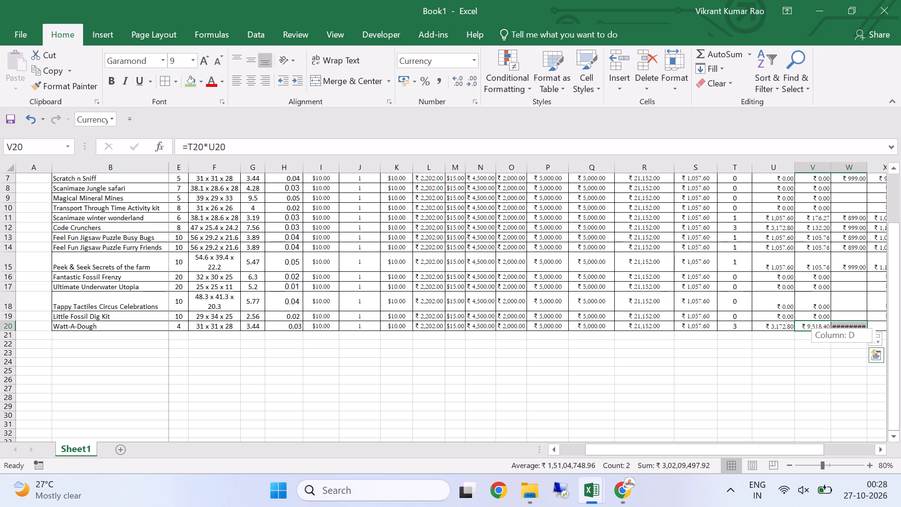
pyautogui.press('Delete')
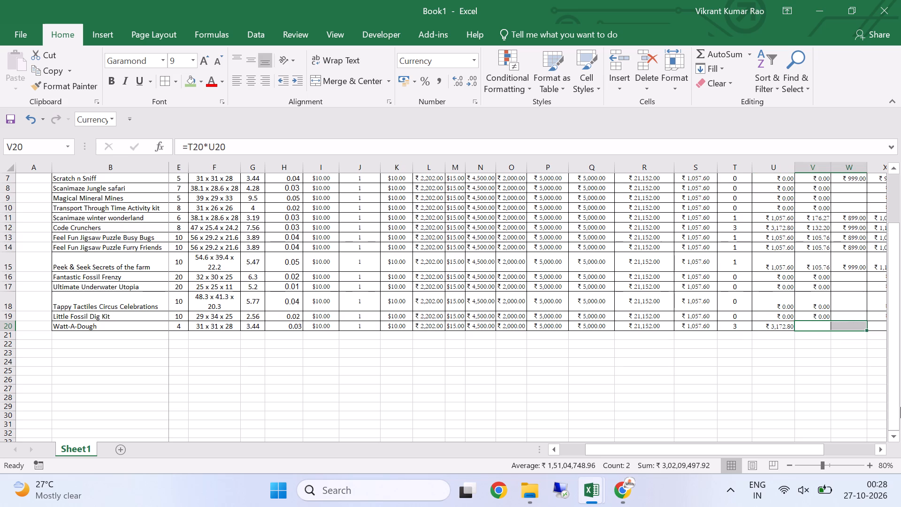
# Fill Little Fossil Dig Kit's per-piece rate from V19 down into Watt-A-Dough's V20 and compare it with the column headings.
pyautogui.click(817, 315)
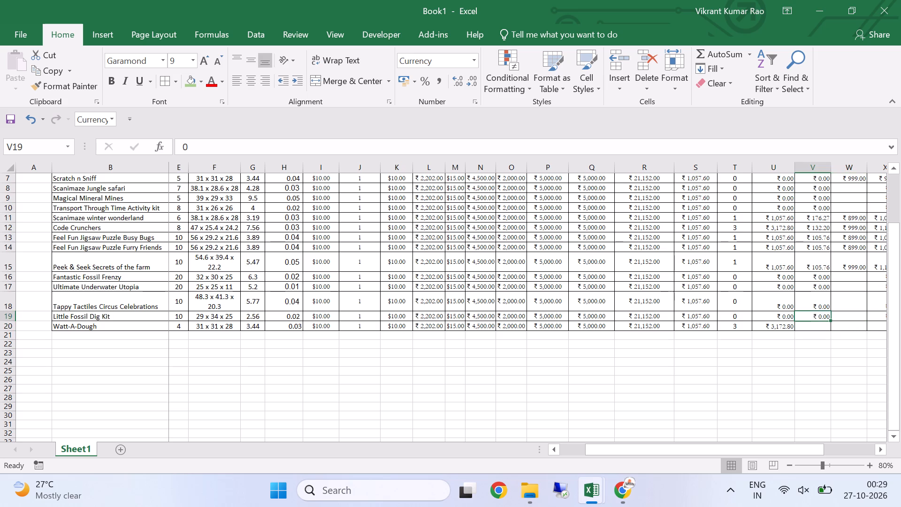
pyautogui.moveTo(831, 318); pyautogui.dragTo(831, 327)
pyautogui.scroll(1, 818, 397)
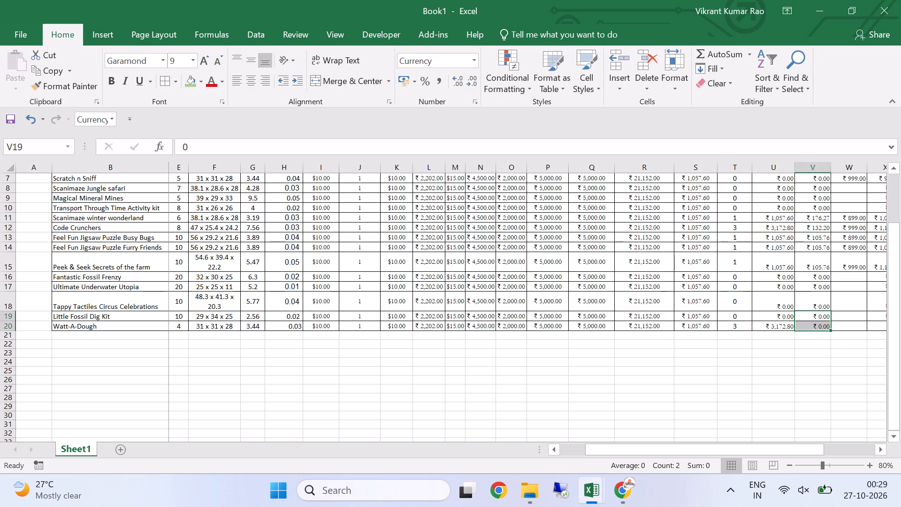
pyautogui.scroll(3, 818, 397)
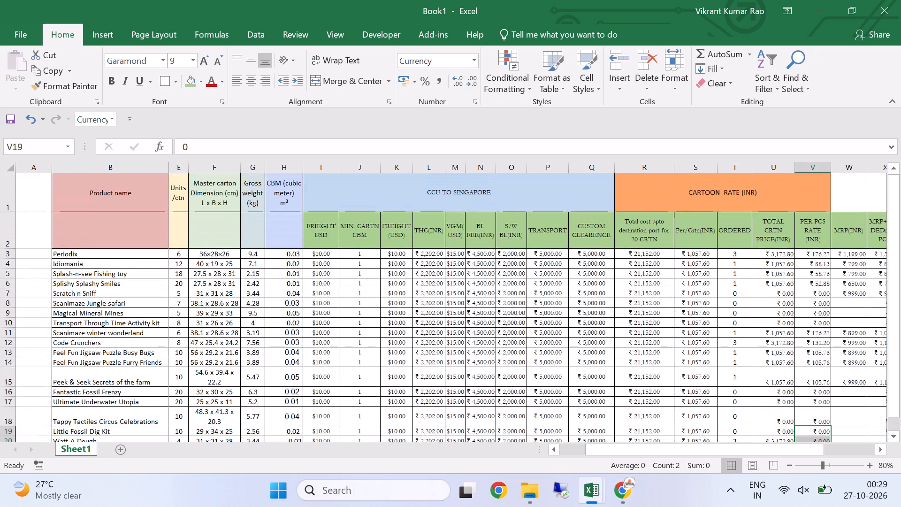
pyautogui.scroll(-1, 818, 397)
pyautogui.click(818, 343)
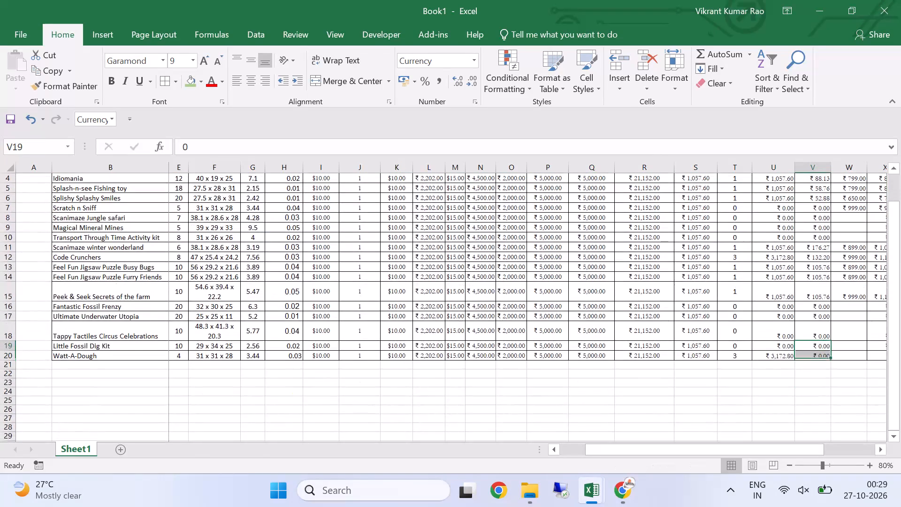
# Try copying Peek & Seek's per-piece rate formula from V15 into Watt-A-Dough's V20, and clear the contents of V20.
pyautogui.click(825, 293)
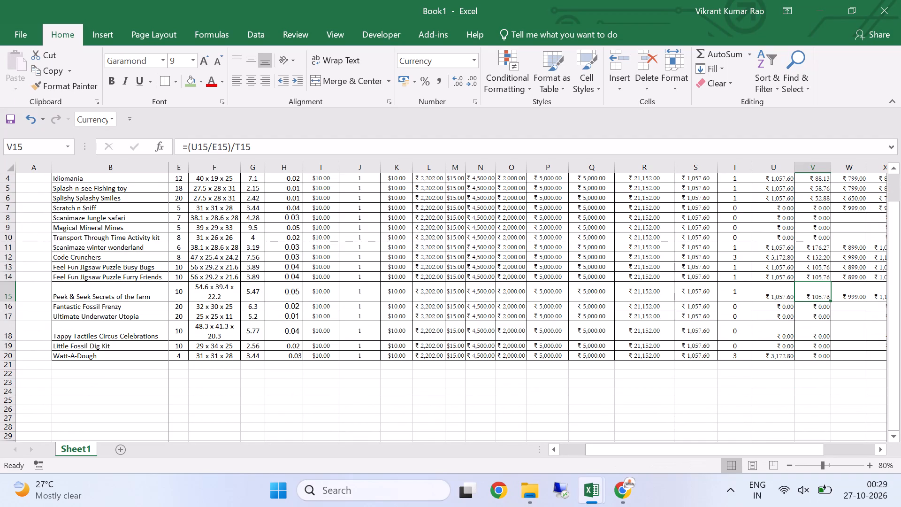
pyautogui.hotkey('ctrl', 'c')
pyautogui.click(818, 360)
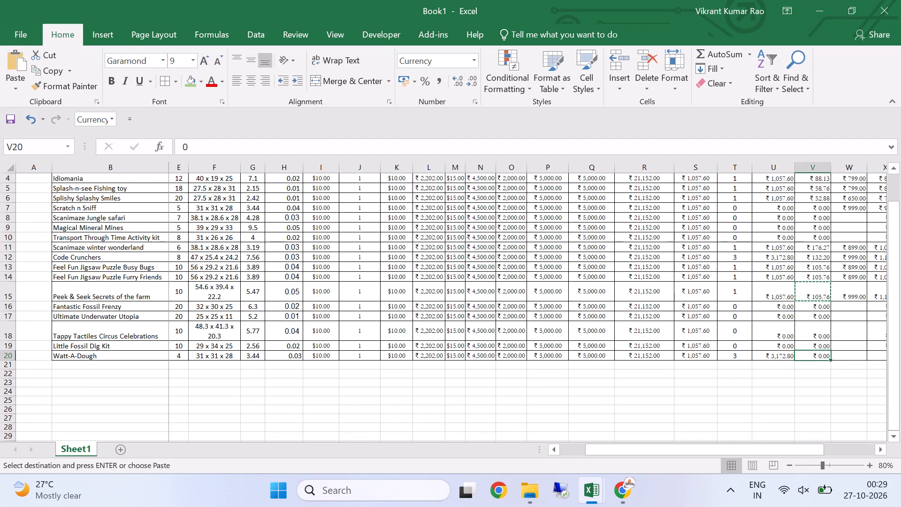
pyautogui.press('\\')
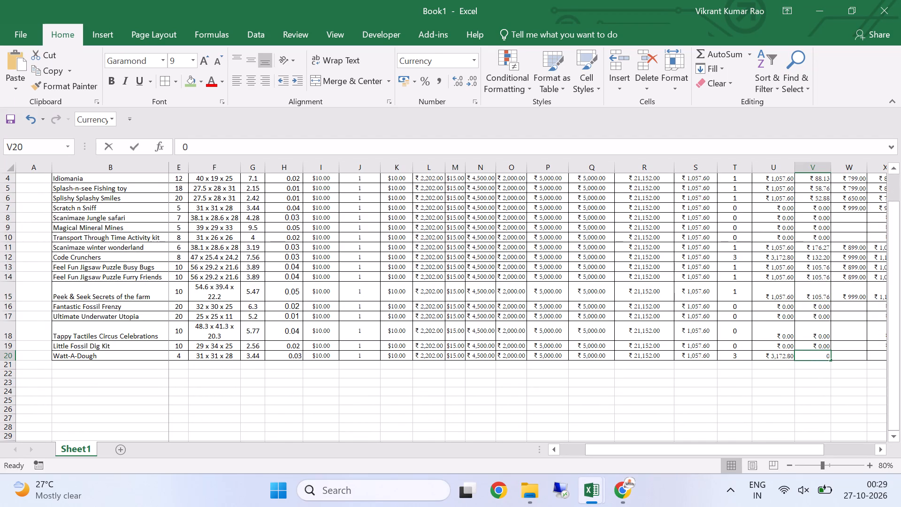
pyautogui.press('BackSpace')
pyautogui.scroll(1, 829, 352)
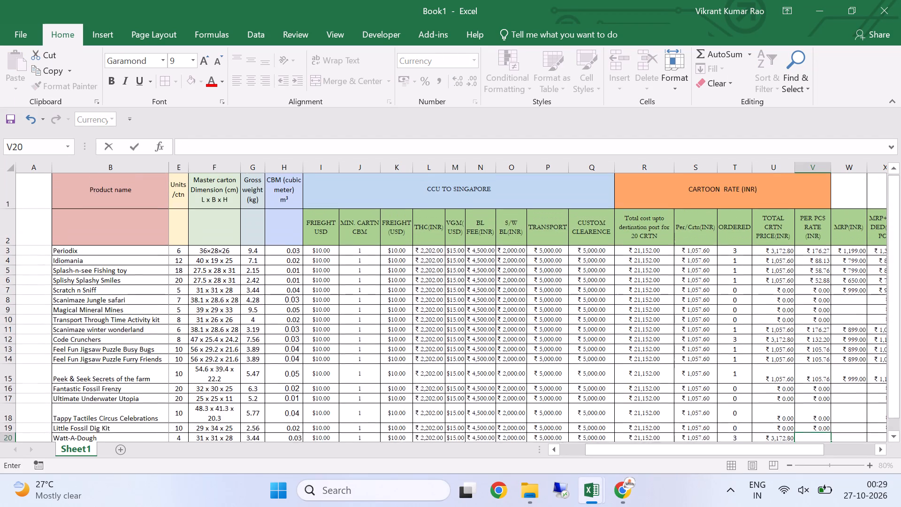
# Copy the per-piece rate formula of Feel Fun Jigsaw Puzzle Furry Friends from V14 into Watt-A-Dough's V20.
pyautogui.click(822, 359)
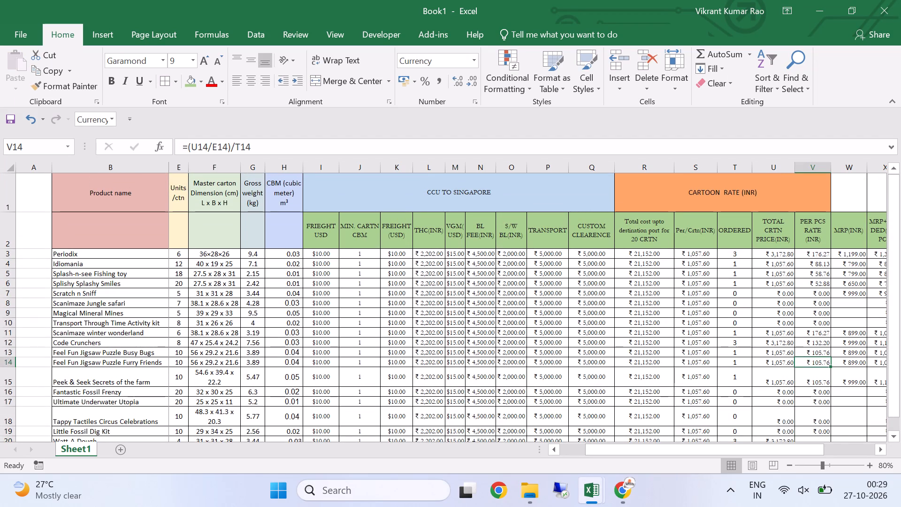
pyautogui.hotkey('ctrl', 'c')
pyautogui.scroll(-2, 799, 403)
pyautogui.click(818, 323)
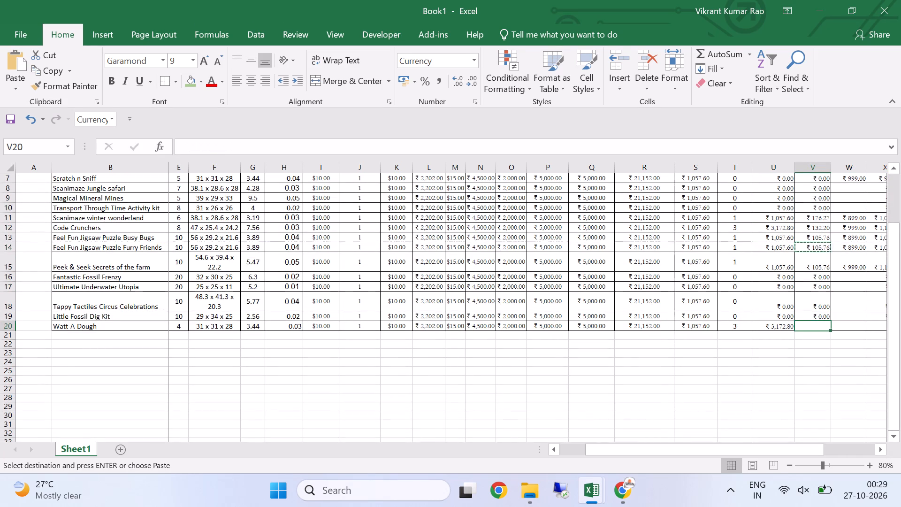
pyautogui.press('Return')
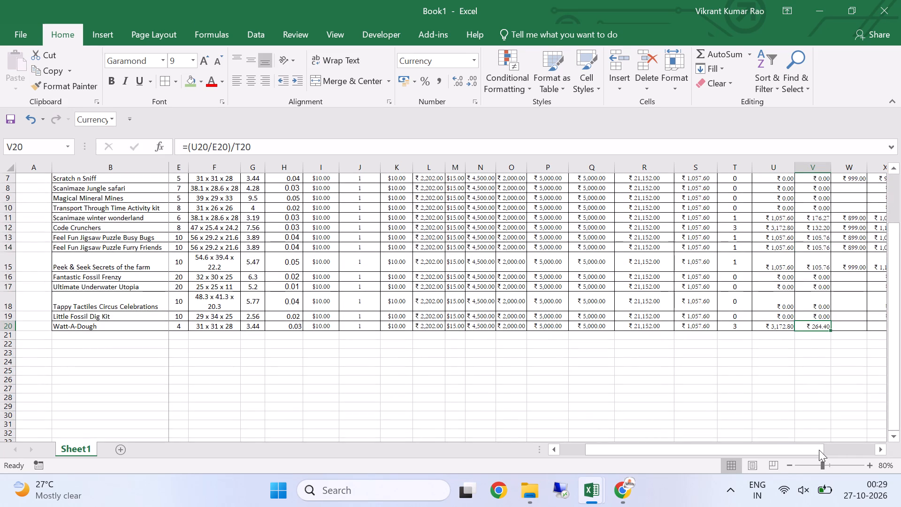
# Examine the MRP, landed-price and total-order columns W to AA to see which Watt-A-Dough cells still need filling.
pyautogui.click(802, 460)
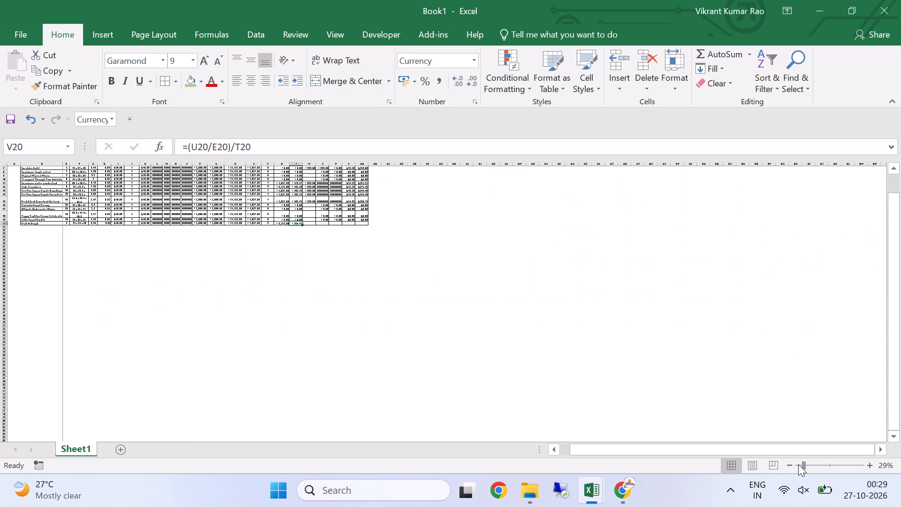
pyautogui.click(869, 462)
pyautogui.tripleClick(869, 462)
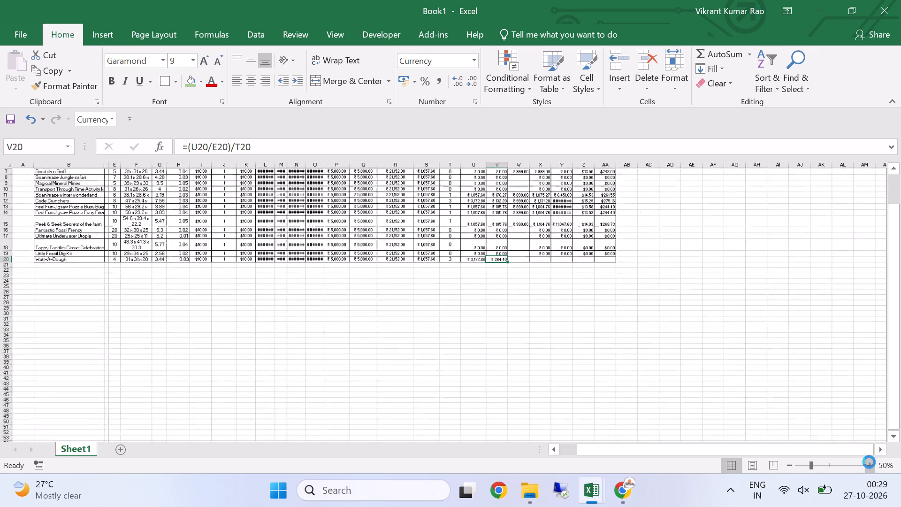
pyautogui.click(869, 462)
pyautogui.click(869, 462)
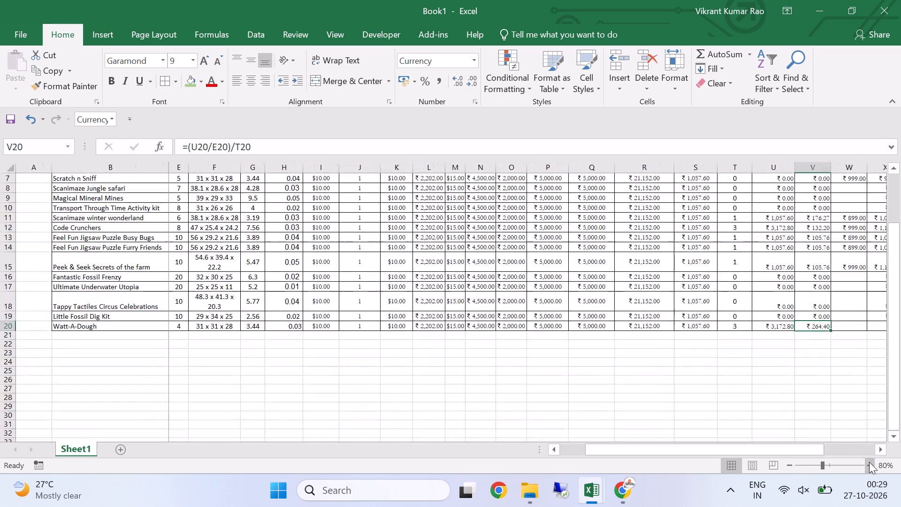
pyautogui.moveTo(739, 451); pyautogui.dragTo(790, 448)
pyautogui.scroll(2, 757, 409)
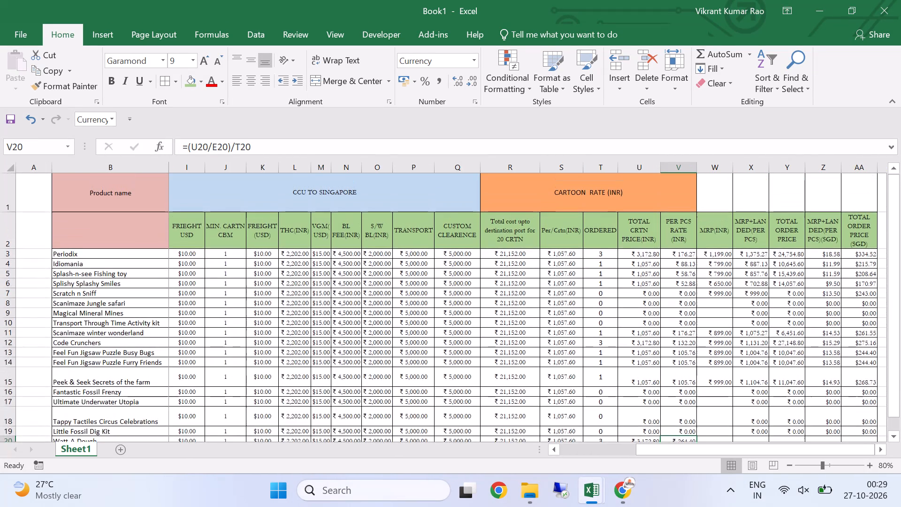
pyautogui.scroll(-1, 757, 409)
# Enter 1599 as Watt-A-Dough's MRP(INR) in W20.
pyautogui.click(723, 360)
pyautogui.hotkey('alt', 'Tab')
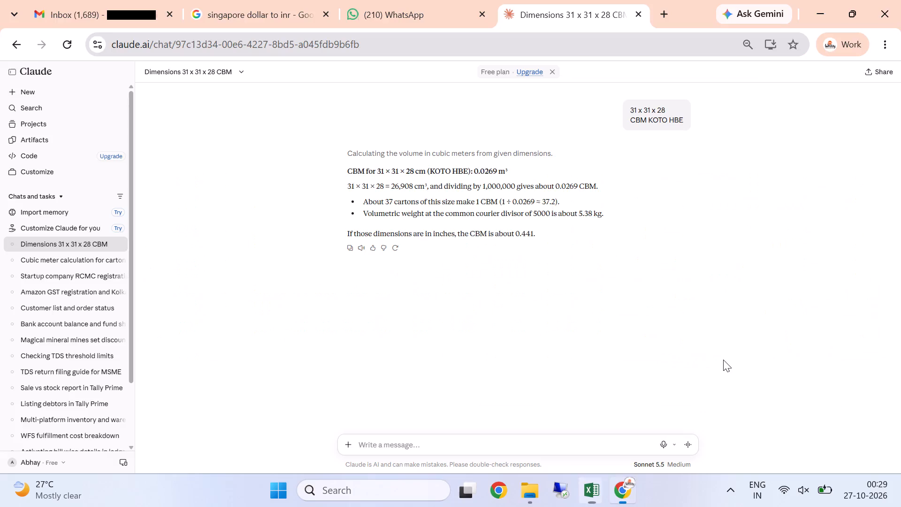
pyautogui.hotkey('alt', 'Tab')
pyautogui.hotkey('alt', 'Tab')
pyautogui.hotkey('alt', 'Tab')
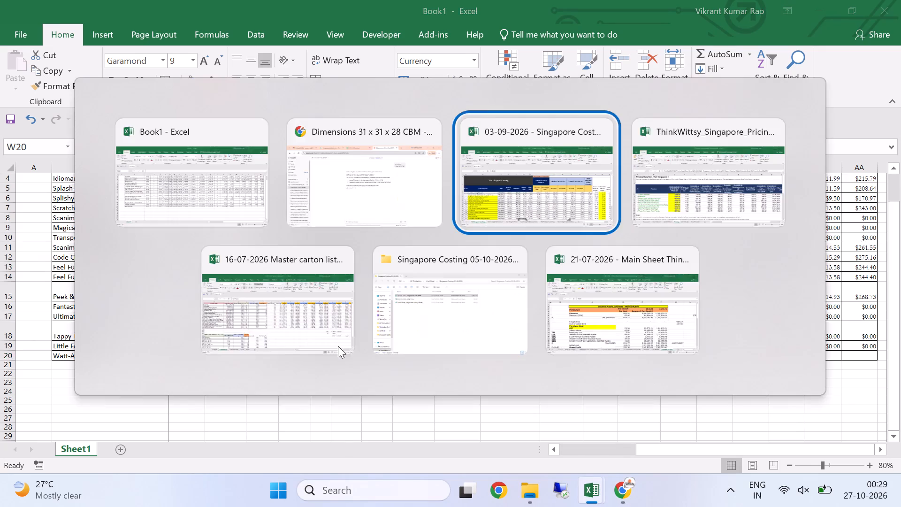
pyautogui.hotkey('alt', 'Tab')
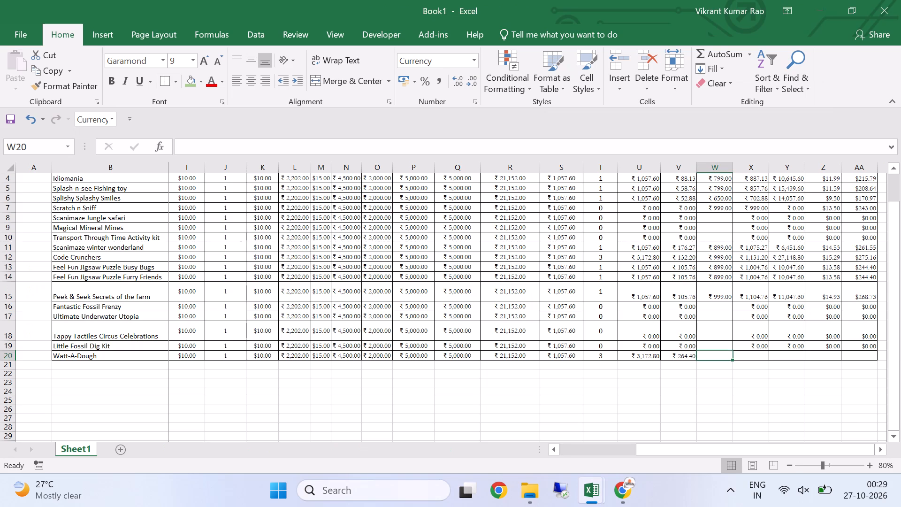
pyautogui.press('1')
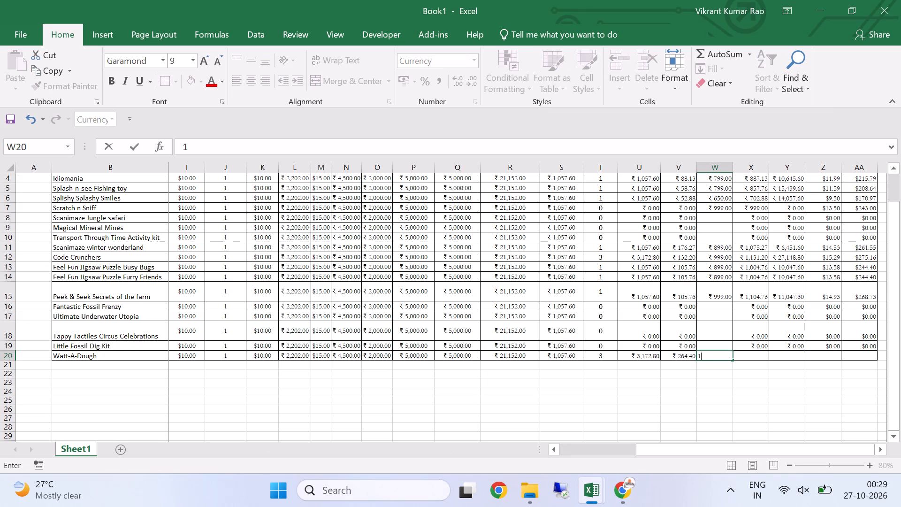
pyautogui.write('599')
pyautogui.press('Tab')
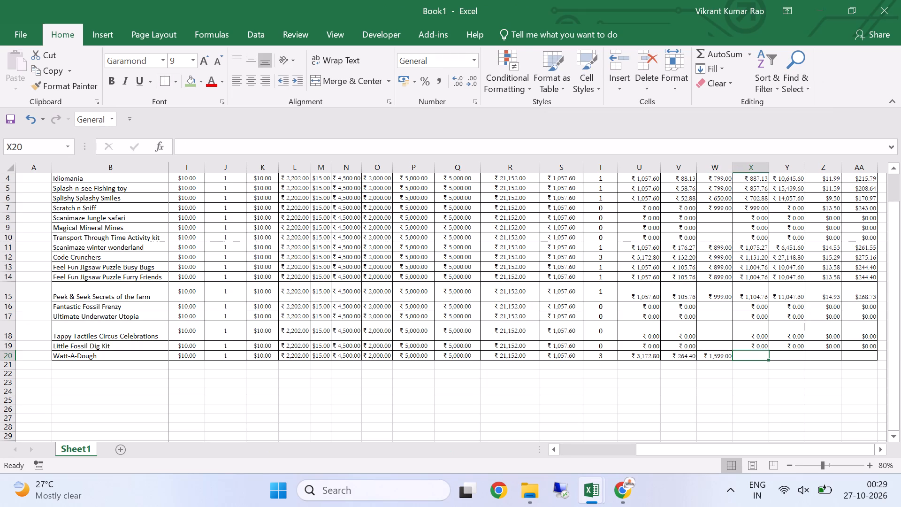
# Fill Little Fossil Dig Kit's landed-price and total-order formulas from X19:AA19 down into Watt-A-Dough's row 20.
pyautogui.scroll(4, 756, 360)
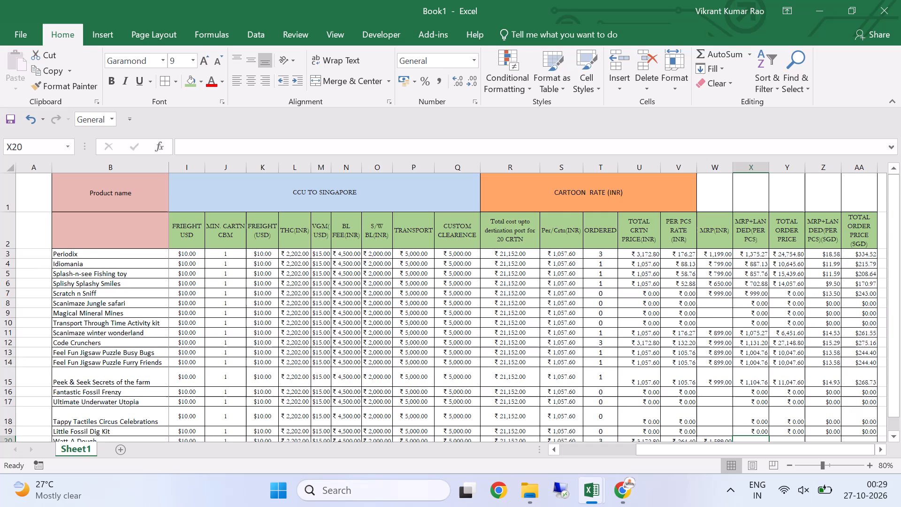
pyautogui.scroll(-1, 756, 360)
pyautogui.moveTo(759, 345); pyautogui.dragTo(773, 344)
pyautogui.click(759, 346)
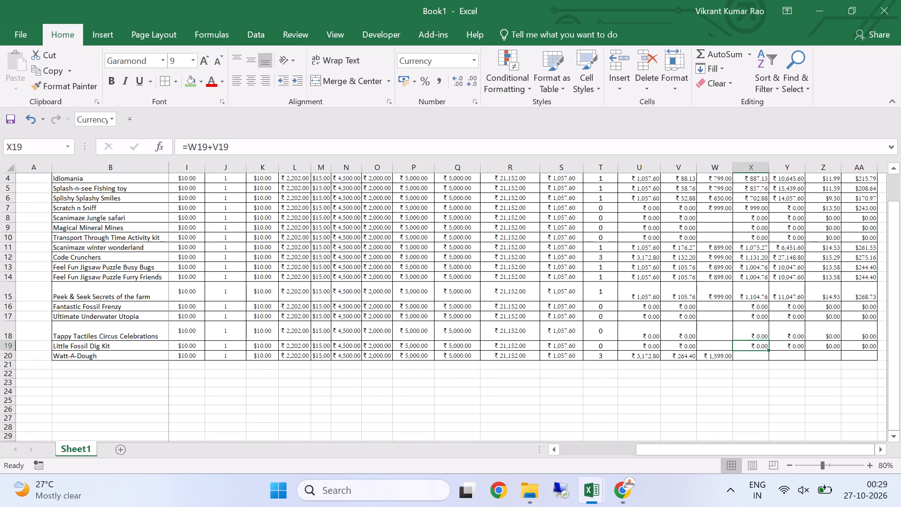
pyautogui.click(788, 345)
pyautogui.click(818, 344)
pyautogui.click(859, 343)
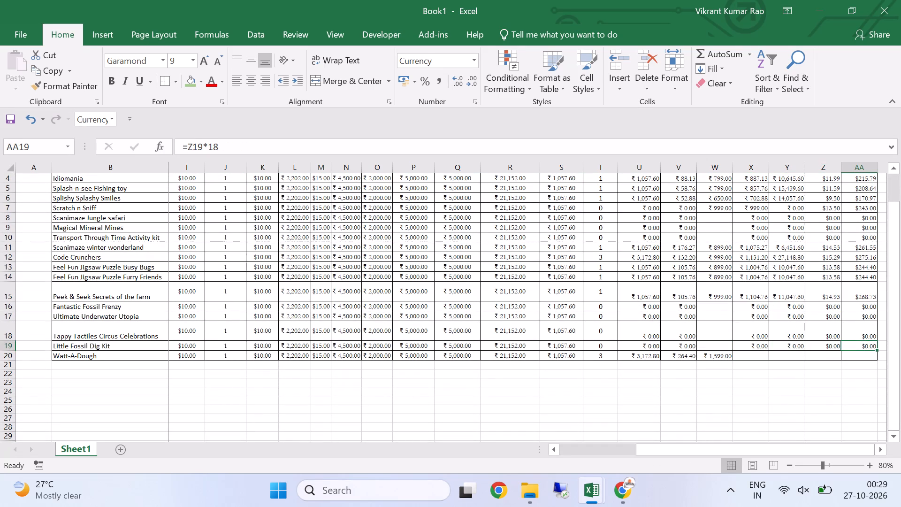
pyautogui.moveTo(745, 348); pyautogui.dragTo(856, 343)
pyautogui.doubleClick(875, 349)
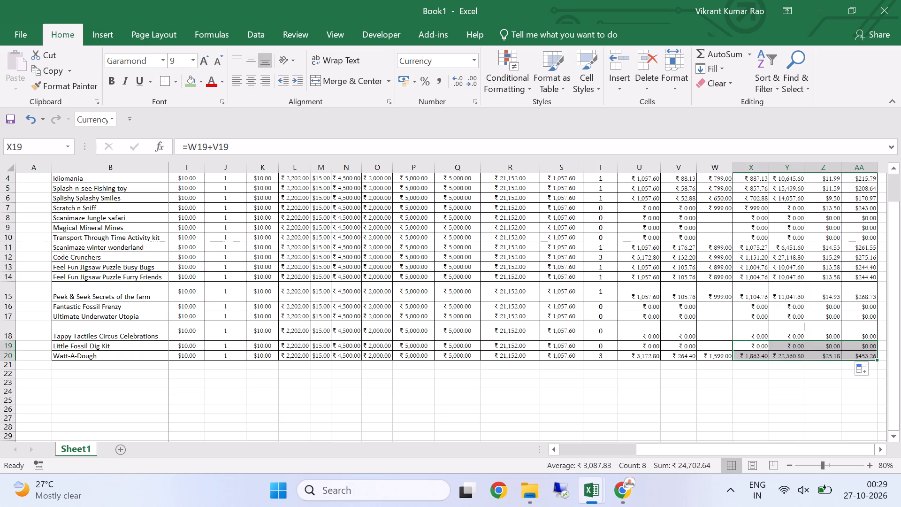
pyautogui.click(763, 402)
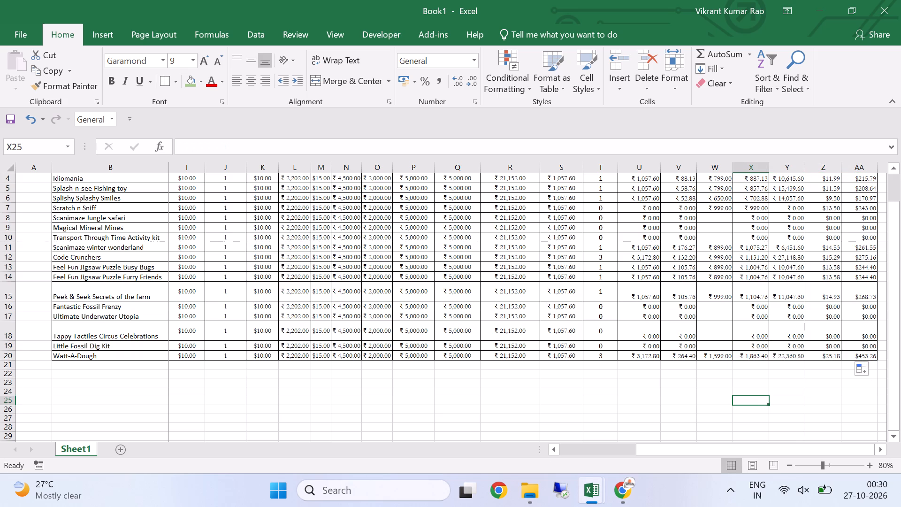
# Total the TOTAL CRTN PRICE(INR) column in U23 with a sum of U3:U22.
pyautogui.scroll(2, 769, 371)
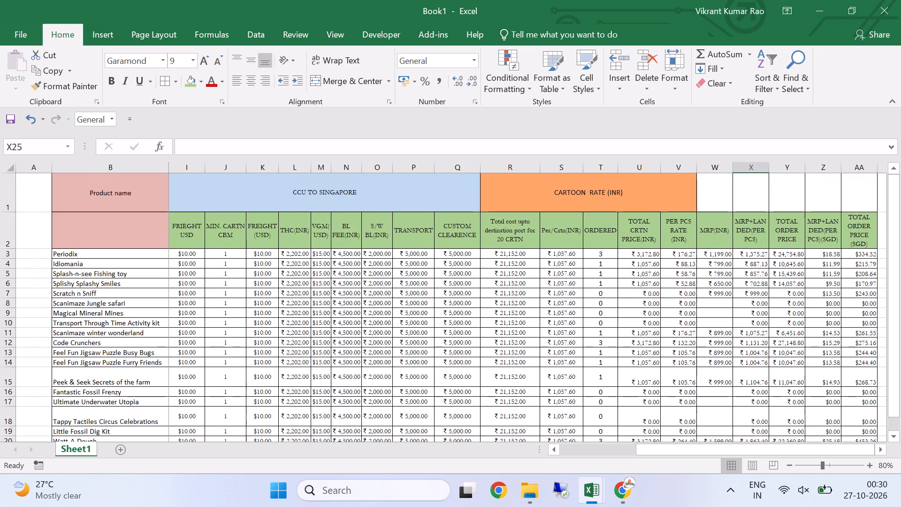
pyautogui.scroll(-1, 769, 371)
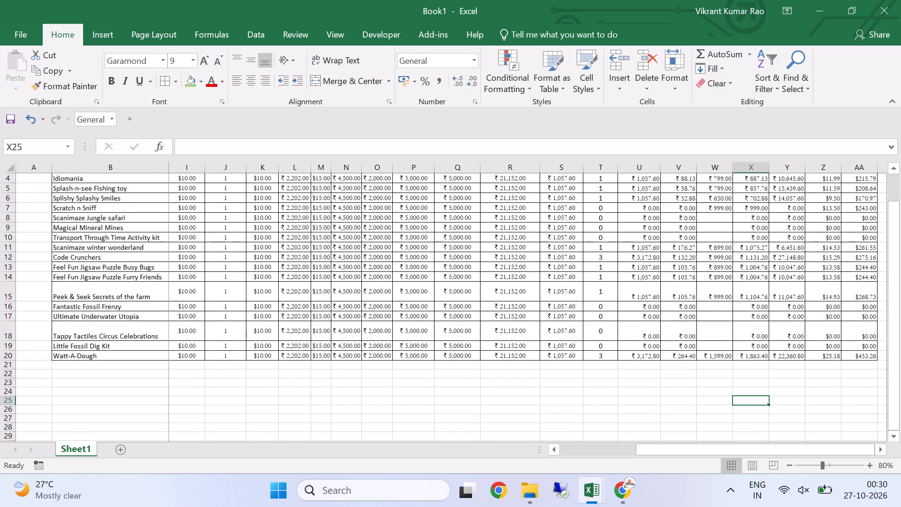
pyautogui.scroll(1, 769, 371)
pyautogui.scroll(-1, 769, 371)
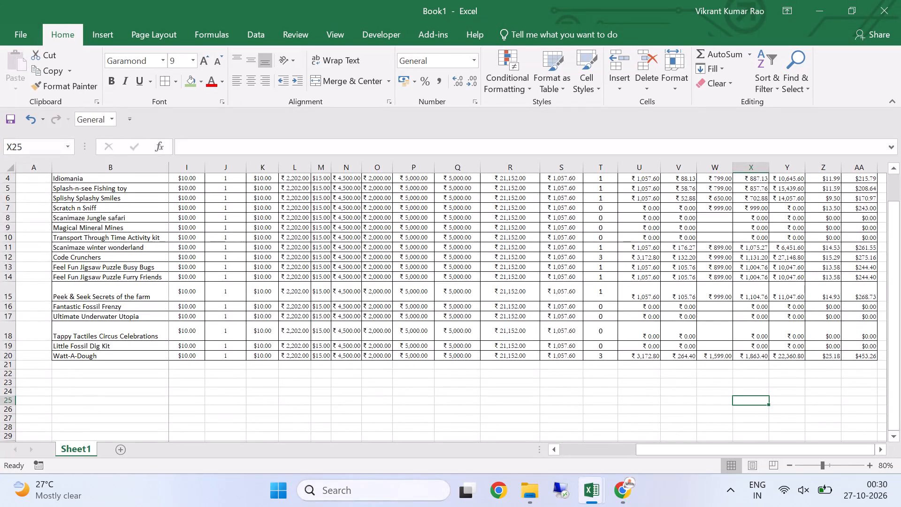
pyautogui.scroll(4, 641, 371)
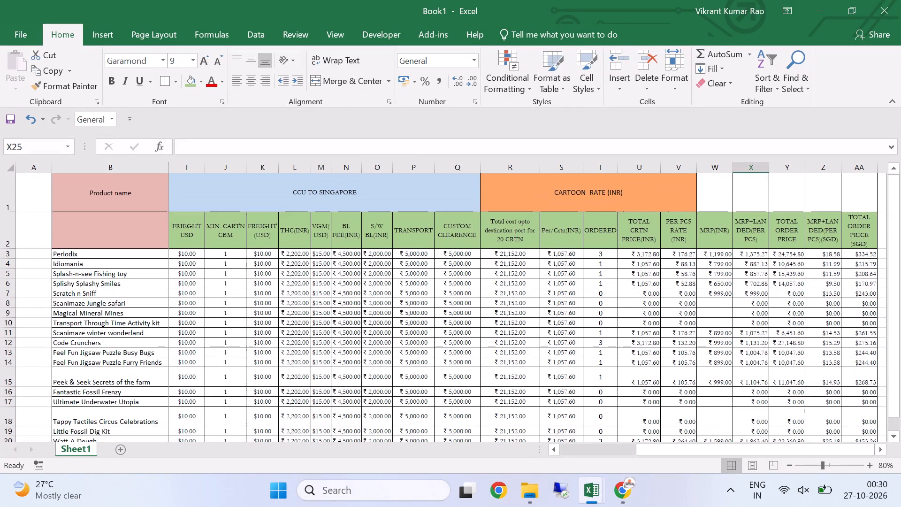
pyautogui.scroll(-1, 641, 371)
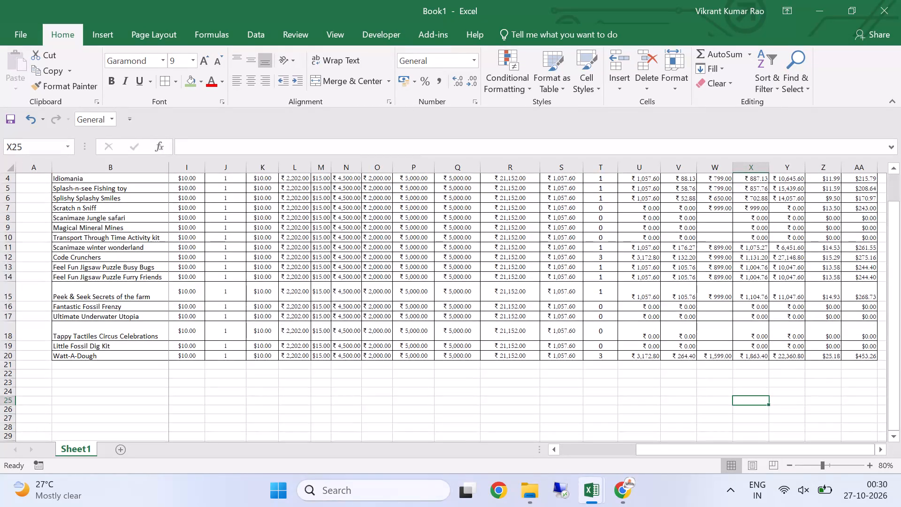
pyautogui.click(643, 384)
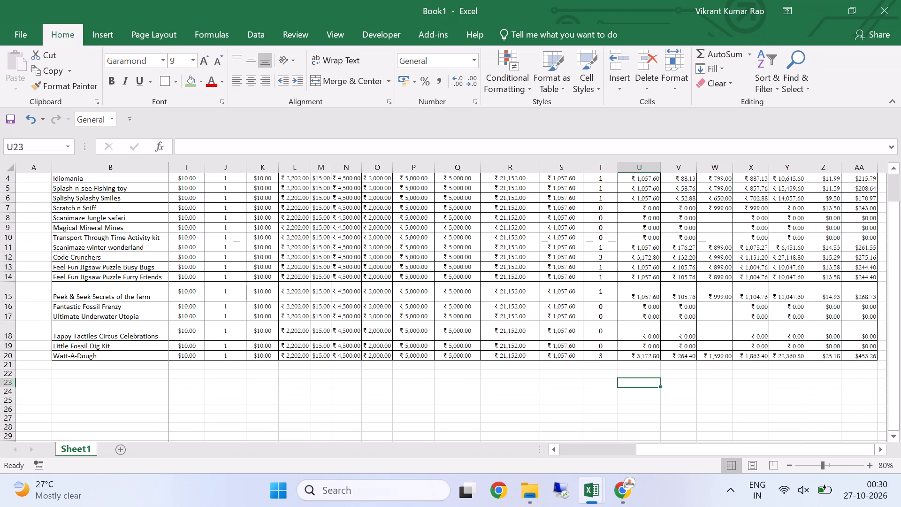
pyautogui.hotkey('alt', '=')
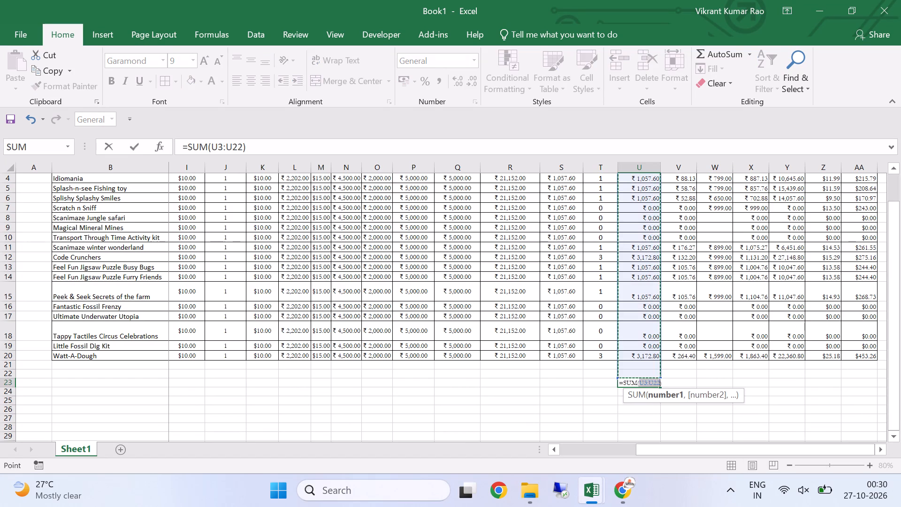
pyautogui.scroll(2, 769, 336)
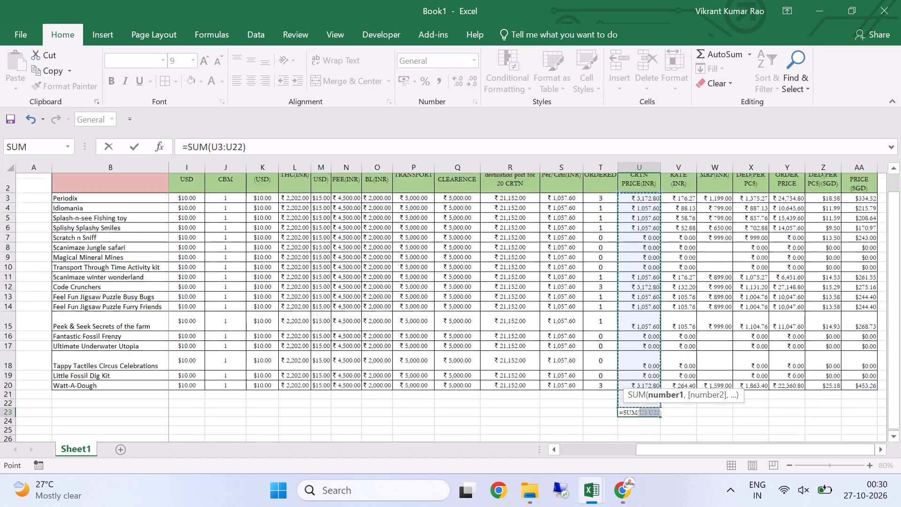
pyautogui.scroll(1, 769, 336)
pyautogui.scroll(-2, 770, 336)
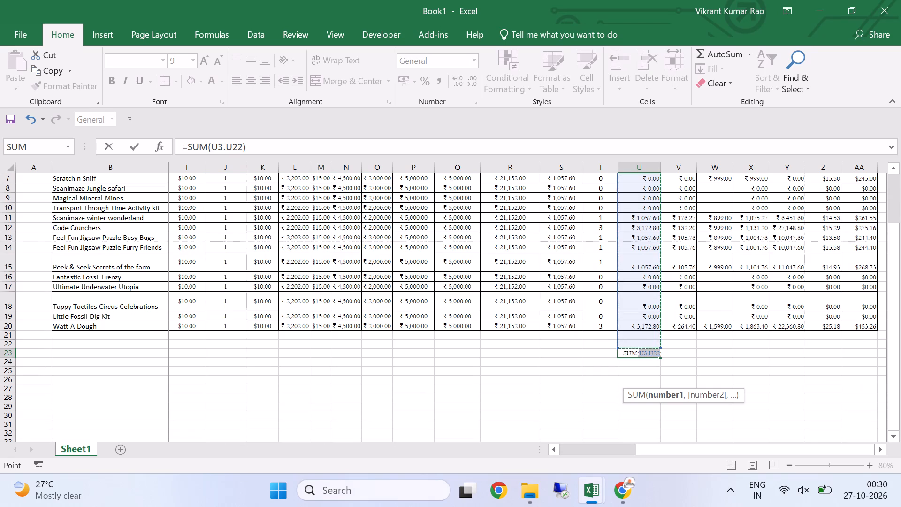
pyautogui.press('Return')
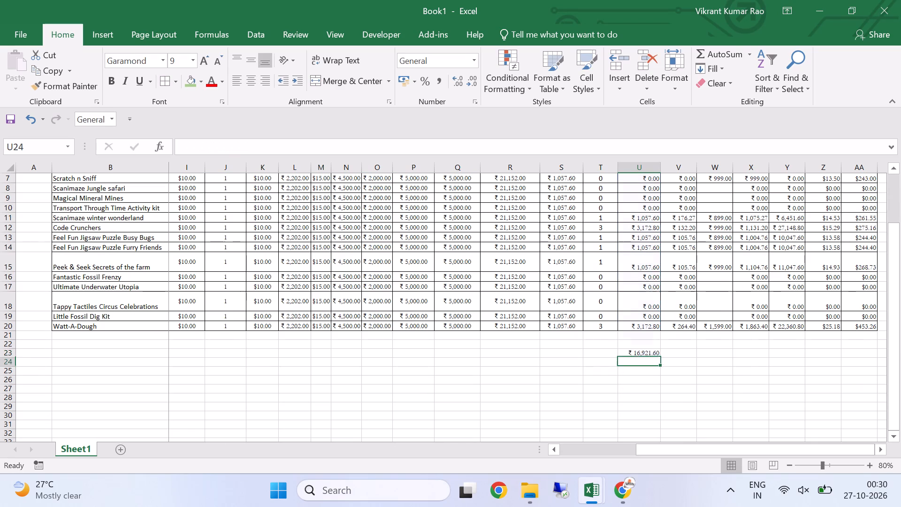
pyautogui.scroll(1, 900, 337)
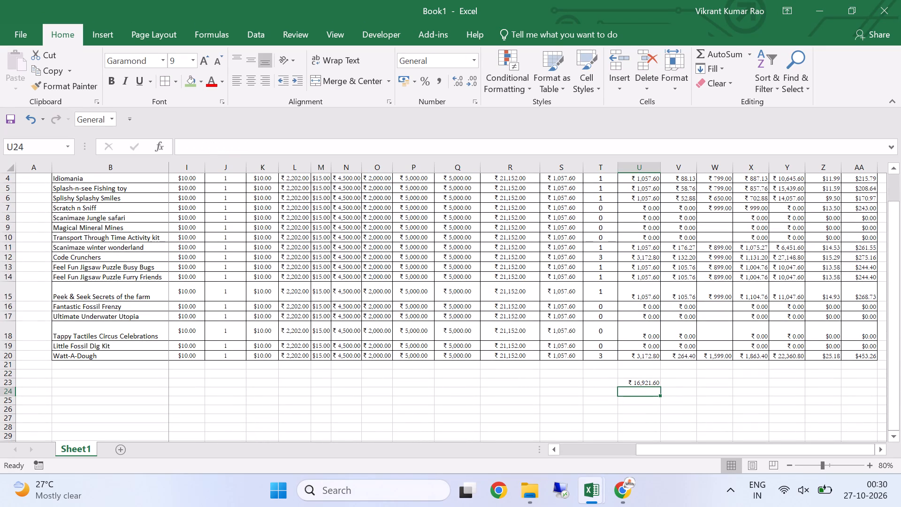
# Copy the U23 sum formula across row 23 through AA23.
pyautogui.click(647, 384)
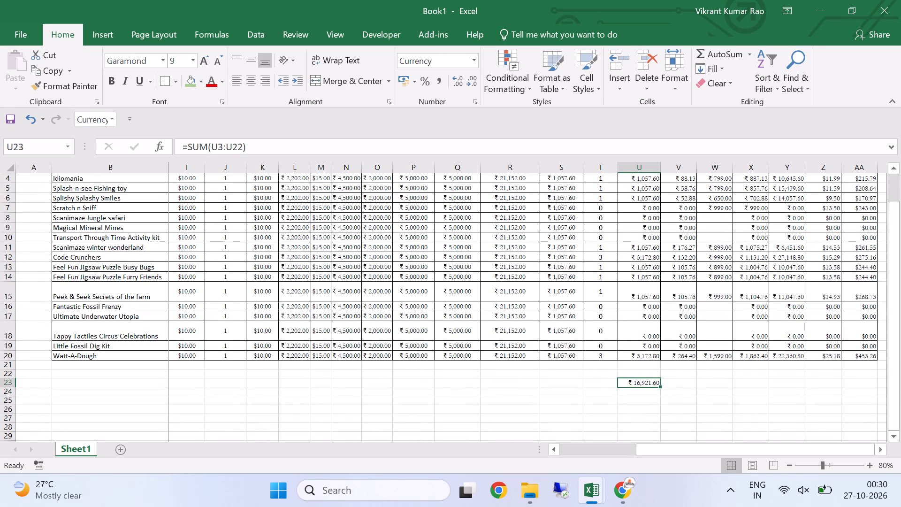
pyautogui.moveTo(660, 387); pyautogui.dragTo(854, 382)
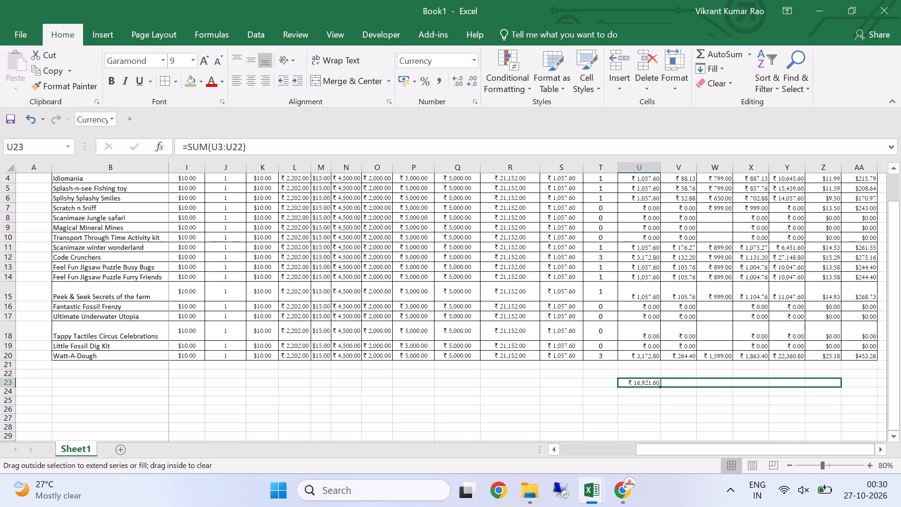
pyautogui.moveTo(854, 382); pyautogui.dragTo(861, 382)
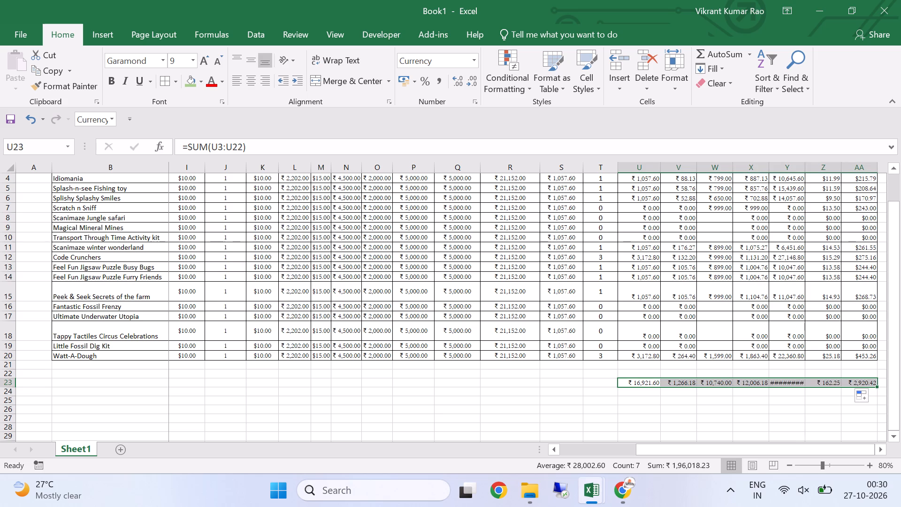
# Examine the sum formulas in V23, W23 and X23 against their ranges and column headings.
pyautogui.click(673, 383)
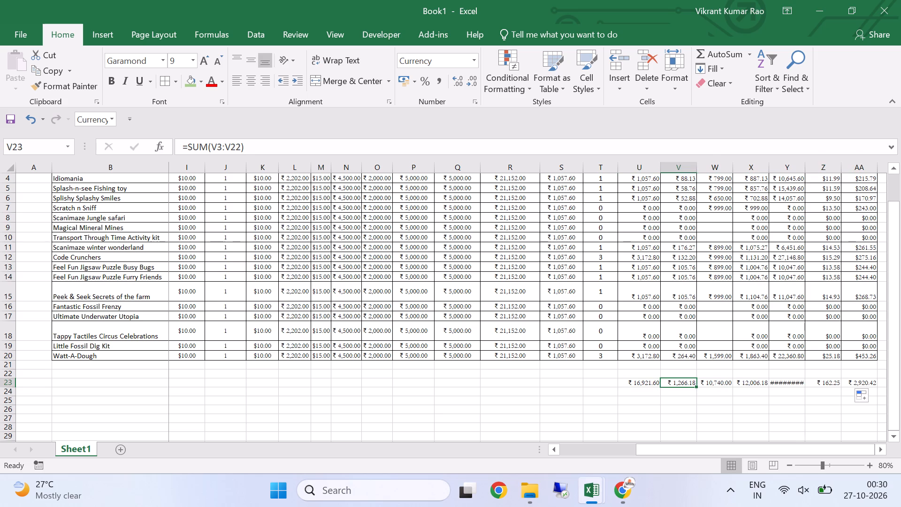
pyautogui.click(344, 146)
pyautogui.scroll(1, 741, 408)
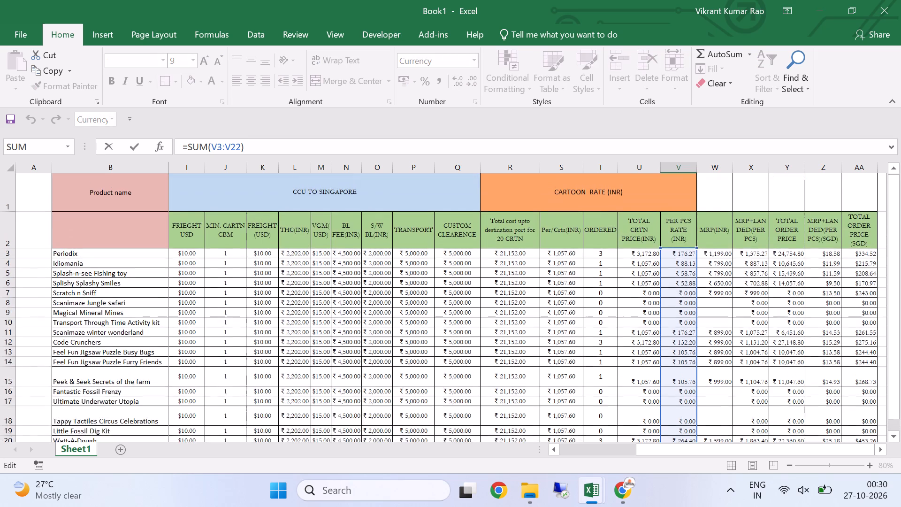
pyautogui.scroll(-1, 741, 408)
pyautogui.click(718, 382)
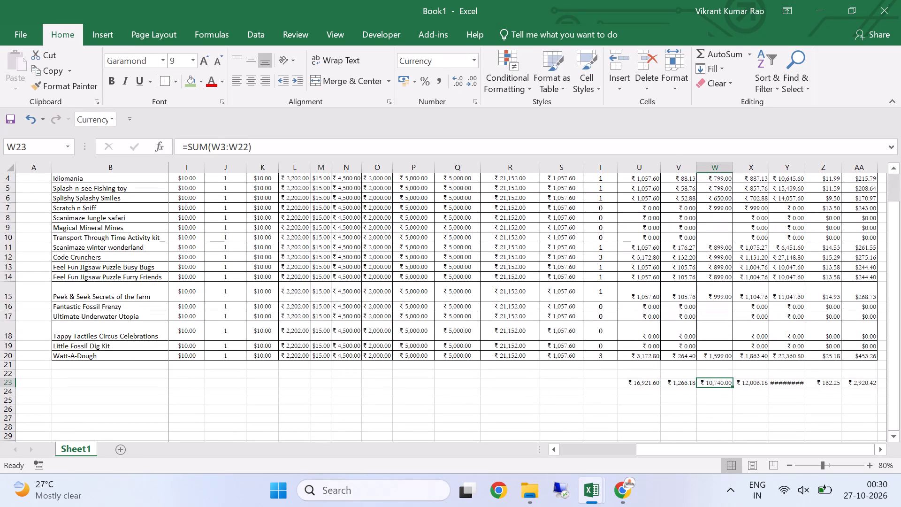
pyautogui.click(359, 146)
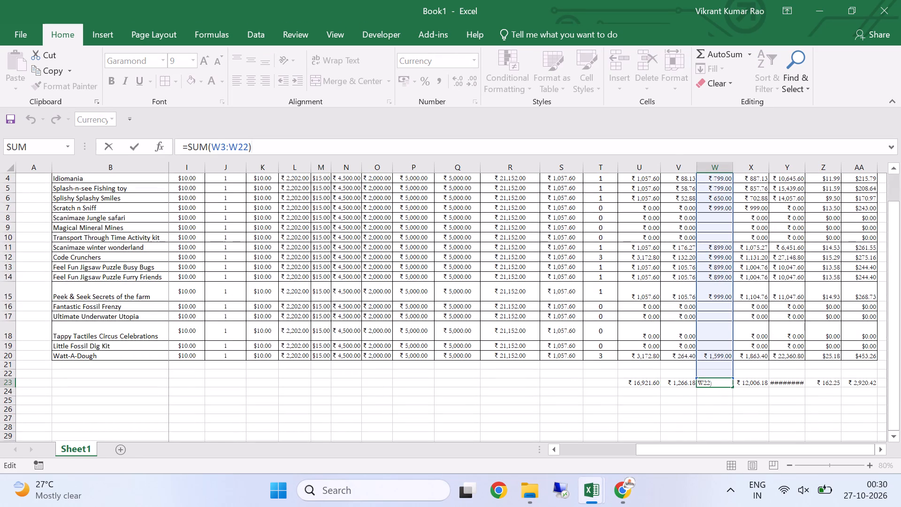
pyautogui.scroll(1, 748, 346)
pyautogui.scroll(-2, 748, 346)
pyautogui.click(750, 346)
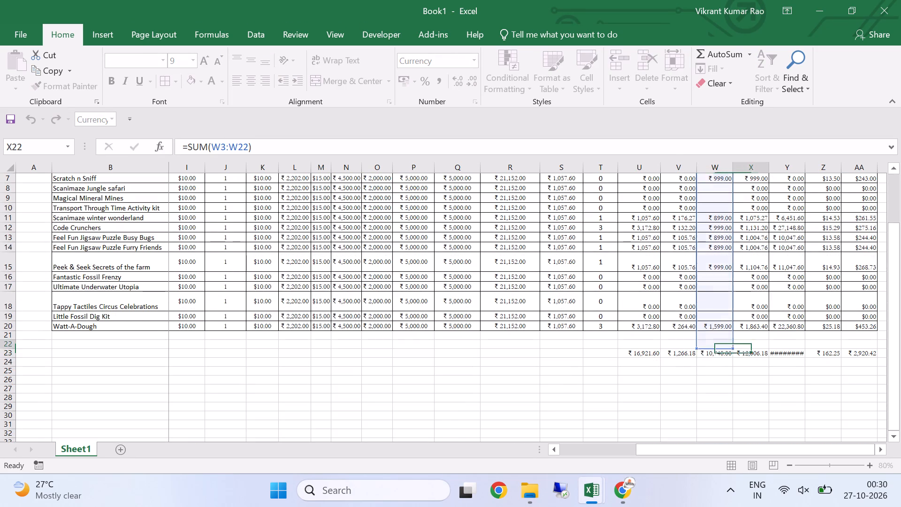
pyautogui.click(751, 356)
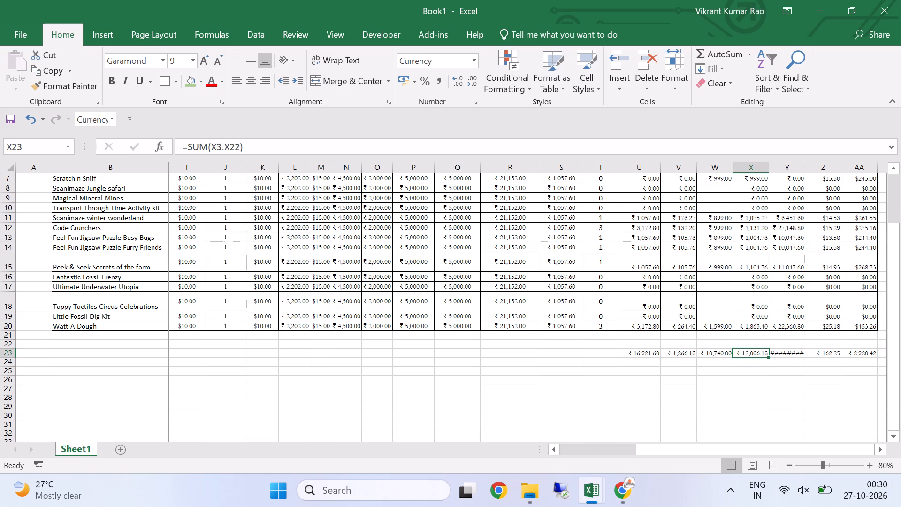
# AutoFit the width of column Y to its contents, including the total order price sum in Y23.
pyautogui.click(790, 353)
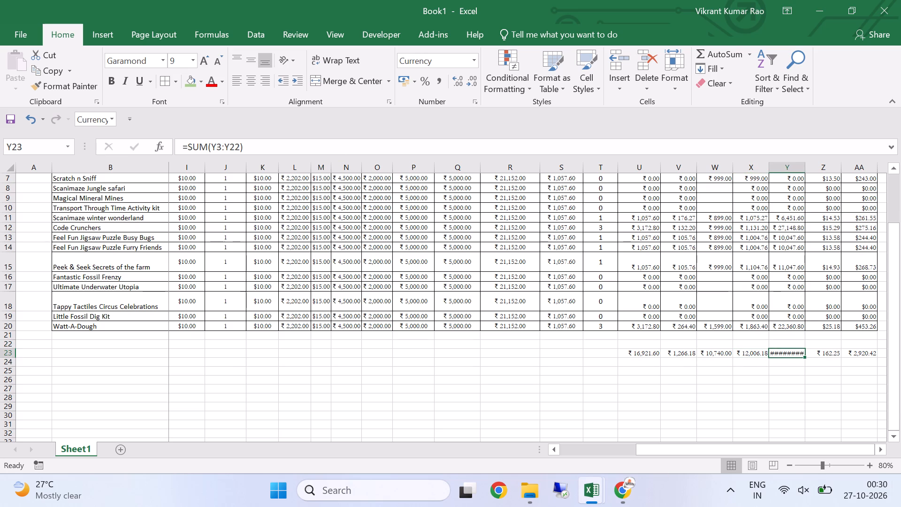
pyautogui.doubleClick(803, 169)
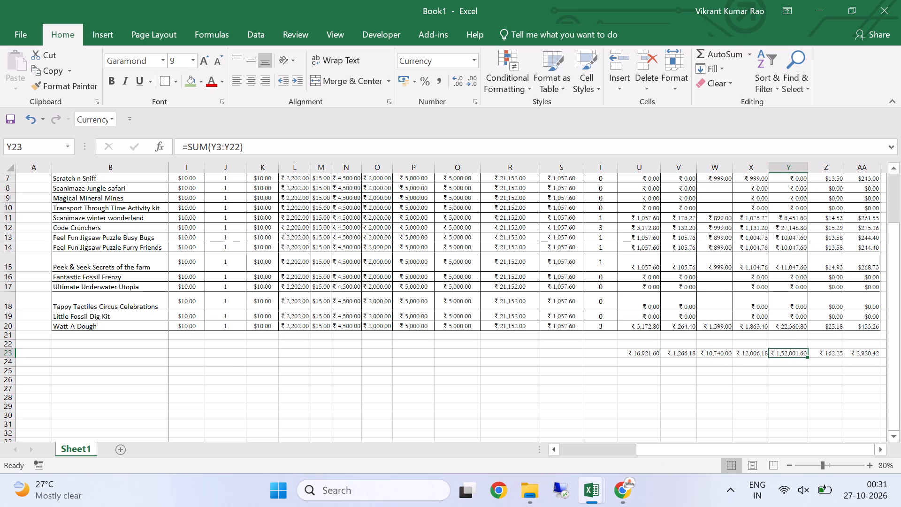
# Copy the dollar currency format of Z20 onto the SGD column totals in Z23 and AA23.
pyautogui.scroll(2, 838, 319)
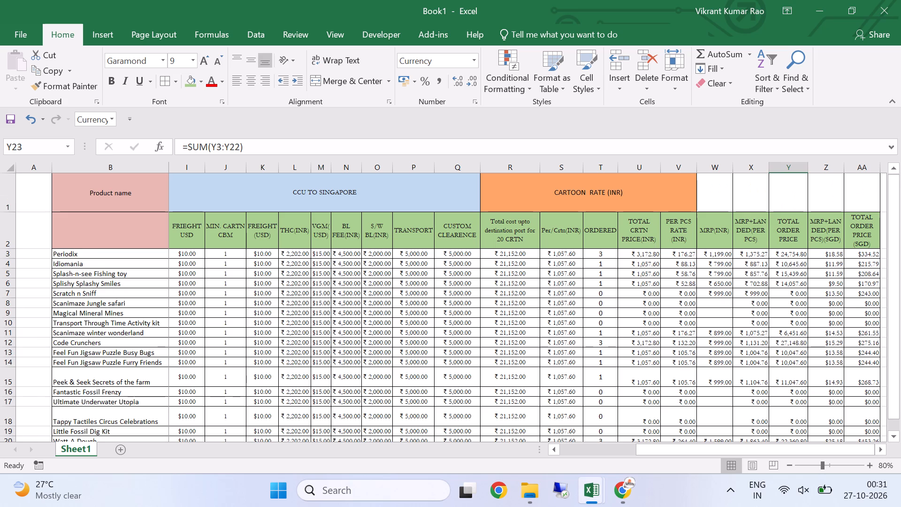
pyautogui.scroll(-1, 838, 319)
pyautogui.click(835, 386)
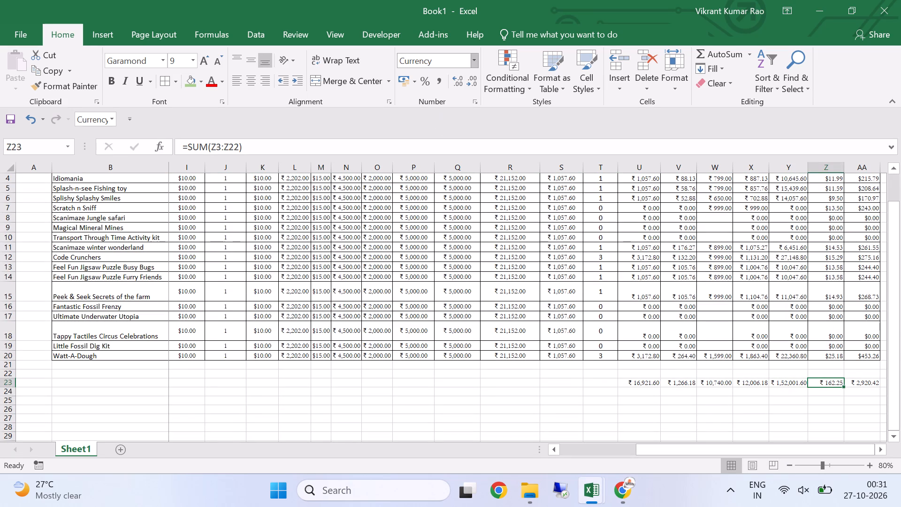
pyautogui.click(832, 355)
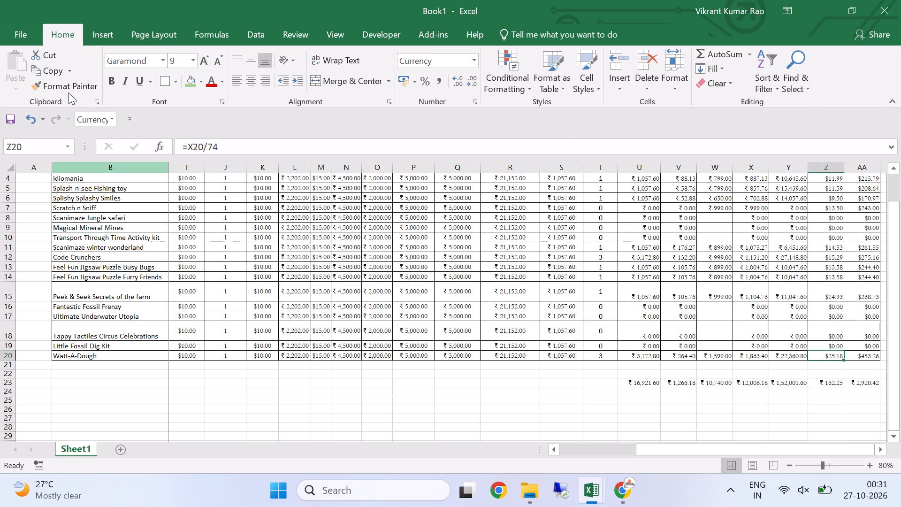
pyautogui.click(68, 89)
pyautogui.click(820, 382)
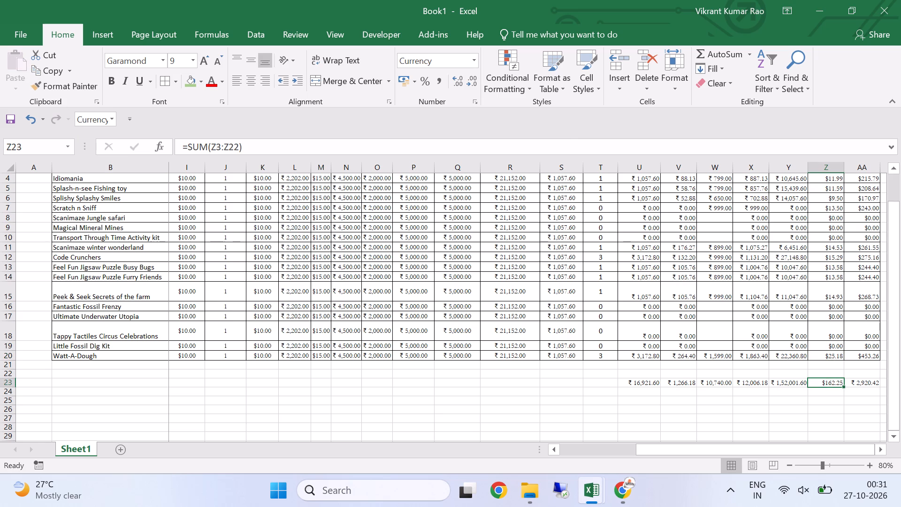
pyautogui.click(864, 384)
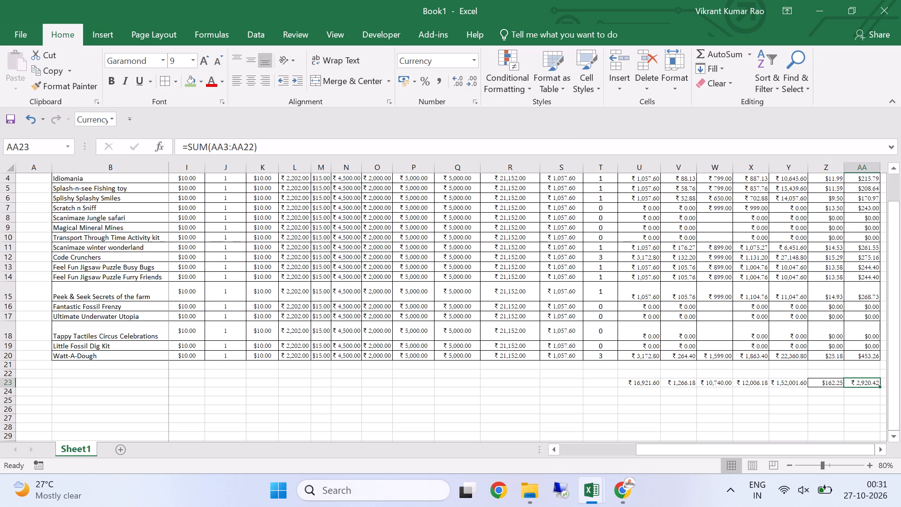
pyautogui.click(824, 382)
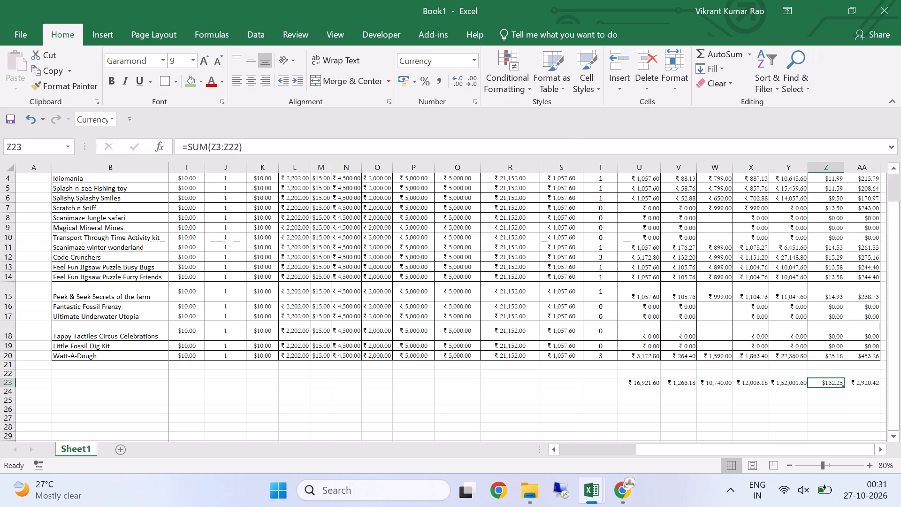
pyautogui.click(90, 87)
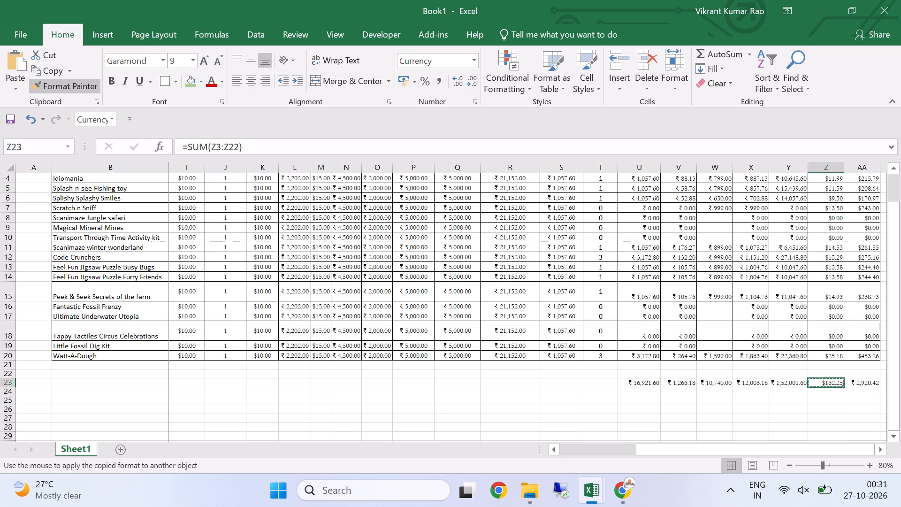
pyautogui.click(854, 384)
# Fill the totals in U23:AA23 with yellow and put borders around all their cells.
pyautogui.scroll(2, 710, 393)
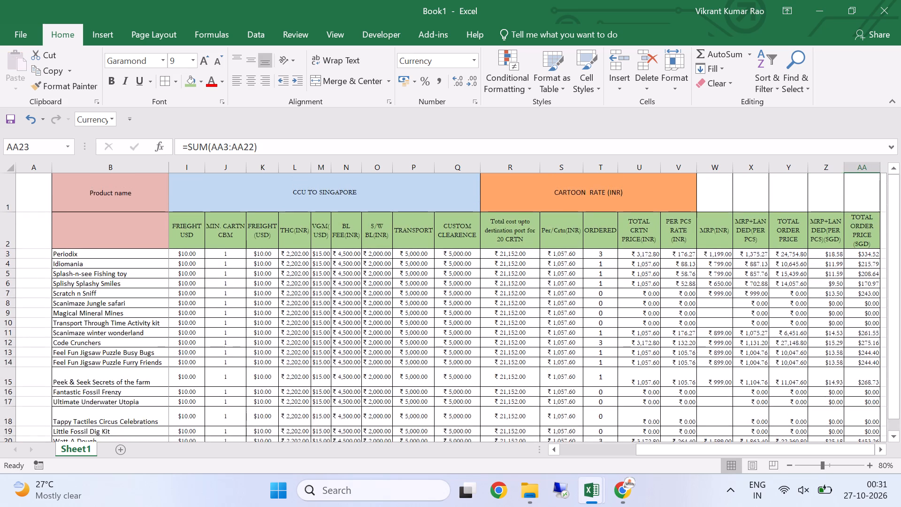
pyautogui.scroll(-2, 710, 393)
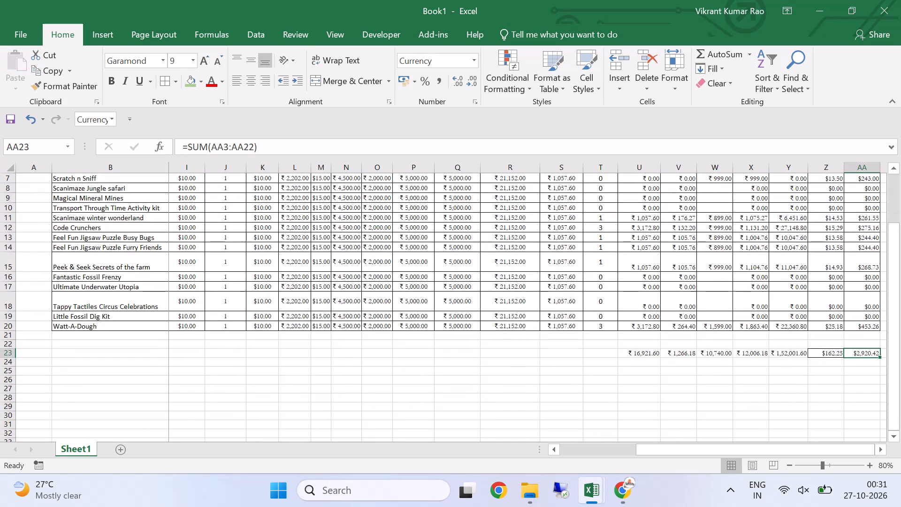
pyautogui.moveTo(620, 354); pyautogui.dragTo(850, 354)
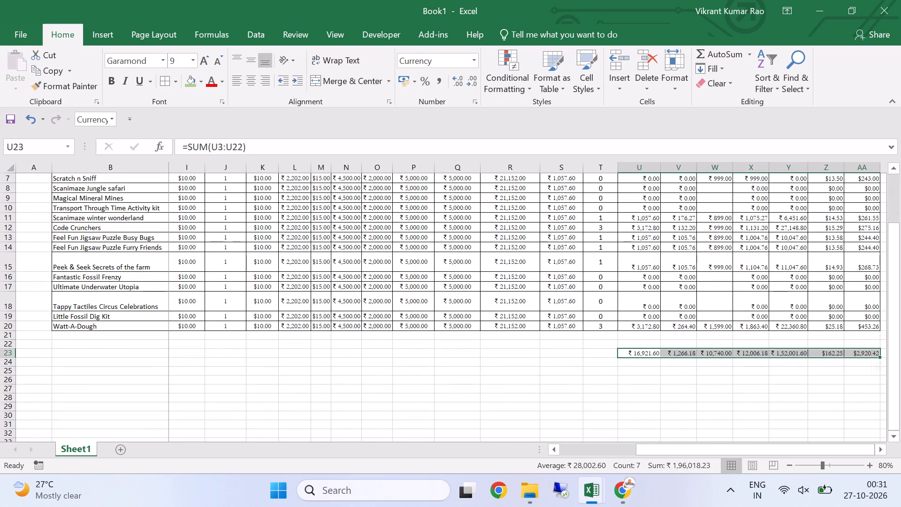
pyautogui.click(202, 80)
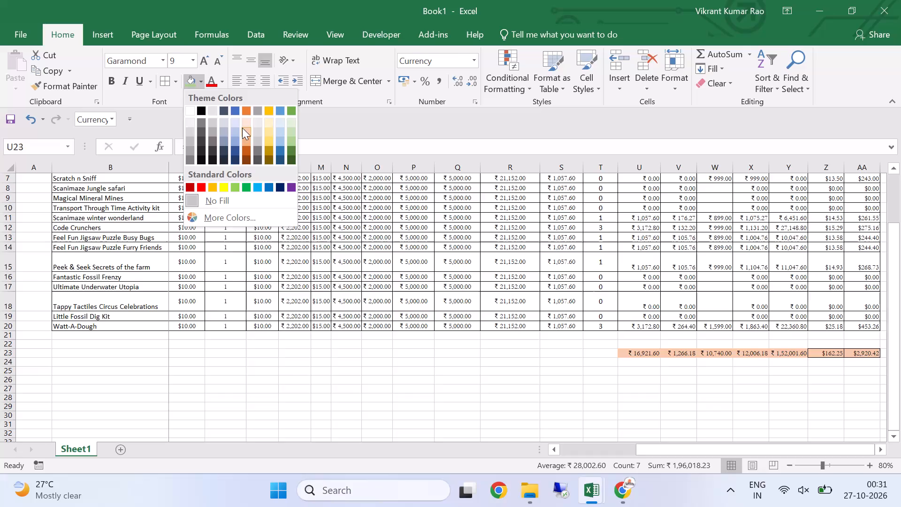
pyautogui.click(223, 185)
pyautogui.click(165, 82)
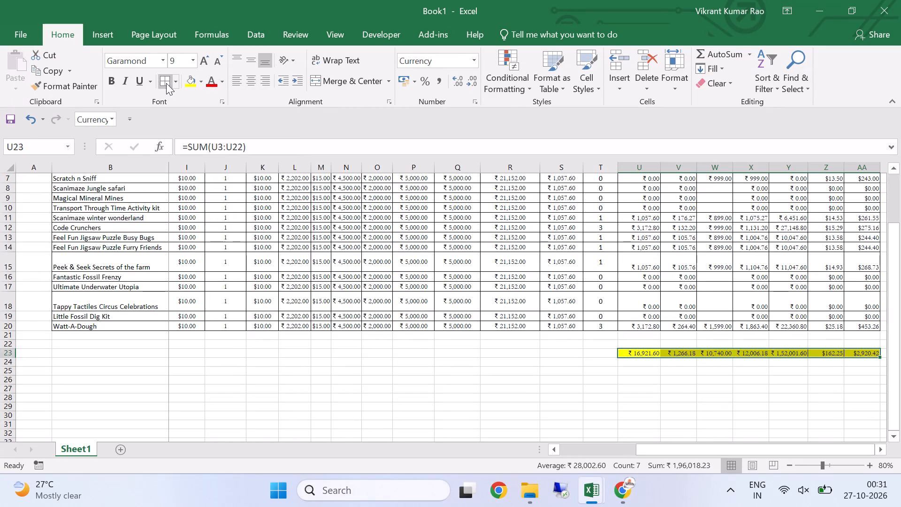
pyautogui.click(447, 356)
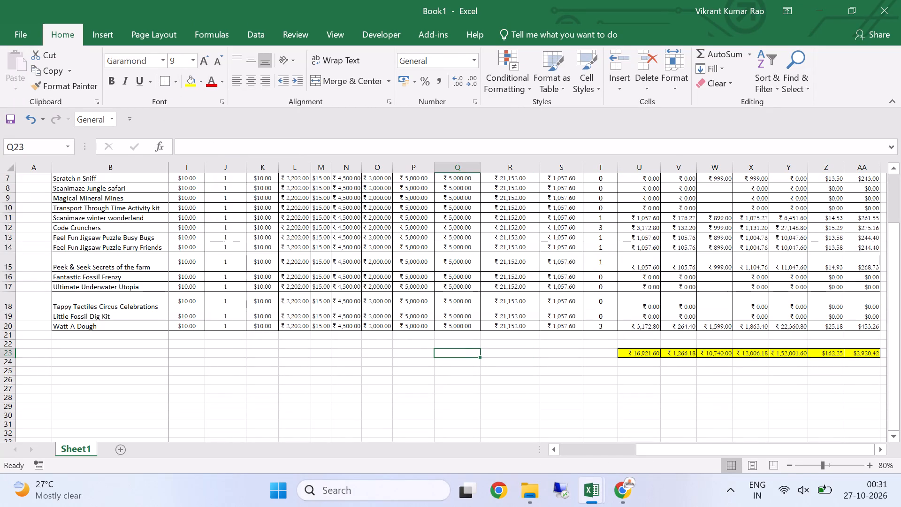
# Compare Book1's MRP column with the MRP INR values on the TW Export Costing sheet of the Singapore Cost Sheet workbook.
pyautogui.scroll(6, 747, 378)
pyautogui.scroll(-2, 747, 378)
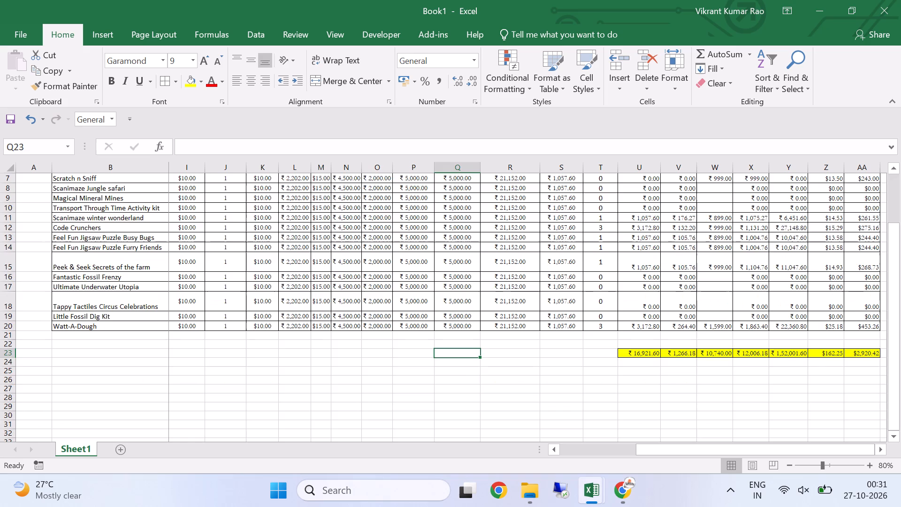
pyautogui.scroll(2, 747, 378)
pyautogui.scroll(-1, 596, 333)
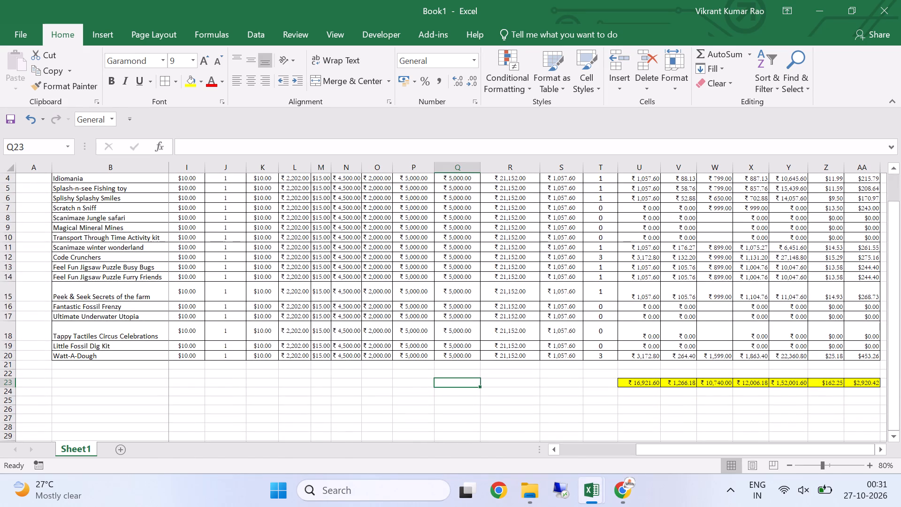
pyautogui.hotkey('alt', 'Tab')
pyautogui.scroll(-1, 301, 376)
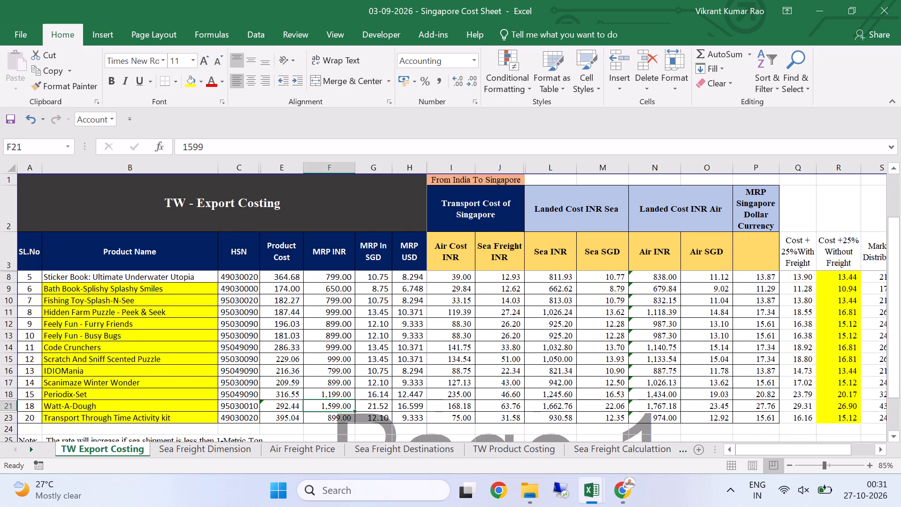
pyautogui.scroll(3, 113, 359)
pyautogui.scroll(-1, 113, 359)
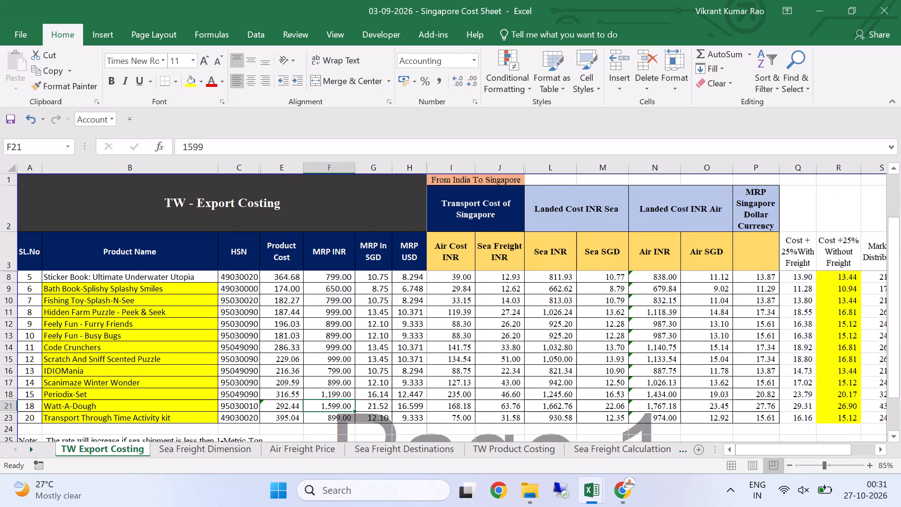
pyautogui.scroll(-1, 113, 359)
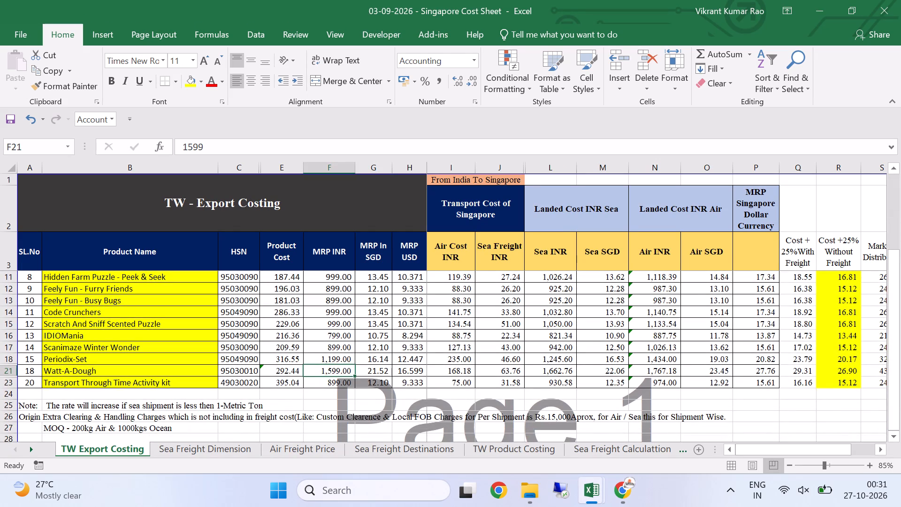
# In Book1, enter an MRP of 899 for Transport Through Time Activity kit in W10.
pyautogui.hotkey('alt', 'Tab')
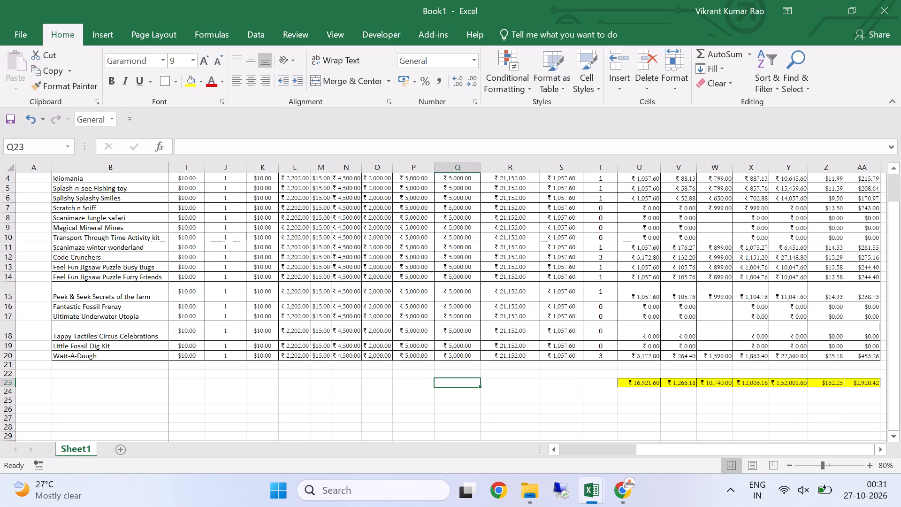
pyautogui.click(154, 238)
pyautogui.moveTo(200, 238); pyautogui.dragTo(265, 238)
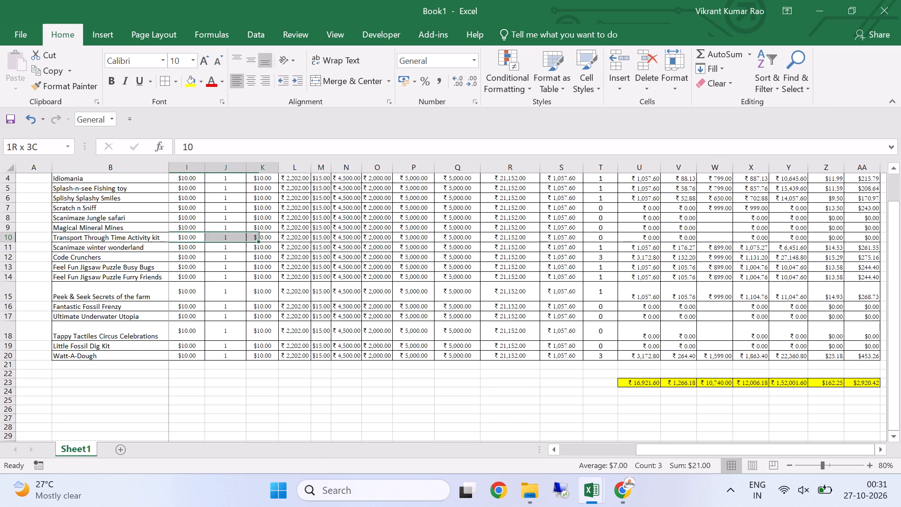
pyautogui.moveTo(265, 238); pyautogui.dragTo(628, 234)
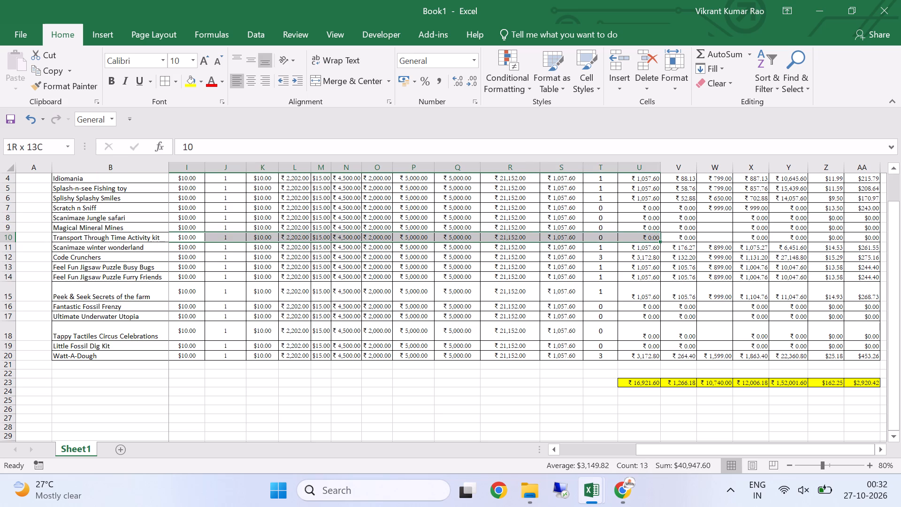
pyautogui.moveTo(628, 234); pyautogui.dragTo(711, 234)
pyautogui.click(713, 237)
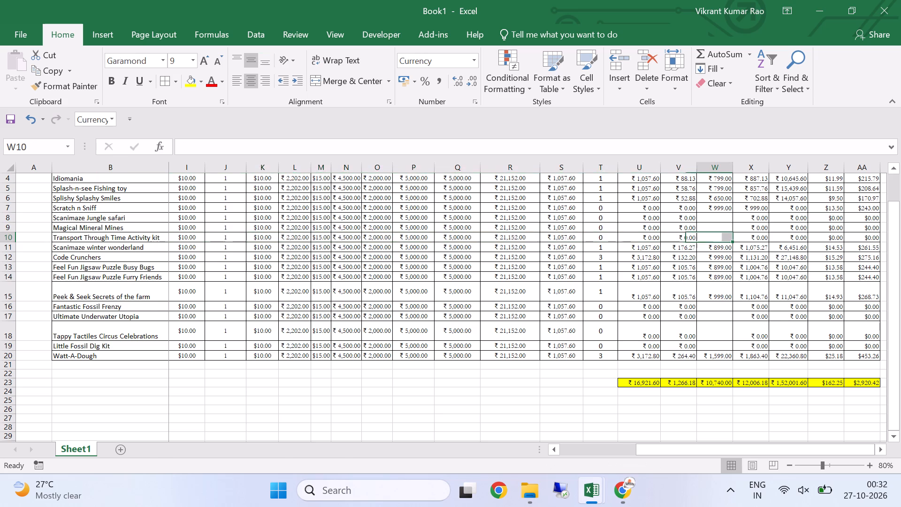
pyautogui.hotkey('alt', 'Tab')
pyautogui.hotkey('alt', 'Tab')
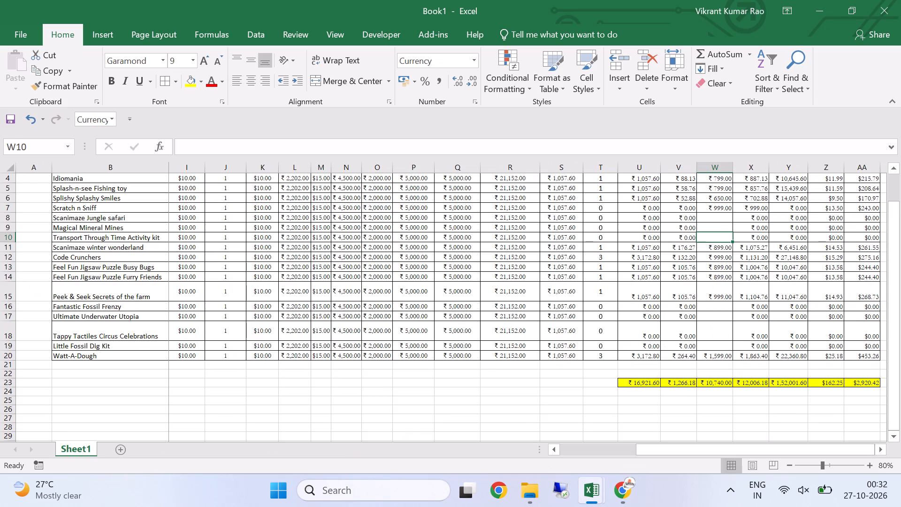
pyautogui.write('899')
pyautogui.click(715, 312)
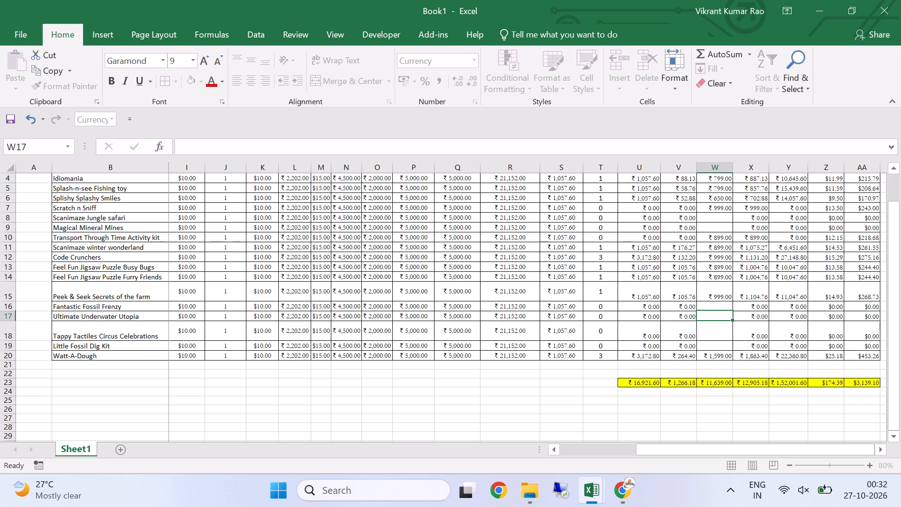
# Look up Scanimaze Jungle safari's MRP INR in the Singapore Cost Sheet and enter 899 in Book1's W8.
pyautogui.click(721, 219)
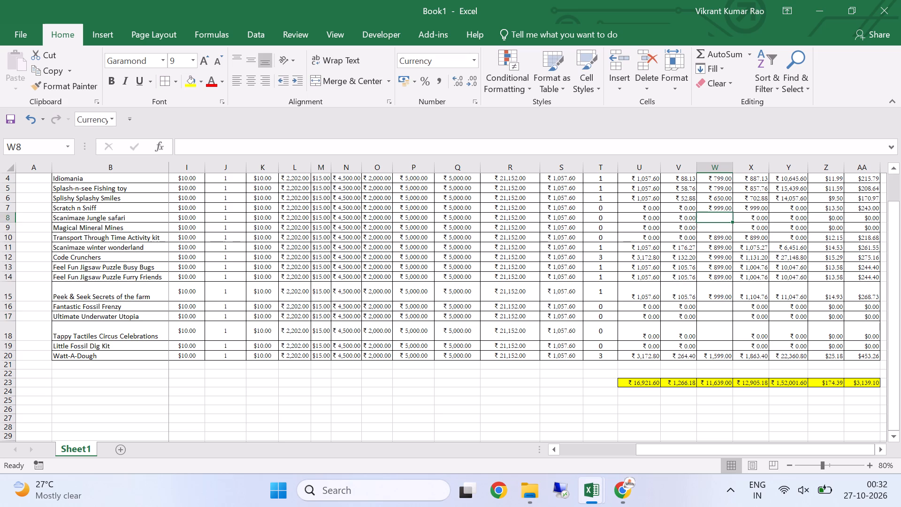
pyautogui.hotkey('alt', 'Tab')
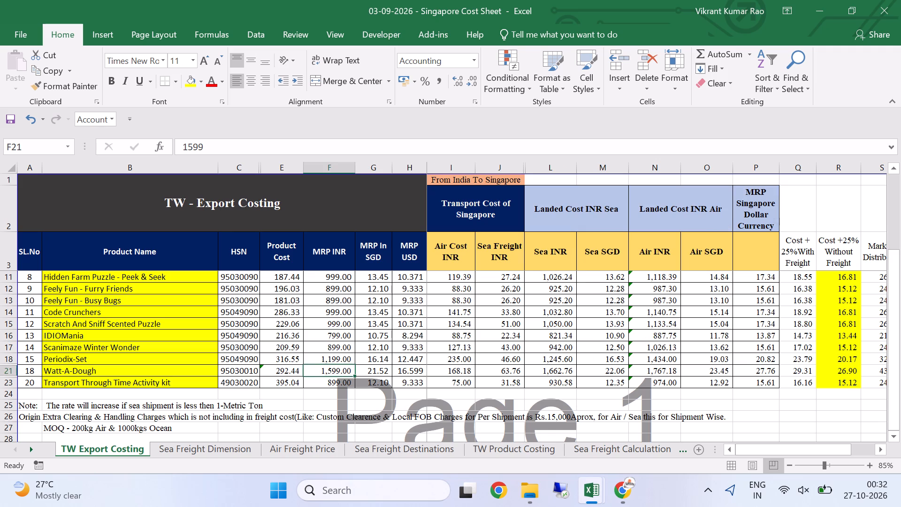
pyautogui.scroll(1, 159, 368)
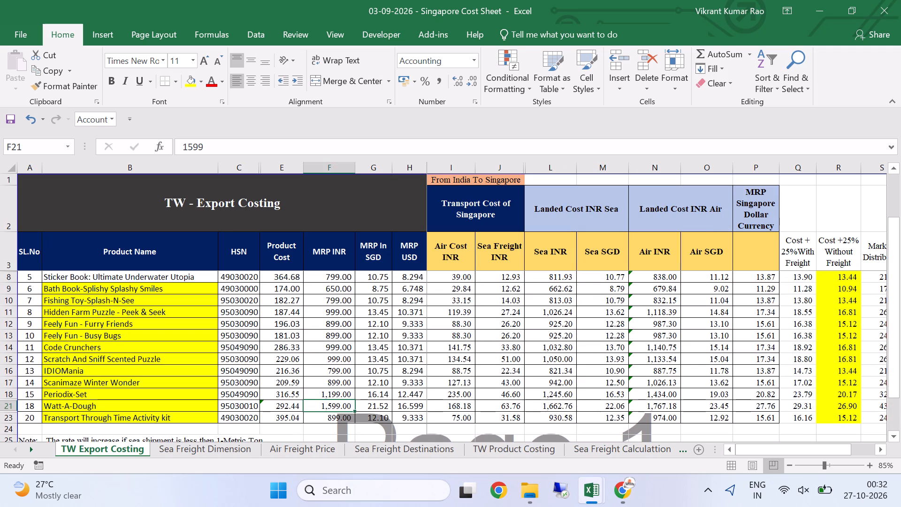
pyautogui.scroll(3, 159, 368)
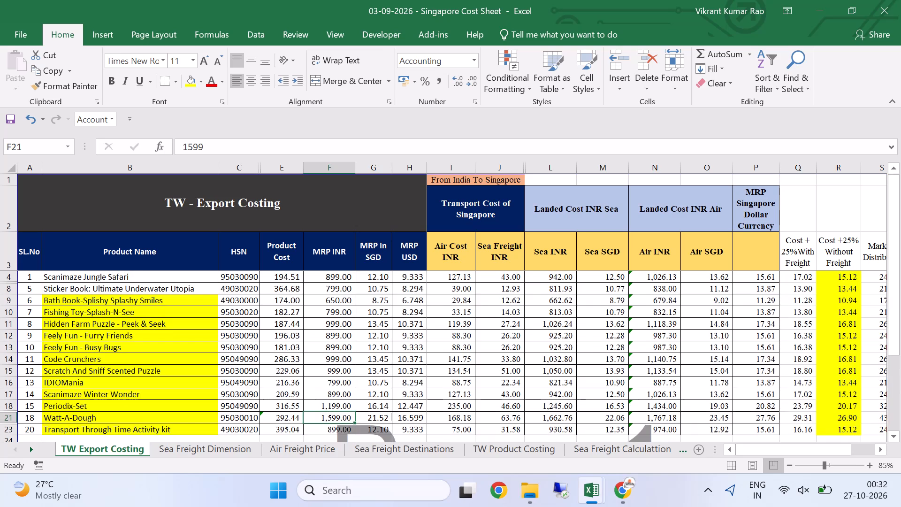
pyautogui.hotkey('alt', 'Tab')
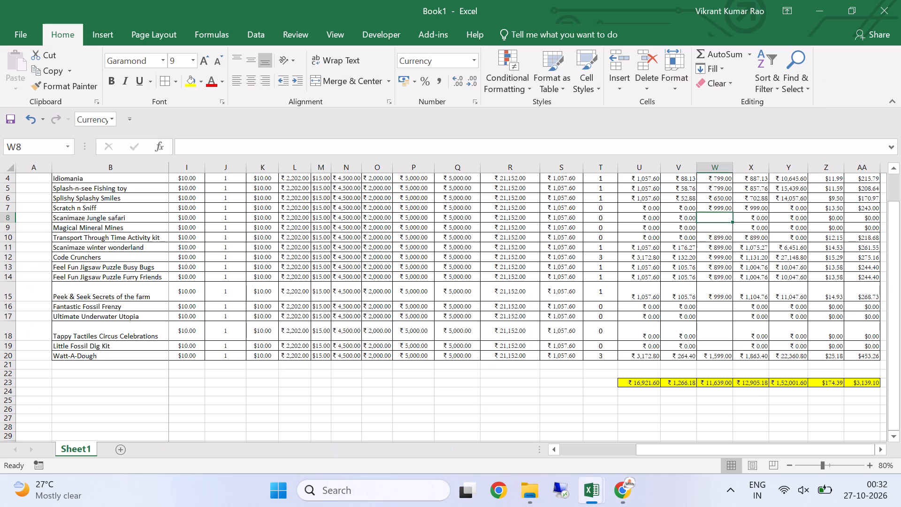
pyautogui.write('899')
pyautogui.click(599, 290)
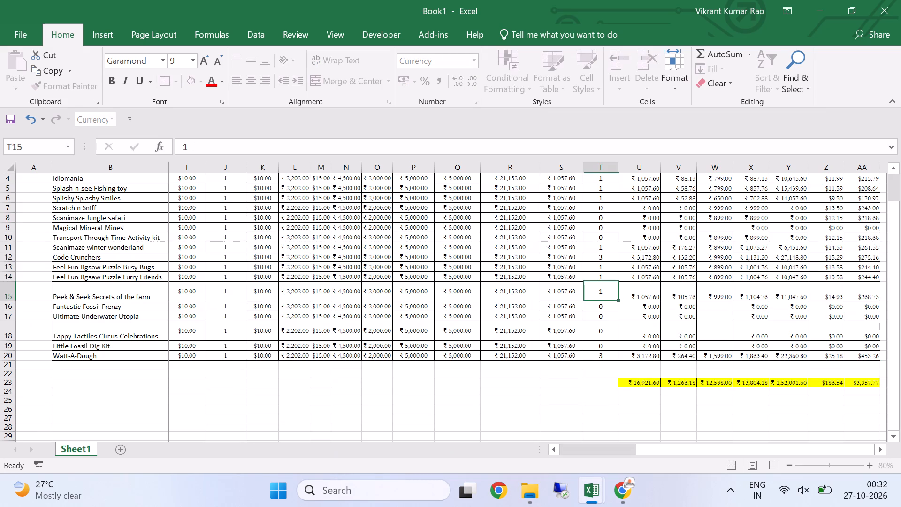
# Look for the missing MRP of Magical Mineral Mines in the Singapore Cost Sheet and the ThinkWittsy Singapore Pricing Model.
pyautogui.click(716, 228)
pyautogui.hotkey('alt', 'Tab')
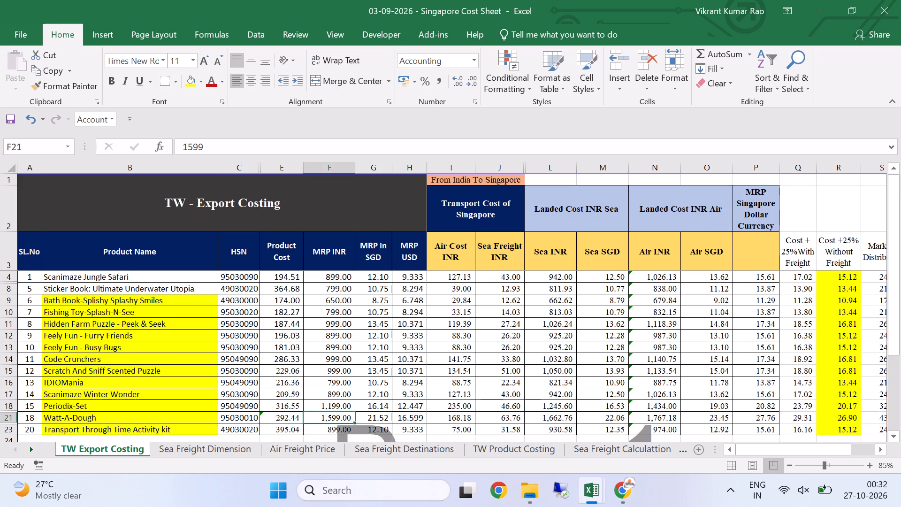
pyautogui.scroll(-1, 179, 320)
pyautogui.click(181, 449)
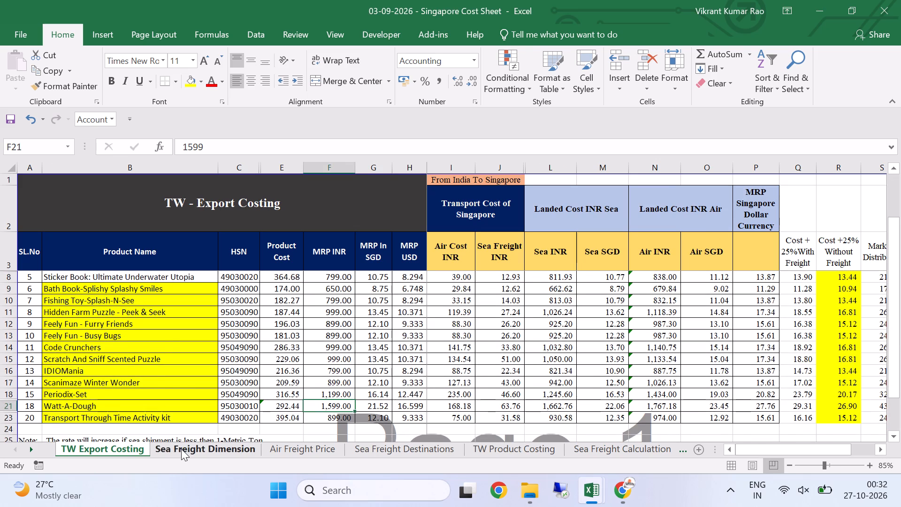
pyautogui.hotkey('alt', 'Tab')
pyautogui.hotkey('alt', 'Tab')
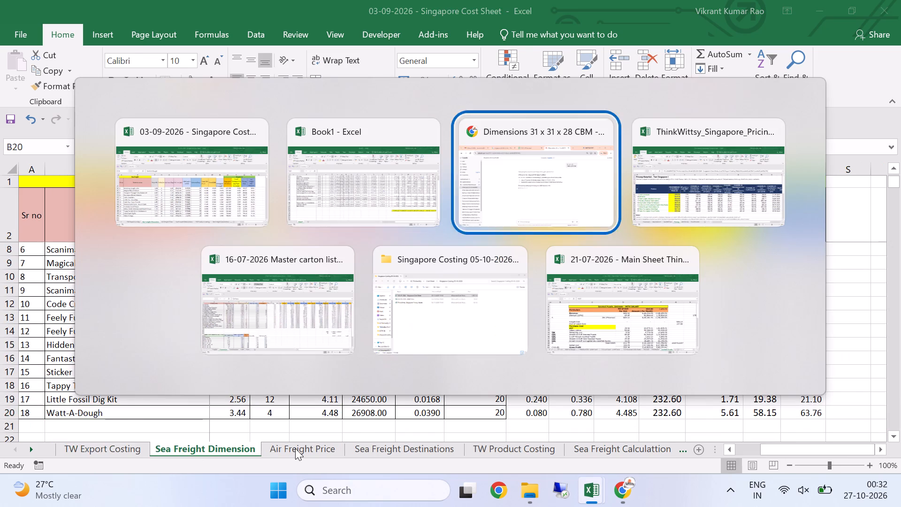
pyautogui.hotkey('alt', 'Tab')
pyautogui.hotkey('alt', 'Tab')
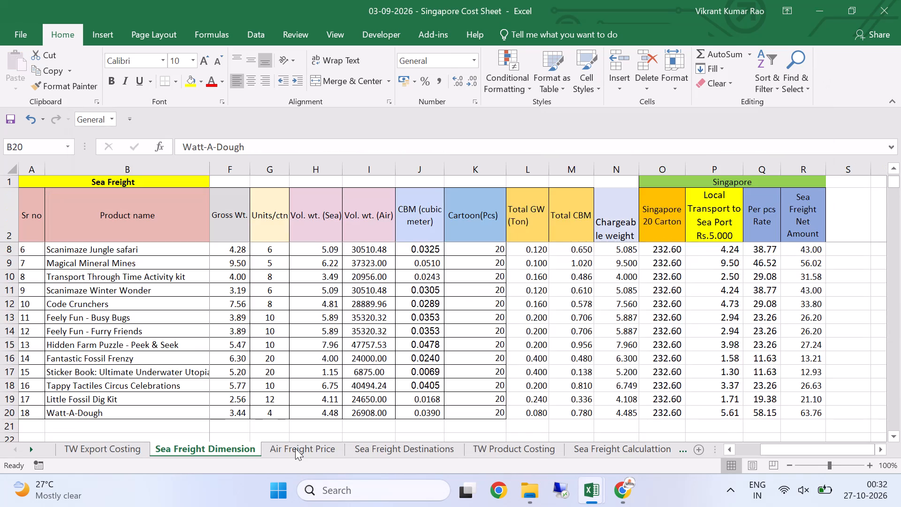
pyautogui.hotkey('alt', 'Tab')
pyautogui.hotkey('alt', 'Tab')
pyautogui.hotkey('alt', 'Tab')
pyautogui.hotkey('alt', 'Tab')
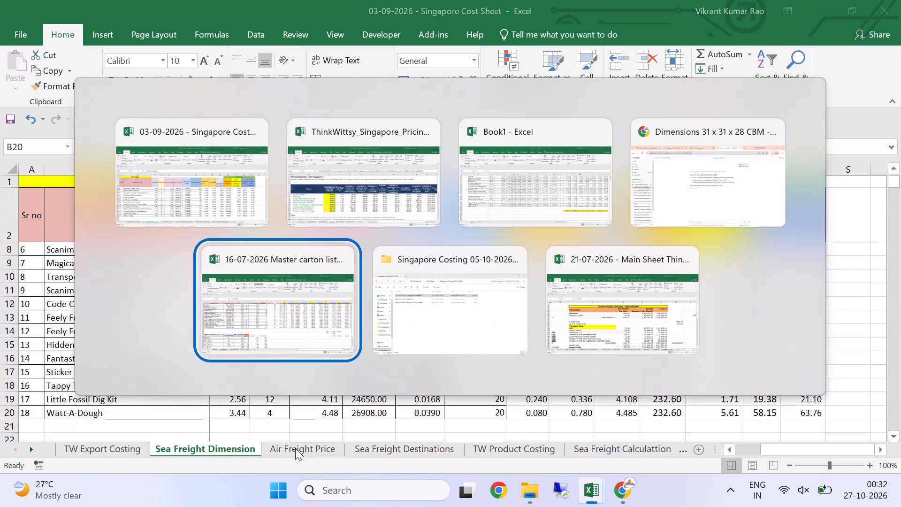
pyautogui.hotkey('alt', 'Tab')
pyautogui.hotkey('alt', 'Tab')
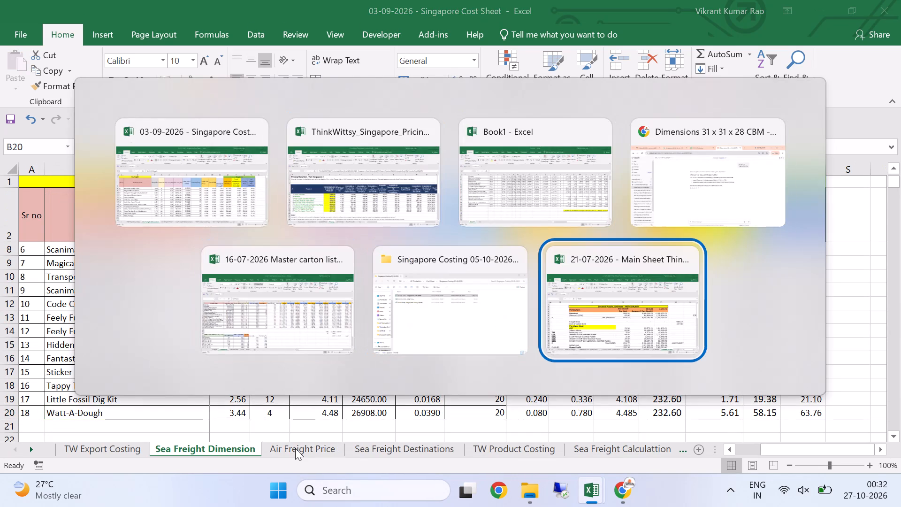
pyautogui.hotkey('alt', 'Tab')
pyautogui.hotkey('alt', 'Tab')
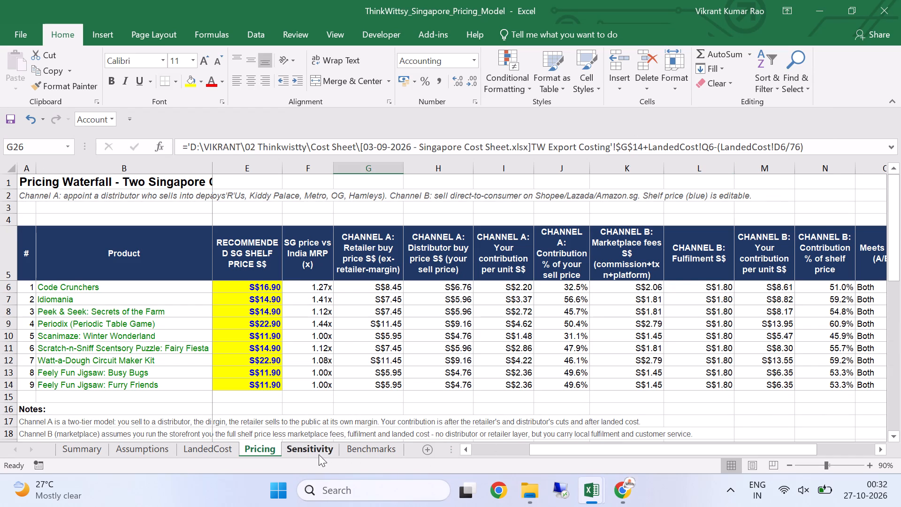
pyautogui.hotkey('alt', 'Tab')
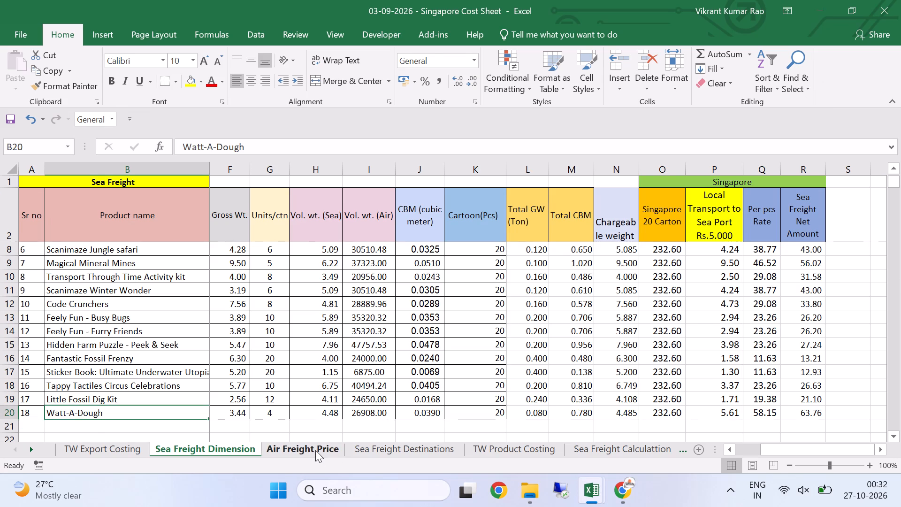
# Look through the Singapore Cost Sheet's Air Freight Price, Sea Freight Destinations, TW Product Costing and Sea Freight Calculattion sheets.
pyautogui.click(315, 450)
pyautogui.click(374, 445)
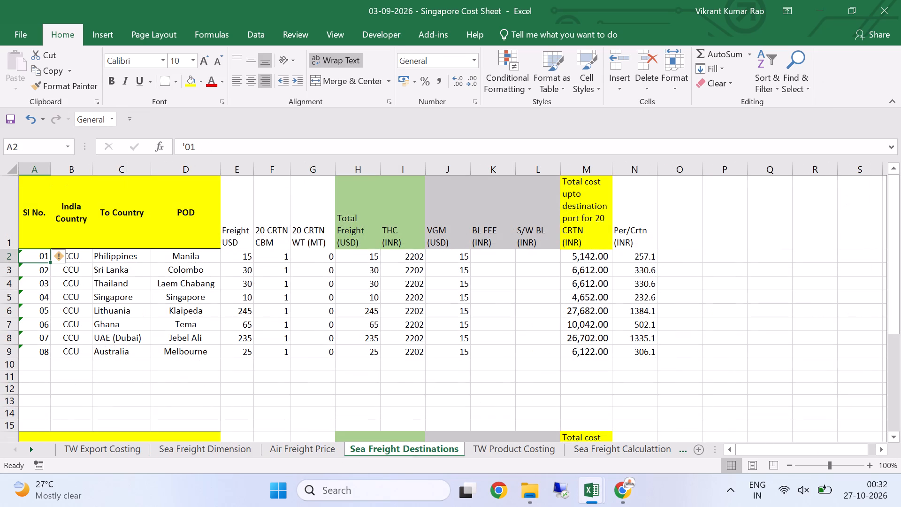
pyautogui.click(523, 450)
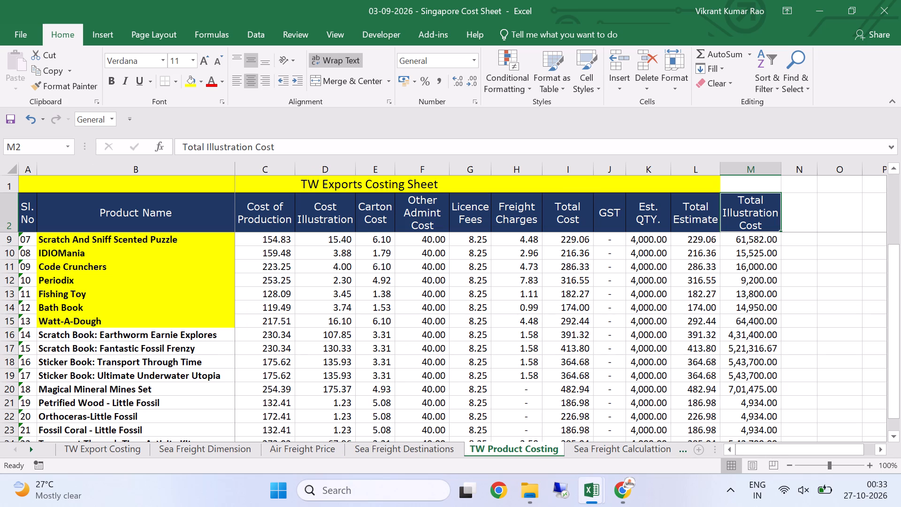
pyautogui.scroll(-1, 667, 370)
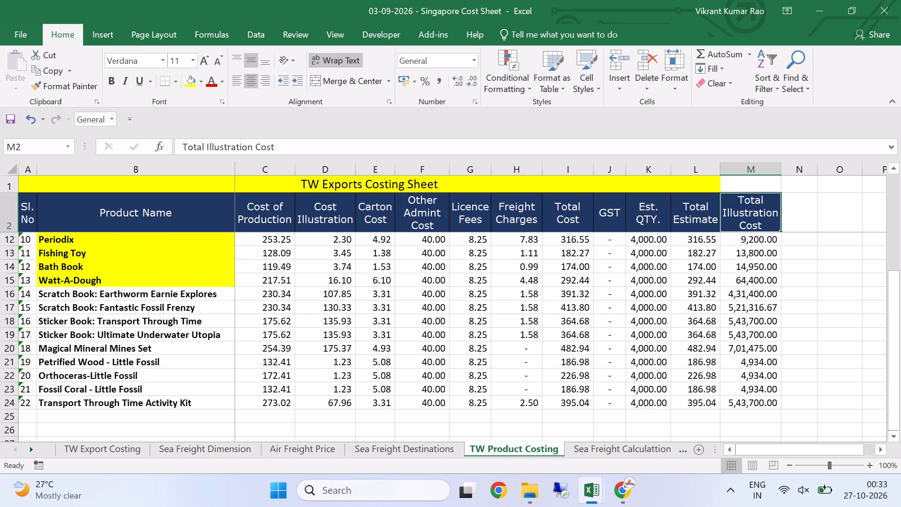
pyautogui.click(599, 446)
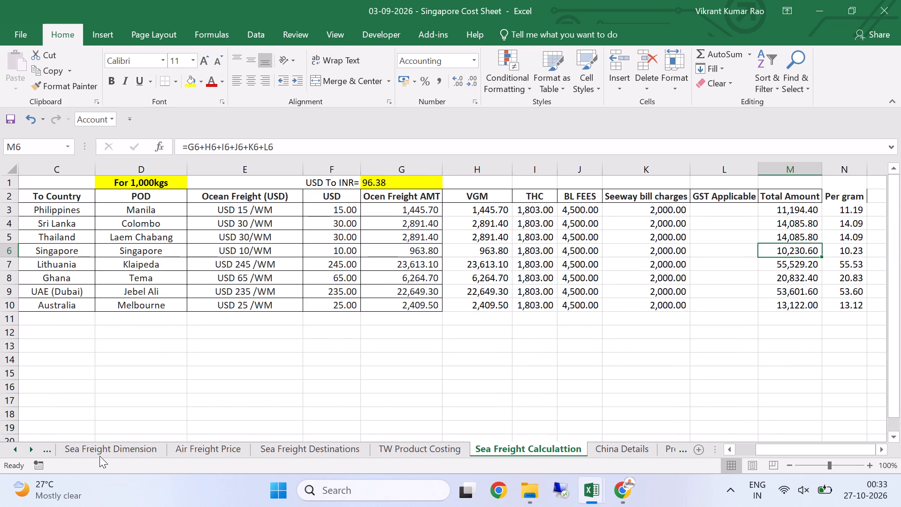
# Look up Watt-A-Dough's product weight on the Singapore Cost Sheet's Sea Freight Dimension sheet and enter 0.950 in Book1's D20.
pyautogui.click(99, 452)
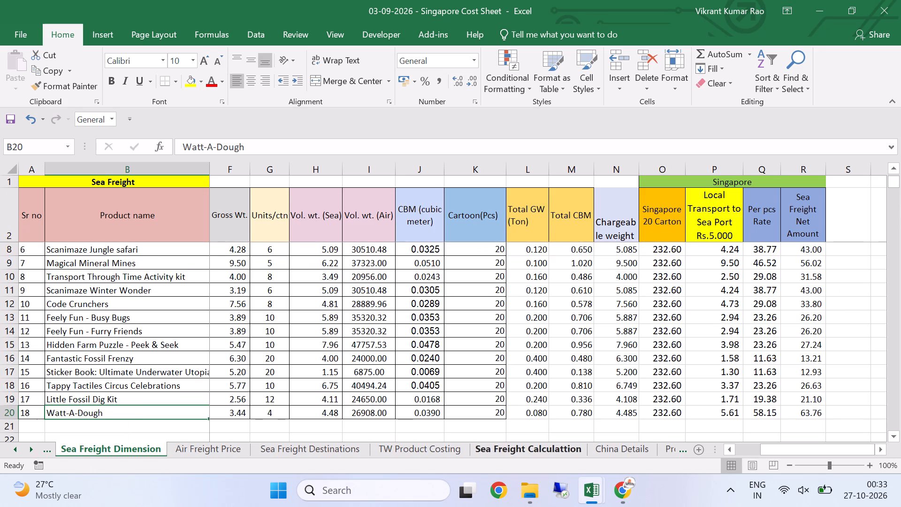
pyautogui.moveTo(786, 450); pyautogui.dragTo(722, 450)
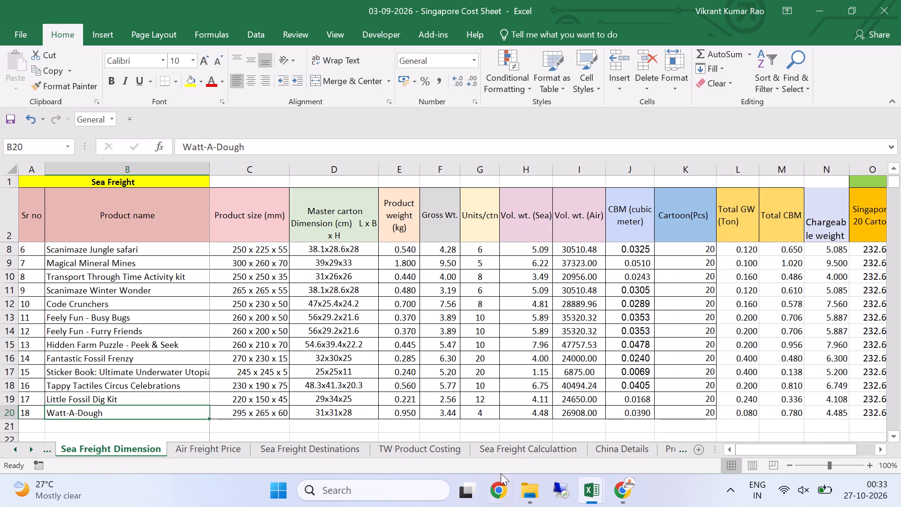
pyautogui.click(399, 416)
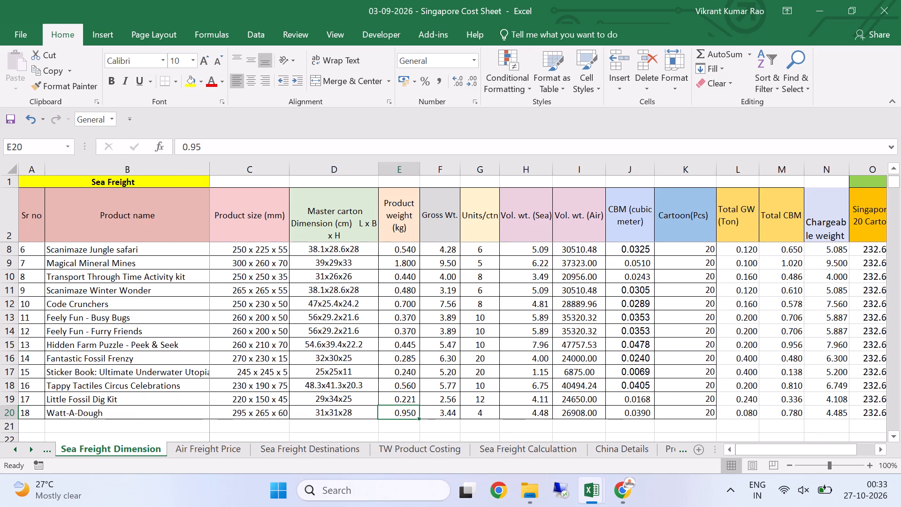
pyautogui.hotkey('alt', 'Tab')
pyautogui.hotkey('alt', 'Tab')
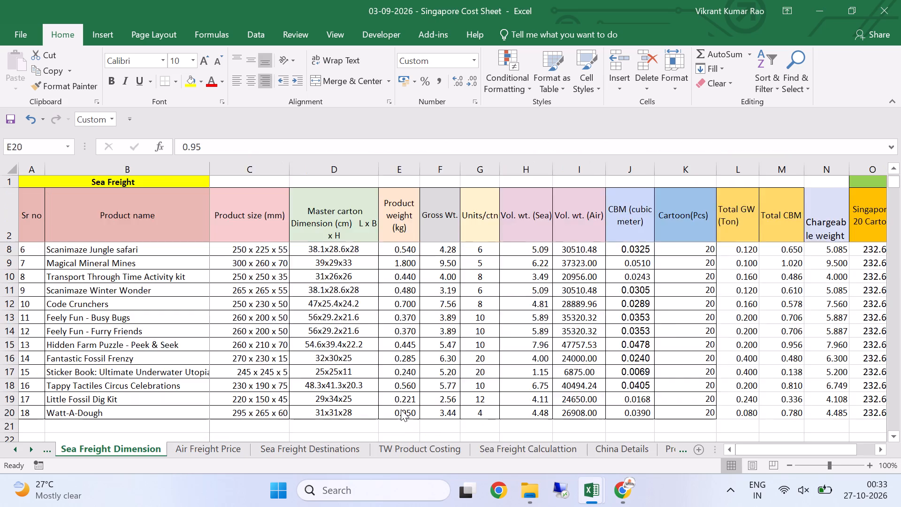
pyautogui.hotkey('alt', 'Tab')
pyautogui.hotkey('alt', 'Tab')
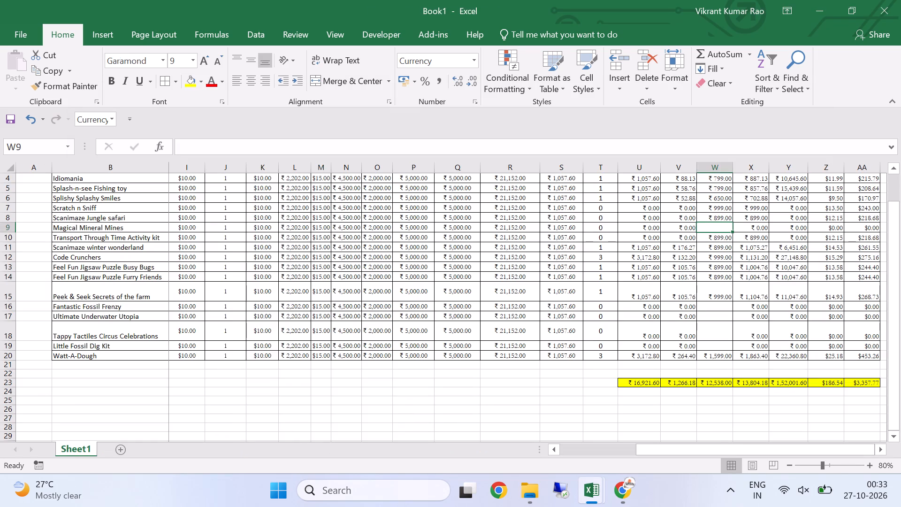
pyautogui.moveTo(656, 447); pyautogui.dragTo(470, 474)
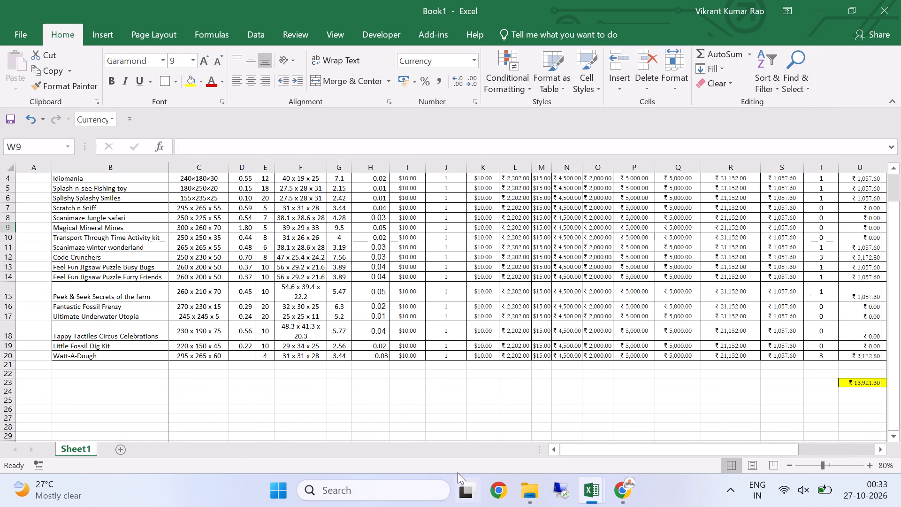
pyautogui.hotkey('alt', 'Tab')
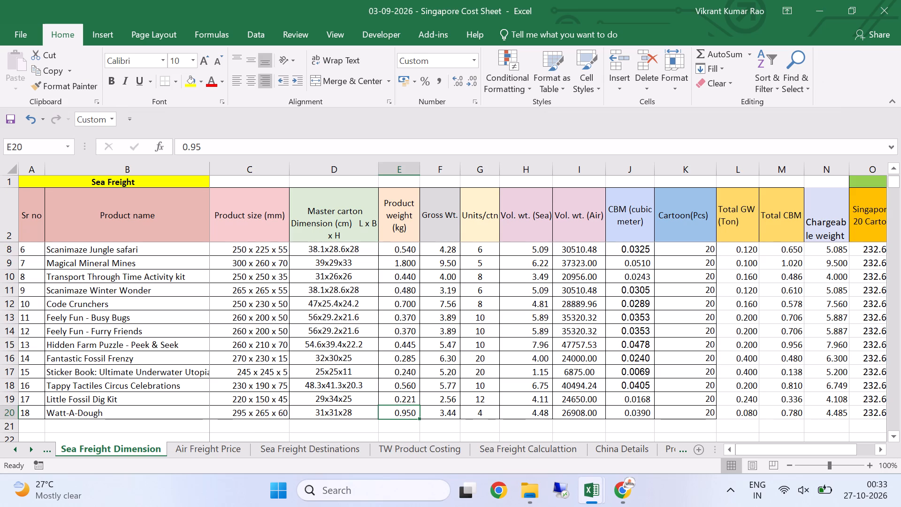
pyautogui.hotkey('alt', 'Tab')
pyautogui.hotkey('alt', 'Tab')
pyautogui.hotkey('alt', 'Tab')
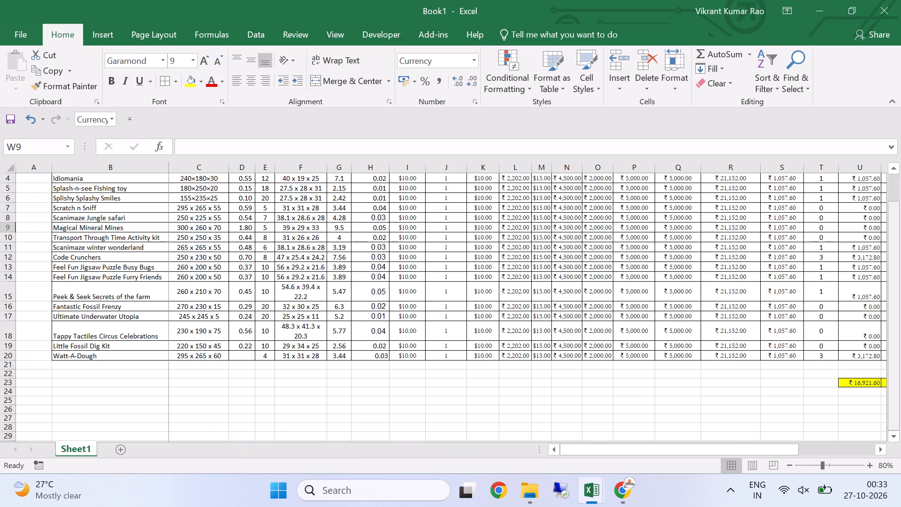
pyautogui.click(244, 358)
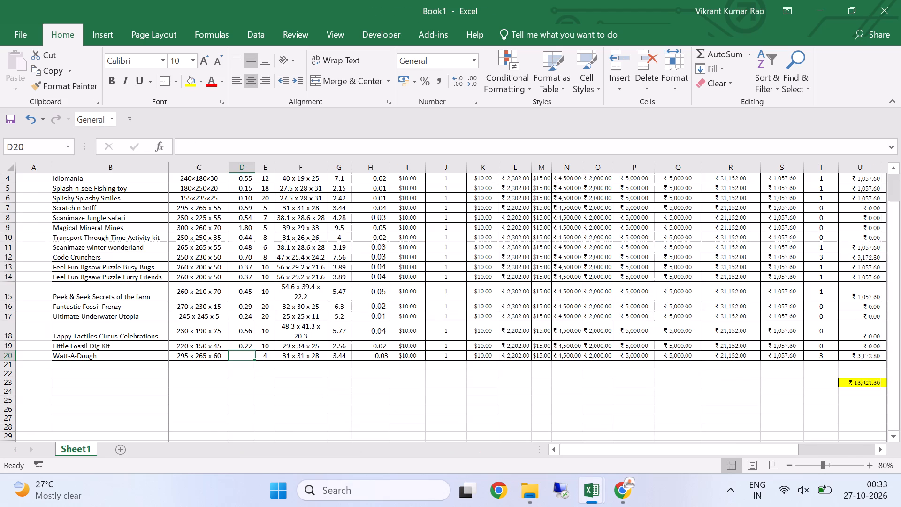
pyautogui.press('0')
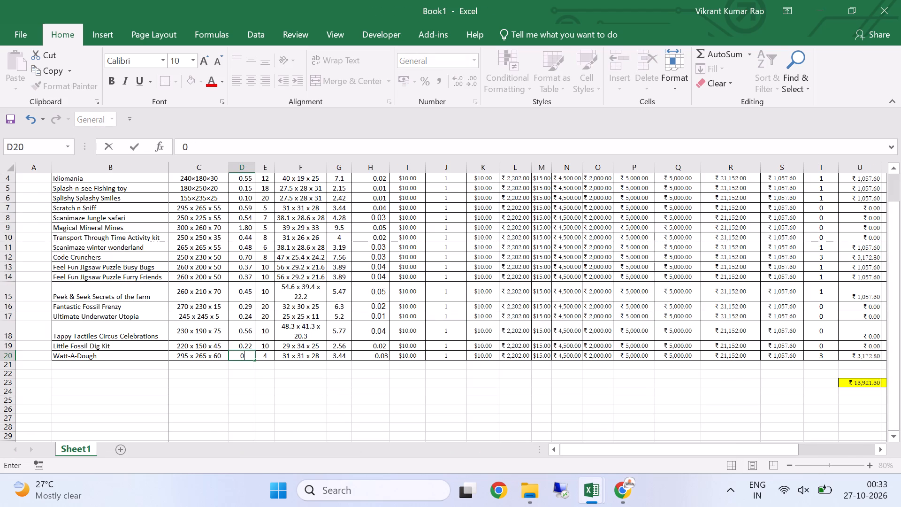
pyautogui.write('.9')
pyautogui.press('5')
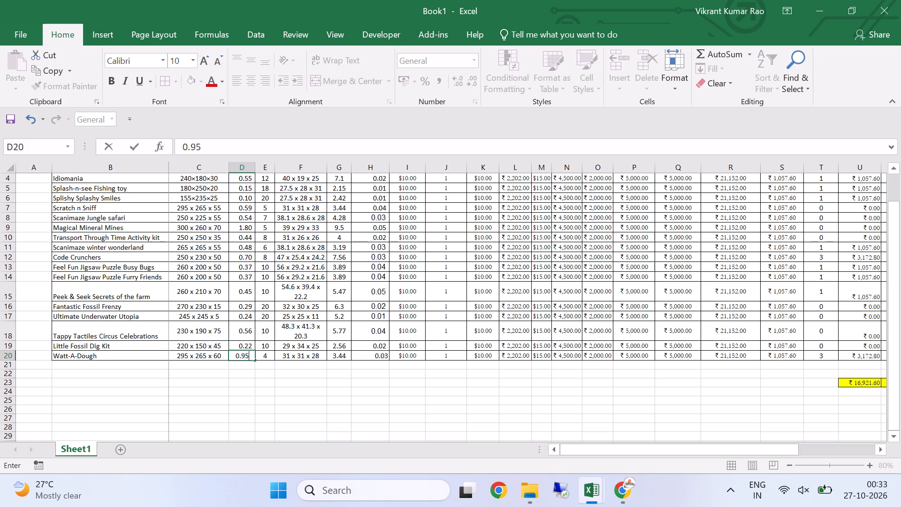
pyautogui.press('0')
pyautogui.click(498, 404)
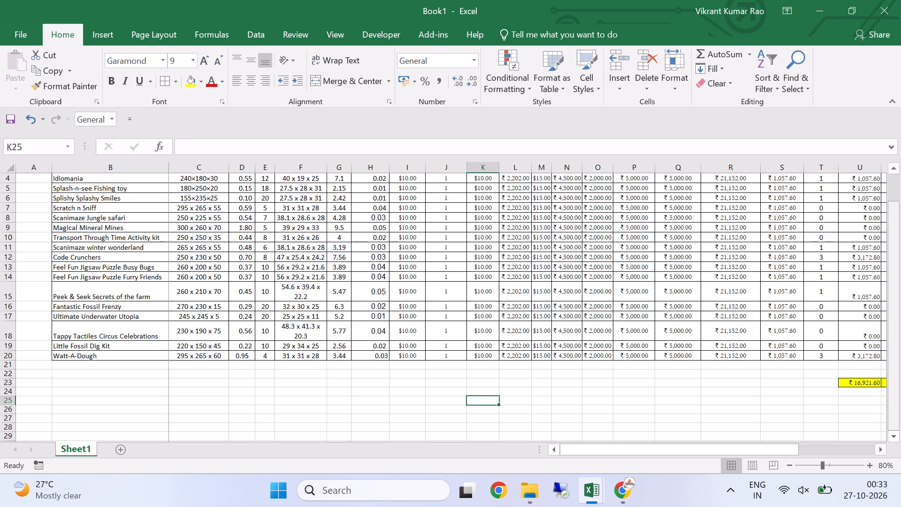
# Copy the formatting of Little Fossil Dig Kit's weight in D19 onto Watt-A-Dough's weight in D20.
pyautogui.click(239, 345)
pyautogui.click(69, 89)
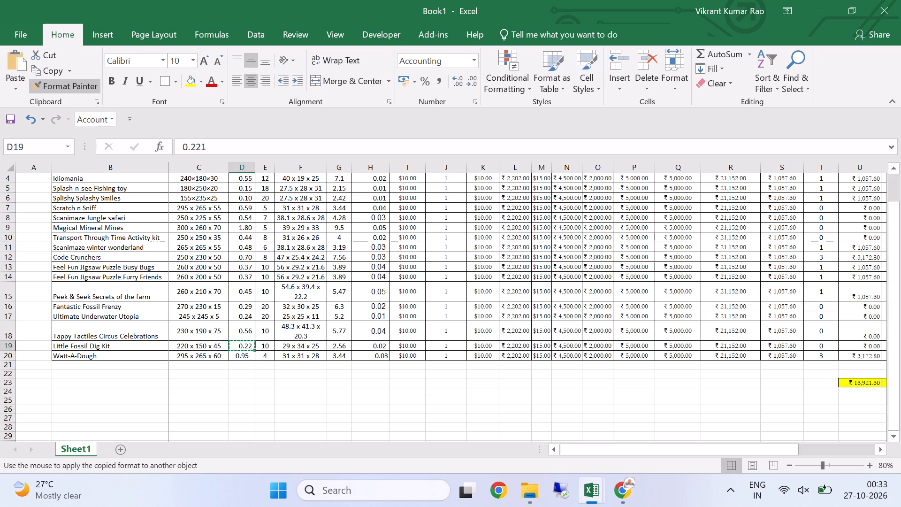
pyautogui.click(234, 357)
pyautogui.click(268, 387)
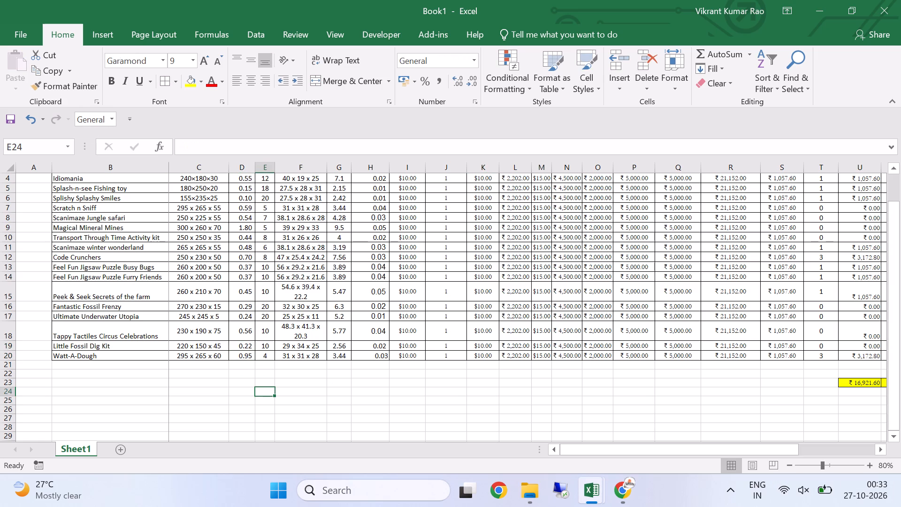
# Review Book1's freight, carton rate, MRP and order price columns from the headers down to the totals row.
pyautogui.moveTo(593, 449); pyautogui.dragTo(654, 437)
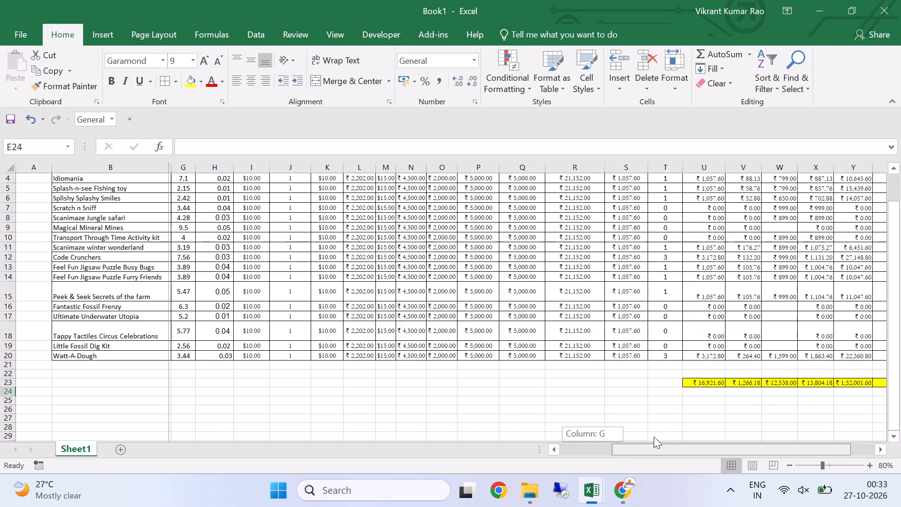
pyautogui.moveTo(654, 437); pyautogui.dragTo(716, 428)
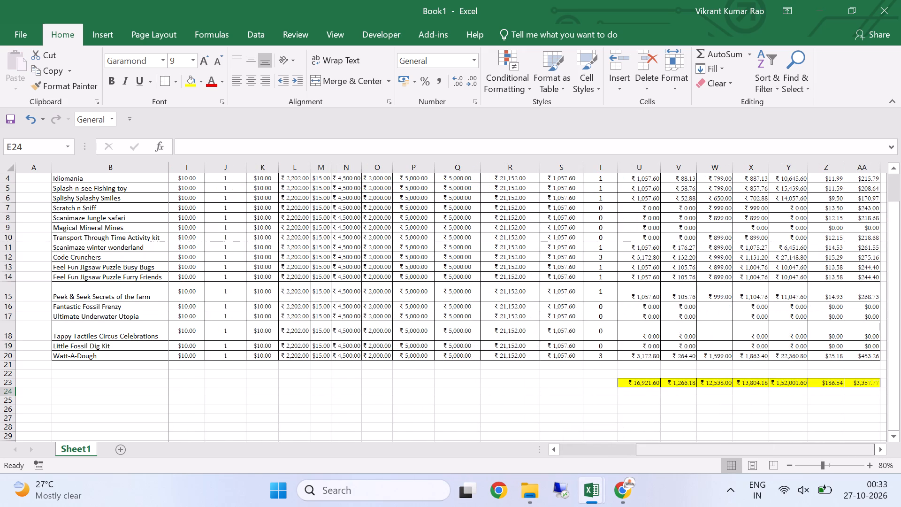
pyautogui.scroll(1, 687, 411)
pyautogui.scroll(-1, 724, 338)
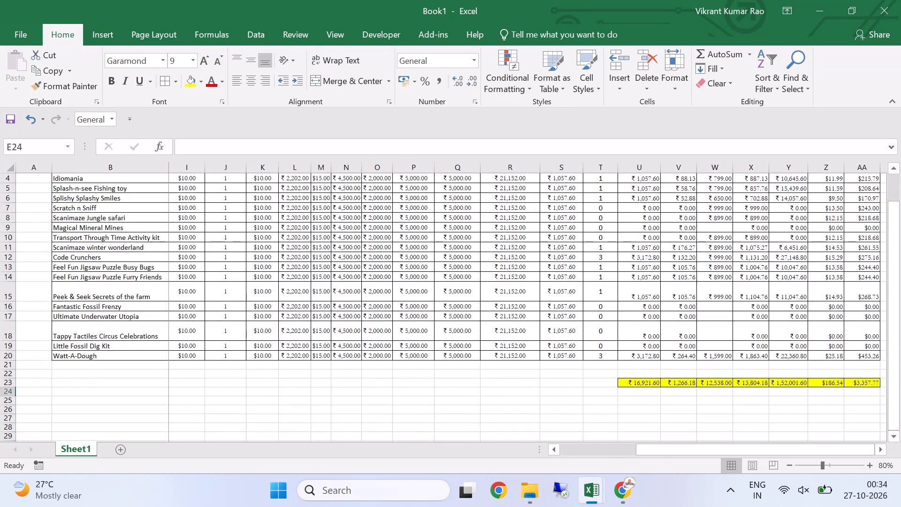
pyautogui.scroll(1, 724, 338)
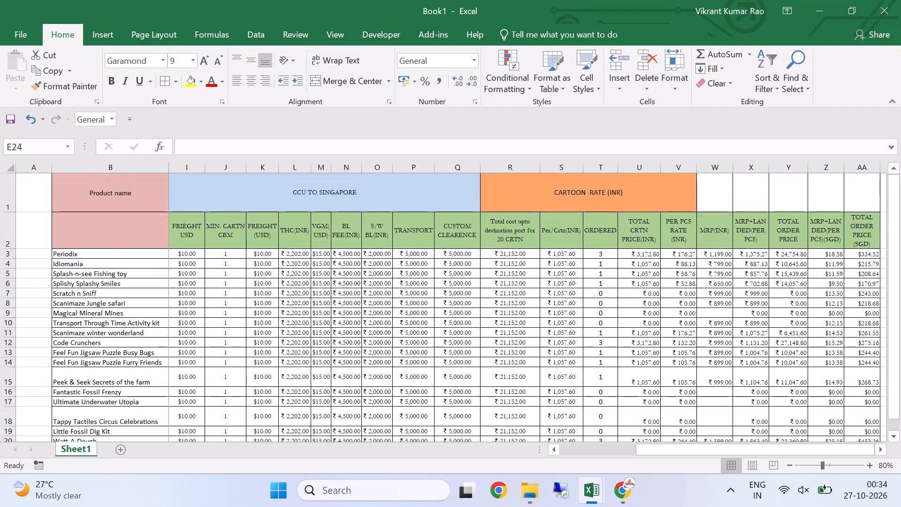
pyautogui.scroll(-1, 724, 338)
pyautogui.scroll(1, 724, 338)
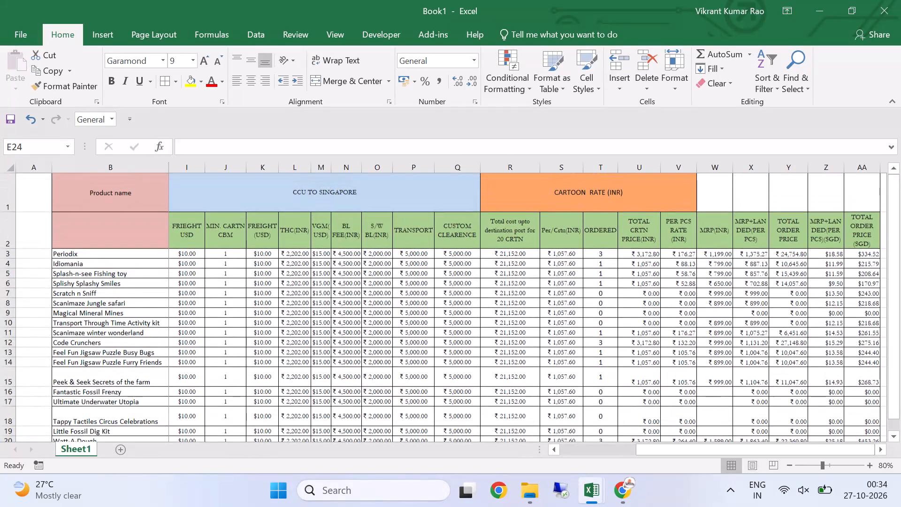
pyautogui.moveTo(700, 450); pyautogui.dragTo(760, 446)
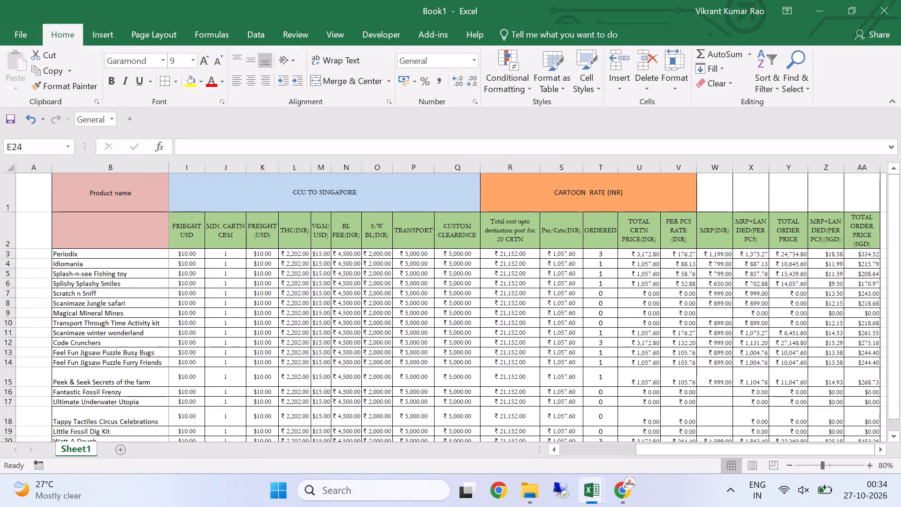
pyautogui.scroll(2, 705, 336)
pyautogui.scroll(-1, 705, 336)
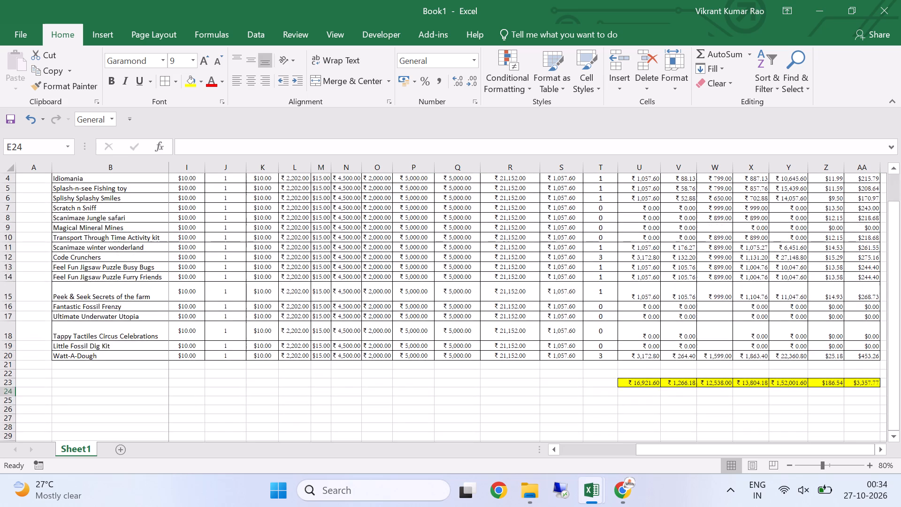
# Rename Book1's Sheet1 as SEA.
pyautogui.scroll(1, 705, 336)
pyautogui.scroll(-1, 705, 336)
pyautogui.scroll(1, 705, 336)
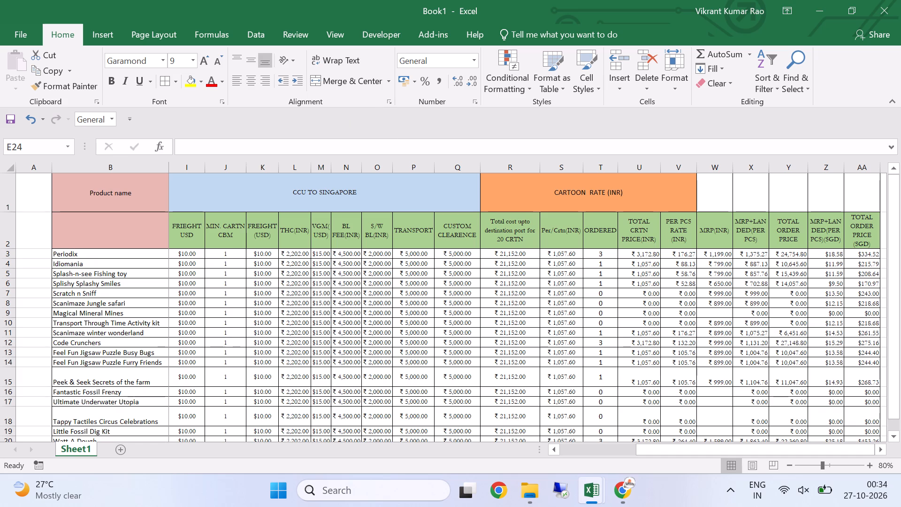
pyautogui.doubleClick(92, 451)
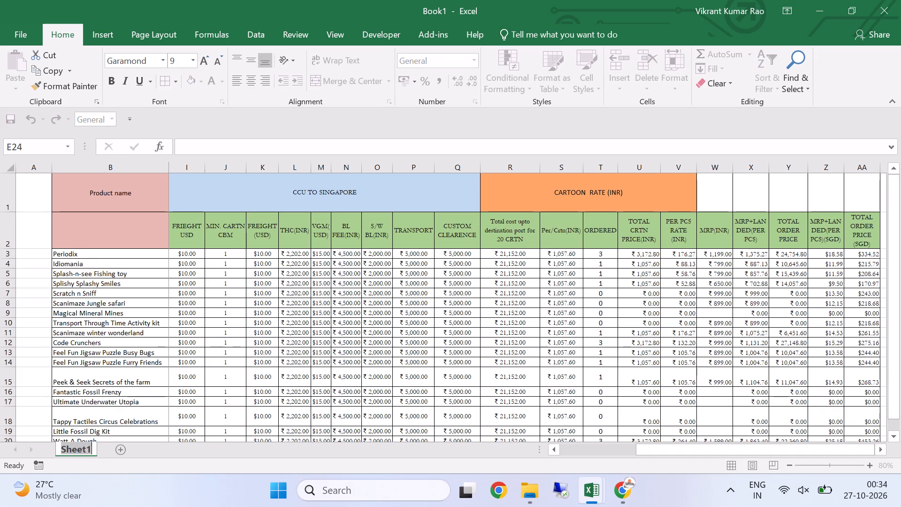
pyautogui.write('sE')
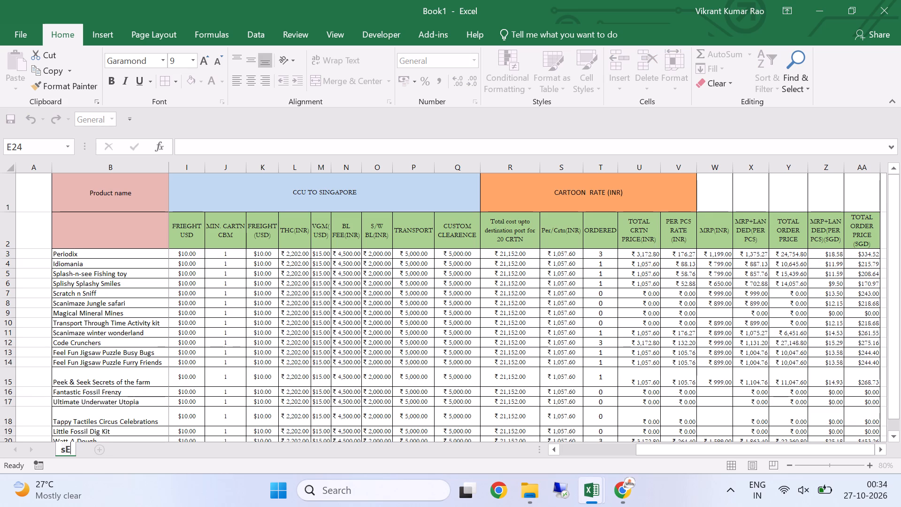
pyautogui.press('BackSpace')
pyautogui.press('BackSpace')
pyautogui.write('SEA')
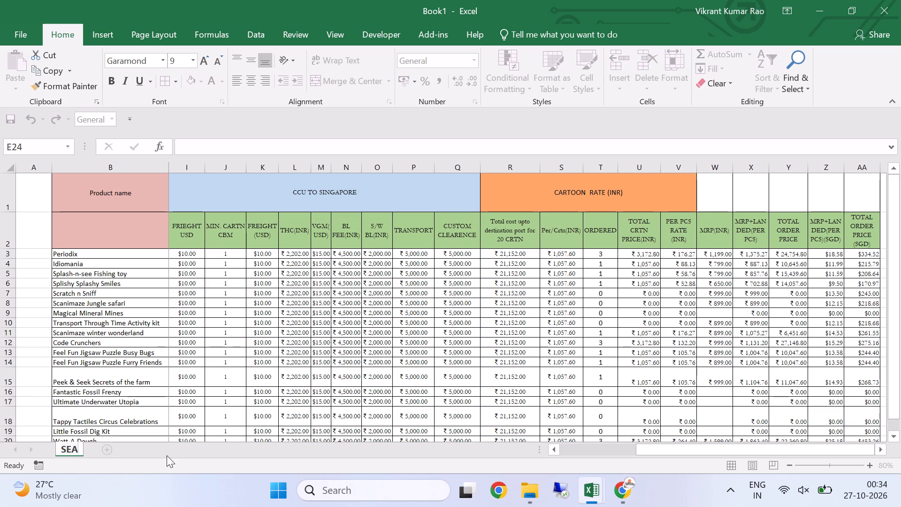
pyautogui.click(170, 454)
# Add a new blank worksheet after SEA.
pyautogui.click(109, 450)
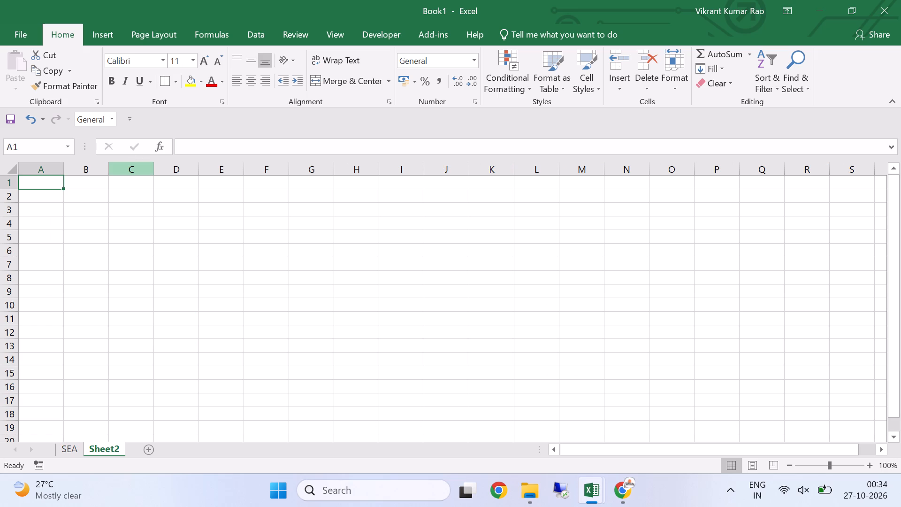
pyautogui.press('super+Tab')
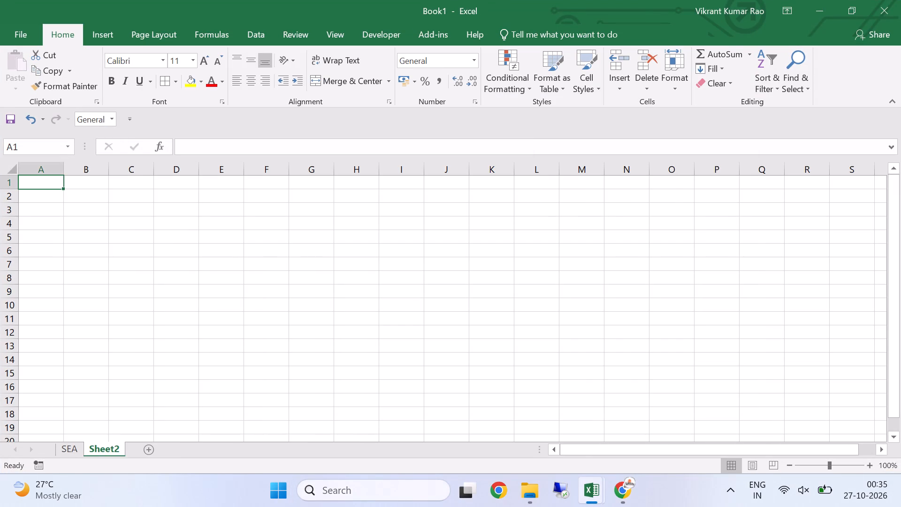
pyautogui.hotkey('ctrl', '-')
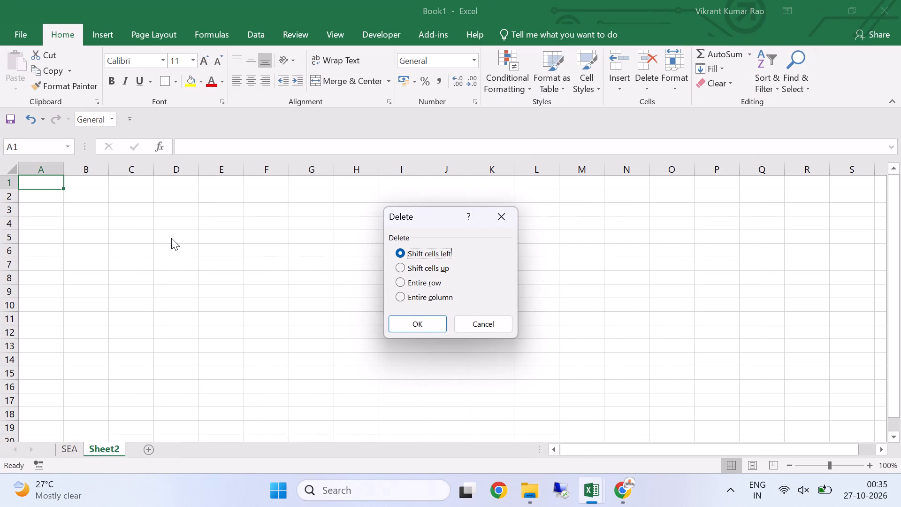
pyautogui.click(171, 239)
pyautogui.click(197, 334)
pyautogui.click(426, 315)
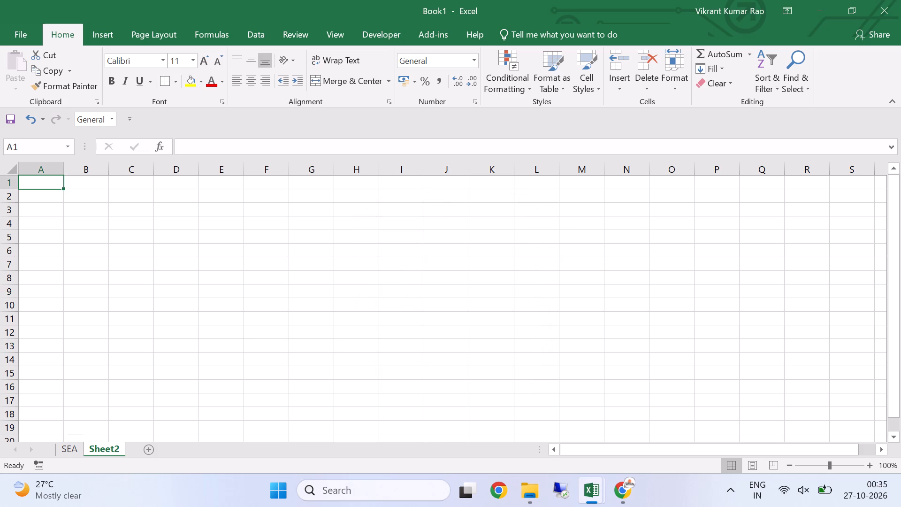
# Set the font of all cells on the new blank sheet to Garamond, size 9.
pyautogui.hotkey('ctrl', 'a')
pyautogui.hotkey('ctrl', 'a')
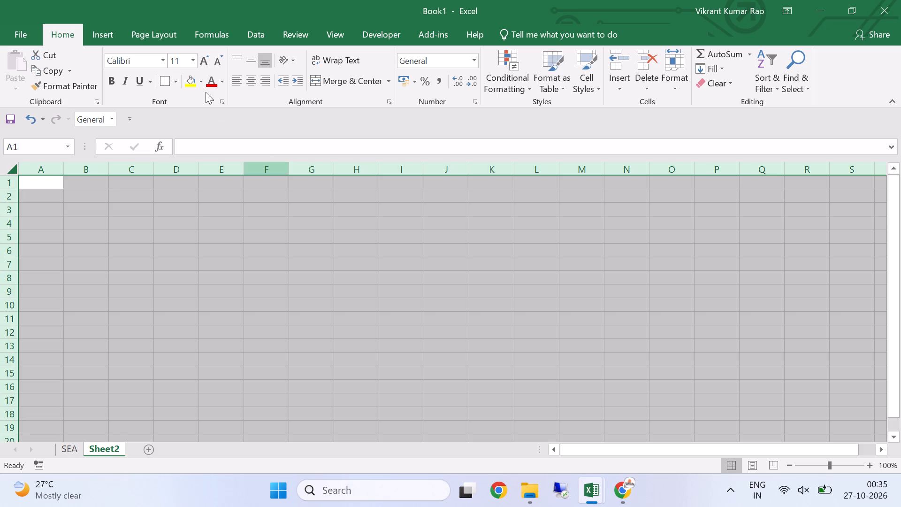
pyautogui.click(195, 60)
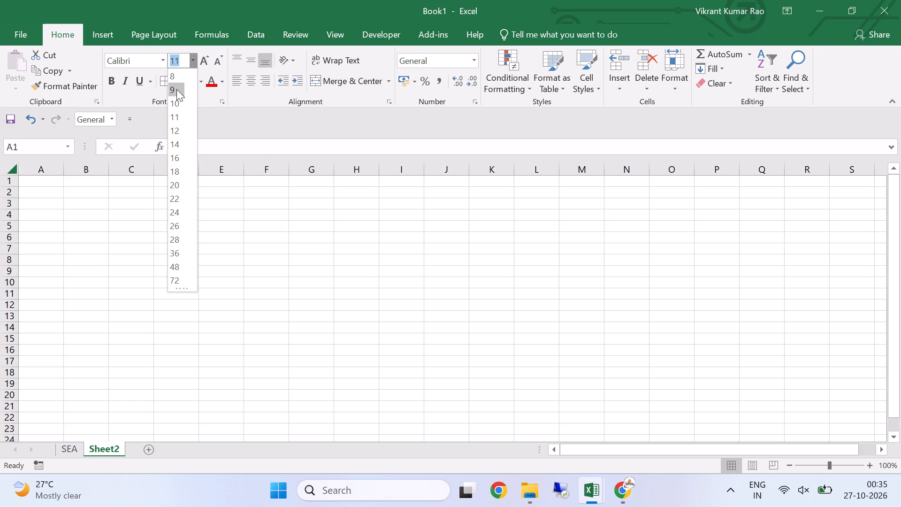
pyautogui.click(176, 89)
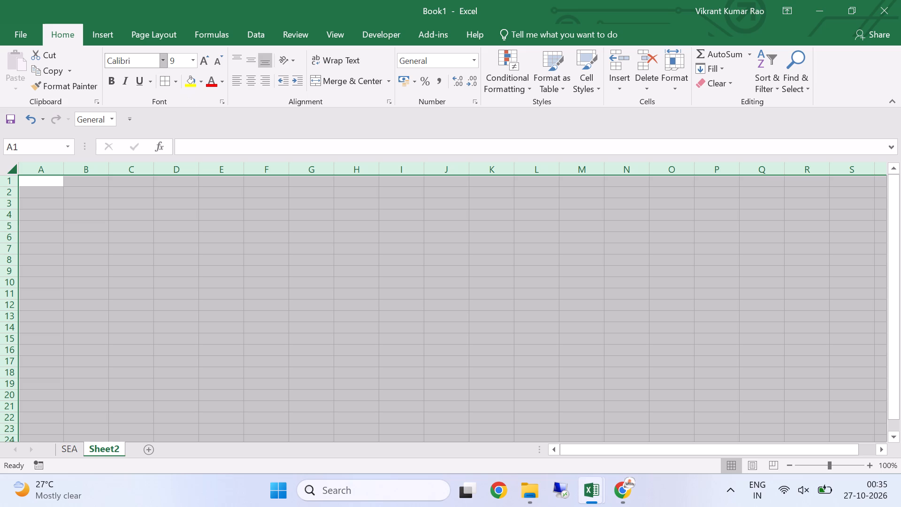
pyautogui.click(143, 59)
pyautogui.write('GARA')
pyautogui.press('Return')
pyautogui.doubleClick(789, 466)
pyautogui.click(506, 304)
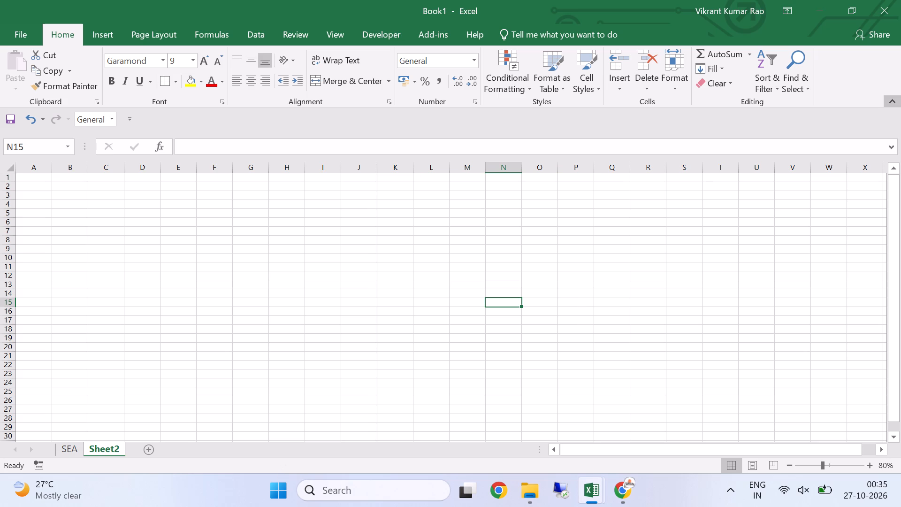
# Rename Sheet2 as AIR.
pyautogui.doubleClick(107, 452)
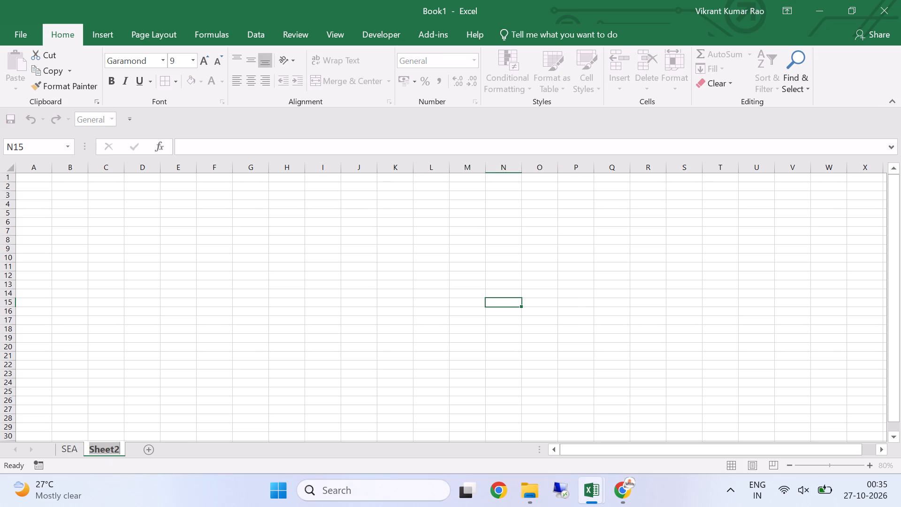
pyautogui.press('BackSpace')
pyautogui.write('AIR')
pyautogui.press('Return')
# Return to the SEA sheet and save the workbook as SINGAPORE COSTING SEA AND AIR in the Singapore Costing 05-10-2026 folder.
pyautogui.click(69, 454)
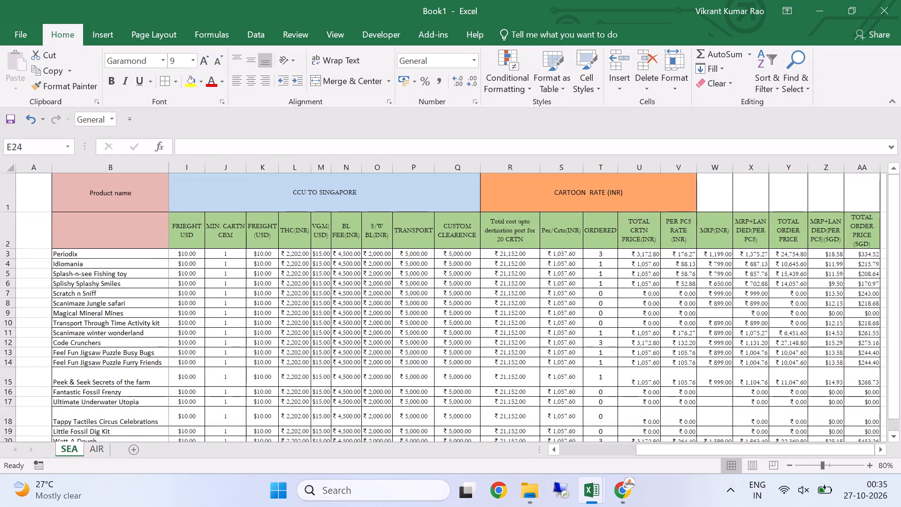
pyautogui.hotkey('ctrl', 's')
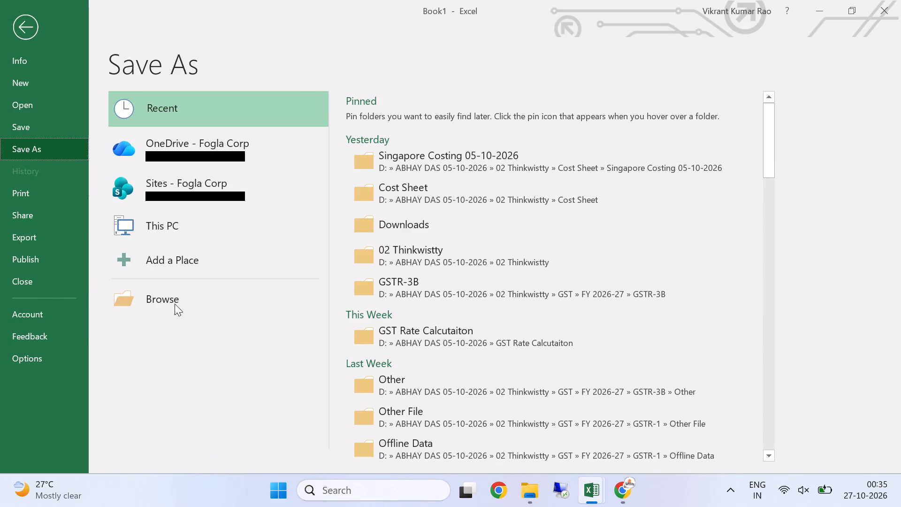
pyautogui.click(466, 161)
pyautogui.click(466, 161)
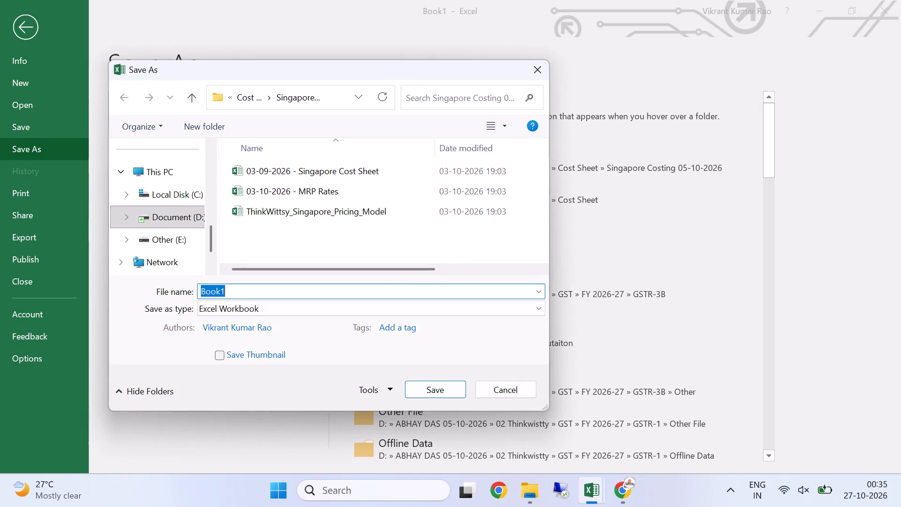
pyautogui.write('SINGAPORE COSTING')
pyautogui.press('space')
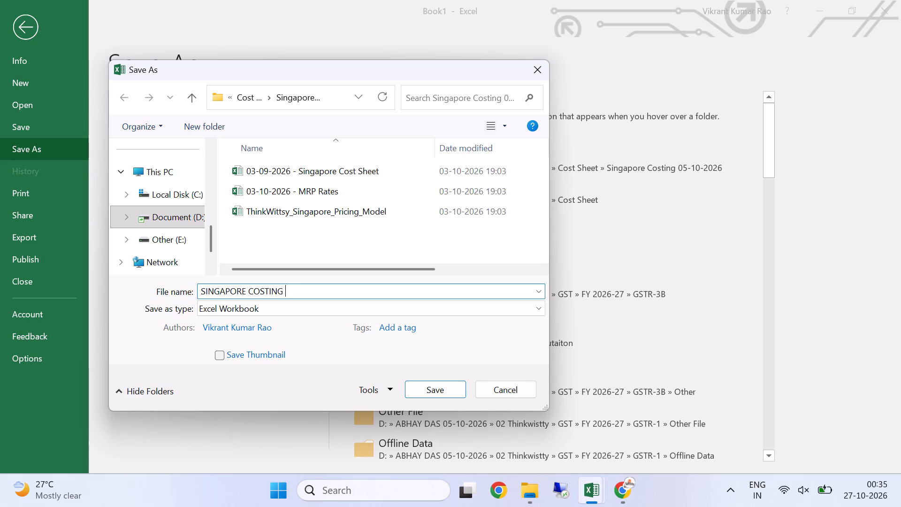
pyautogui.write('SEA AND AIR')
pyautogui.press('Return')
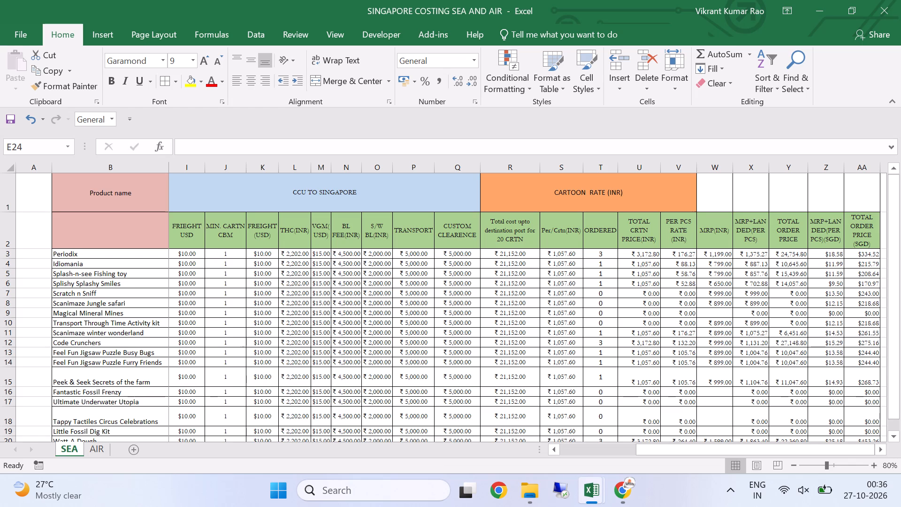
pyautogui.hotkey('ctrl', 's')
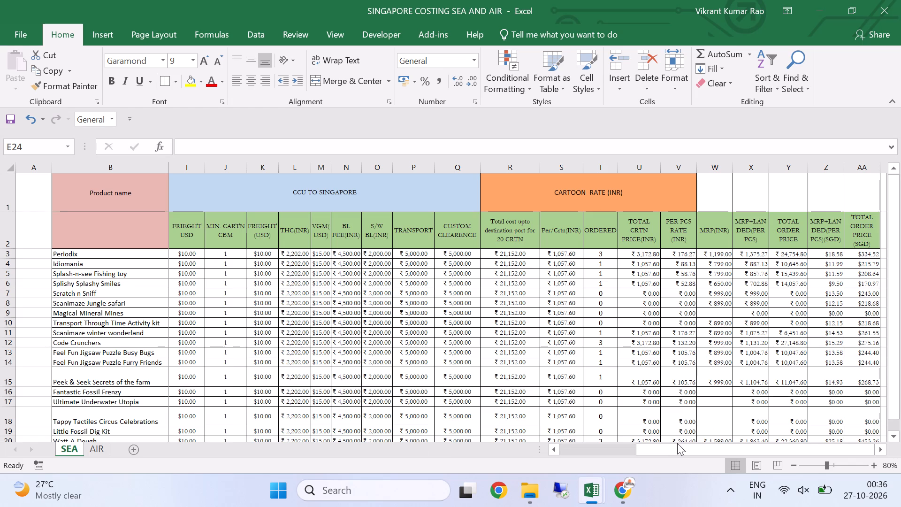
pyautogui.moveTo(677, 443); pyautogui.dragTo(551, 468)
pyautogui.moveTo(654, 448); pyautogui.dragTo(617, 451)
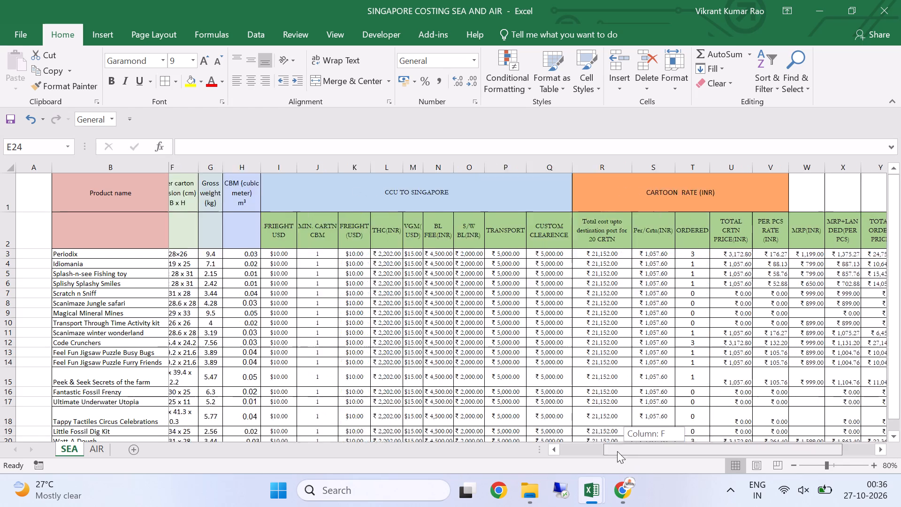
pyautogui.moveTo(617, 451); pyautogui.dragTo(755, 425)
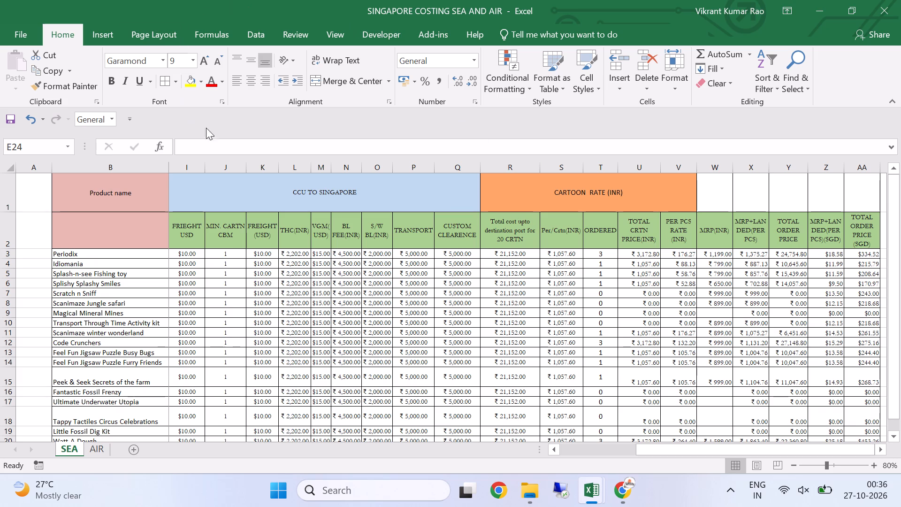
# Switch to the 16-07-2026 Master carton list workbook and clear the scratch calculations in P21:S23 on the Dimension sheet.
pyautogui.click(102, 445)
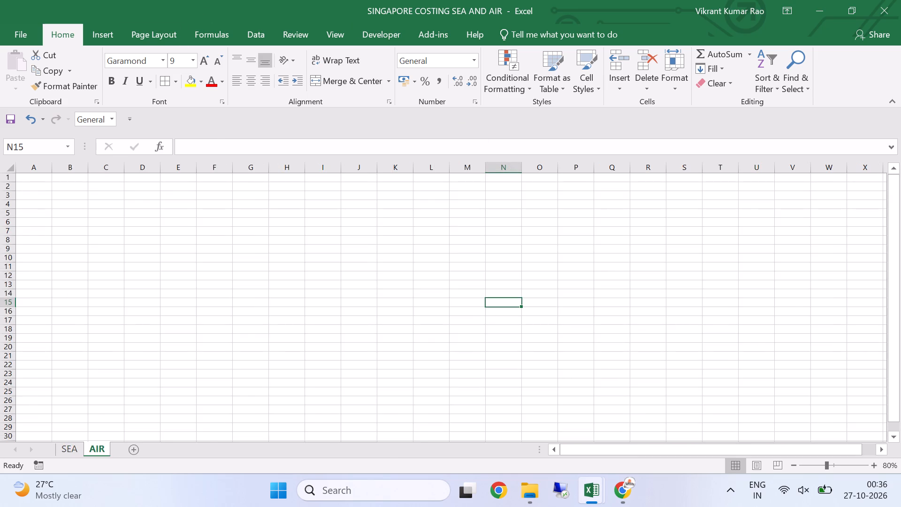
pyautogui.hotkey('alt', 'Tab')
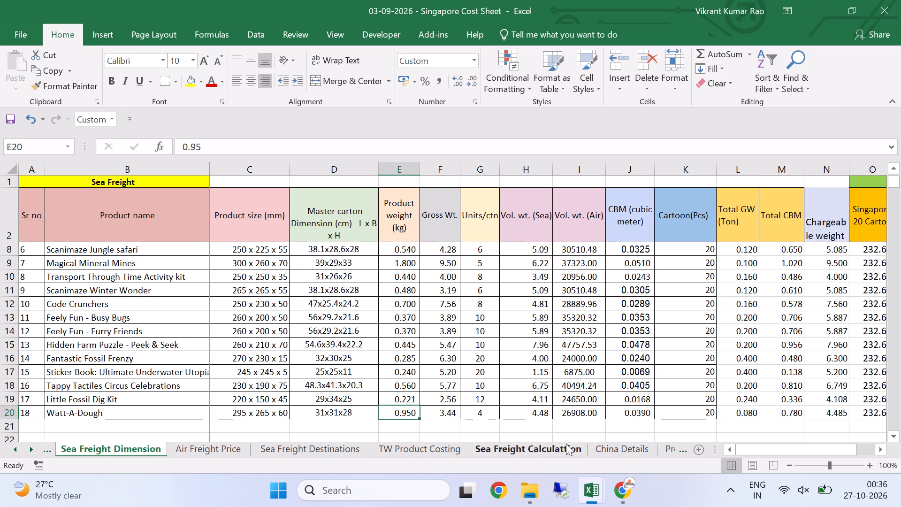
pyautogui.hotkey('alt', 'Tab')
pyautogui.hotkey('alt', 'Tab')
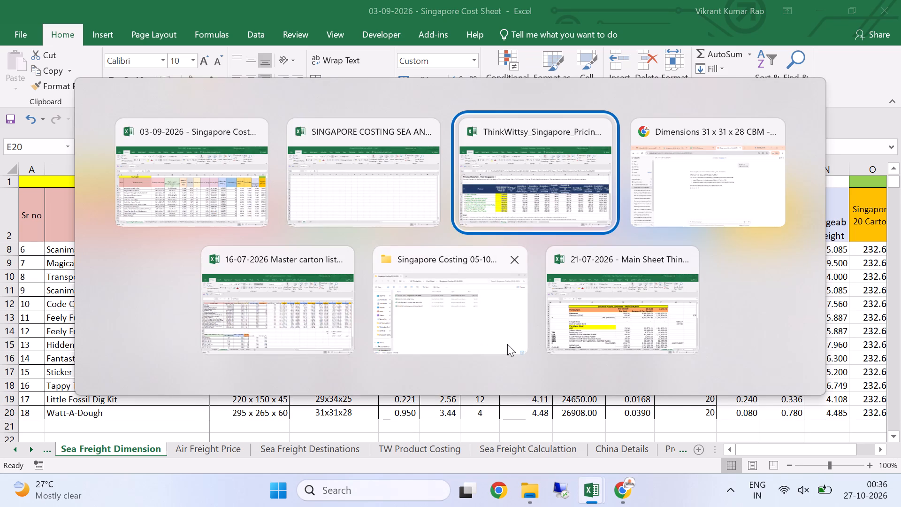
pyautogui.hotkey('alt', 'Tab')
pyautogui.hotkey('alt', 'Tab')
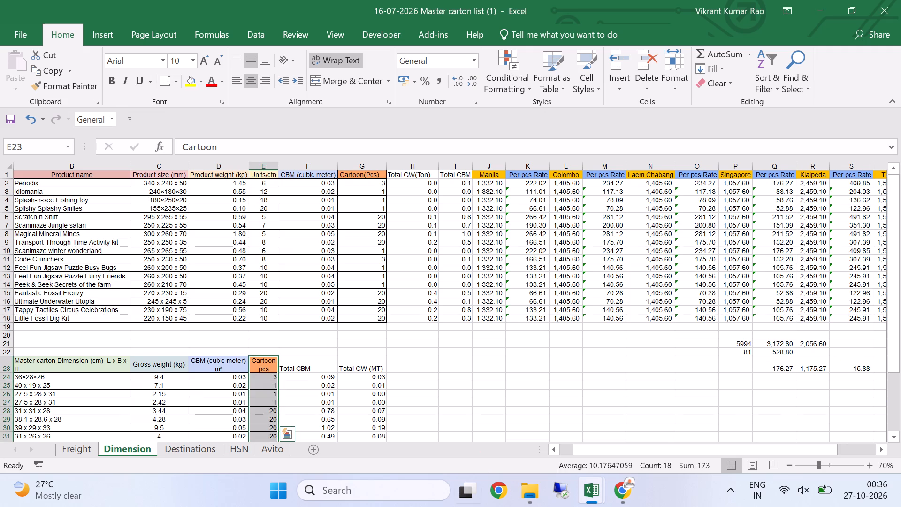
pyautogui.scroll(-1, 382, 341)
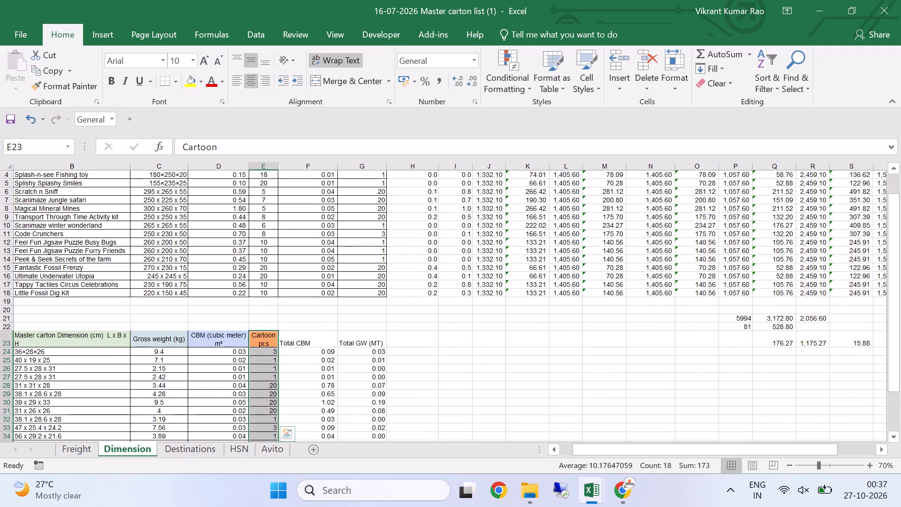
pyautogui.moveTo(733, 322); pyautogui.dragTo(851, 335)
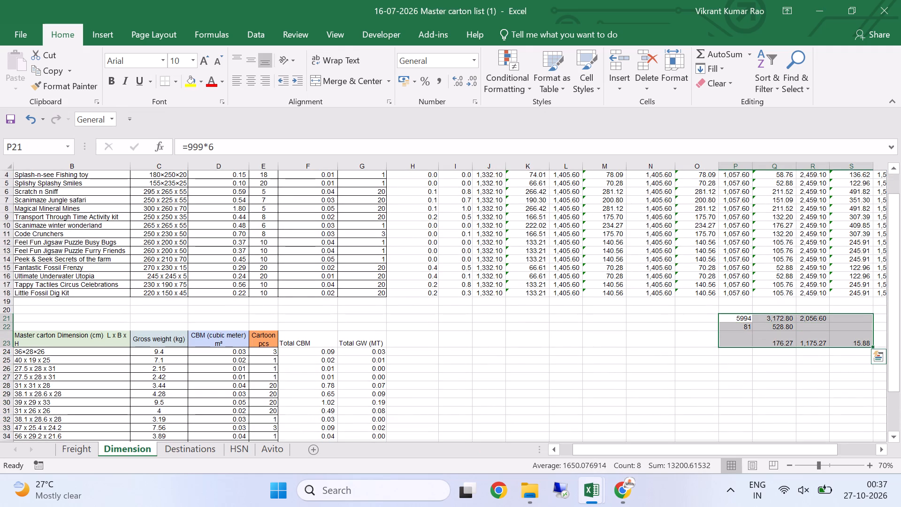
pyautogui.press('=')
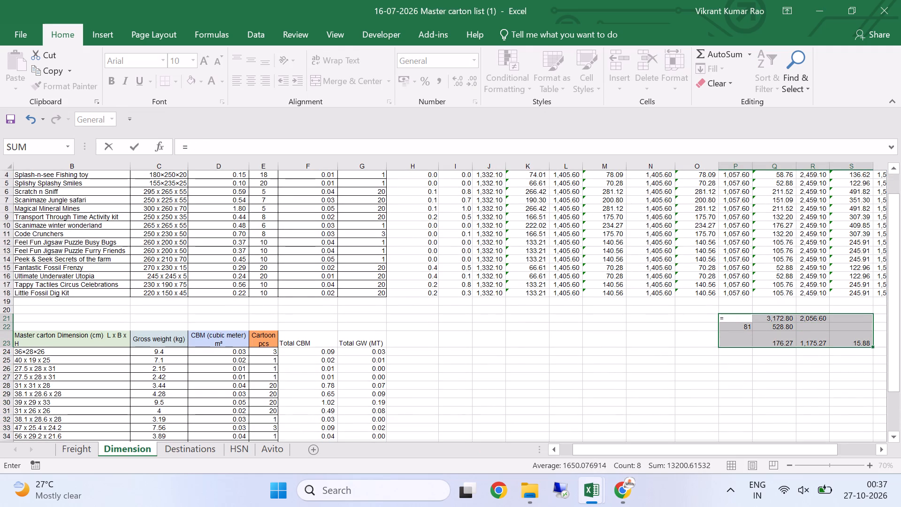
pyautogui.press('BackSpace')
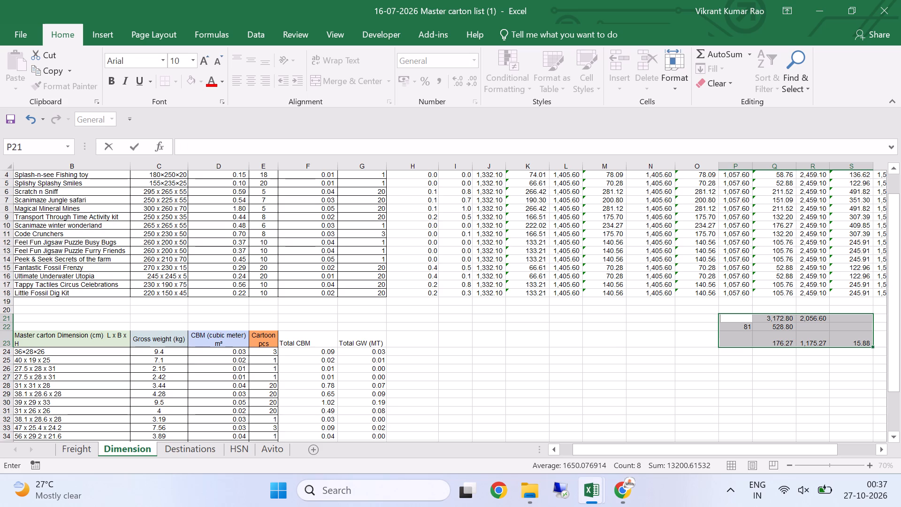
pyautogui.press('Delete')
pyautogui.press('BackSpace')
pyautogui.press('Return')
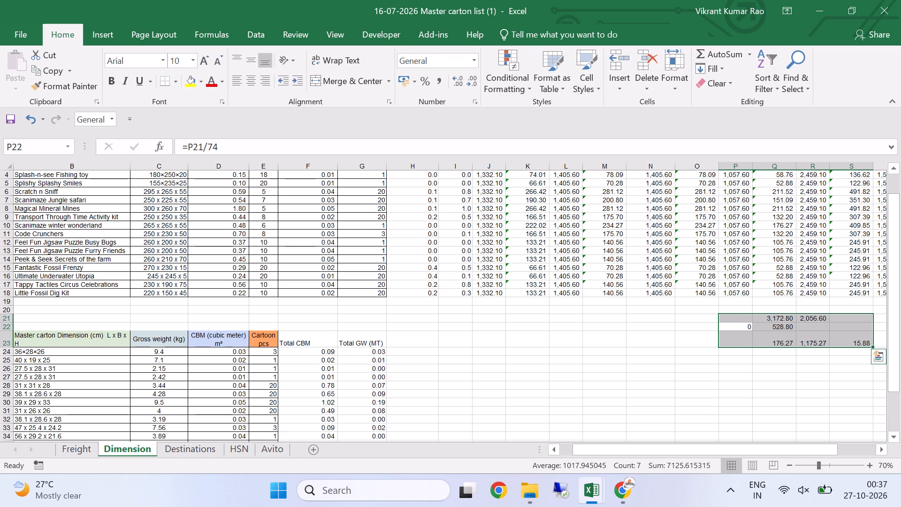
pyautogui.press('Delete')
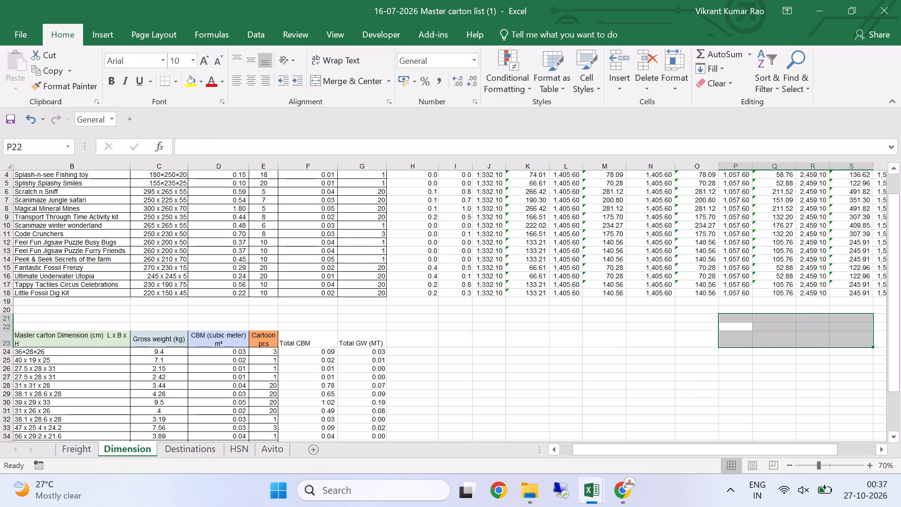
pyautogui.click(719, 368)
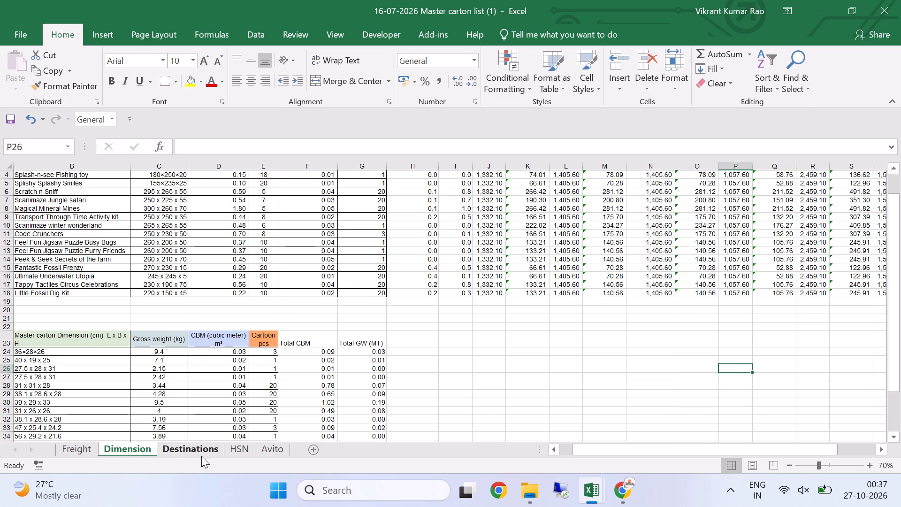
# Review the Destinations, HSN and Avito sheets, comparing the air freight slab charges with the carton data on the Singapore costing workbook's SEA sheet.
pyautogui.click(180, 447)
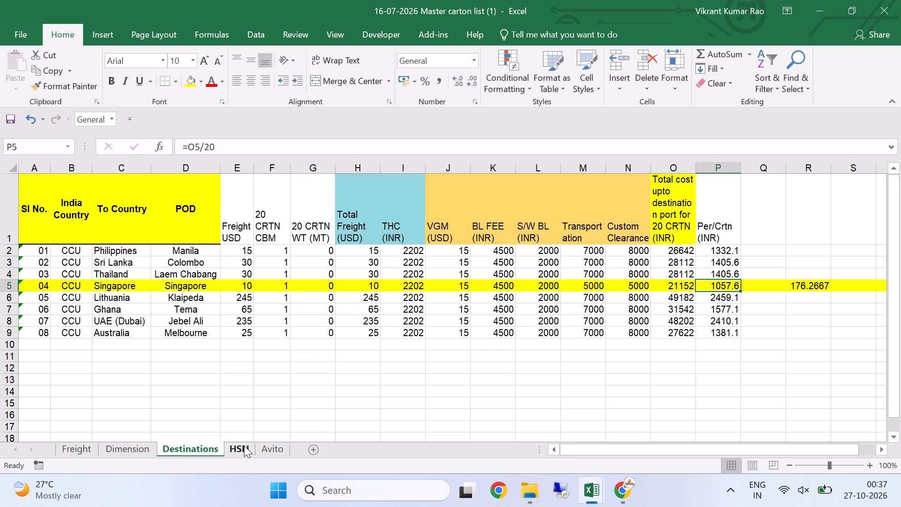
pyautogui.click(244, 446)
pyautogui.click(264, 446)
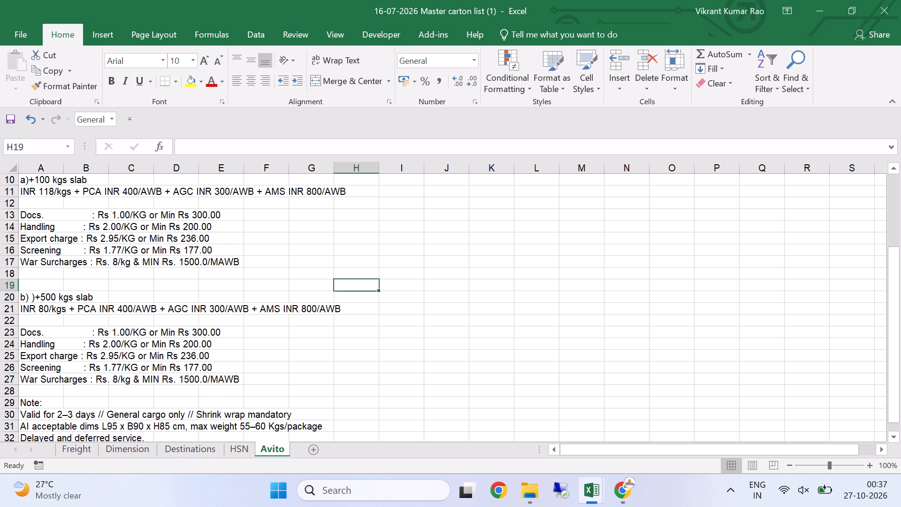
pyautogui.hotkey('alt', 'Tab')
pyautogui.hotkey('alt', 'Tab')
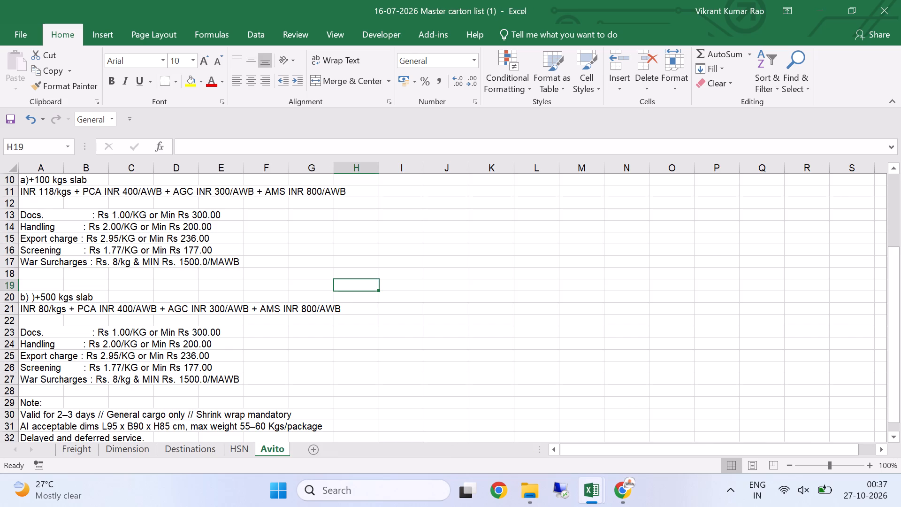
pyautogui.hotkey('alt', 'Tab')
pyautogui.hotkey('alt', 'Tab')
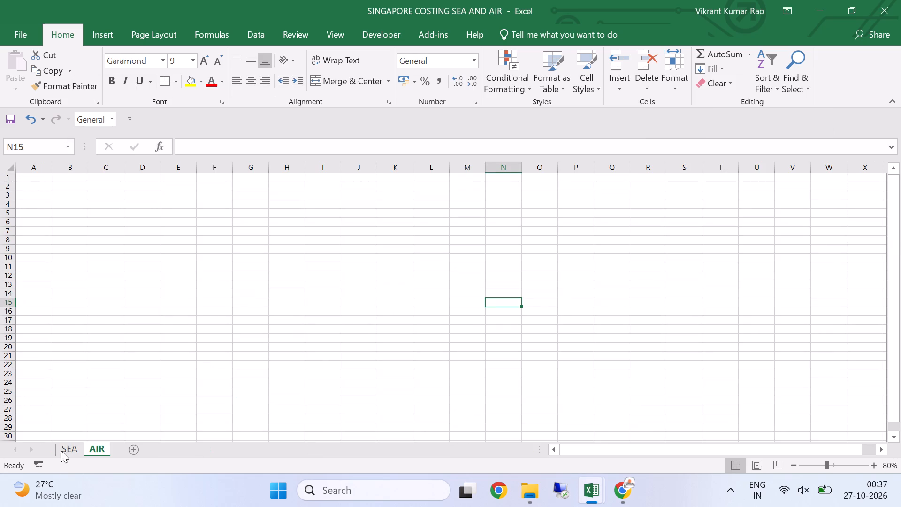
pyautogui.click(74, 446)
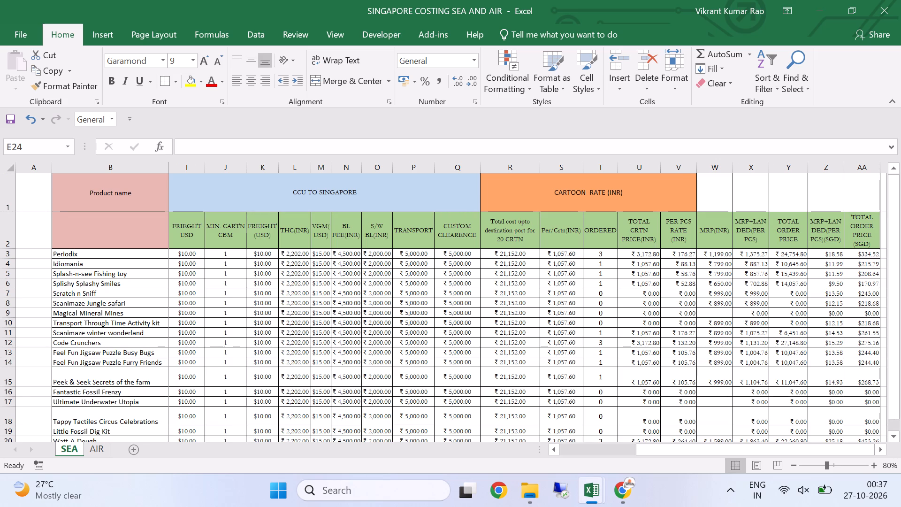
pyautogui.hotkey('alt', 'Tab')
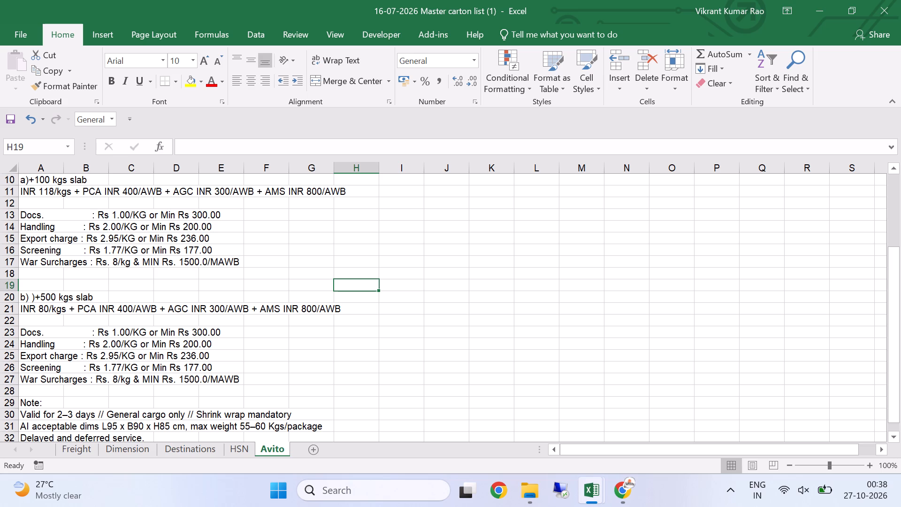
pyautogui.click(49, 195)
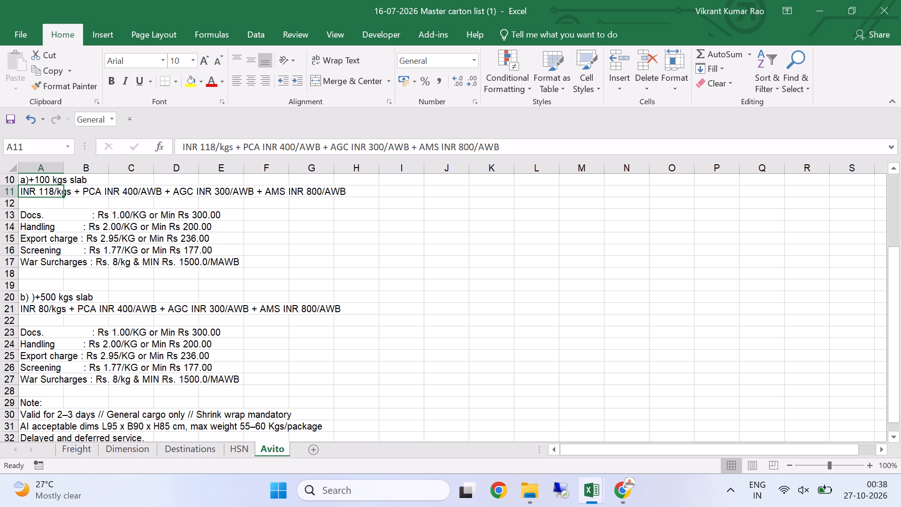
pyautogui.hotkey('alt', 'Tab')
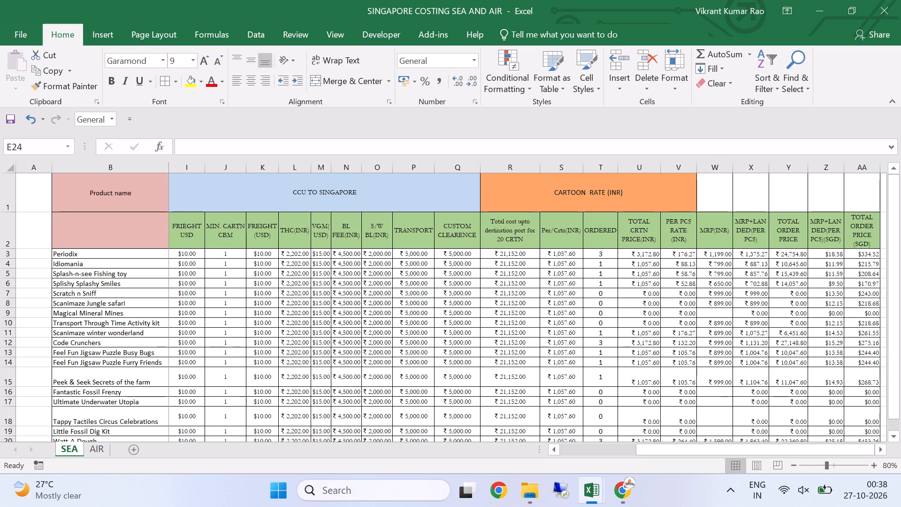
pyautogui.moveTo(652, 450); pyautogui.dragTo(568, 454)
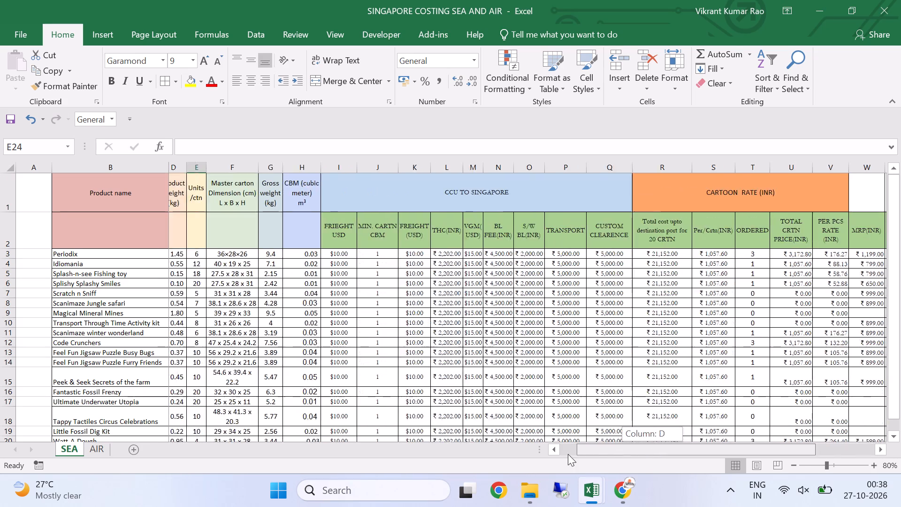
pyautogui.moveTo(568, 454); pyautogui.dragTo(522, 458)
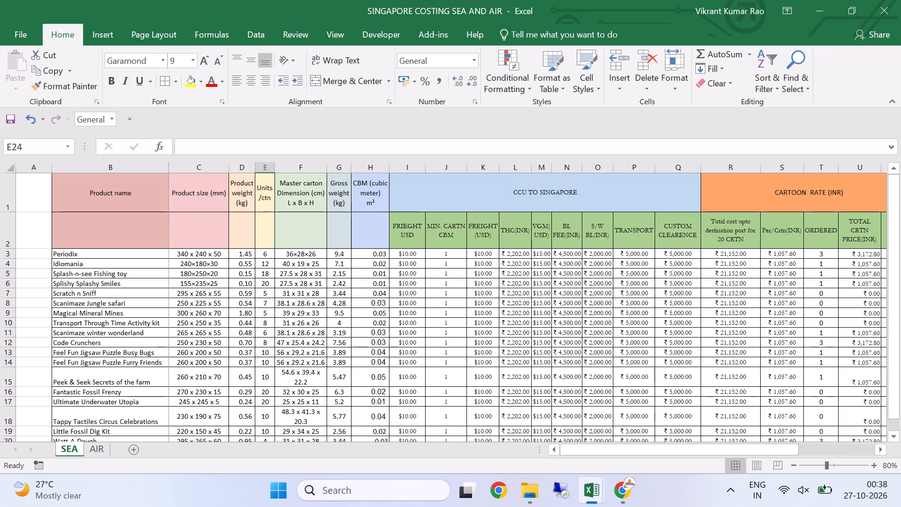
pyautogui.click(378, 254)
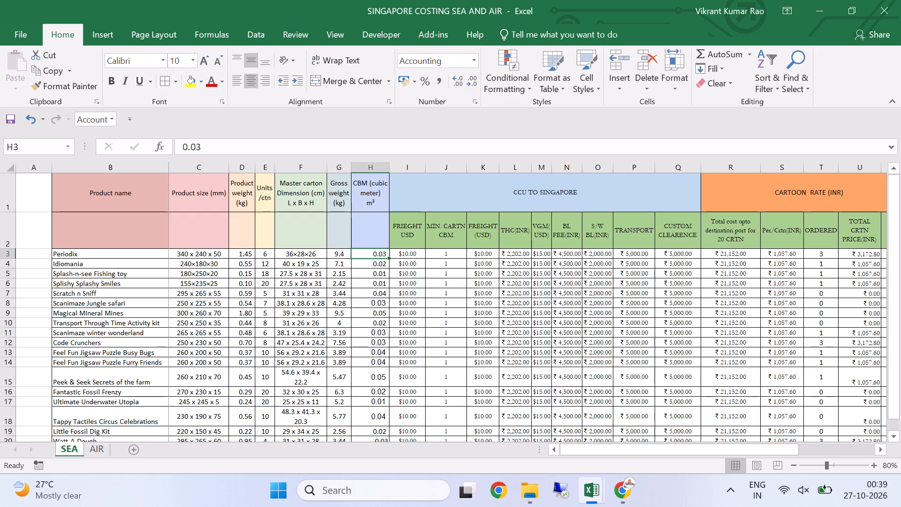
# Open Master carton list (1) from the Downloads folder, look through its TW Product Master carton specifications, and close it.
pyautogui.click(542, 427)
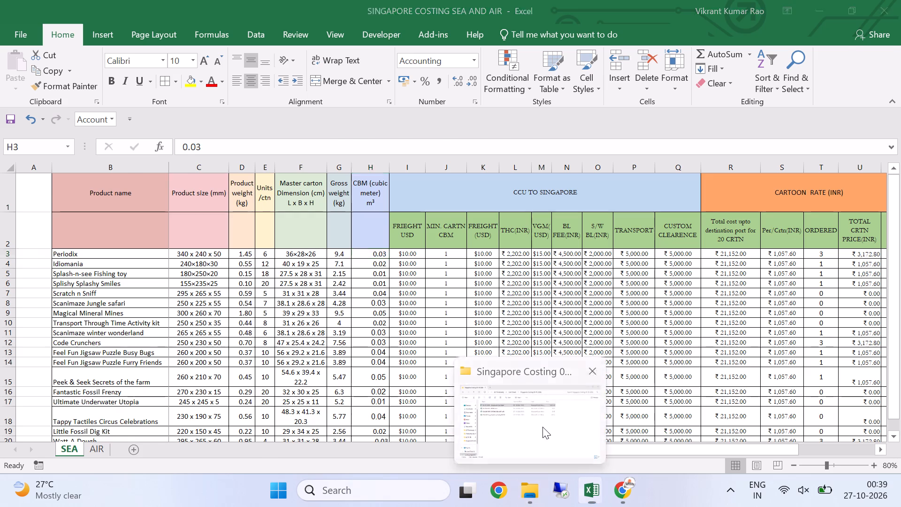
pyautogui.click(61, 154)
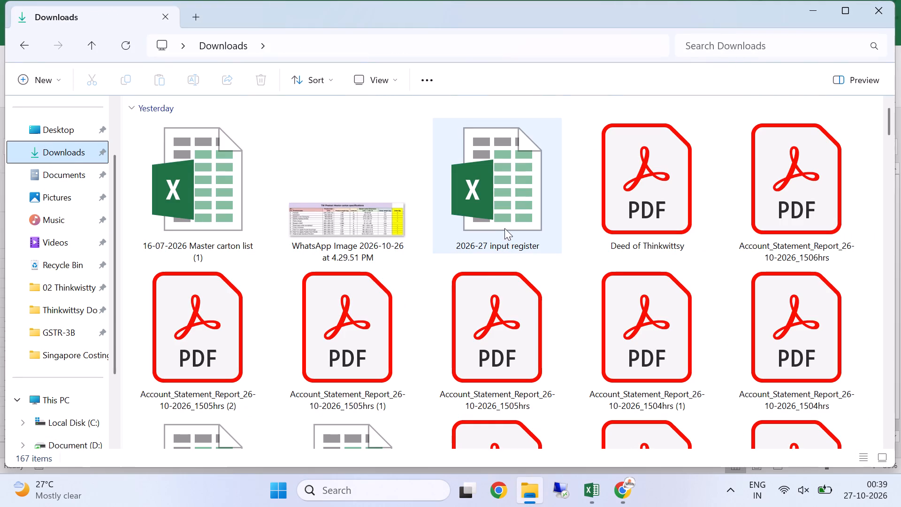
pyautogui.scroll(-1, 529, 268)
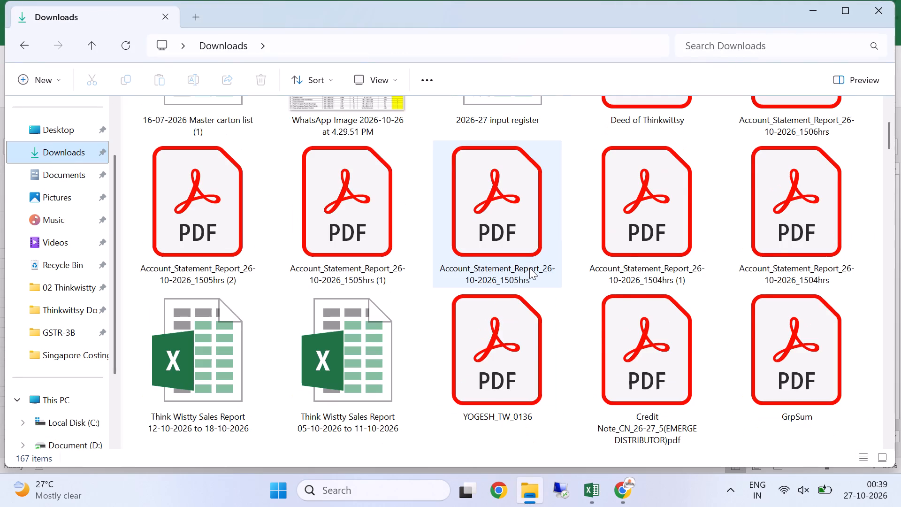
pyautogui.scroll(-1, 529, 268)
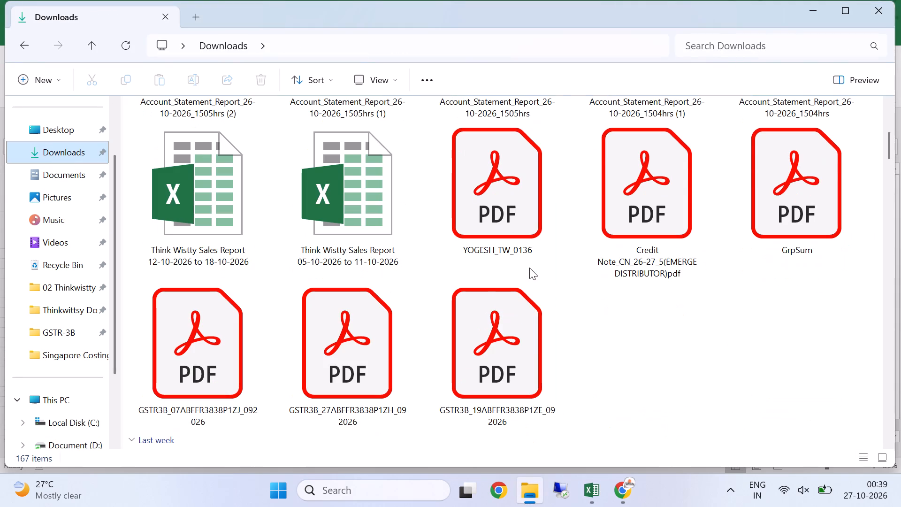
pyautogui.scroll(-1, 529, 268)
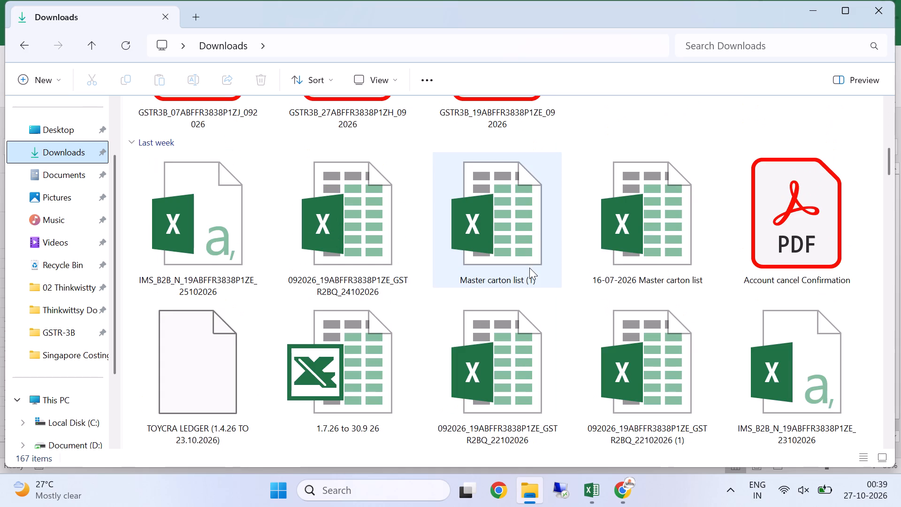
pyautogui.doubleClick(502, 230)
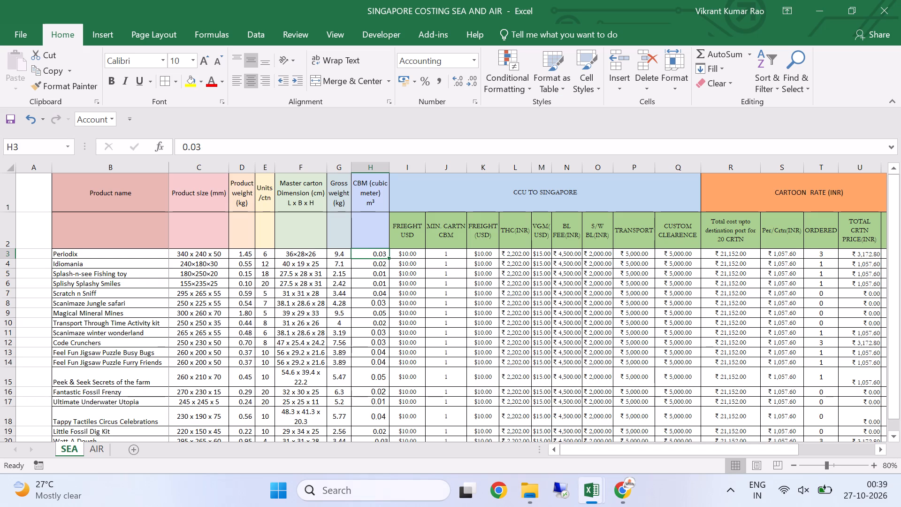
pyautogui.click(527, 277)
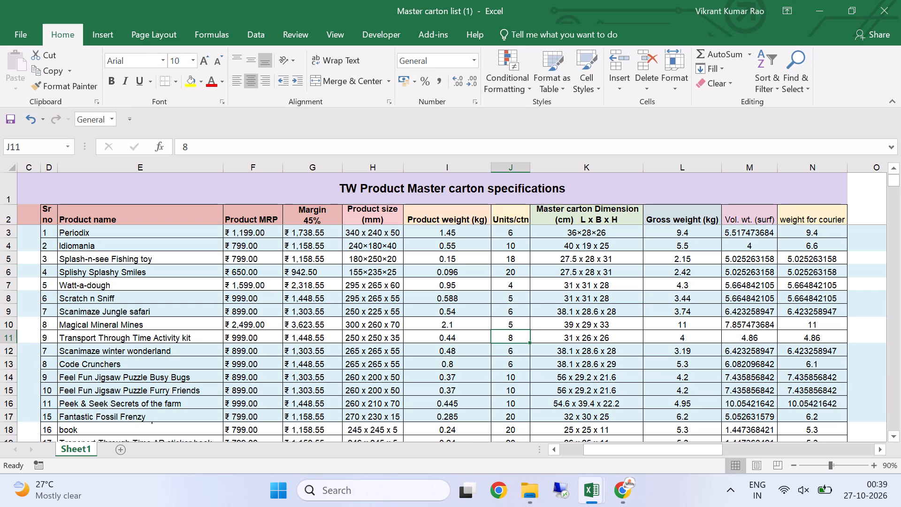
pyautogui.scroll(2, 333, 370)
pyautogui.scroll(-2, 333, 370)
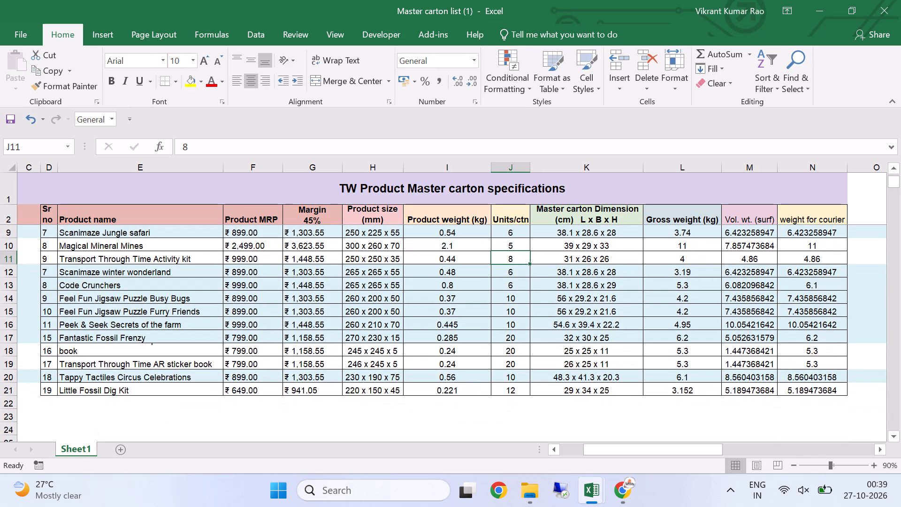
pyautogui.scroll(4, 333, 370)
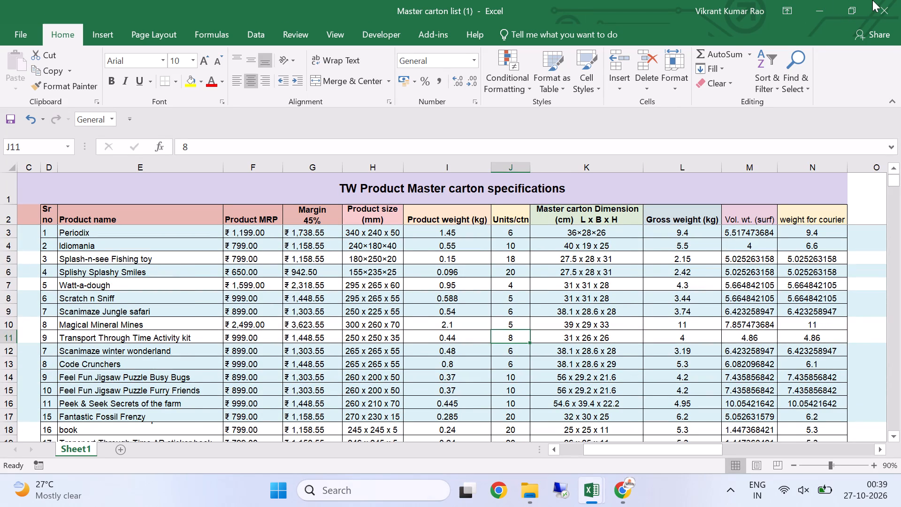
pyautogui.click(872, 0)
# Open the 16-07-2026 Master carton list workbook from the Downloads folder.
pyautogui.hotkey('alt', 'Tab')
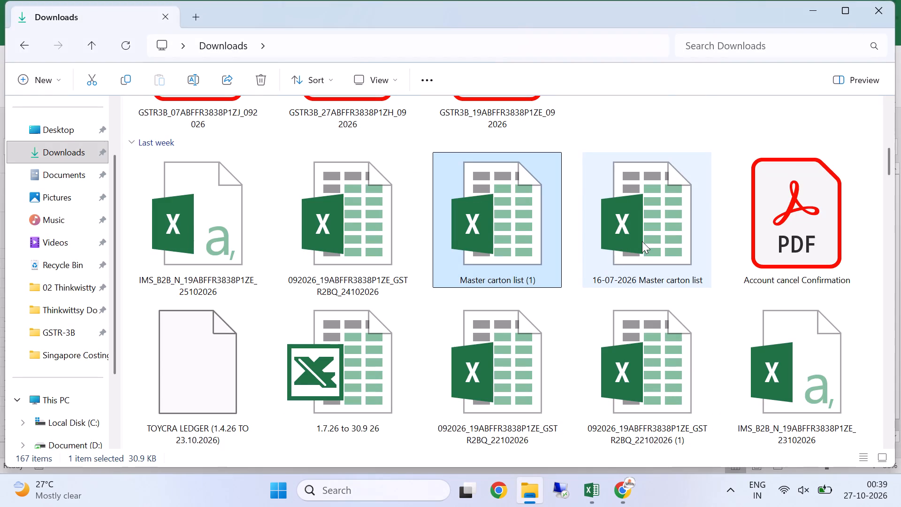
pyautogui.doubleClick(642, 241)
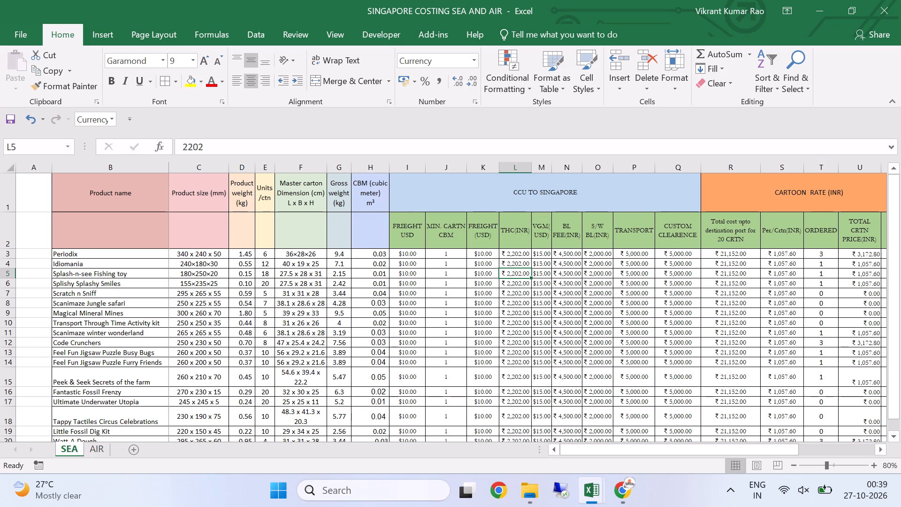
pyautogui.click(486, 329)
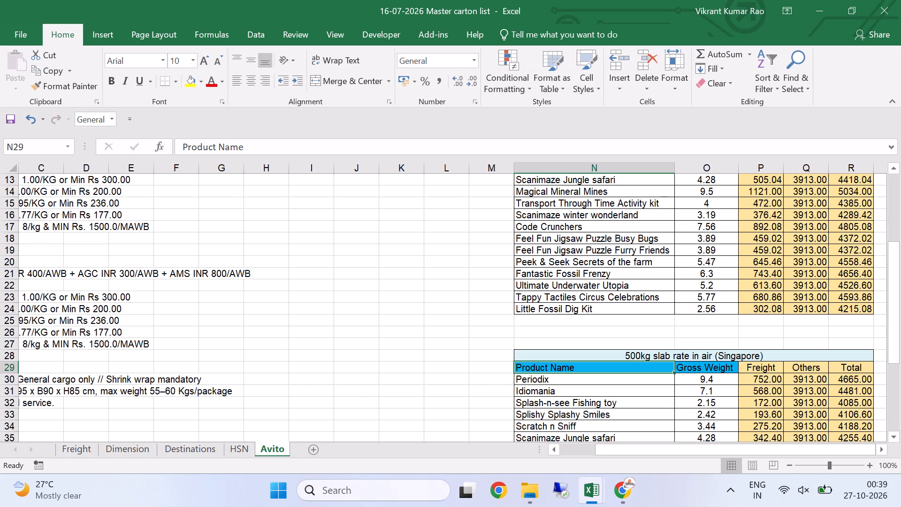
# Examine the Singapore 100kg slab air rate table on the Avito sheet, checking Periodix's gross weight and freight formula against the quoted charges.
pyautogui.moveTo(620, 447); pyautogui.dragTo(625, 446)
pyautogui.scroll(3, 730, 382)
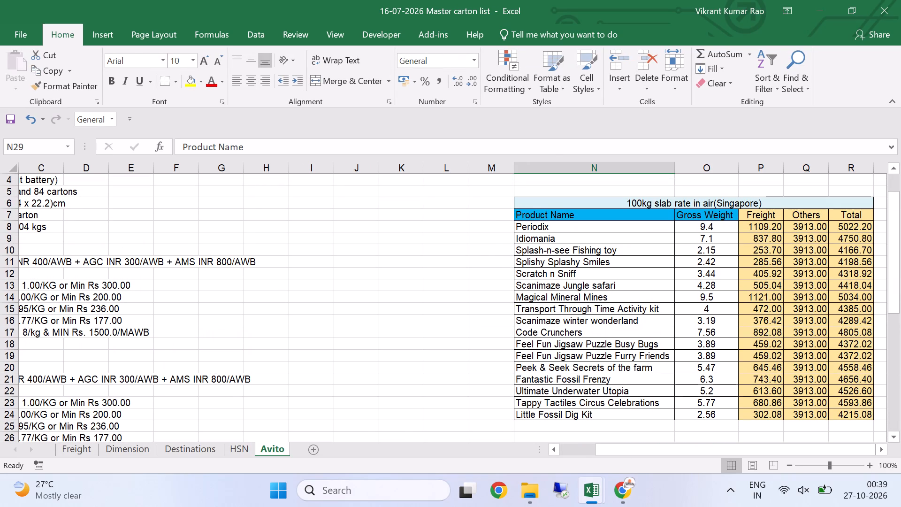
pyautogui.click(653, 450)
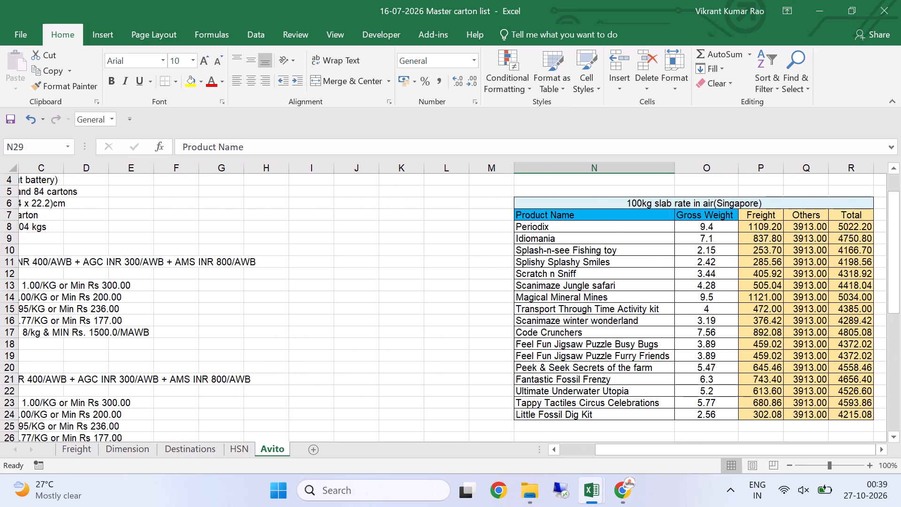
pyautogui.click(703, 224)
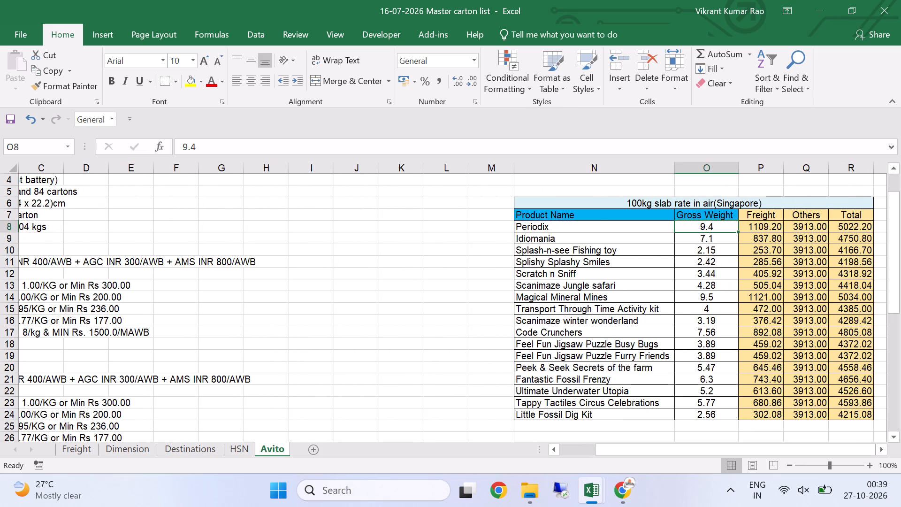
pyautogui.moveTo(707, 446); pyautogui.dragTo(707, 447)
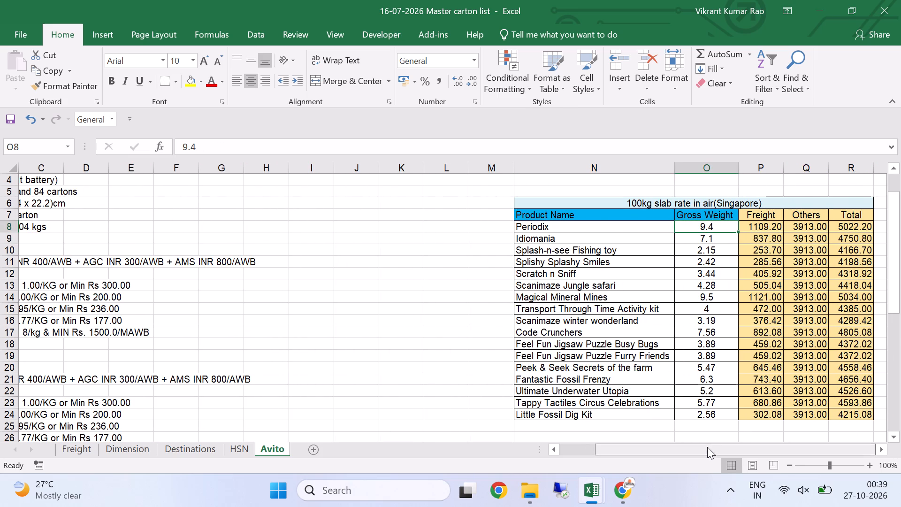
pyautogui.moveTo(707, 447); pyautogui.dragTo(642, 460)
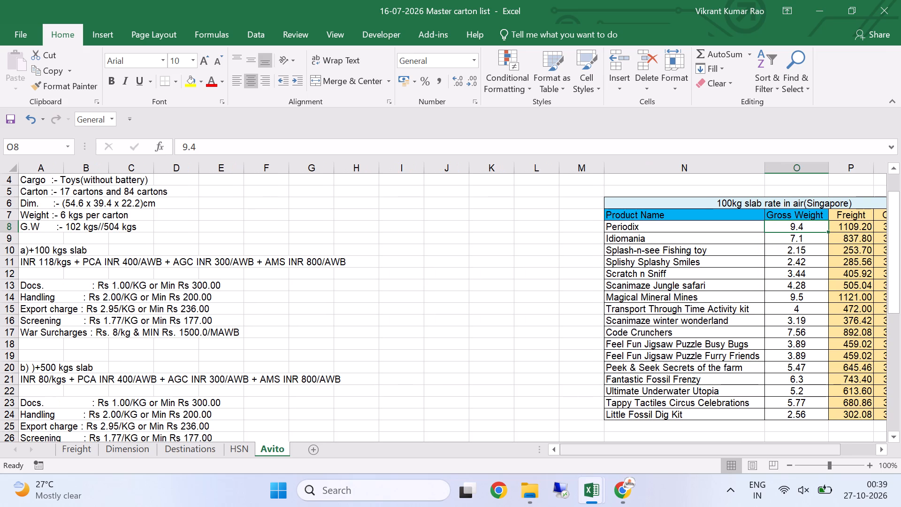
pyautogui.click(851, 227)
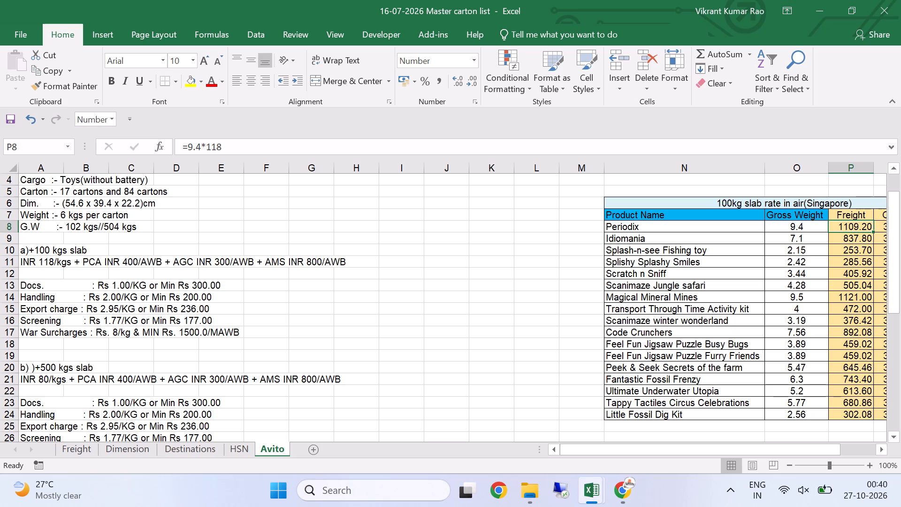
pyautogui.moveTo(700, 447); pyautogui.dragTo(708, 449)
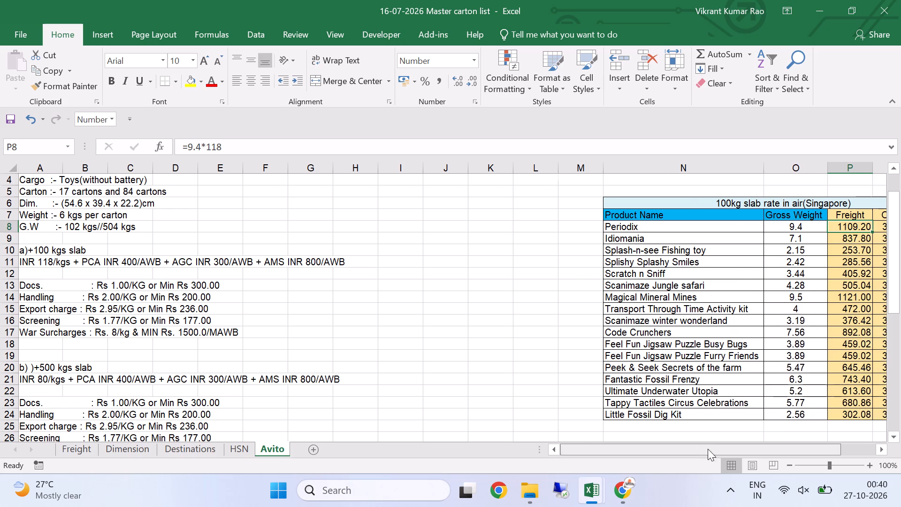
pyautogui.moveTo(708, 449); pyautogui.dragTo(738, 449)
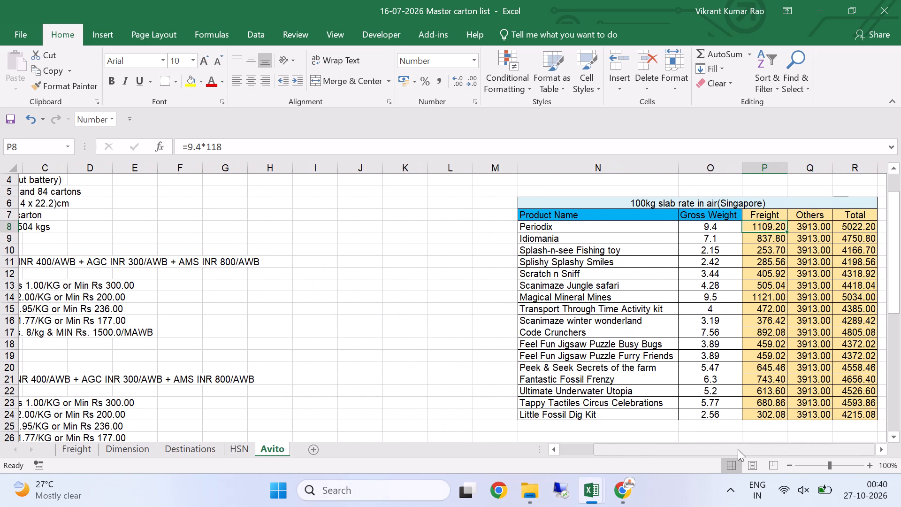
pyautogui.moveTo(738, 449); pyautogui.dragTo(740, 448)
pyautogui.moveTo(740, 448); pyautogui.dragTo(742, 446)
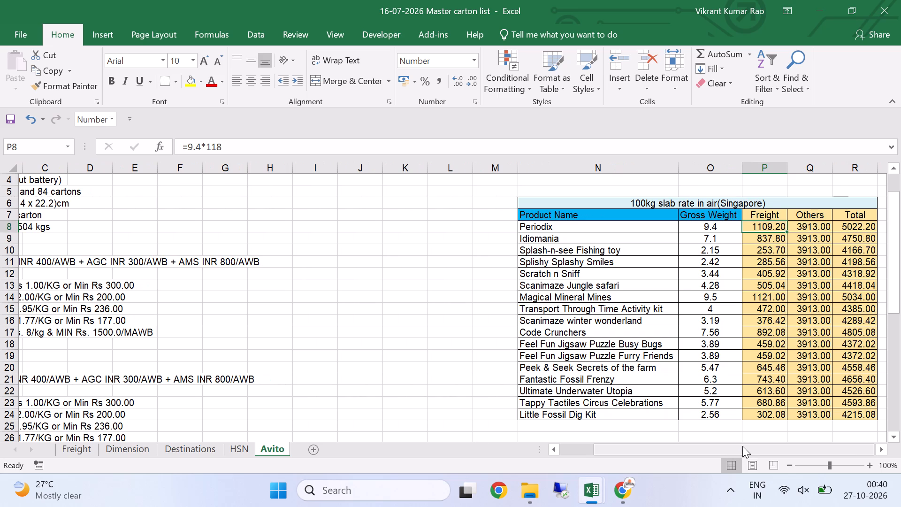
pyautogui.moveTo(742, 446); pyautogui.dragTo(744, 442)
# Check Periodix's Others formula in the Singapore 100kg slab table against the quoted charges, and sum its freight and other charges.
pyautogui.moveTo(744, 442); pyautogui.dragTo(744, 442)
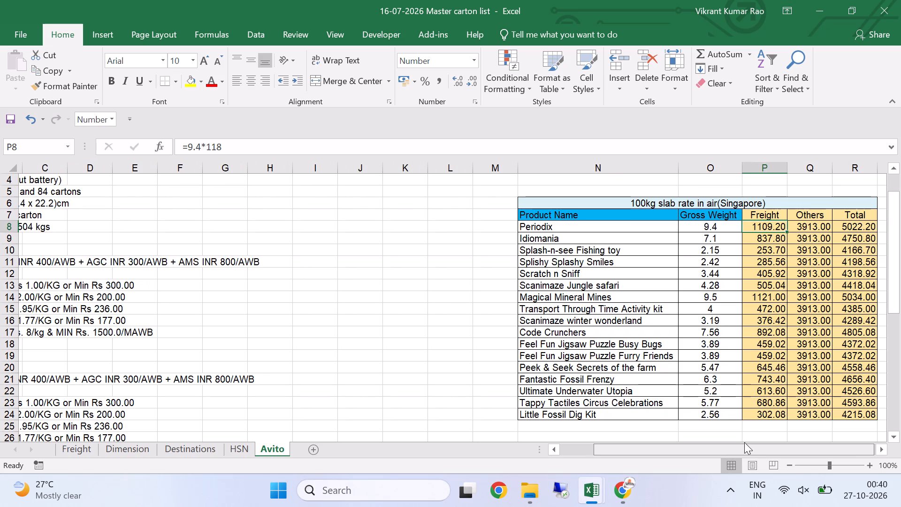
pyautogui.moveTo(744, 442); pyautogui.dragTo(772, 391)
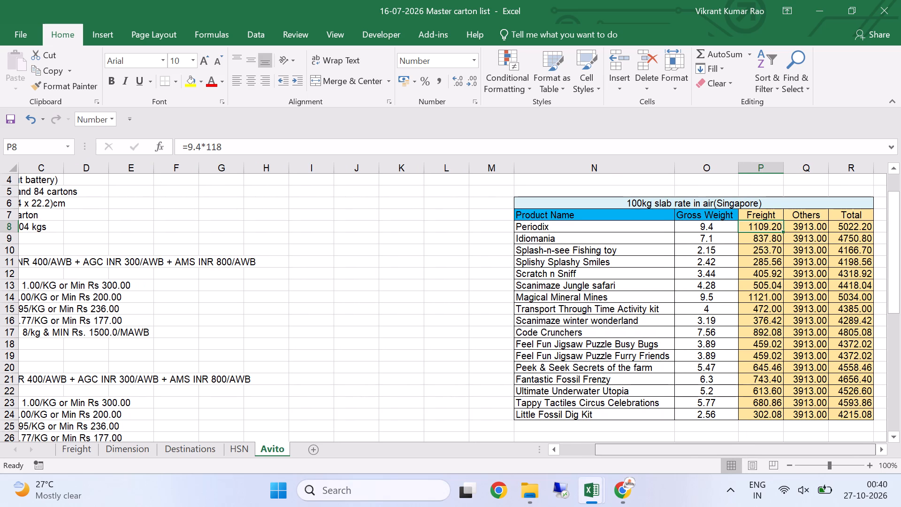
pyautogui.moveTo(688, 449); pyautogui.dragTo(532, 449)
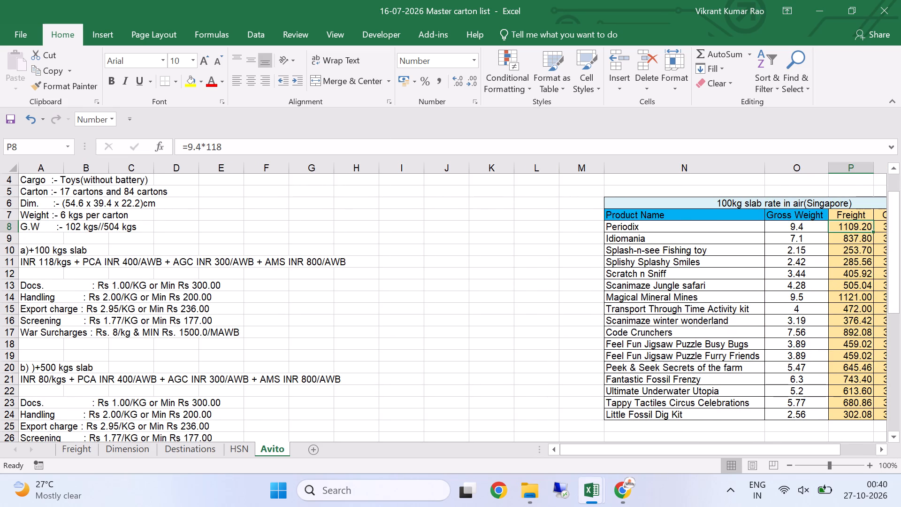
pyautogui.moveTo(707, 446); pyautogui.dragTo(721, 445)
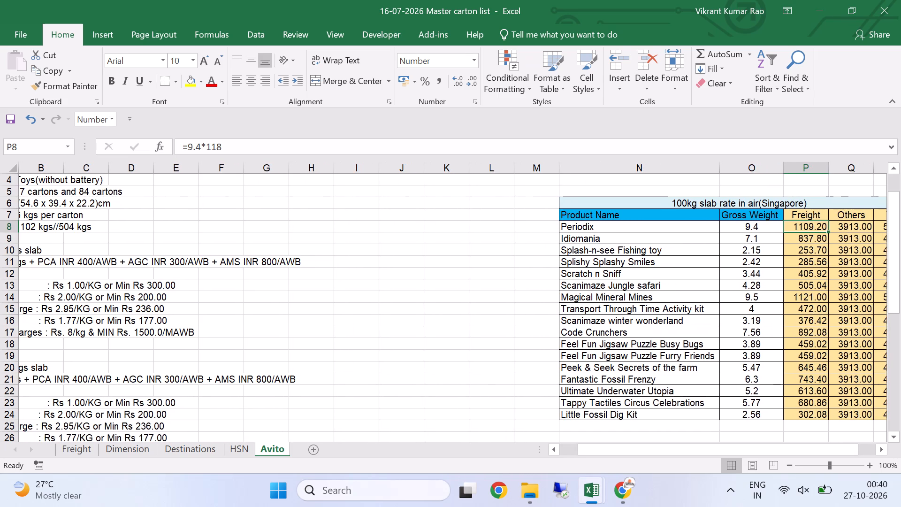
pyautogui.click(851, 224)
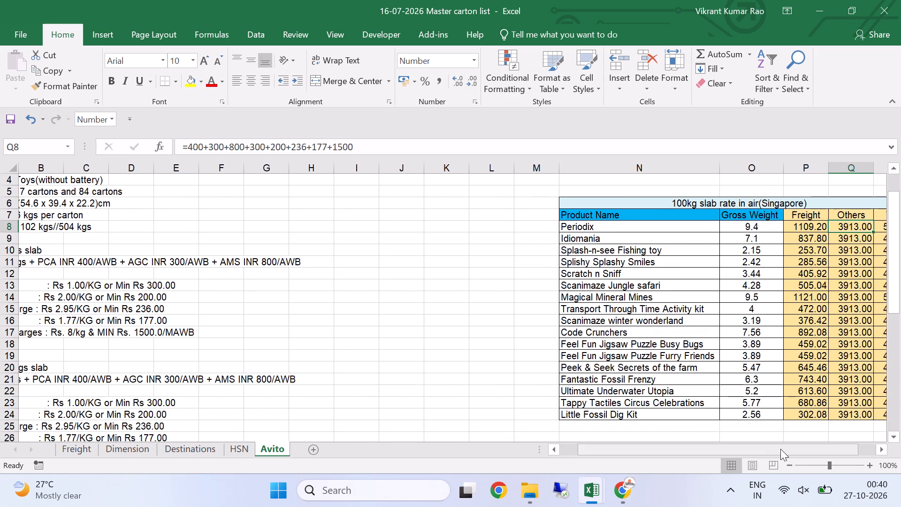
pyautogui.moveTo(780, 449); pyautogui.dragTo(809, 448)
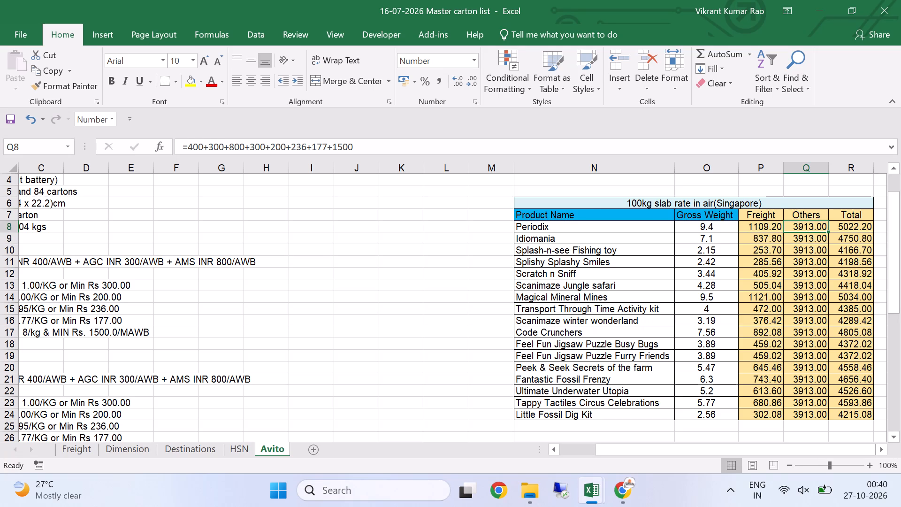
pyautogui.moveTo(762, 229); pyautogui.dragTo(801, 228)
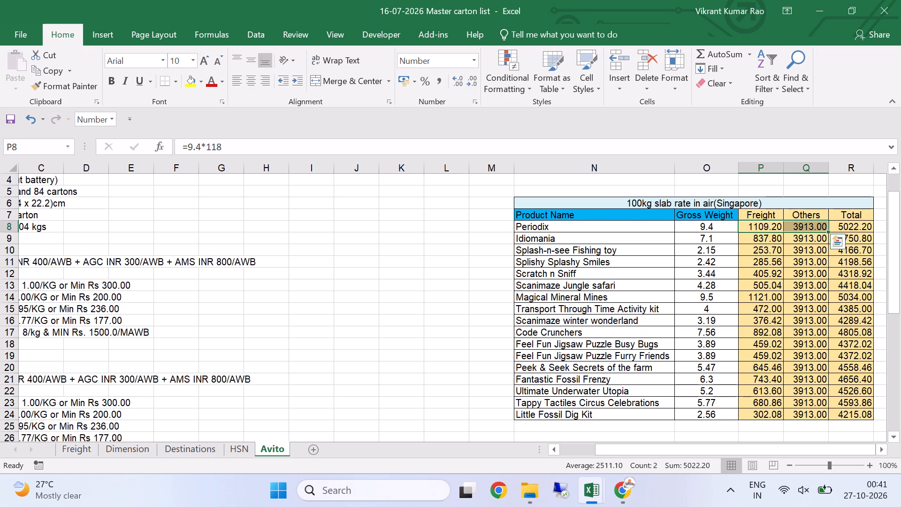
# Switch to the SINGAPORE COSTING SEA AND AIR workbook and examine Periodix's MRP, landed price, order price and SGD formulas on the SEA sheet.
pyautogui.hotkey('alt', 'Tab')
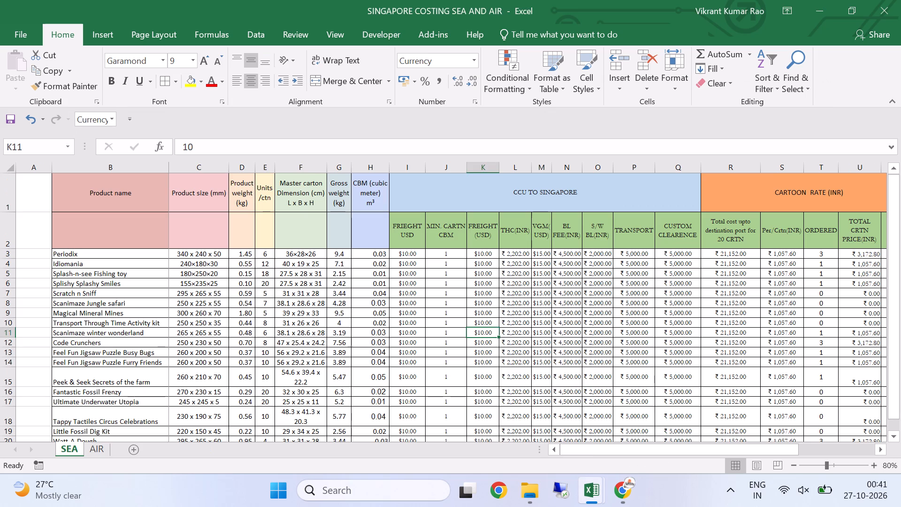
pyautogui.press('Down')
pyautogui.press('Up')
pyautogui.press('Up')
pyautogui.press('Up')
pyautogui.press('Up')
pyautogui.press('Up')
pyautogui.press('Up')
pyautogui.press('Up')
pyautogui.press('Up')
pyautogui.press('Up')
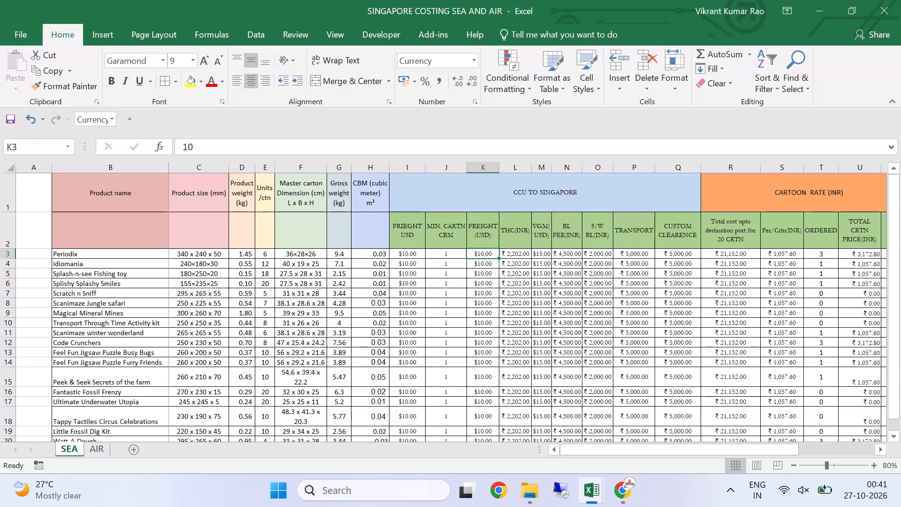
pyautogui.press('Right')
pyautogui.press('Right')
pyautogui.press('Right')
pyautogui.press('Right')
pyautogui.press('Right')
pyautogui.press('Right')
pyautogui.press('Right')
pyautogui.press('Right')
pyautogui.press('Right')
pyautogui.press('Right')
pyautogui.press('Right')
pyautogui.press('Right')
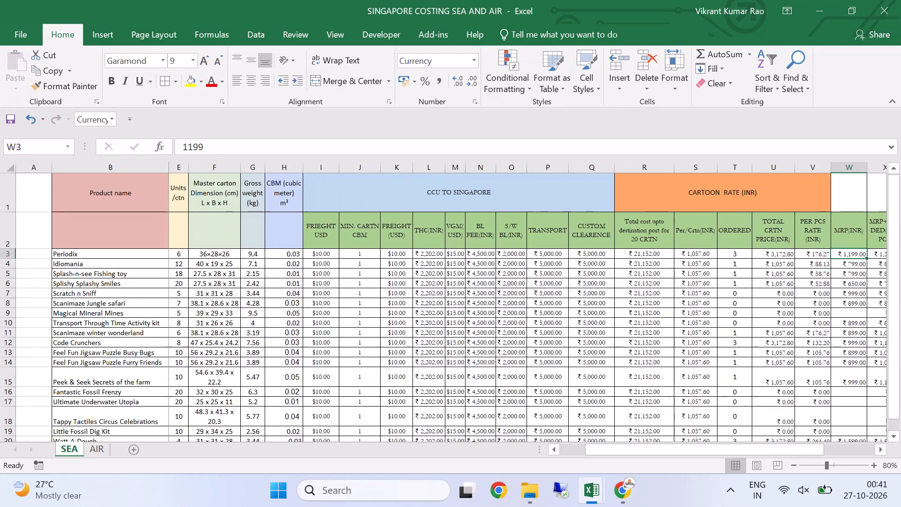
pyautogui.press('Left')
pyautogui.press('Right')
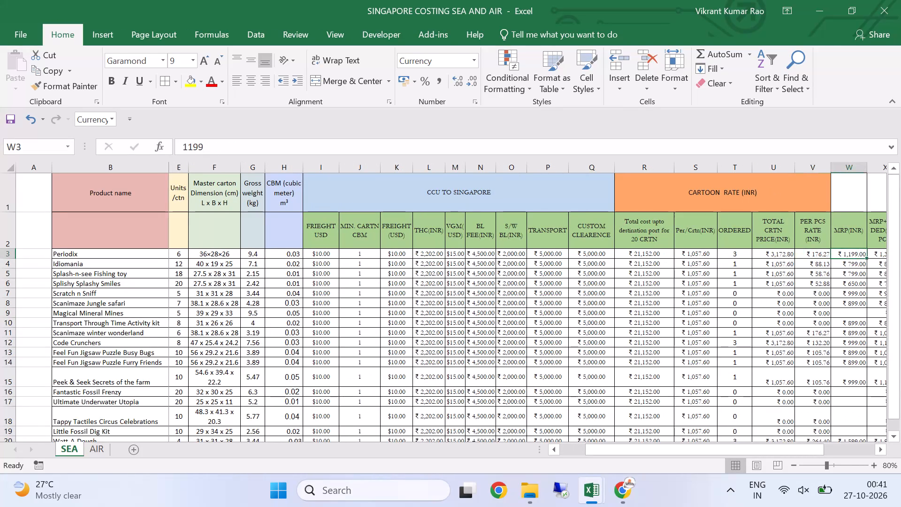
pyautogui.press('Right')
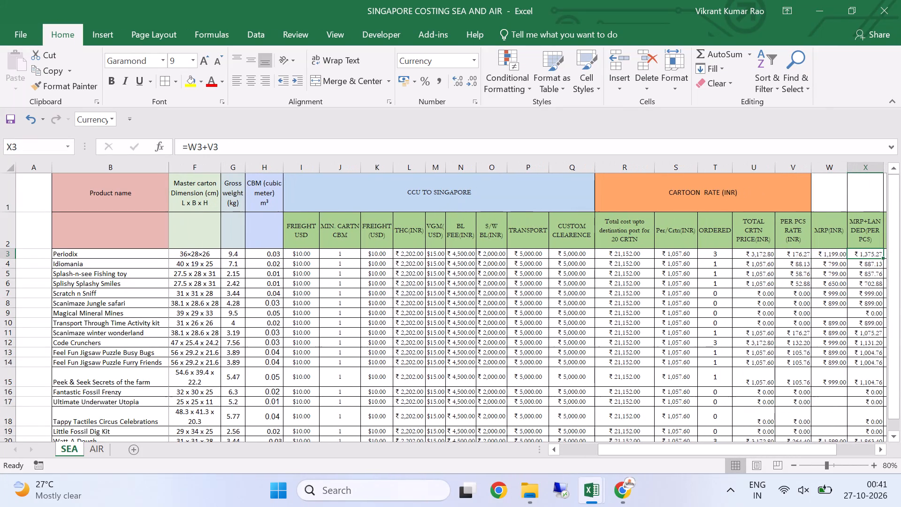
pyautogui.press('Right')
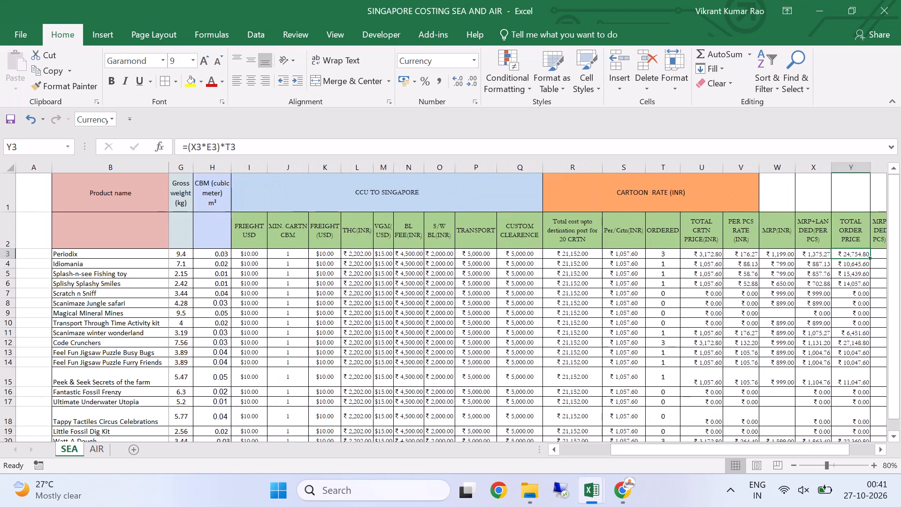
pyautogui.press('Left')
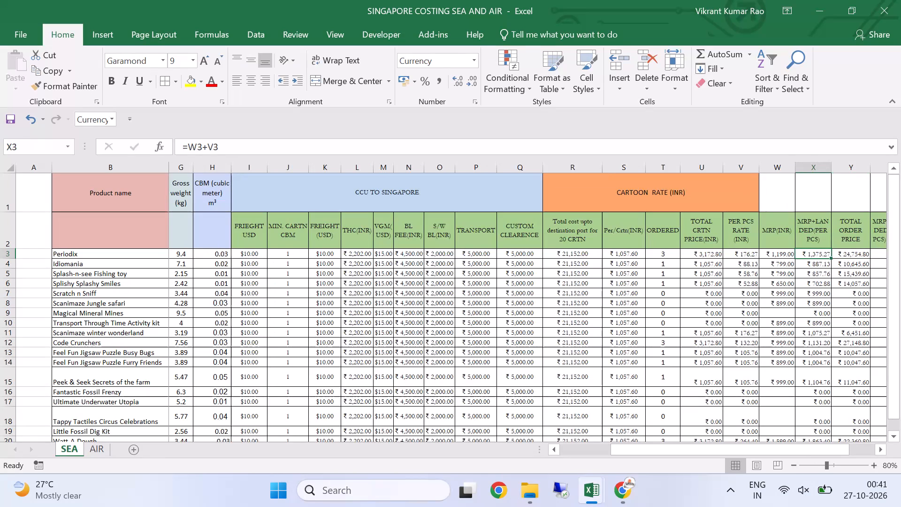
pyautogui.press('Right')
pyautogui.press('Right')
pyautogui.press('Right')
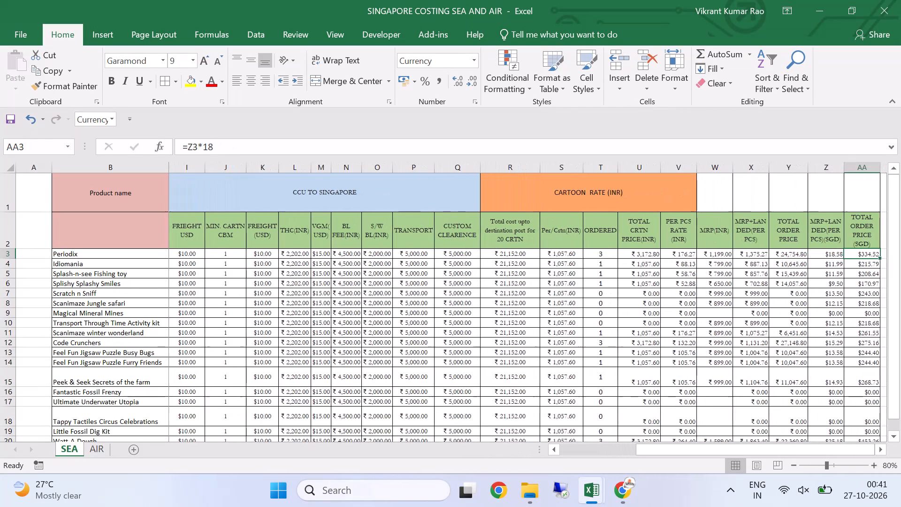
pyautogui.press('Left')
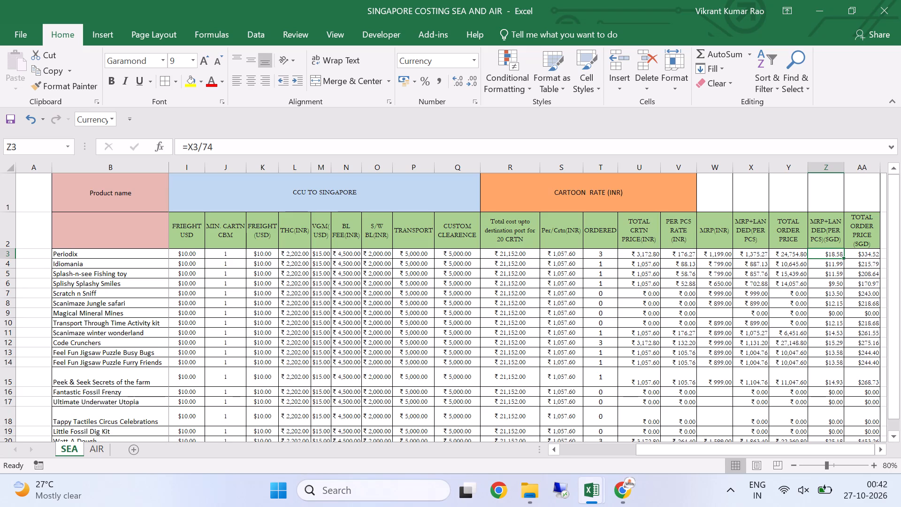
# Return to the 16-07-2026 Master carton list workbook and review the quoted air slab charges on the Avito sheet alongside the SEA costing.
pyautogui.hotkey('alt', 'Tab')
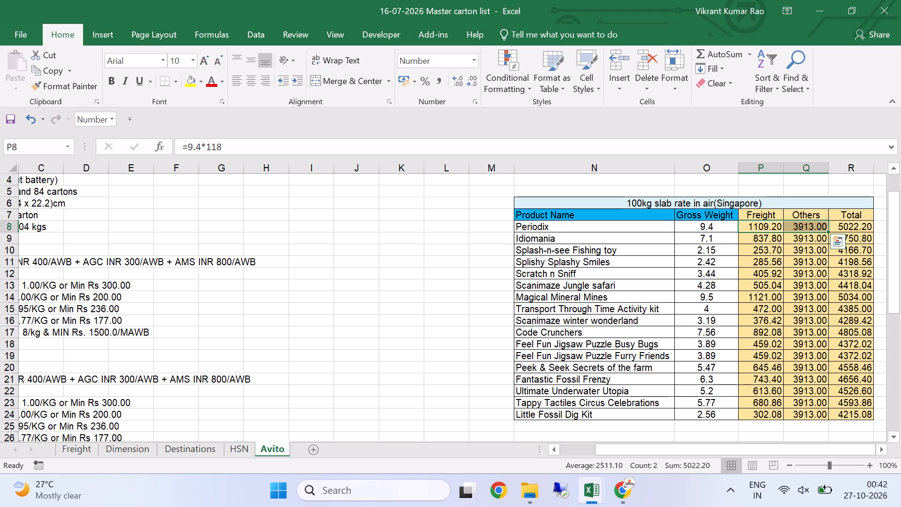
pyautogui.press('Left')
pyautogui.press('Left')
pyautogui.press('Left')
pyautogui.press('Left')
pyautogui.press('Left')
pyautogui.press('Left')
pyautogui.press('Left')
pyautogui.press('Left')
pyautogui.press('Left')
pyautogui.press('Left')
pyautogui.press('Left')
pyautogui.press('Left')
pyautogui.press('Left')
pyautogui.press('Left')
pyautogui.press('Left')
pyautogui.press('Left')
pyautogui.press('Left')
pyautogui.press('Left')
pyautogui.press('Left')
pyautogui.press('Left')
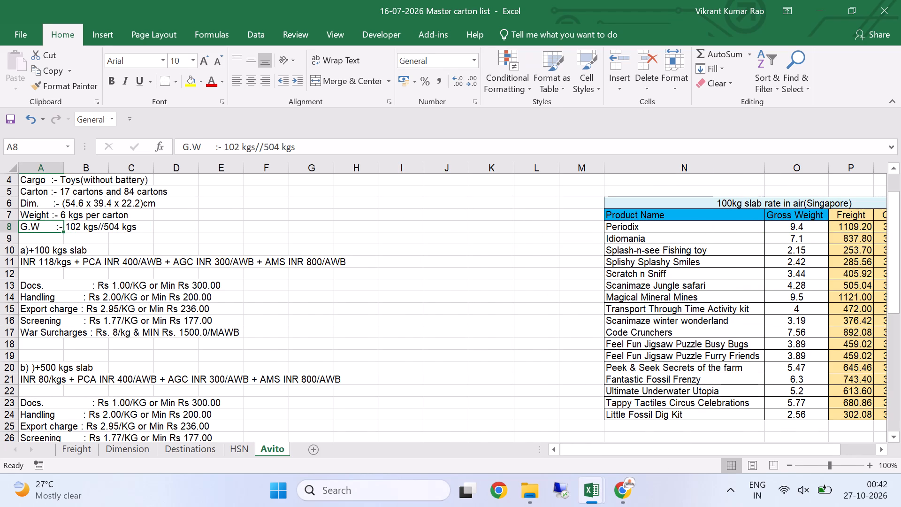
pyautogui.hotkey('alt', 'Tab')
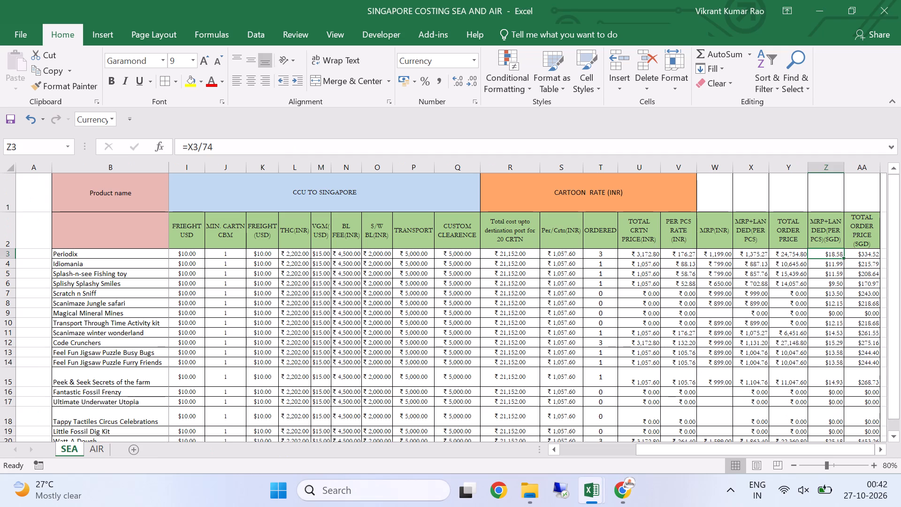
pyautogui.hotkey('alt', 'Tab')
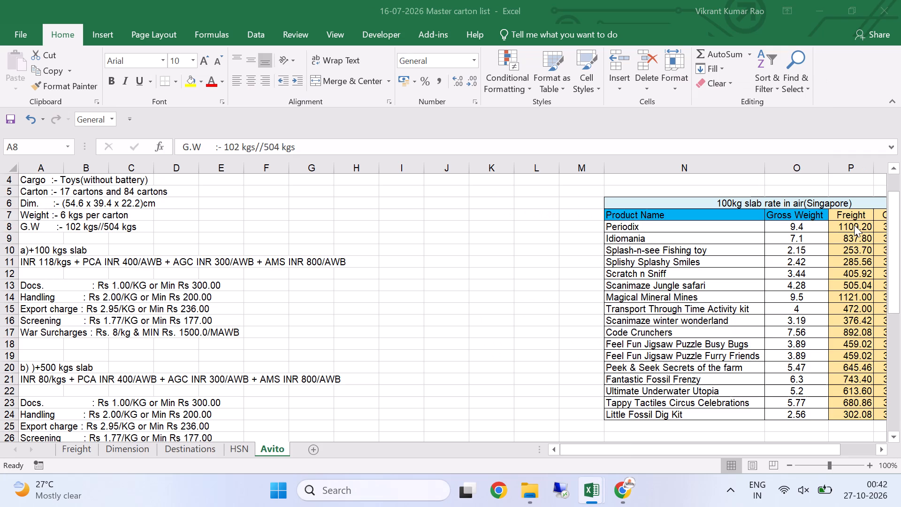
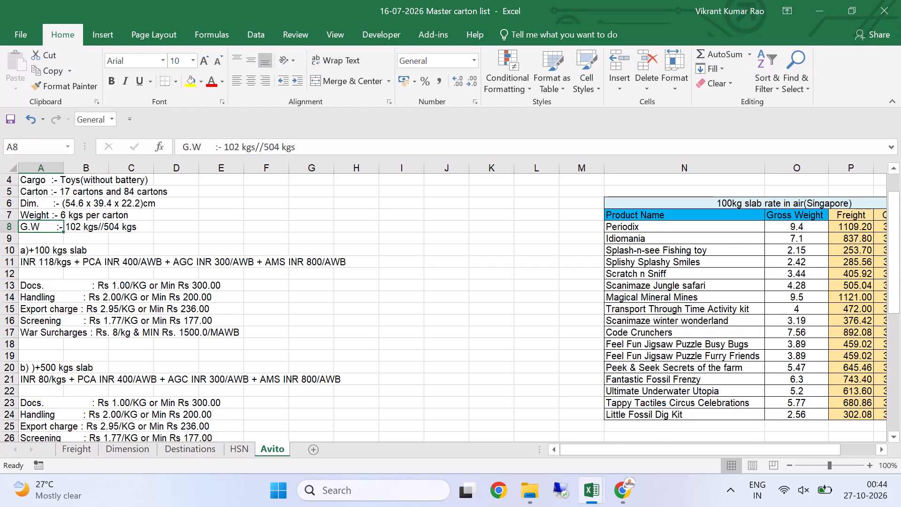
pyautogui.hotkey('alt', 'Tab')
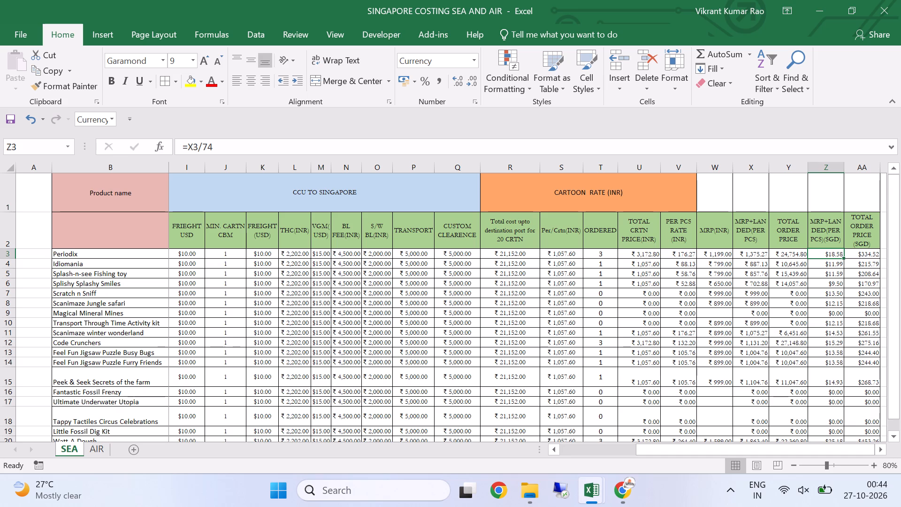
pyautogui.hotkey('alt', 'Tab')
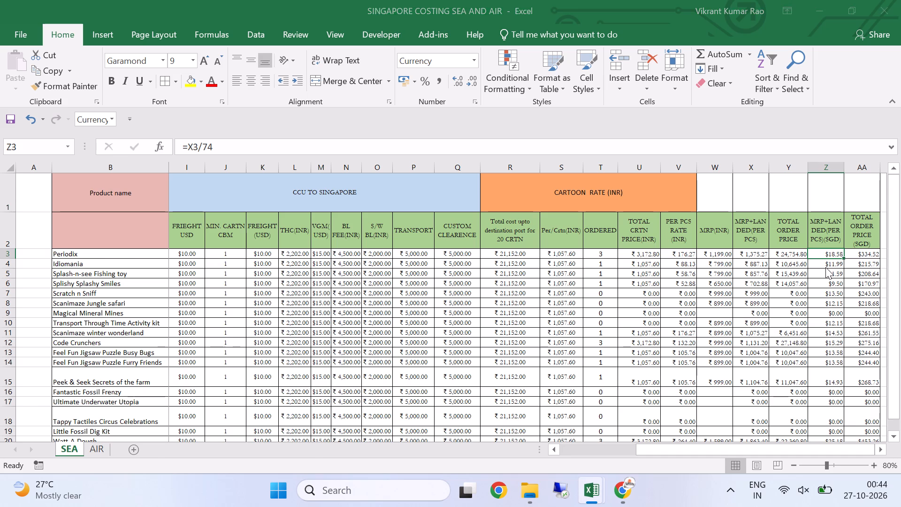
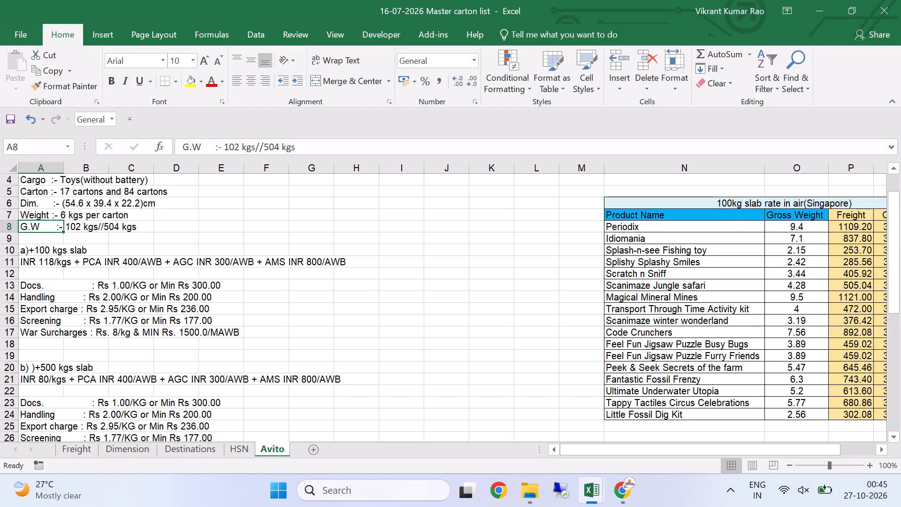
# Select the gross weights from Periodix to Little Fossil Dig Kit in the Singapore 100kg slab table and review its freight, others and total columns.
pyautogui.moveTo(801, 228); pyautogui.dragTo(810, 409)
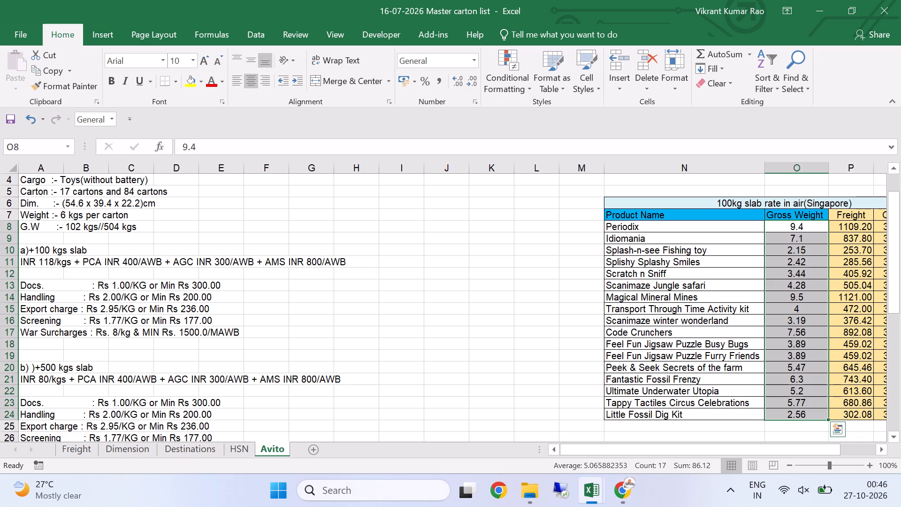
pyautogui.moveTo(771, 446); pyautogui.dragTo(807, 454)
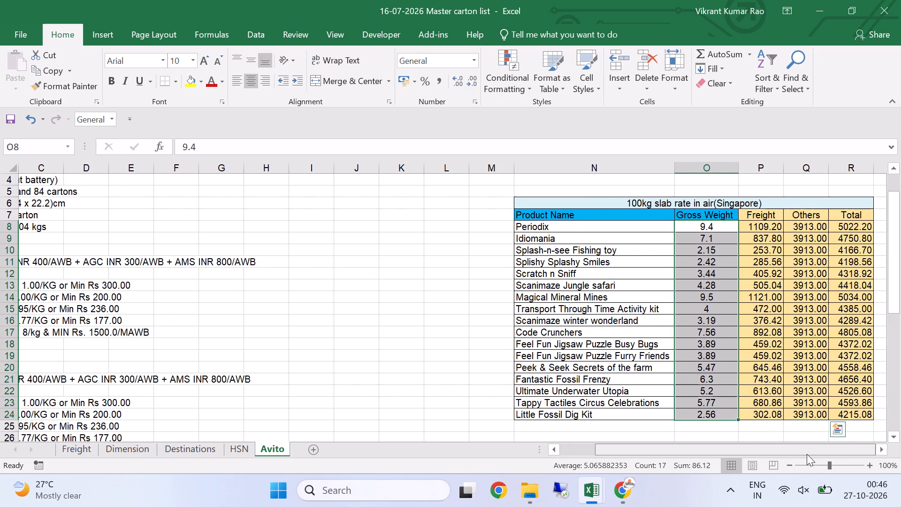
pyautogui.moveTo(804, 453); pyautogui.dragTo(754, 455)
pyautogui.moveTo(755, 462); pyautogui.dragTo(766, 506)
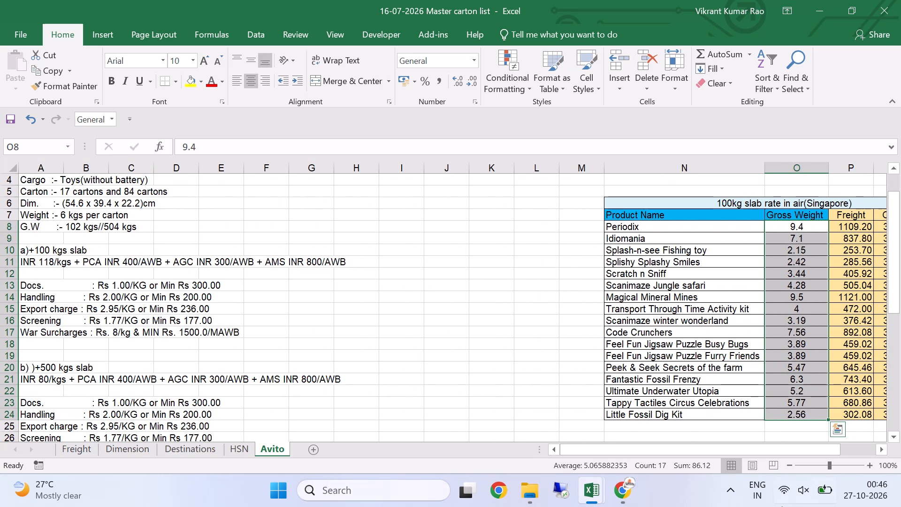
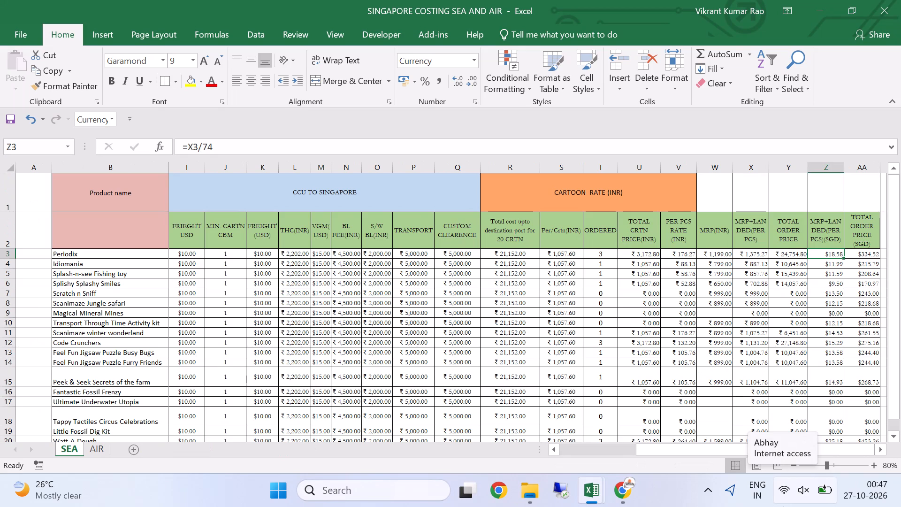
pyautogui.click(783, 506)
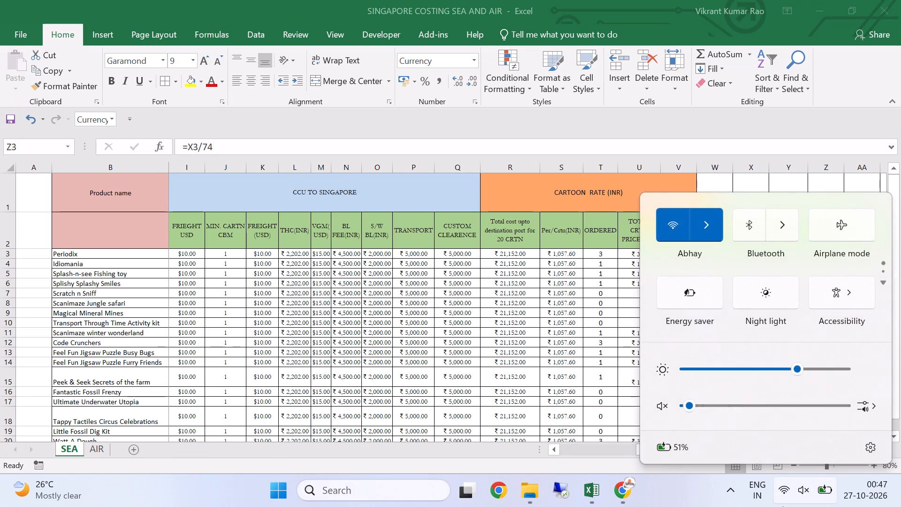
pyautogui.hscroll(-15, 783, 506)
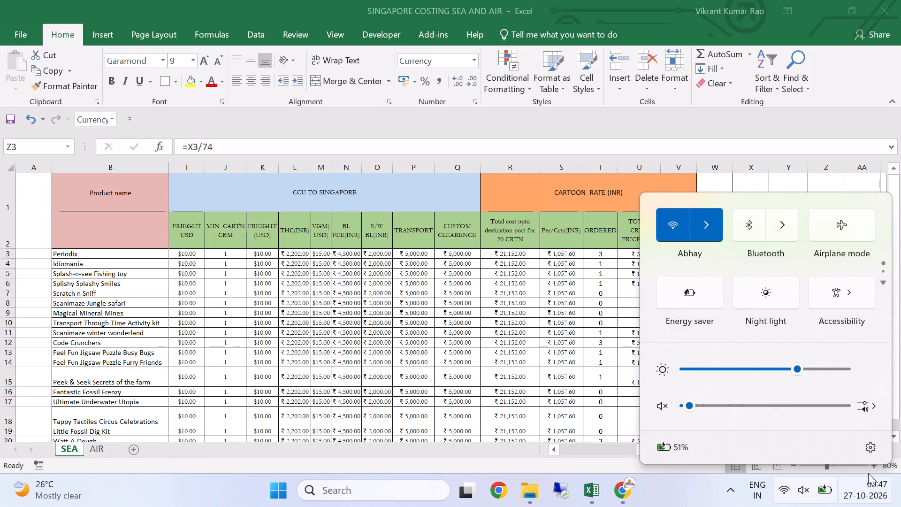
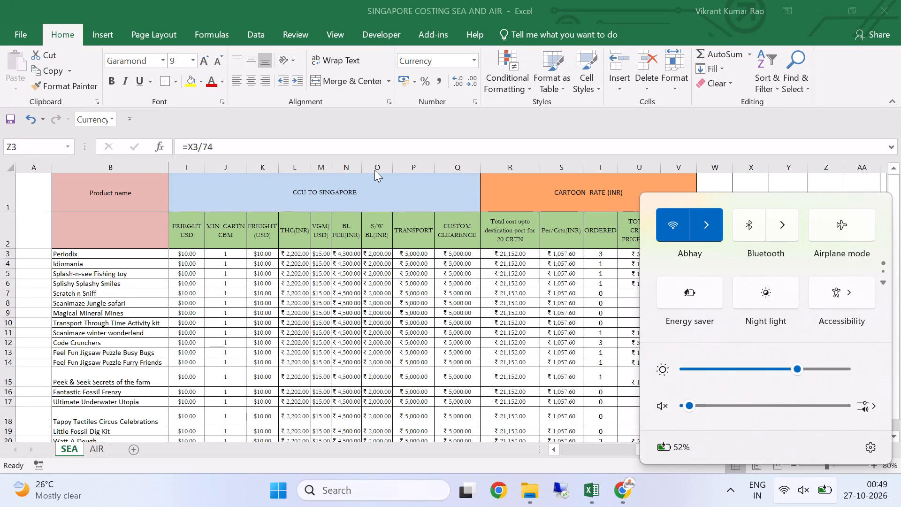
# Dismiss the quick settings and create a new blank workbook.
pyautogui.click(376, 196)
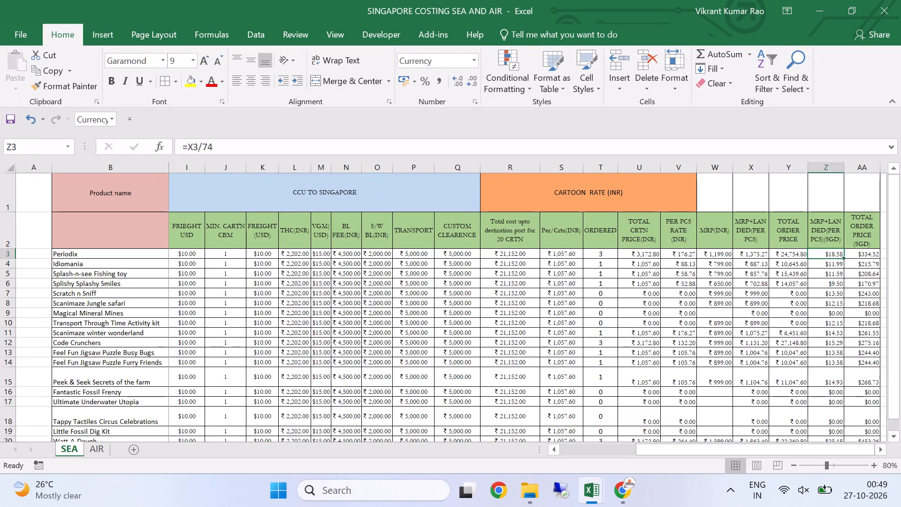
pyautogui.click(20, 36)
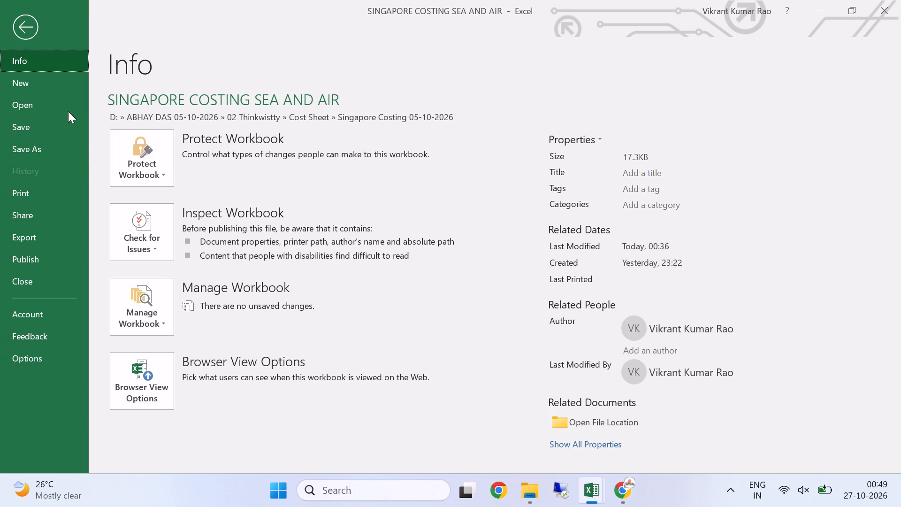
pyautogui.click(56, 84)
pyautogui.click(158, 201)
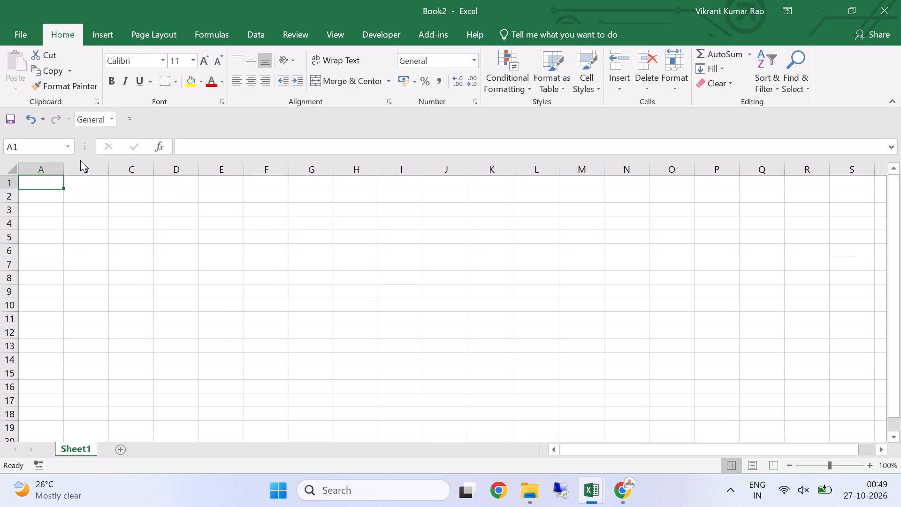
# Set the font of all cells in the blank workbook's sheet to Garamond.
pyautogui.hotkey('ctrl', 'a')
pyautogui.hotkey('ctrl', 'a')
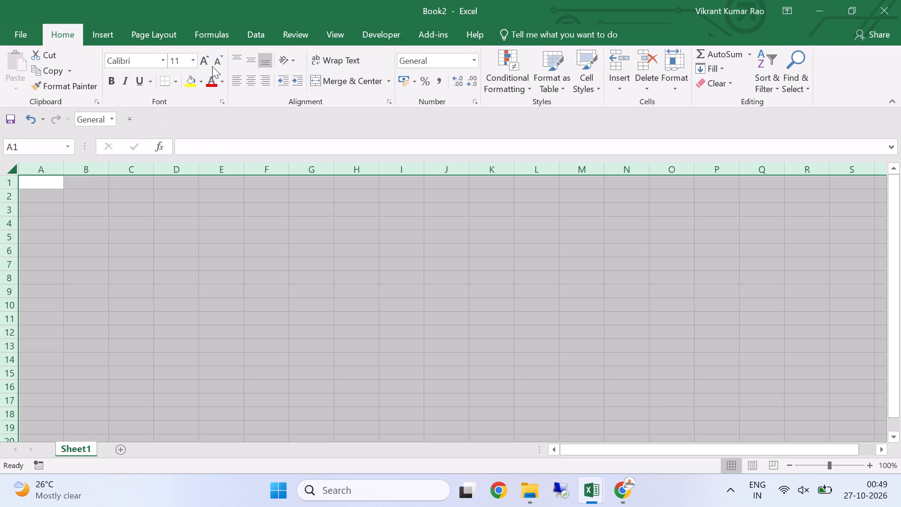
pyautogui.doubleClick(791, 462)
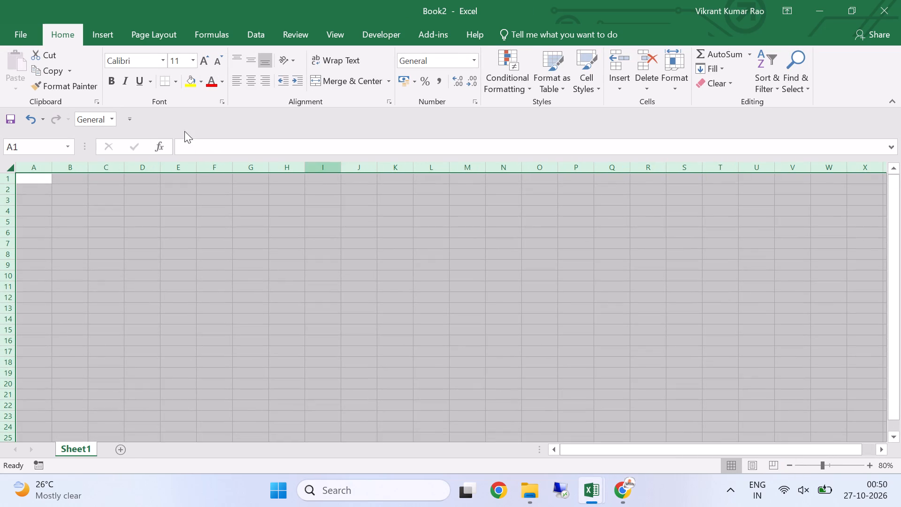
pyautogui.click(151, 61)
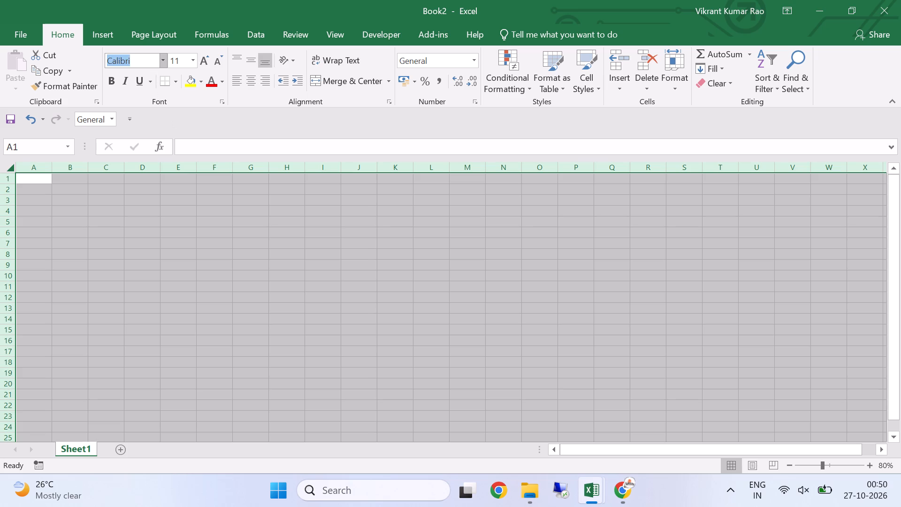
pyautogui.write('GAR')
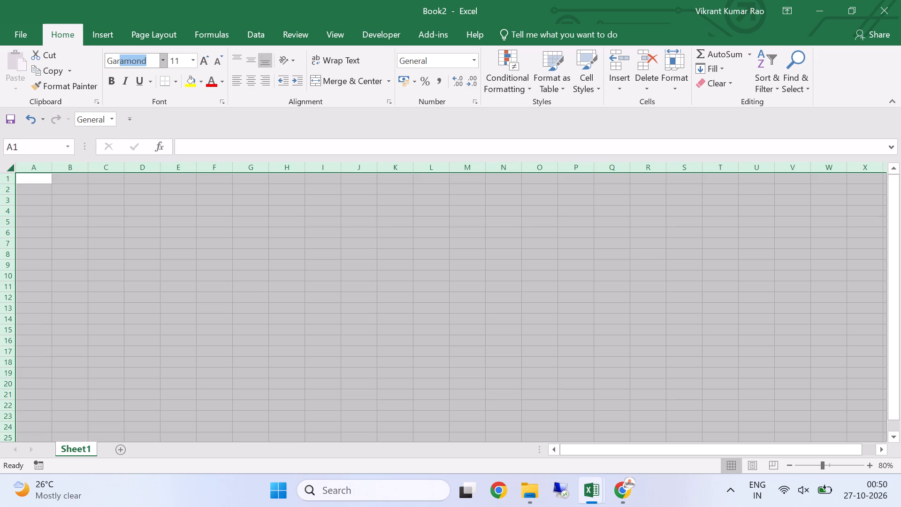
pyautogui.press('Return')
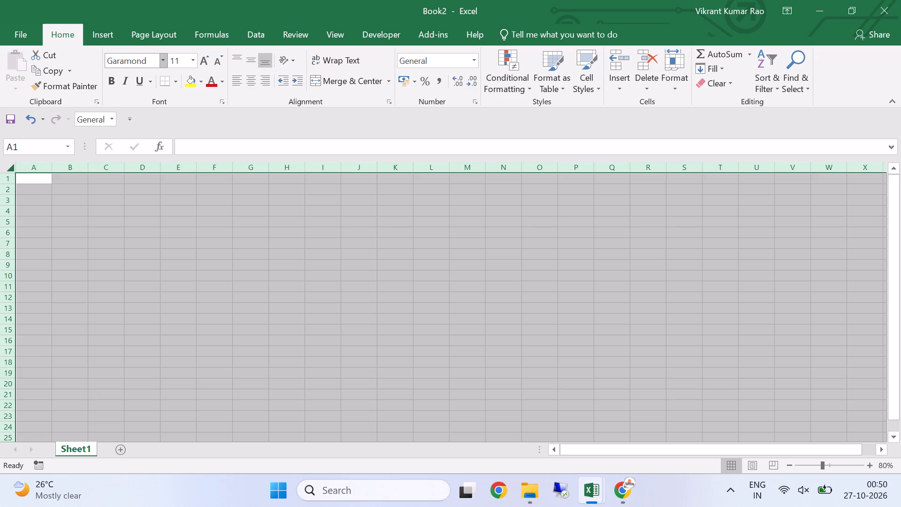
pyautogui.click(151, 245)
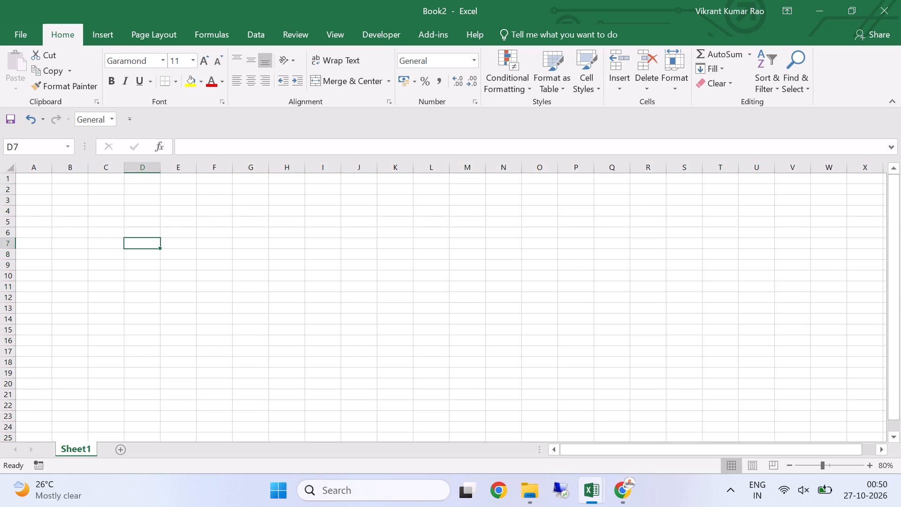
# Copy the entire SEA sheet from SINGAPORE COSTING SEA AND AIR and paste it into the new workbook's Sheet1, starting at A1.
pyautogui.hotkey('alt', 'Tab')
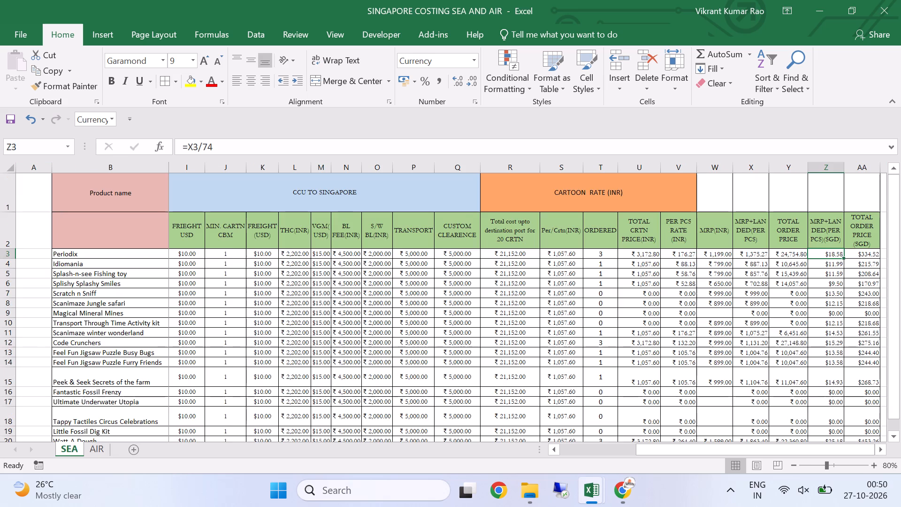
pyautogui.click(9, 169)
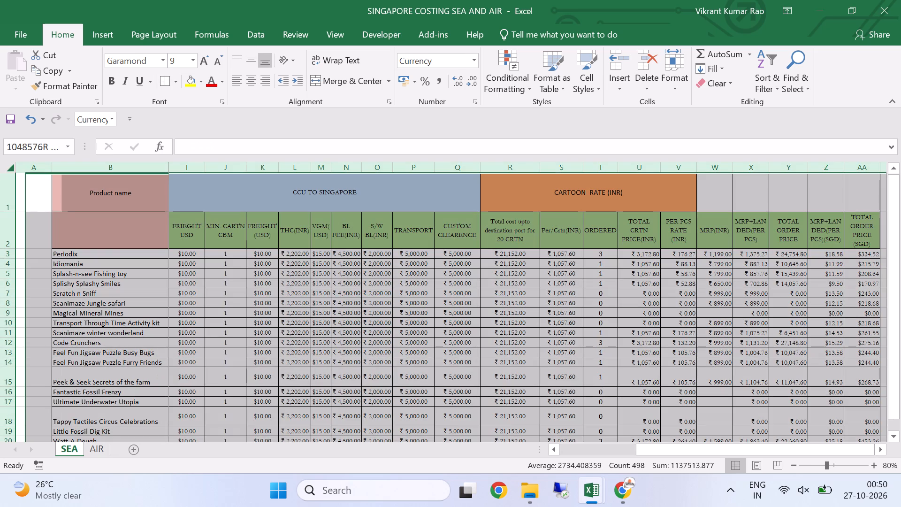
pyautogui.hotkey('ctrl', 'c')
pyautogui.hotkey('alt', 'Tab')
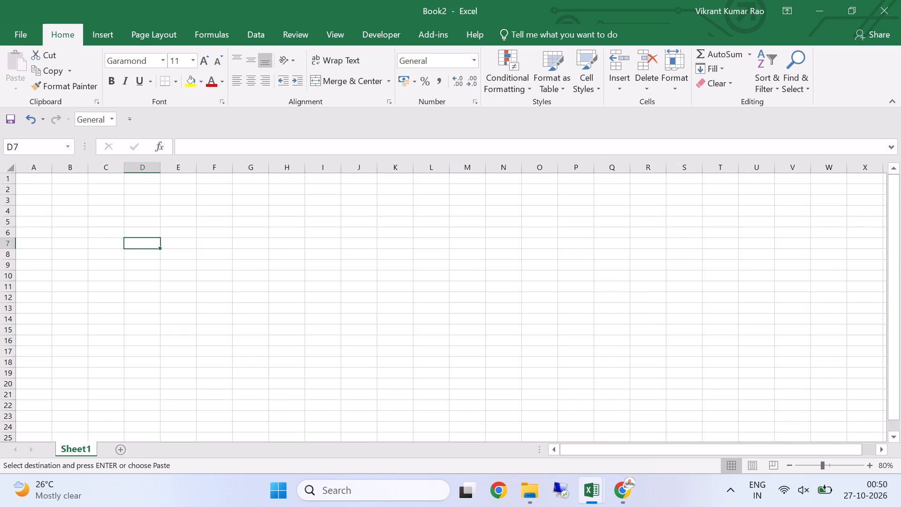
pyautogui.click(6, 172)
pyautogui.hotkey('ctrl', 'v')
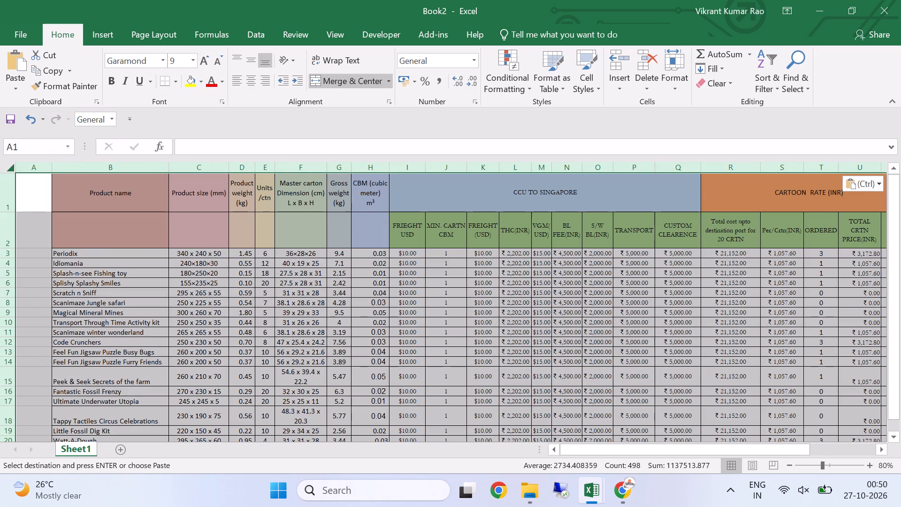
pyautogui.click(677, 311)
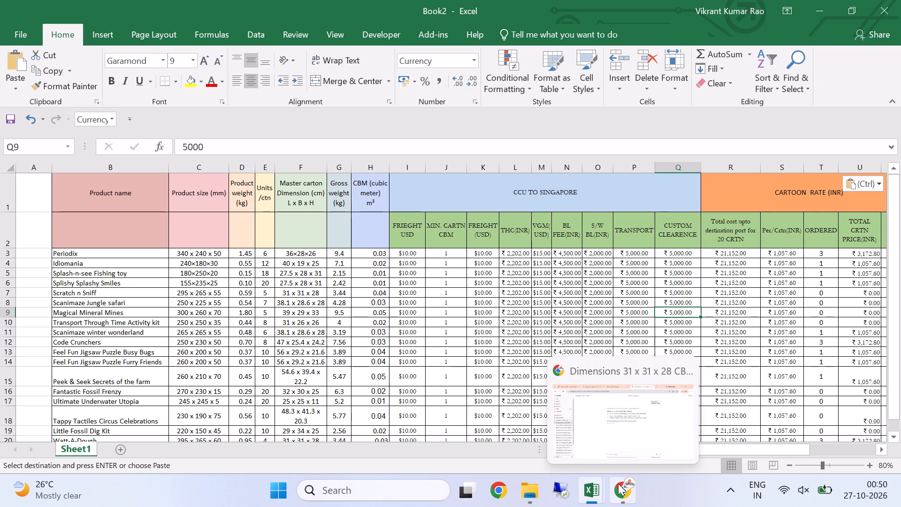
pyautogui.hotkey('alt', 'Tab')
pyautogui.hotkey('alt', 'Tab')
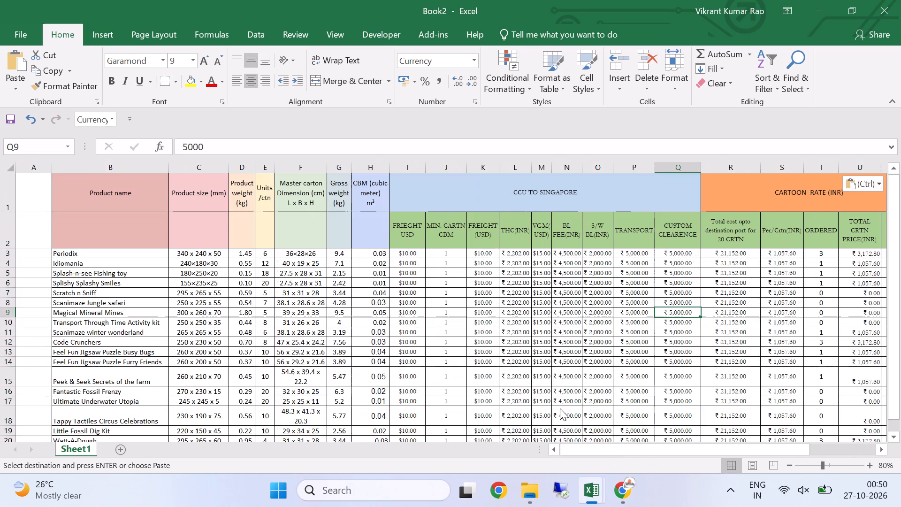
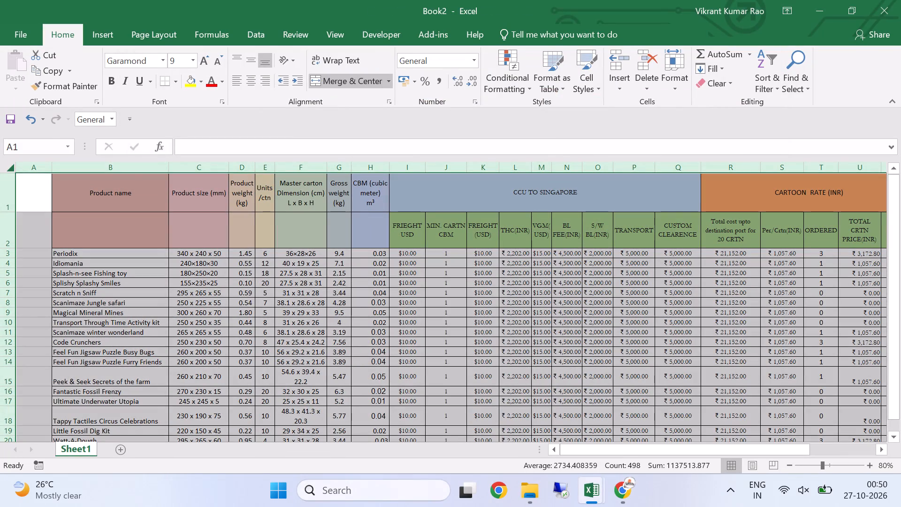
# Set both the FRIEGHT USD rate and the FREIGHT (USD) amount for Periodix to $5.00.
pyautogui.click(411, 254)
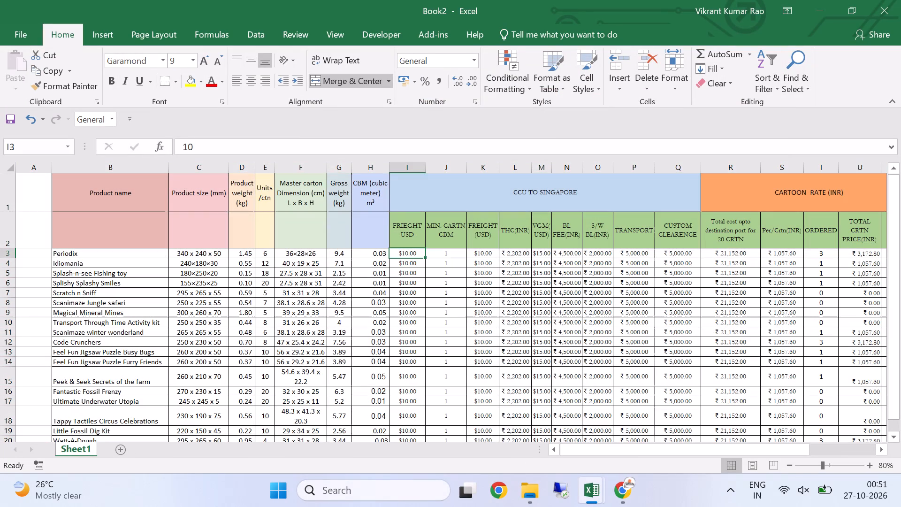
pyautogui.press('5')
pyautogui.press('Tab')
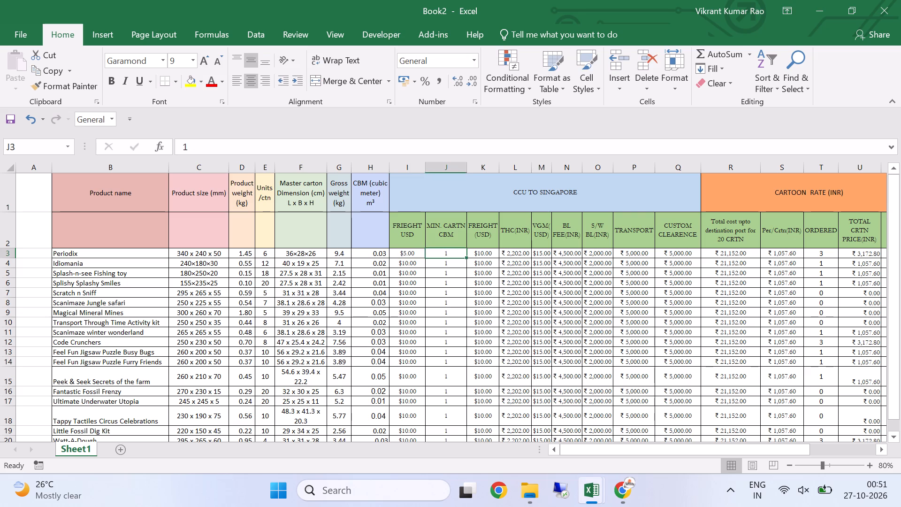
pyautogui.press('Tab')
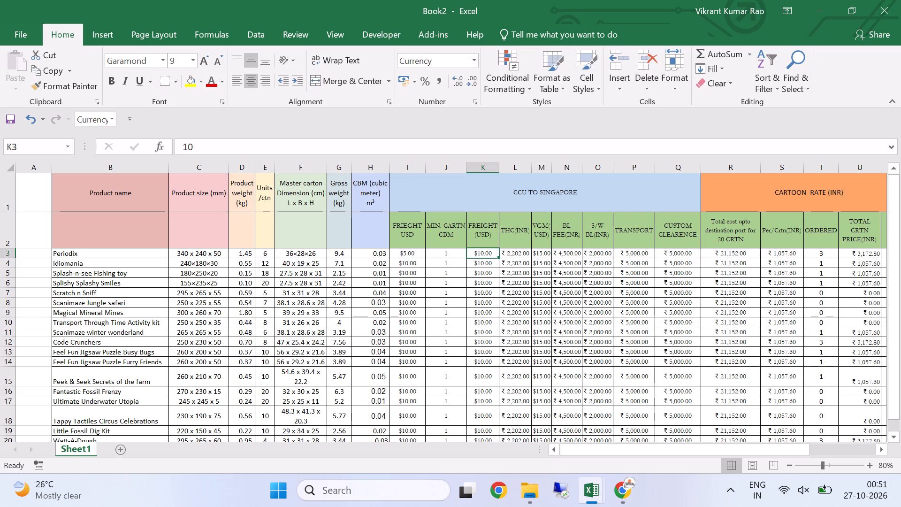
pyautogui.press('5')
pyautogui.press('Tab')
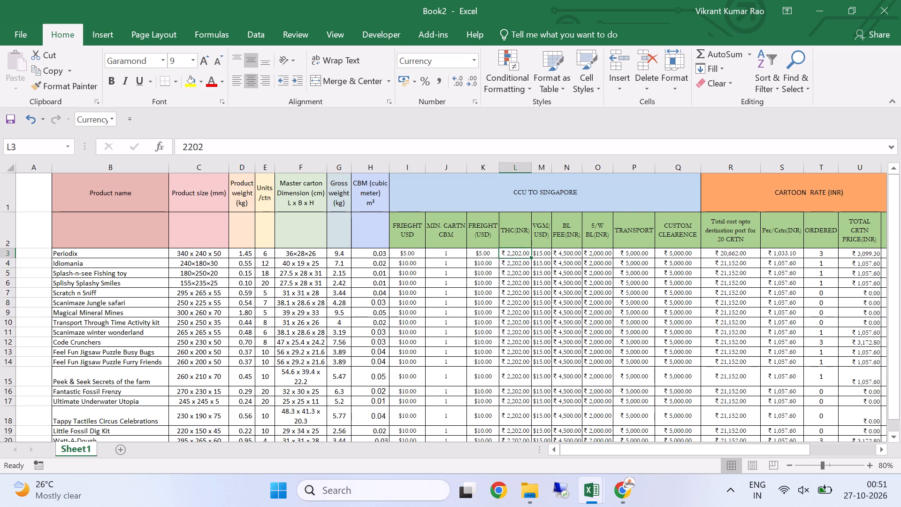
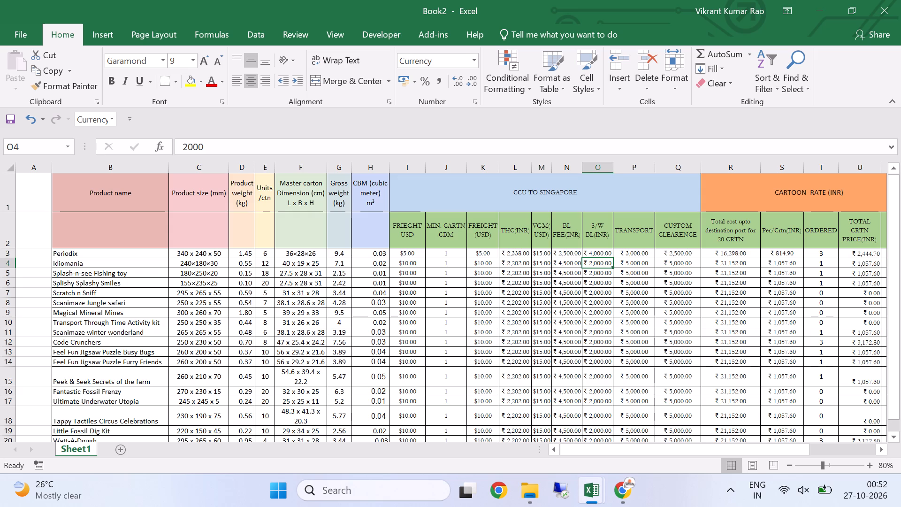
# Compare the CCU TO SINGAPORE charges and carton rates in Book2's Sheet1 with the SEA sheet of SINGAPORE COSTING SEA AND AIR.
pyautogui.hotkey('alt', 'Tab')
pyautogui.hotkey('alt', 'Tab')
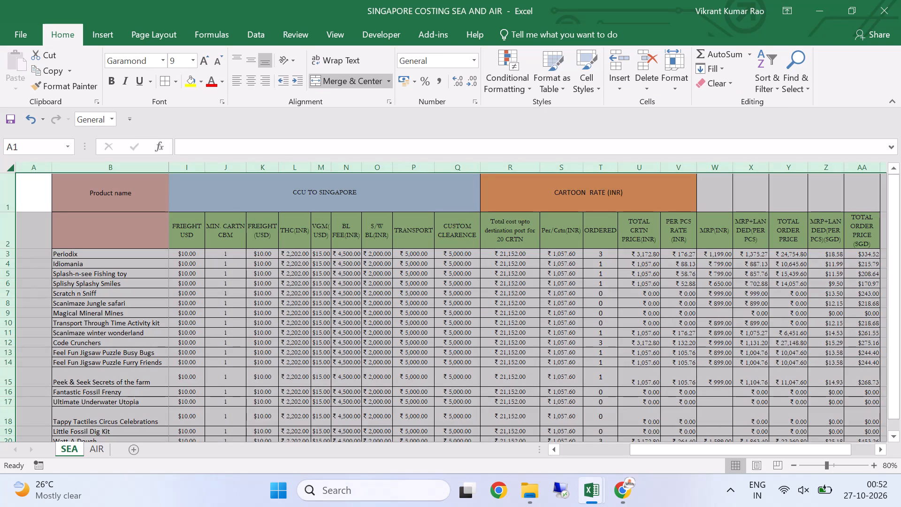
pyautogui.hotkey('alt', 'Tab')
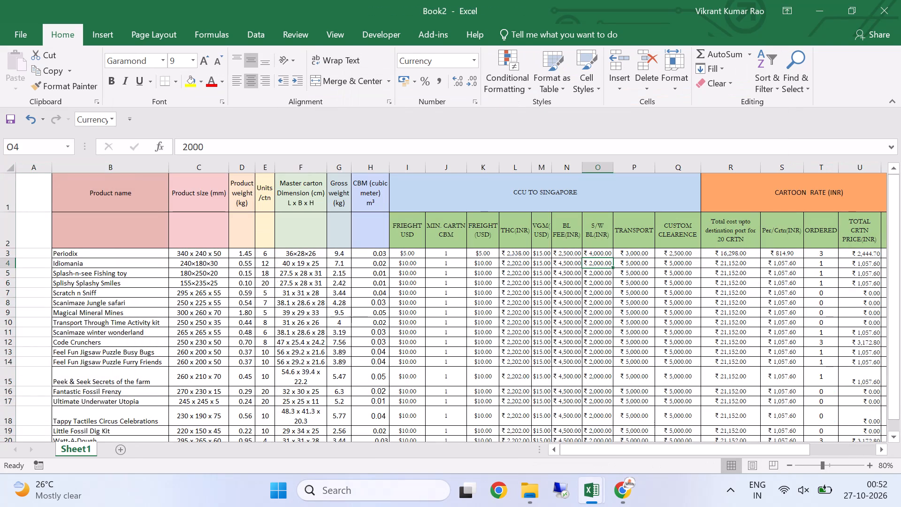
pyautogui.hotkey('alt', 'Tab')
pyautogui.hotkey('alt', 'Tab')
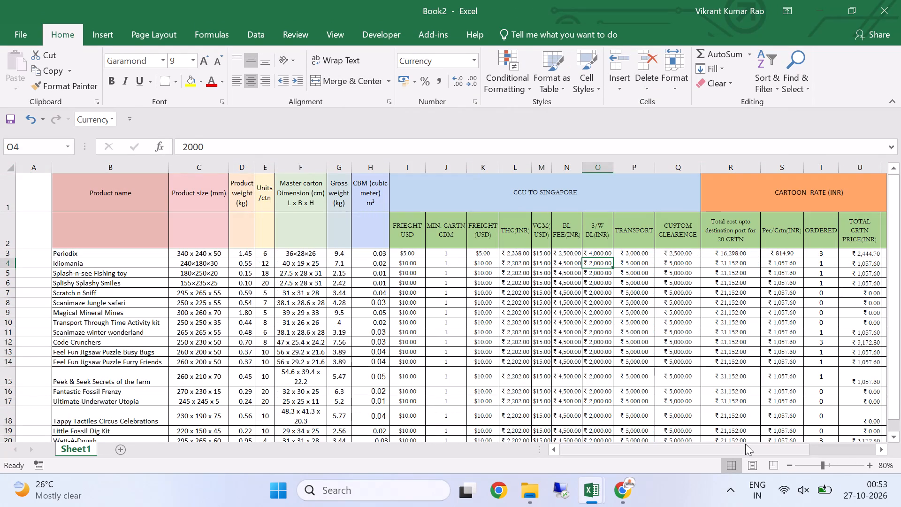
pyautogui.hotkey('alt', 'Tab')
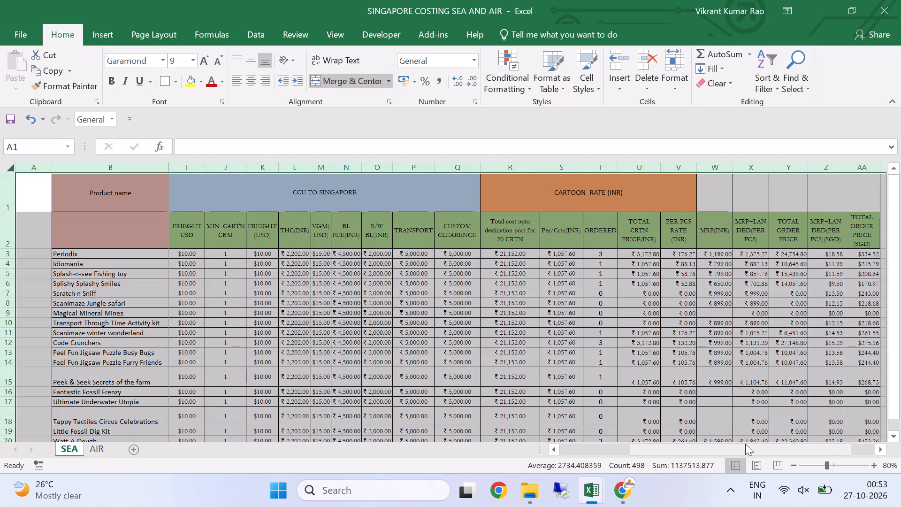
pyautogui.hotkey('alt', 'Tab')
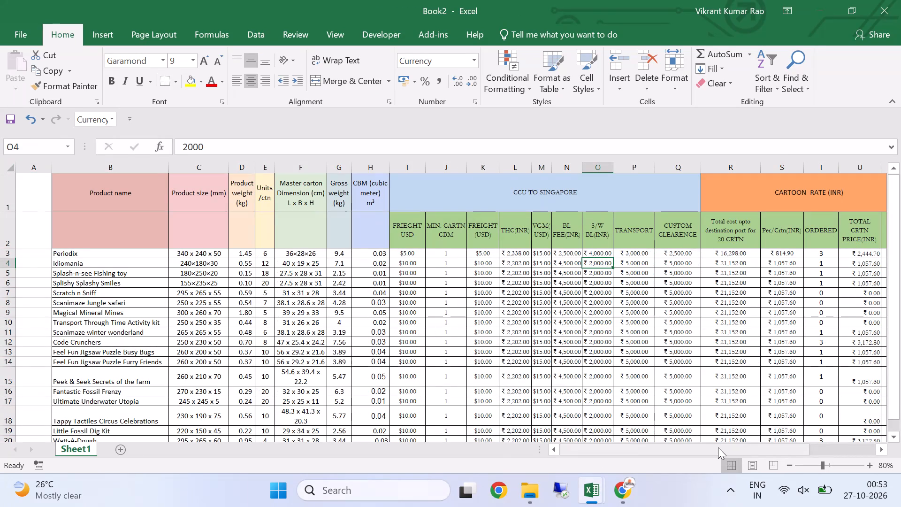
pyautogui.moveTo(718, 447); pyautogui.dragTo(723, 447)
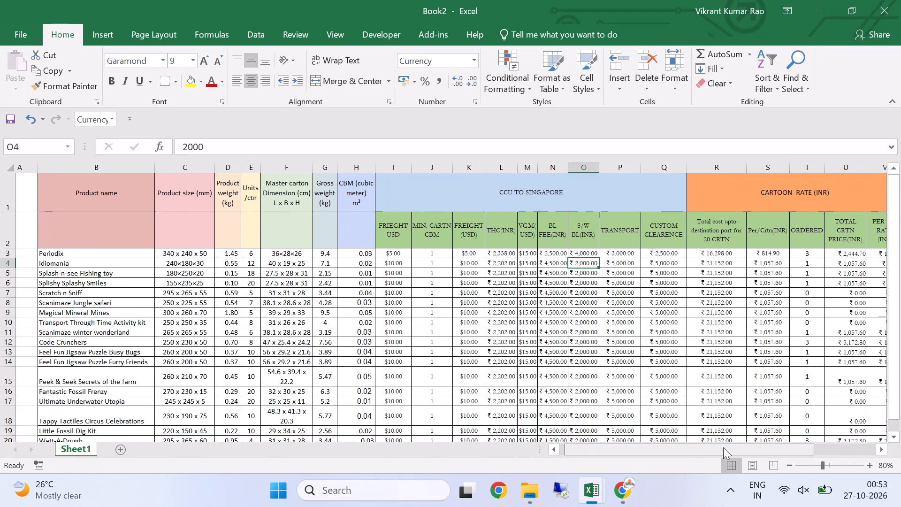
pyautogui.moveTo(723, 447); pyautogui.dragTo(739, 446)
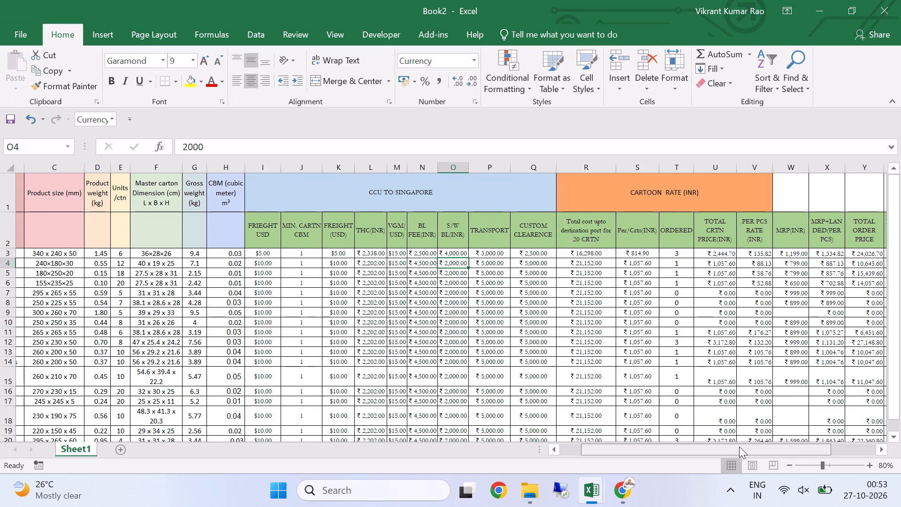
pyautogui.moveTo(739, 446); pyautogui.dragTo(746, 446)
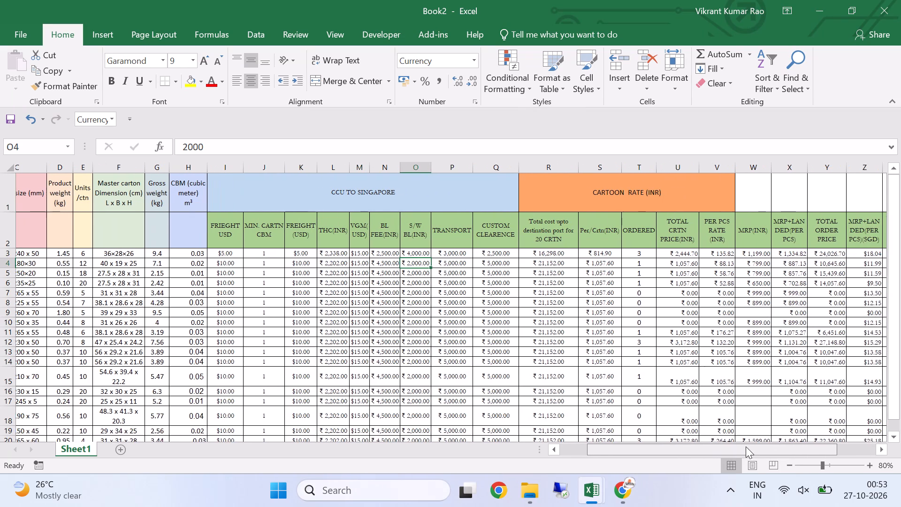
pyautogui.moveTo(746, 446); pyautogui.dragTo(771, 447)
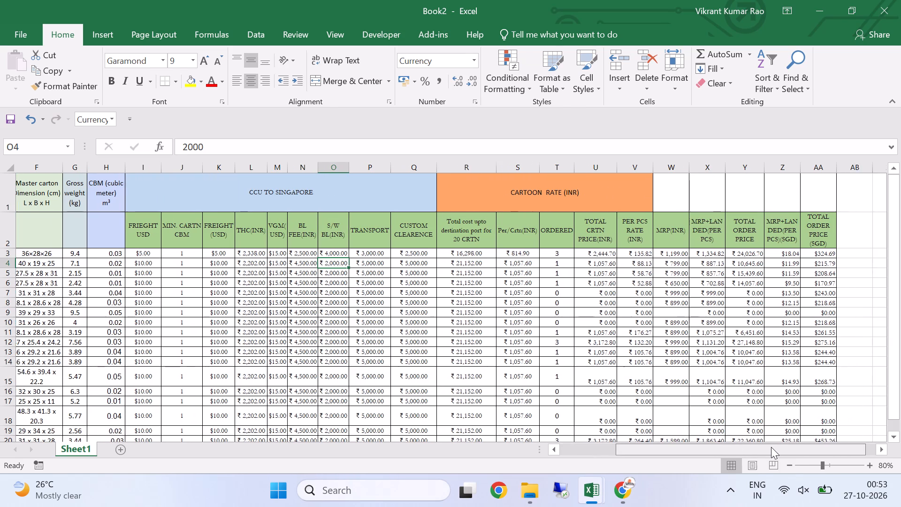
pyautogui.moveTo(771, 447); pyautogui.dragTo(725, 447)
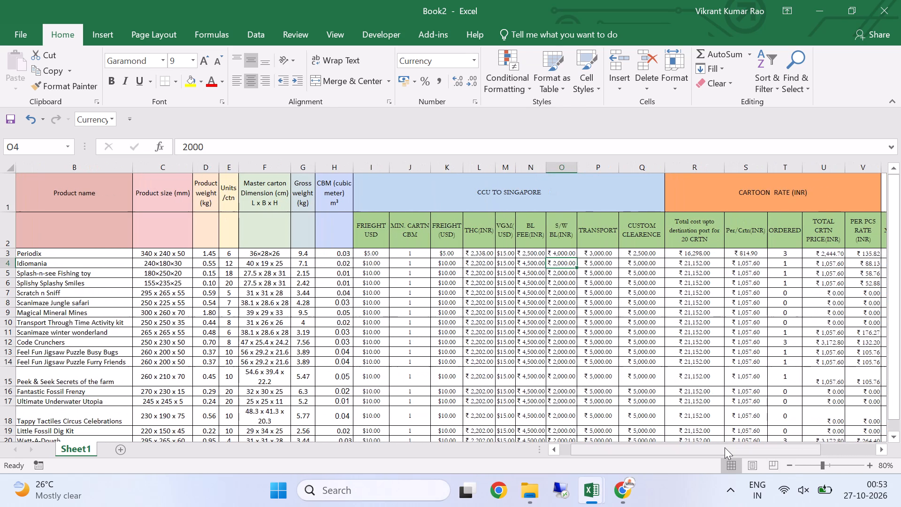
pyautogui.hotkey('alt', 'Tab')
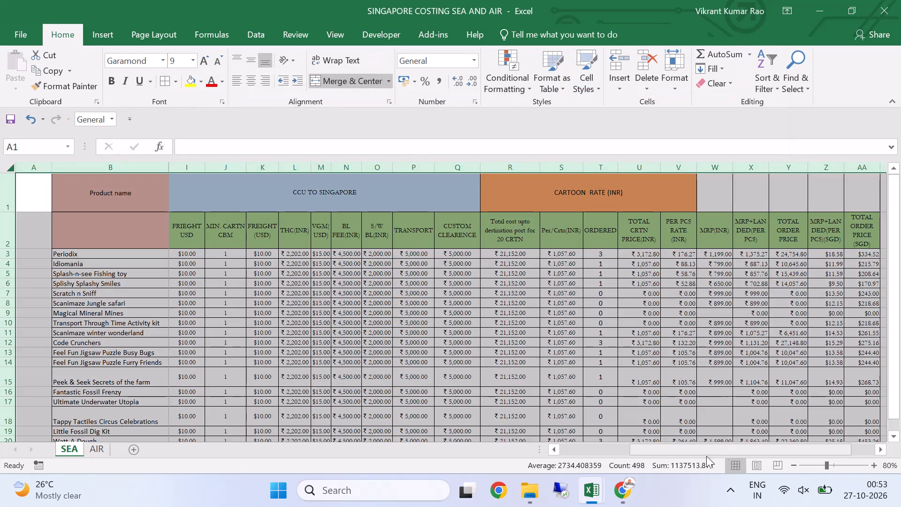
pyautogui.click(359, 330)
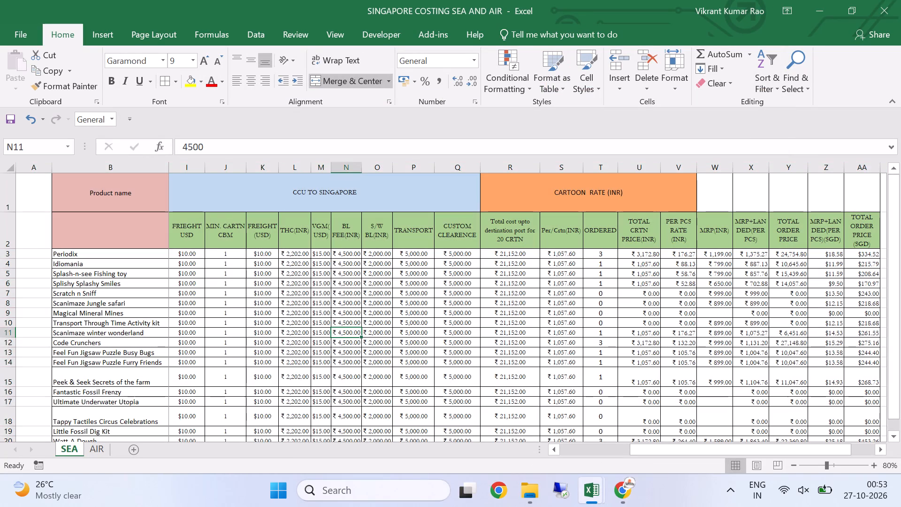
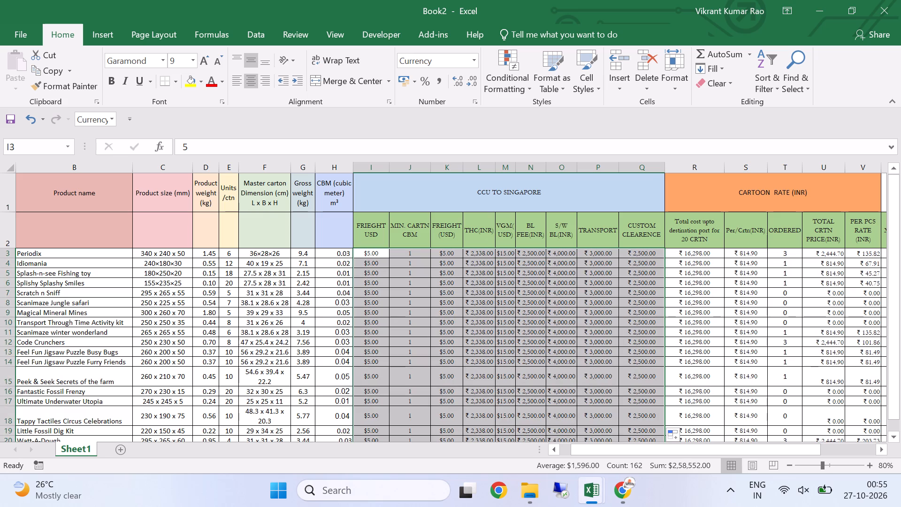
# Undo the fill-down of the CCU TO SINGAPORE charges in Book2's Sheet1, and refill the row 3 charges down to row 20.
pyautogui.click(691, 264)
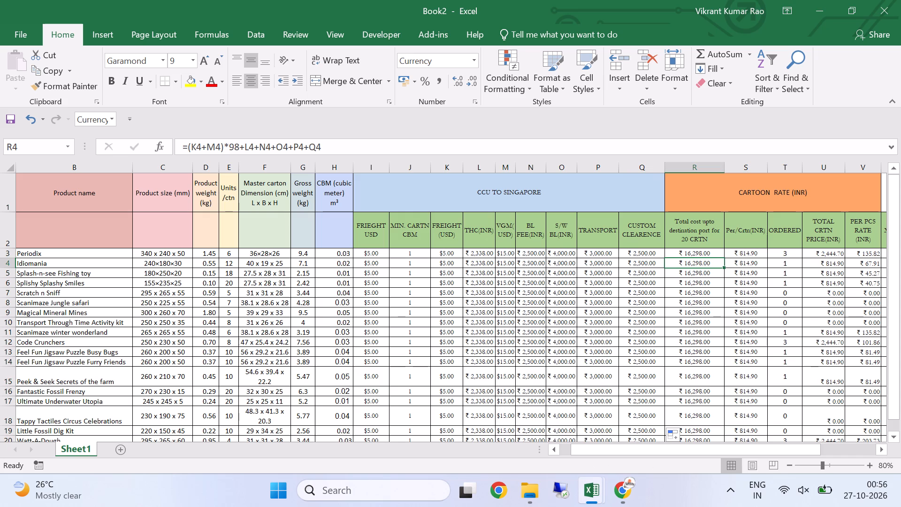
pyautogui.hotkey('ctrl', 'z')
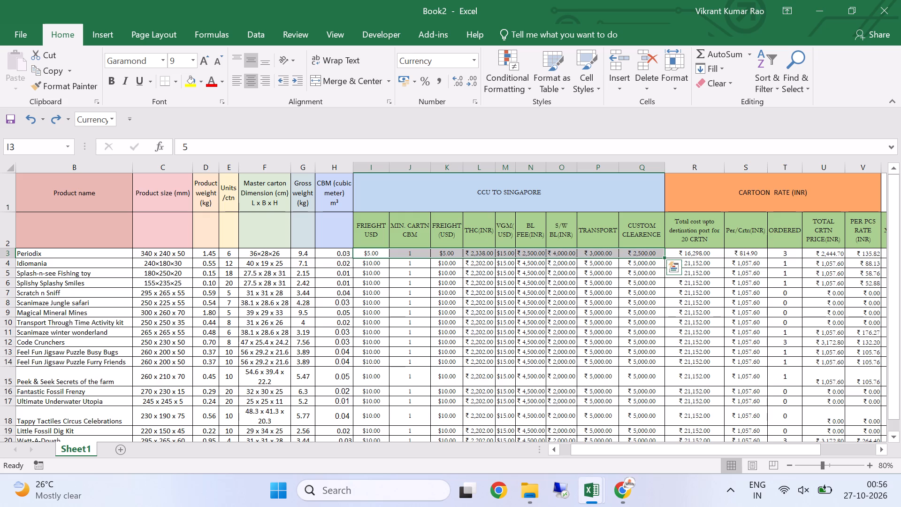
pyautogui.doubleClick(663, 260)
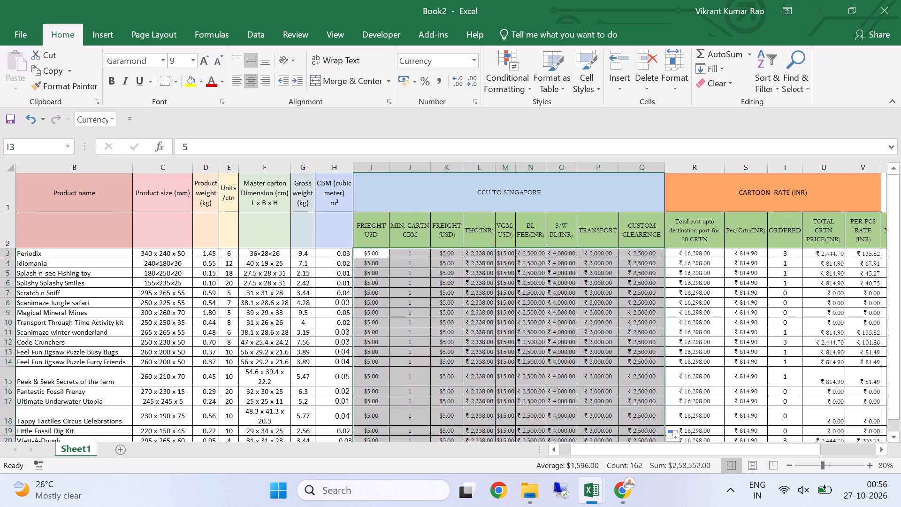
# Examine the Per/Crtn formula for Periodix, the carton rates and the row 23 totals in Sheet1.
pyautogui.moveTo(741, 448); pyautogui.dragTo(742, 448)
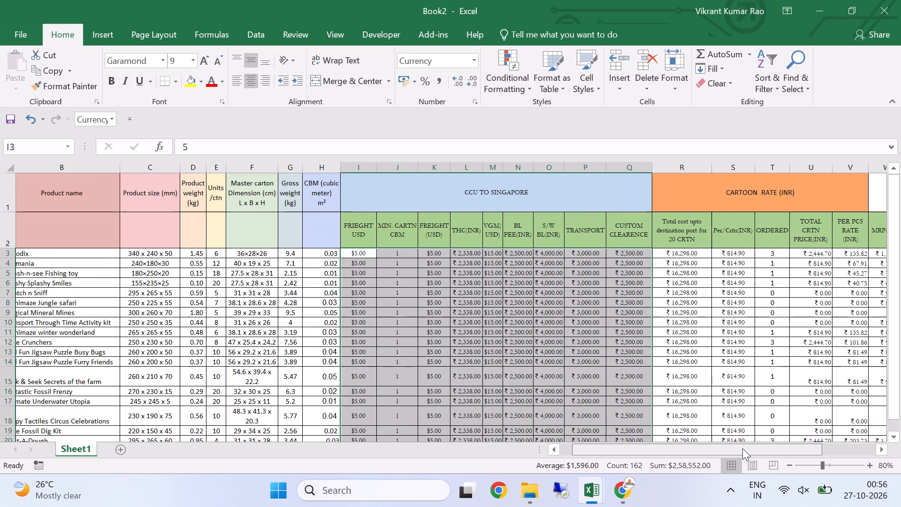
pyautogui.moveTo(742, 448); pyautogui.dragTo(747, 448)
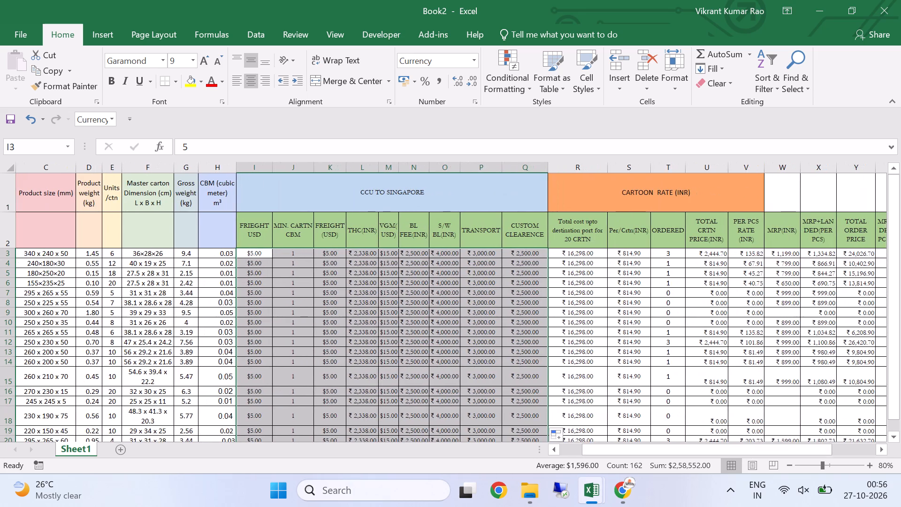
pyautogui.click(640, 255)
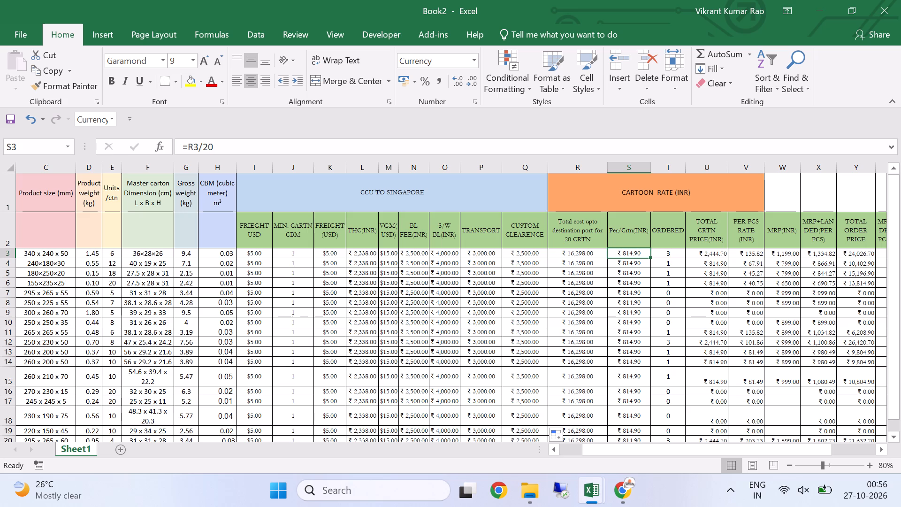
pyautogui.scroll(-1, 668, 327)
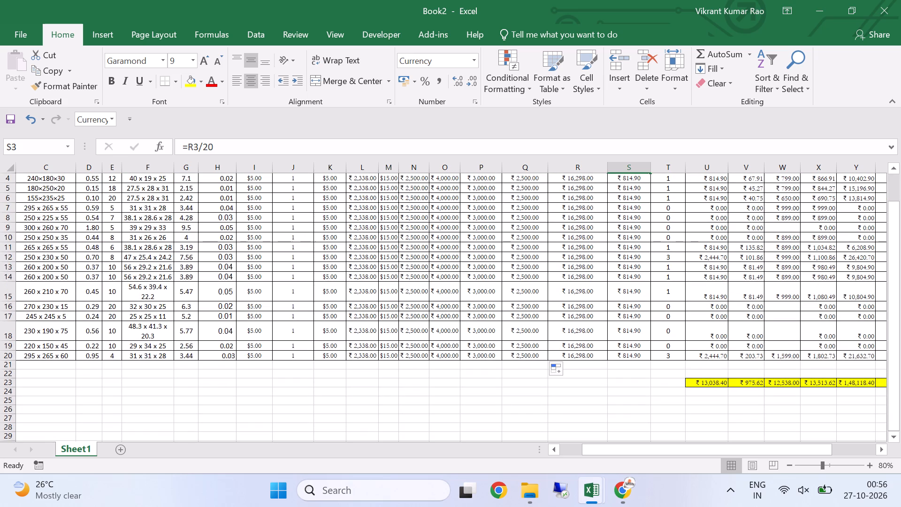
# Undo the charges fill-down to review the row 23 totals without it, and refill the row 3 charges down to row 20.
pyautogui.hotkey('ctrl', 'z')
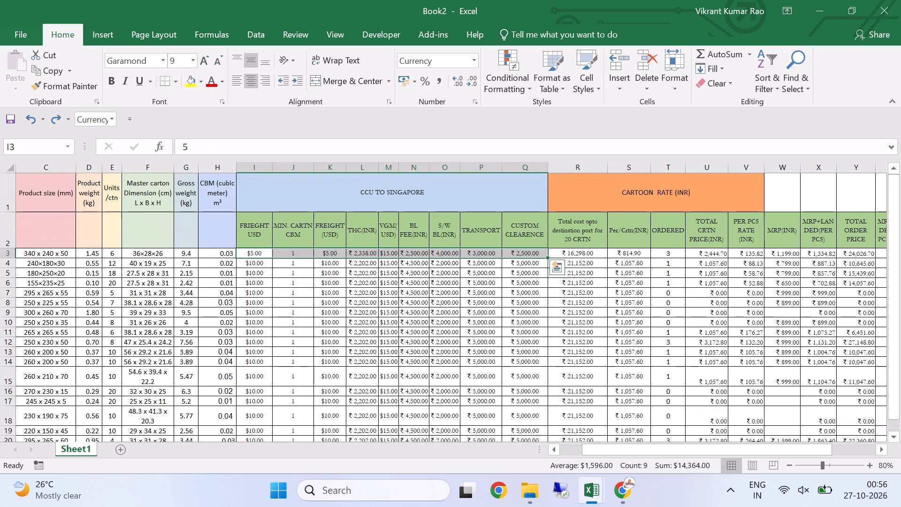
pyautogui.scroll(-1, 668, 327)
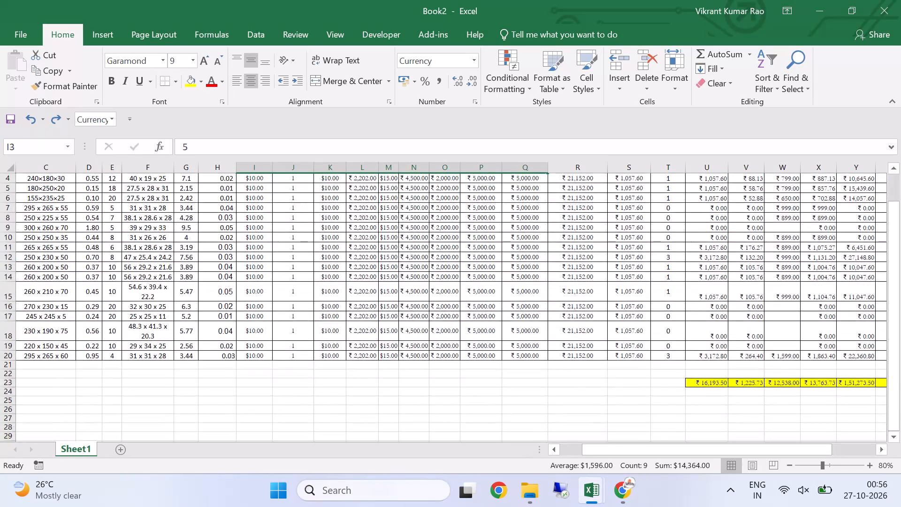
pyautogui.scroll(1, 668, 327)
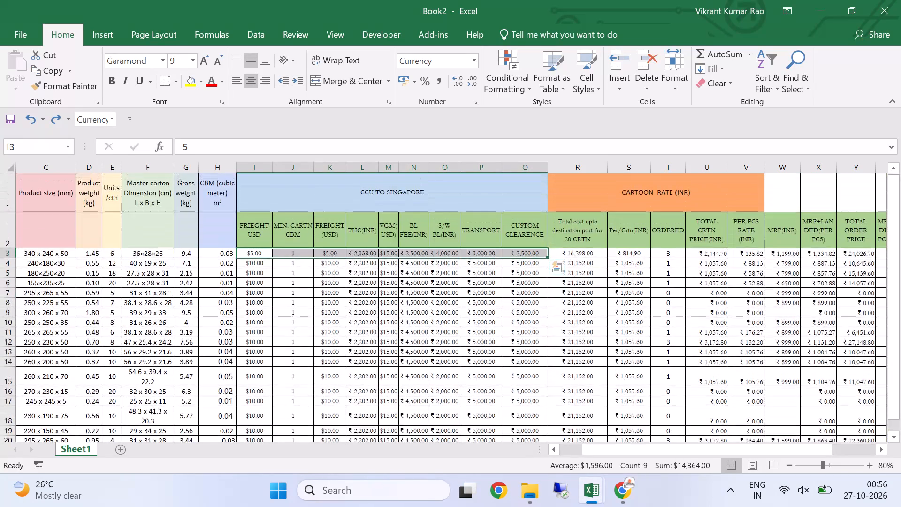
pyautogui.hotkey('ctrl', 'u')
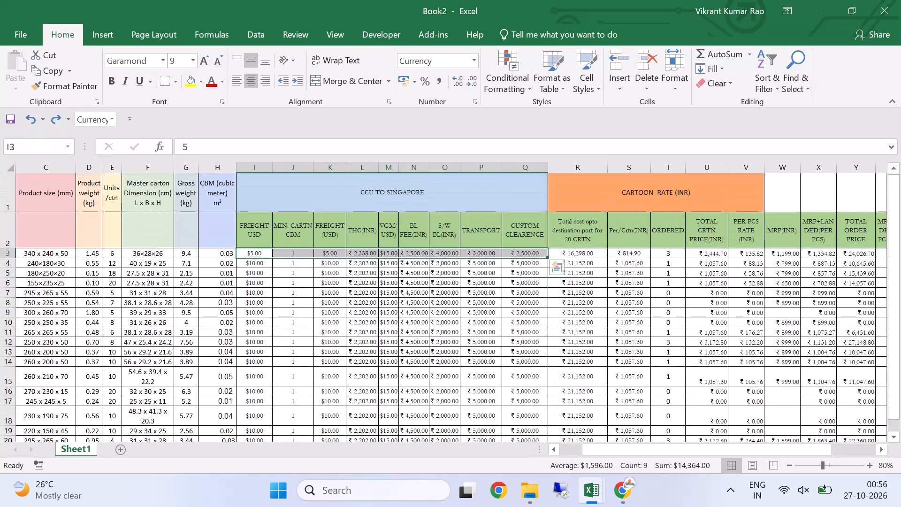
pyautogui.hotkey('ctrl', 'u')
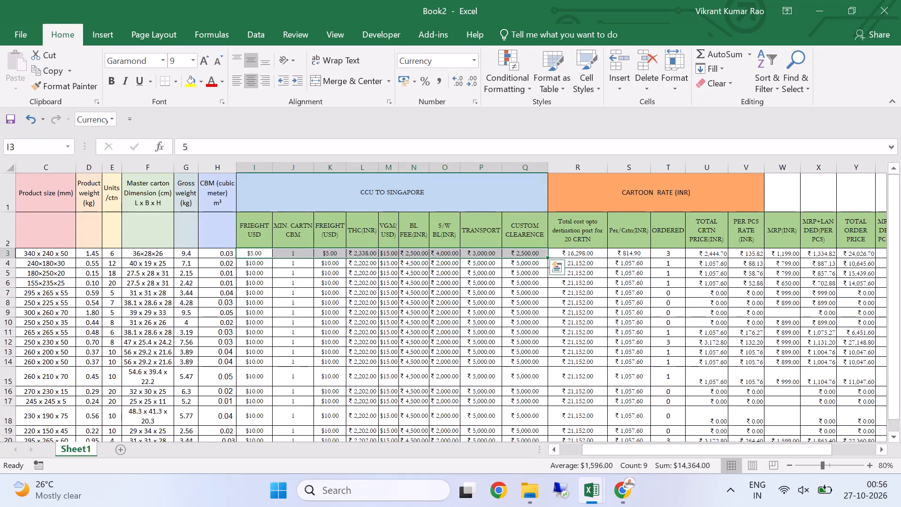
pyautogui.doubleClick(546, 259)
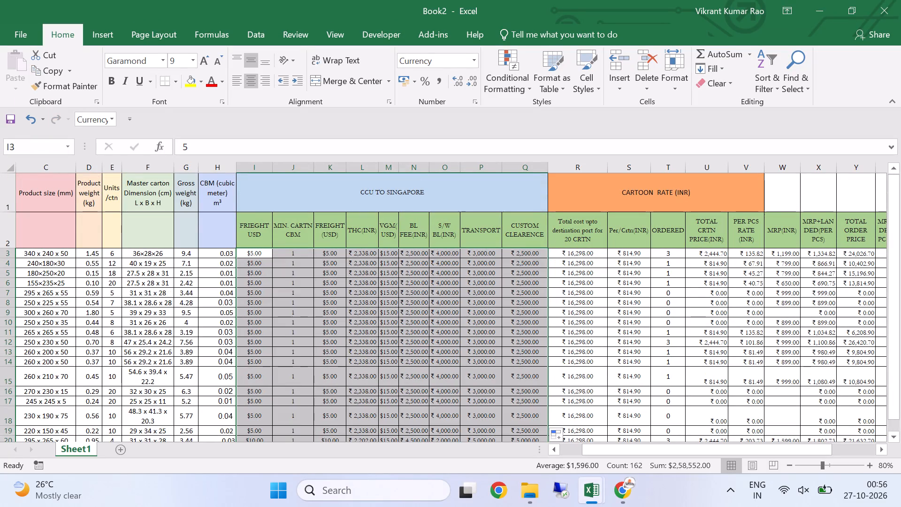
# Compare the row 23 totals in Book2's Sheet1 with those in the SEA sheet of SINGAPORE COSTING SEA AND AIR.
pyautogui.moveTo(655, 447); pyautogui.dragTo(682, 447)
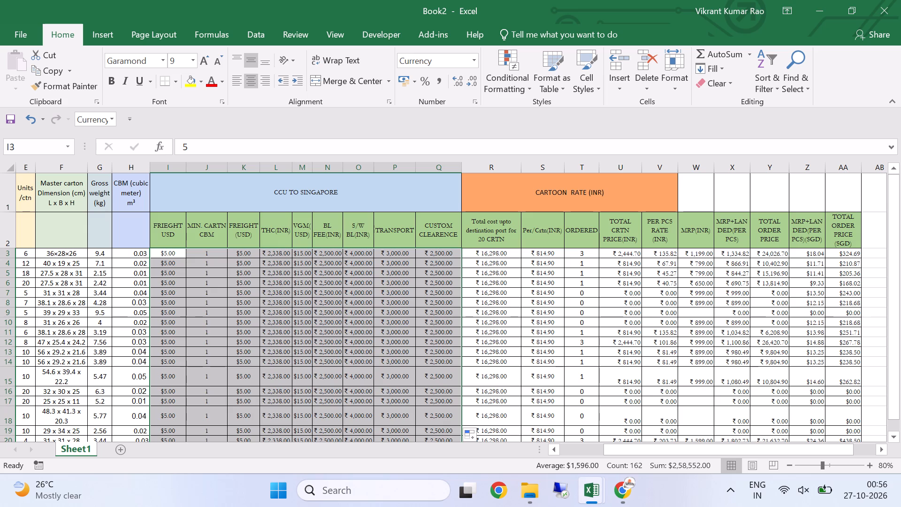
pyautogui.scroll(-2, 654, 301)
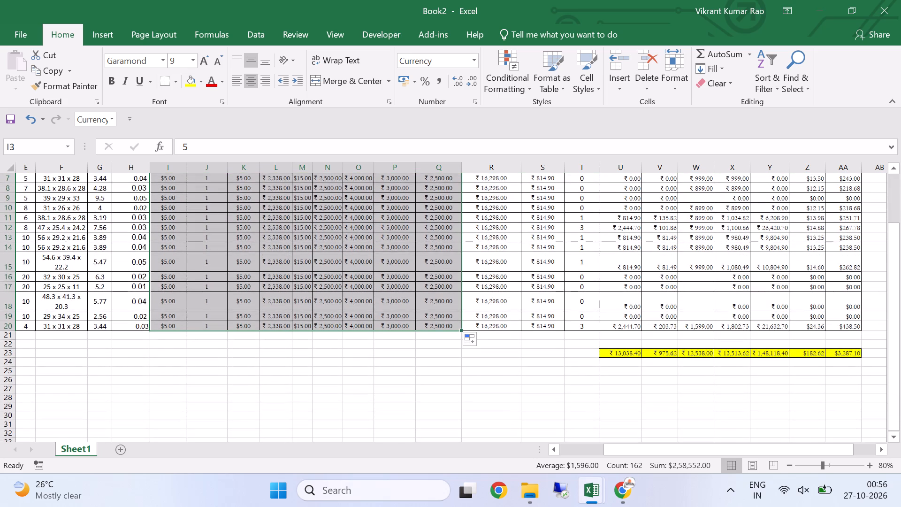
pyautogui.scroll(1, 654, 301)
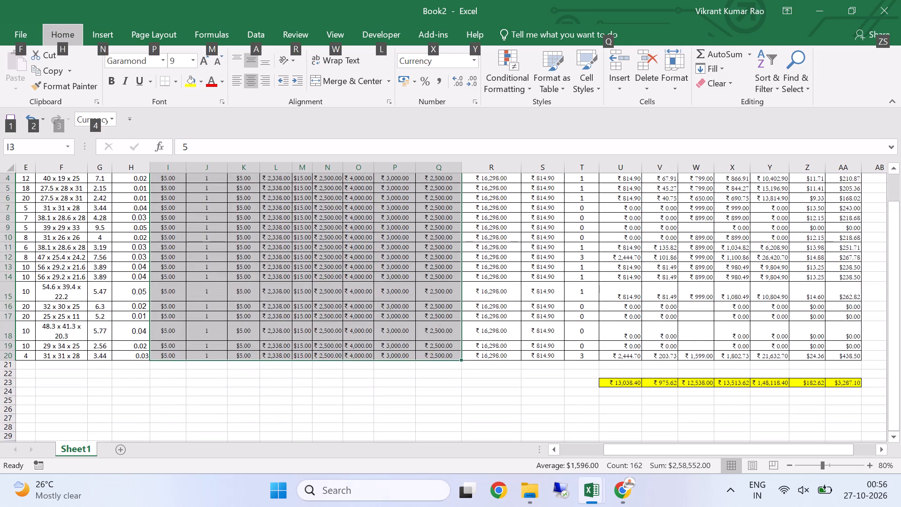
pyautogui.hotkey('alt', 'Tab')
pyautogui.hotkey('alt', 'Tab')
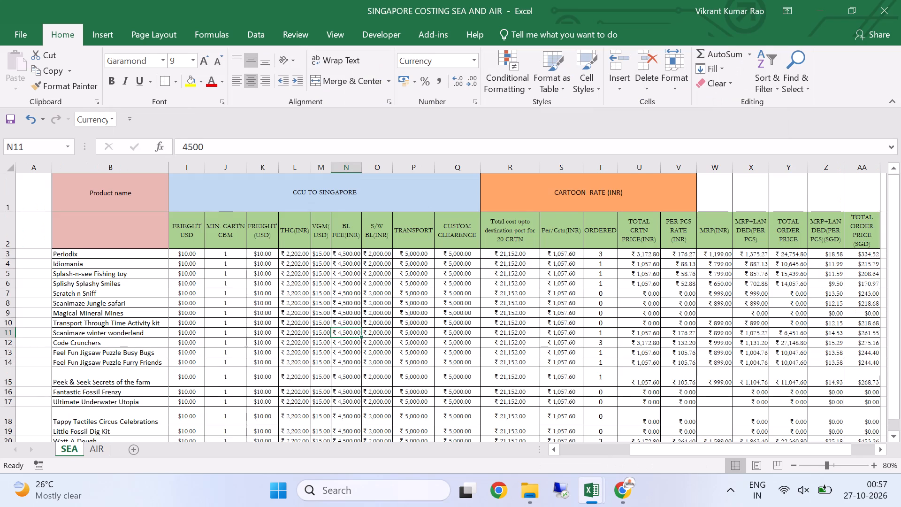
pyautogui.scroll(-2, 654, 301)
pyautogui.hotkey('alt', 'Tab')
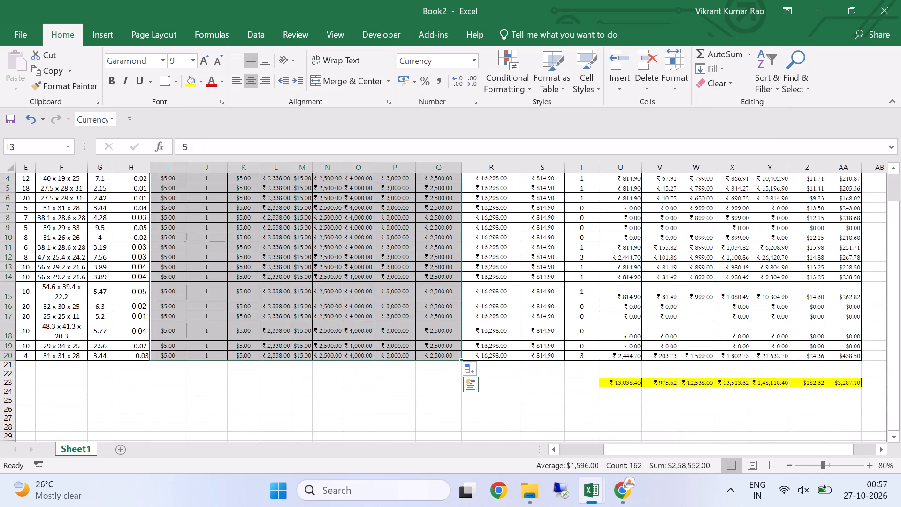
pyautogui.hotkey('alt', 'Tab')
pyautogui.hotkey('alt', 'Tab')
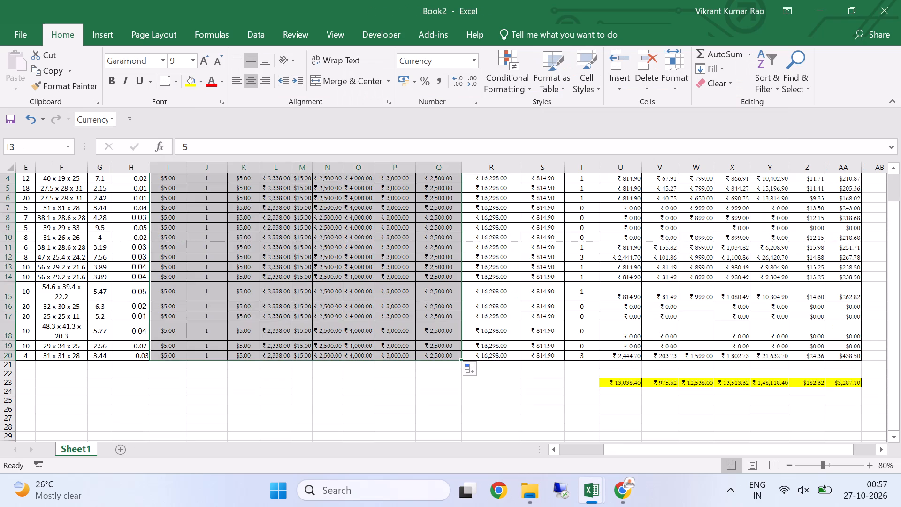
# Review the carton data, CCU TO SINGAPORE charges, carton rates, SGD prices and totals across Book2's Sheet1.
pyautogui.scroll(3, 654, 301)
pyautogui.scroll(-1, 654, 301)
pyautogui.scroll(2, 654, 301)
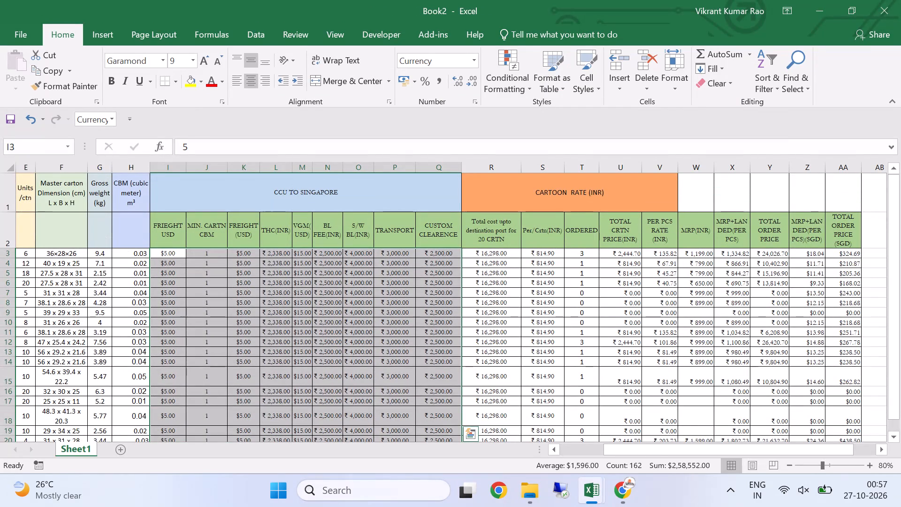
pyautogui.moveTo(655, 449); pyautogui.dragTo(682, 448)
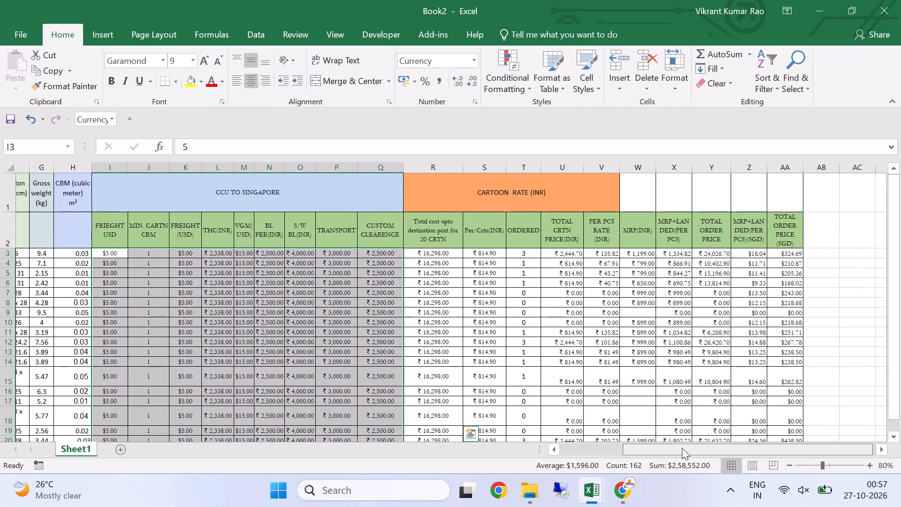
pyautogui.moveTo(682, 448); pyautogui.dragTo(682, 447)
pyautogui.scroll(-1, 602, 332)
pyautogui.scroll(1, 602, 332)
pyautogui.moveTo(631, 449); pyautogui.dragTo(522, 467)
pyautogui.click(358, 312)
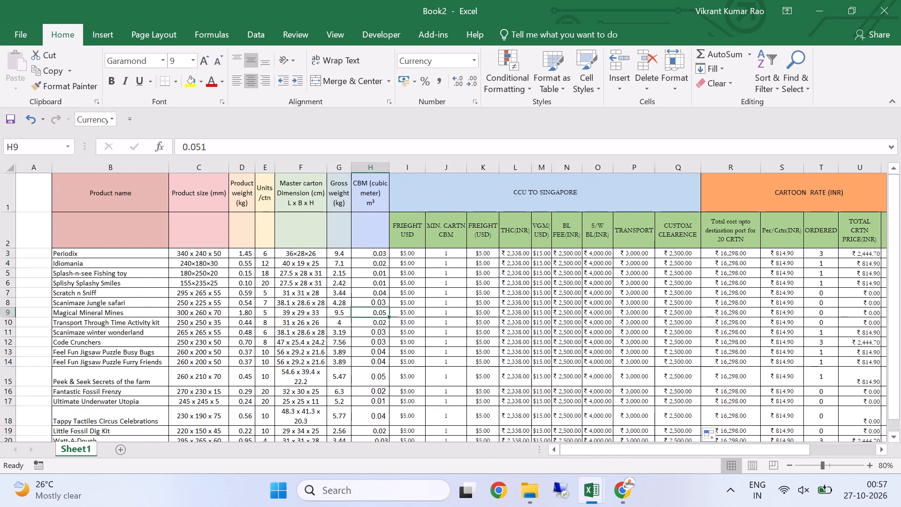
pyautogui.scroll(-3, 410, 308)
pyautogui.scroll(2, 481, 386)
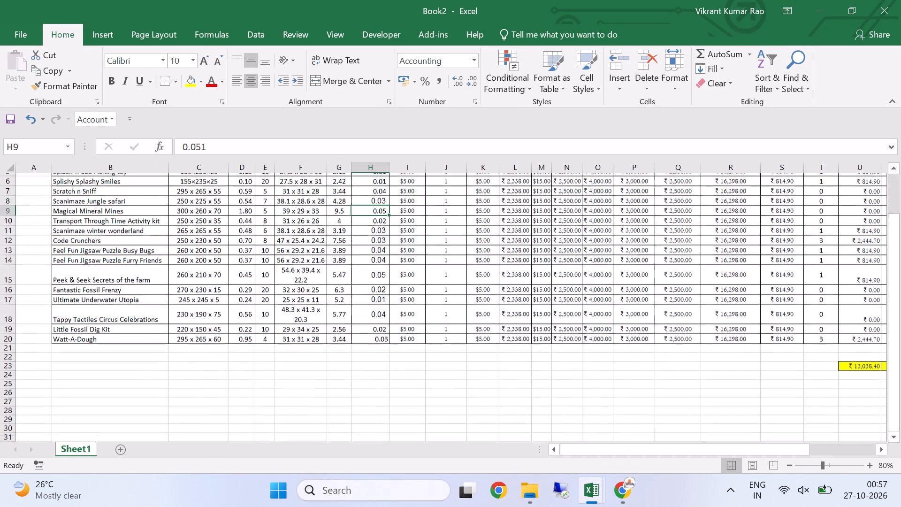
pyautogui.moveTo(574, 451); pyautogui.dragTo(652, 449)
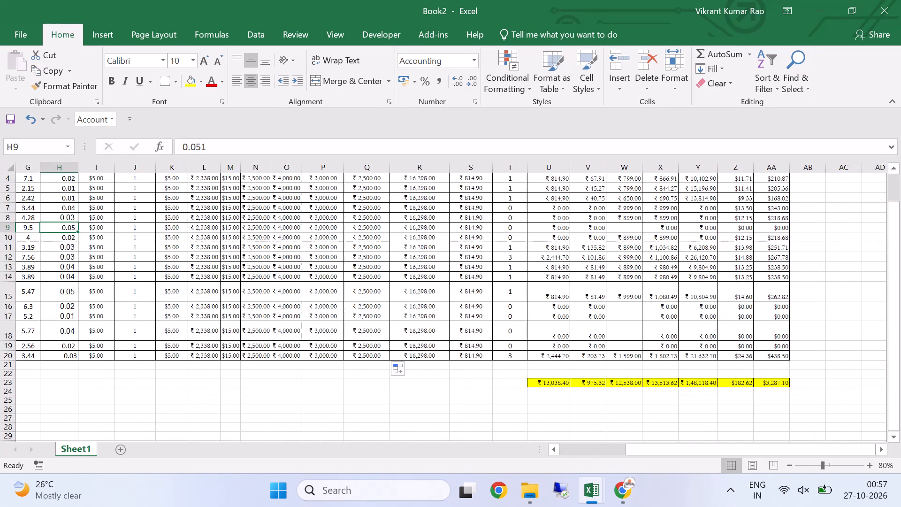
pyautogui.scroll(2, 634, 403)
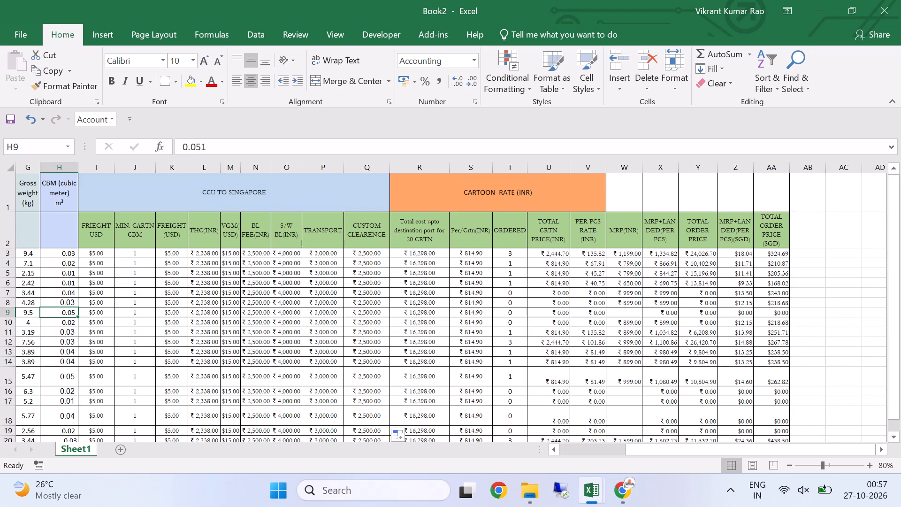
pyautogui.hotkey('alt', 'Tab')
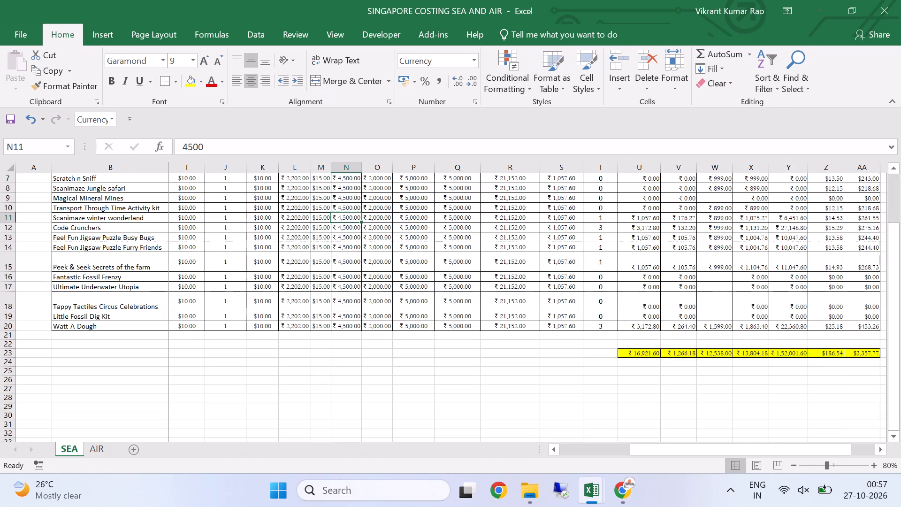
pyautogui.moveTo(652, 445); pyautogui.dragTo(708, 446)
pyautogui.scroll(2, 706, 437)
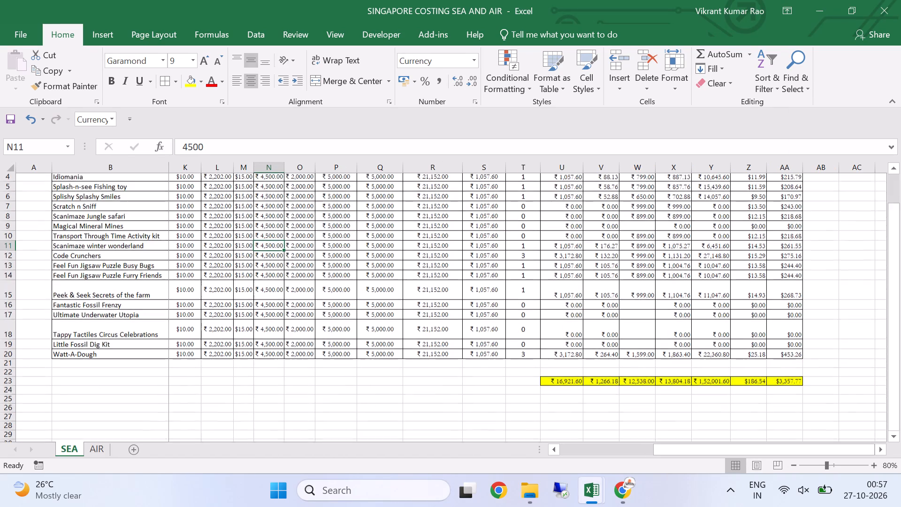
pyautogui.scroll(1, 706, 437)
pyautogui.hotkey('alt', 'Tab')
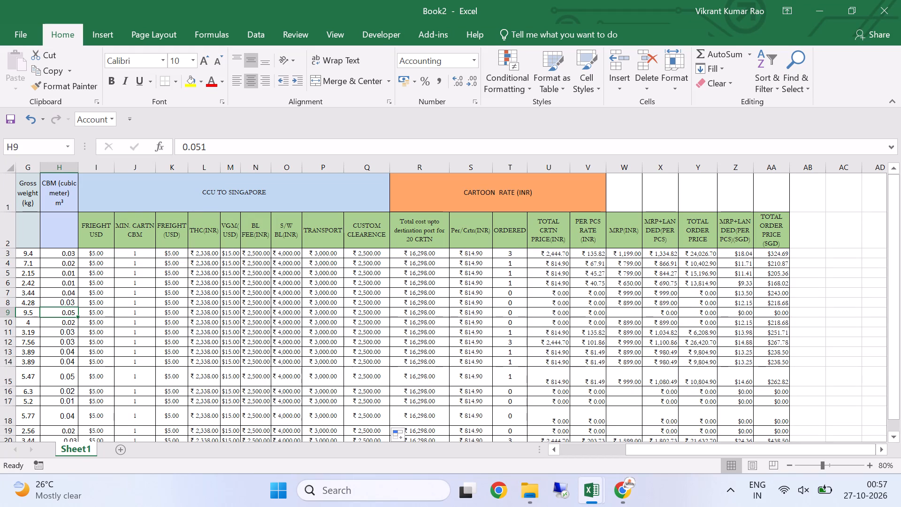
pyautogui.scroll(-1, 741, 256)
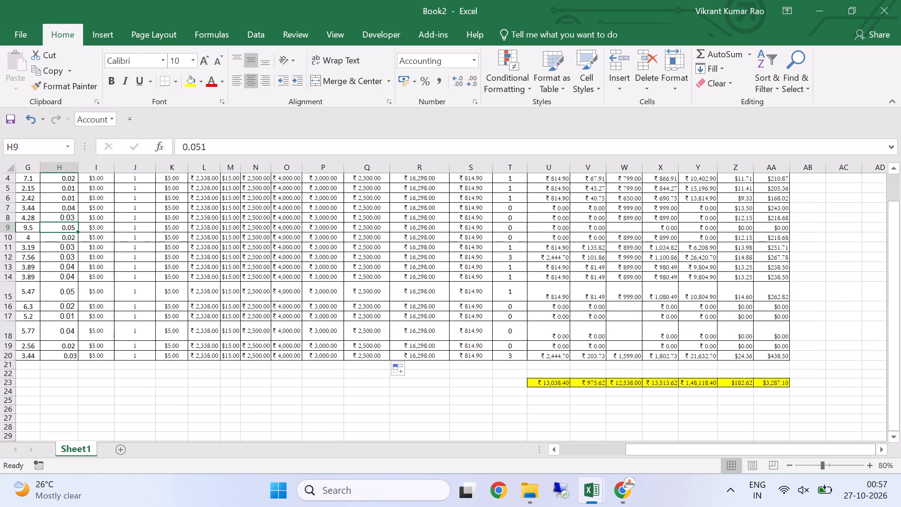
pyautogui.scroll(1, 741, 256)
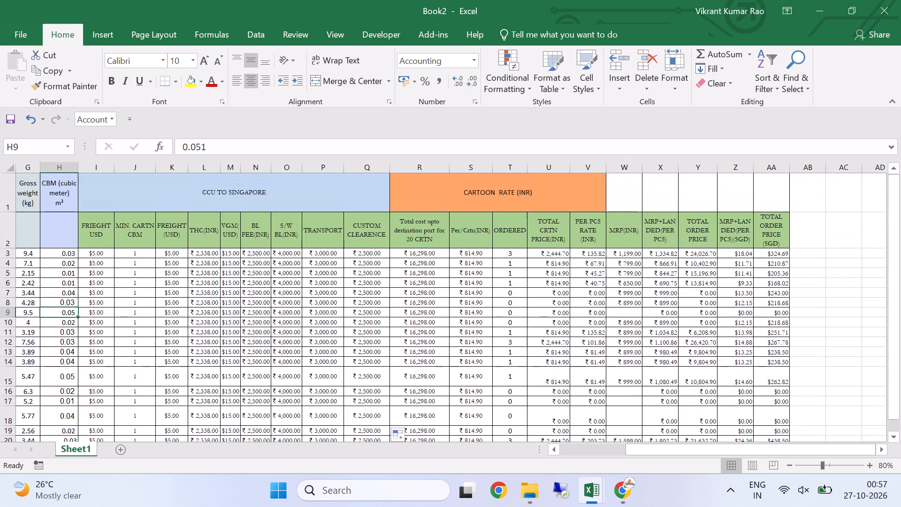
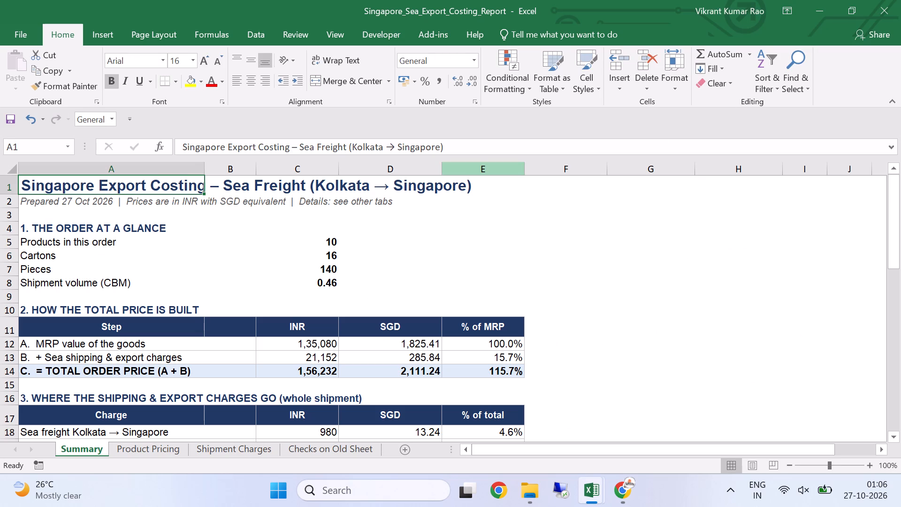
# Review the downloaded report's Summary sheet at 70% zoom, from the order overview through the price per product table and assumptions.
pyautogui.tripleClick(787, 463)
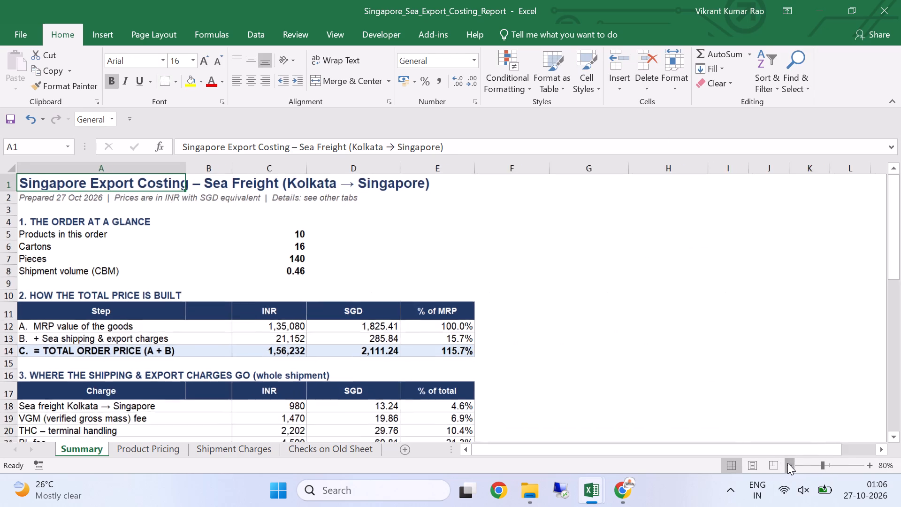
pyautogui.scroll(-1, 217, 307)
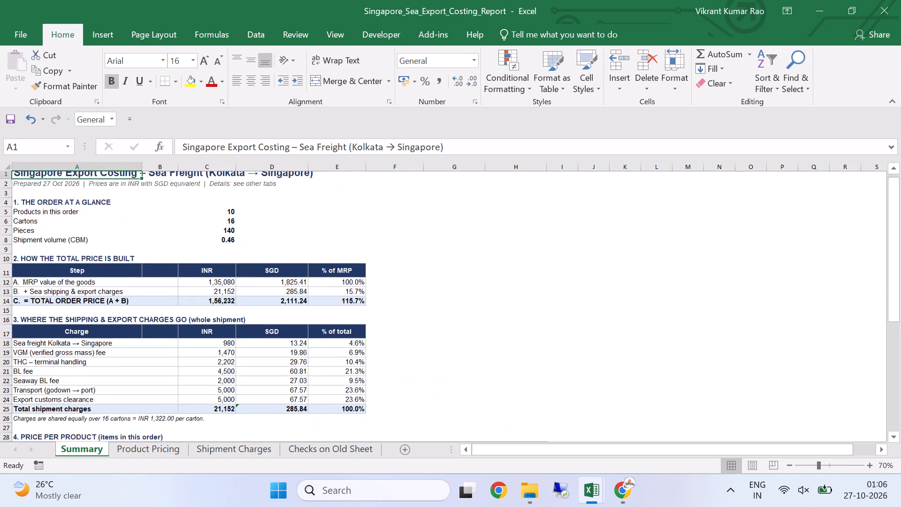
pyautogui.scroll(-5, 217, 307)
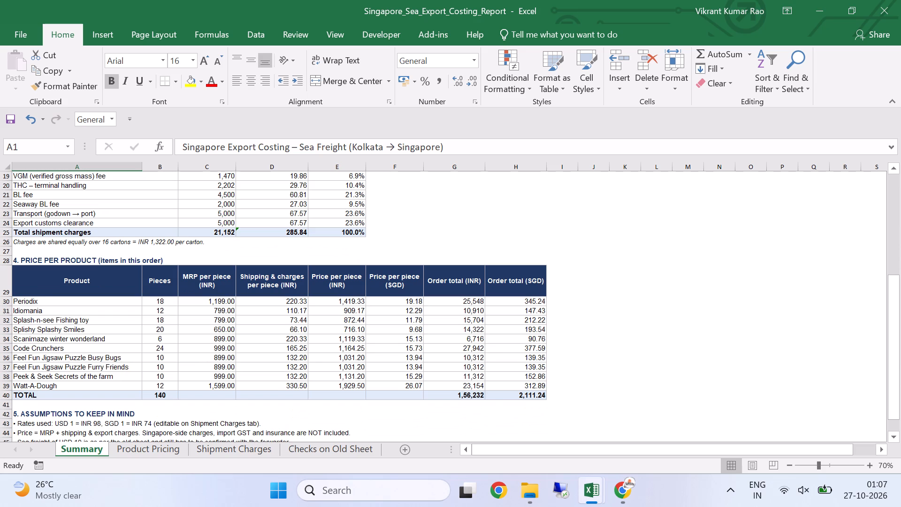
pyautogui.scroll(-1, 217, 307)
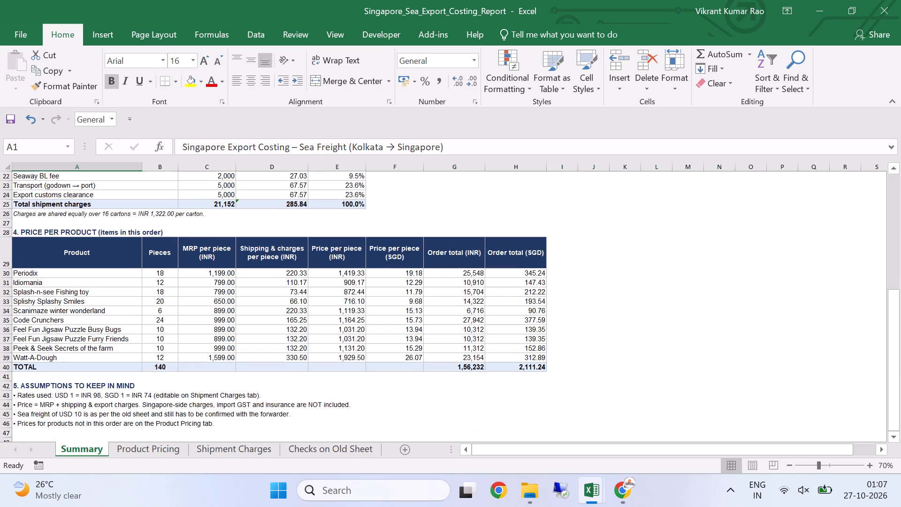
pyautogui.scroll(-1, 217, 307)
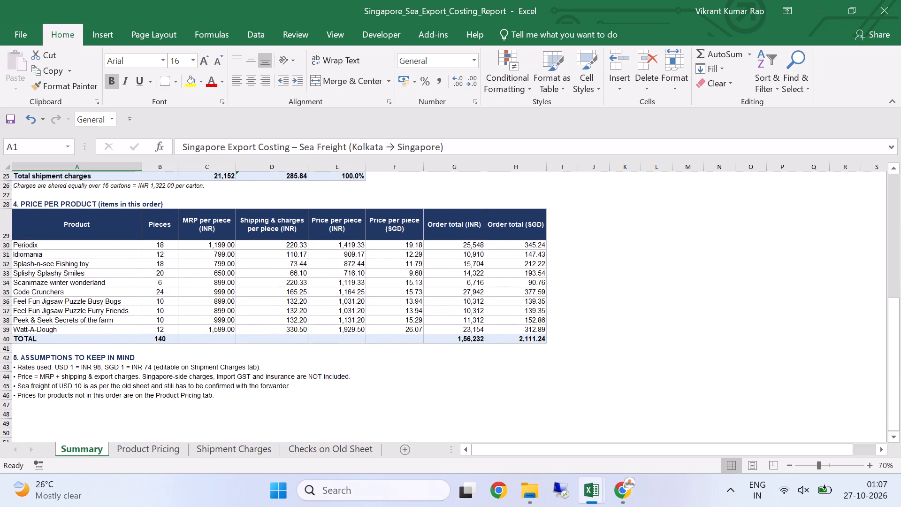
# Examine the Product Pricing sheet at 70% zoom, checking the formulas for order MRP value, shipping charges and per-piece charges.
pyautogui.click(148, 448)
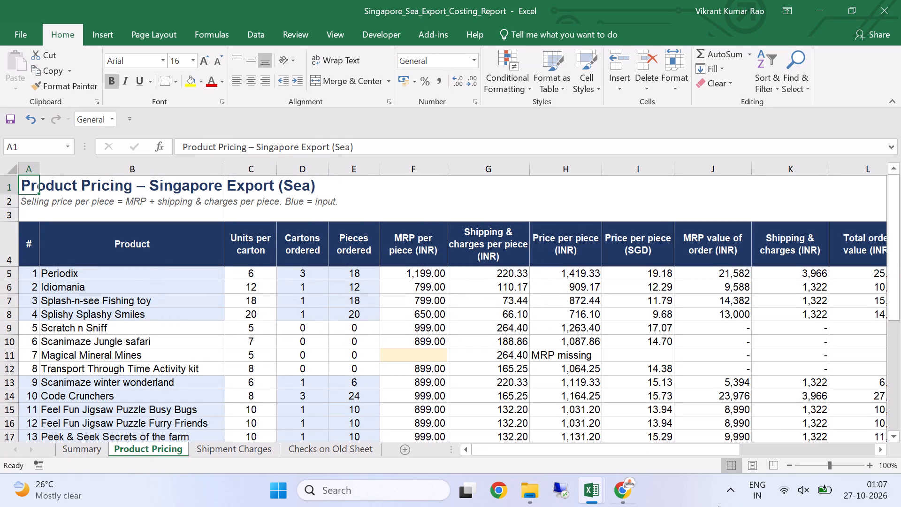
pyautogui.tripleClick(788, 465)
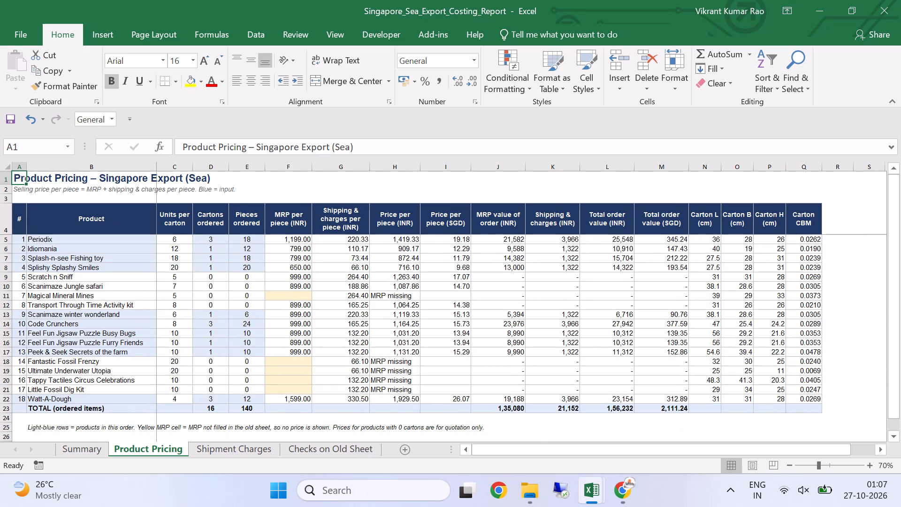
pyautogui.click(512, 241)
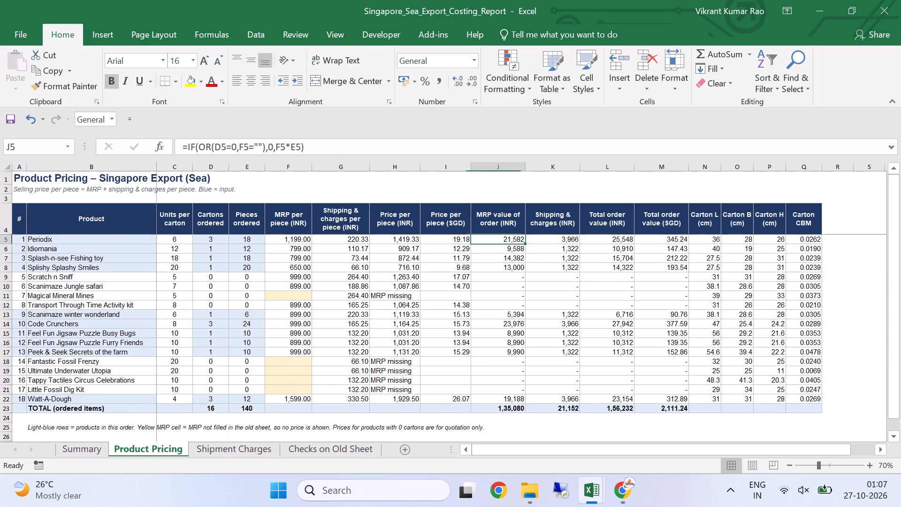
pyautogui.click(341, 147)
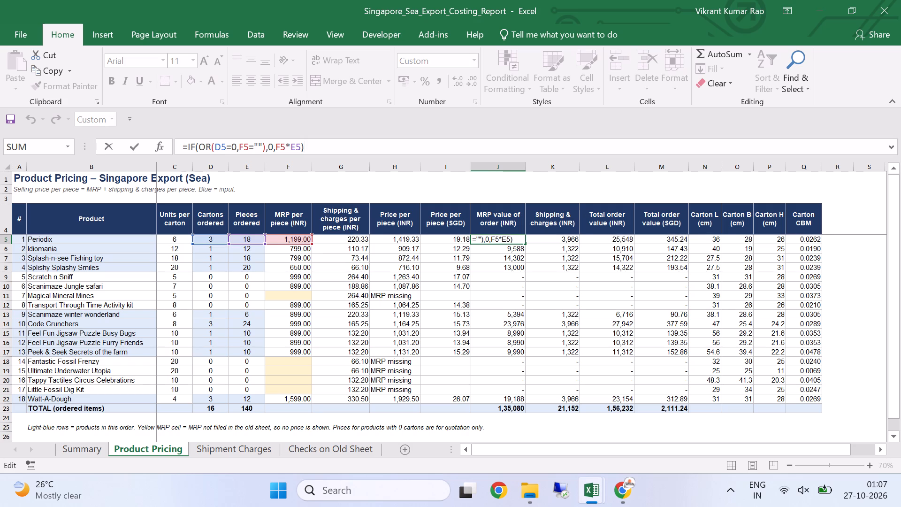
pyautogui.press('Tab')
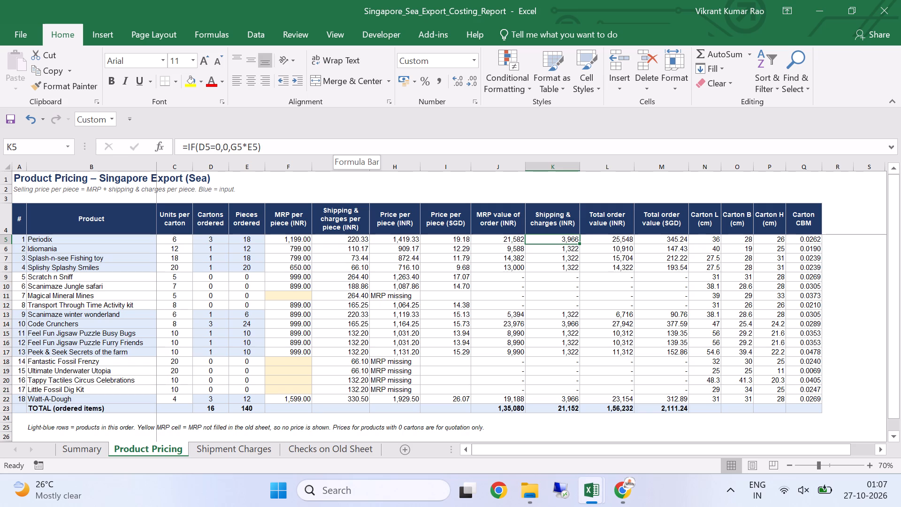
pyautogui.click(363, 240)
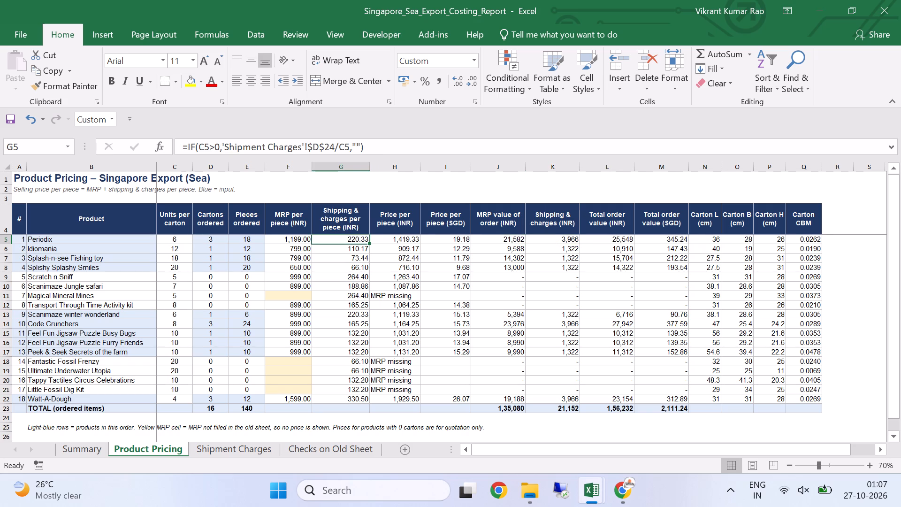
pyautogui.click(481, 282)
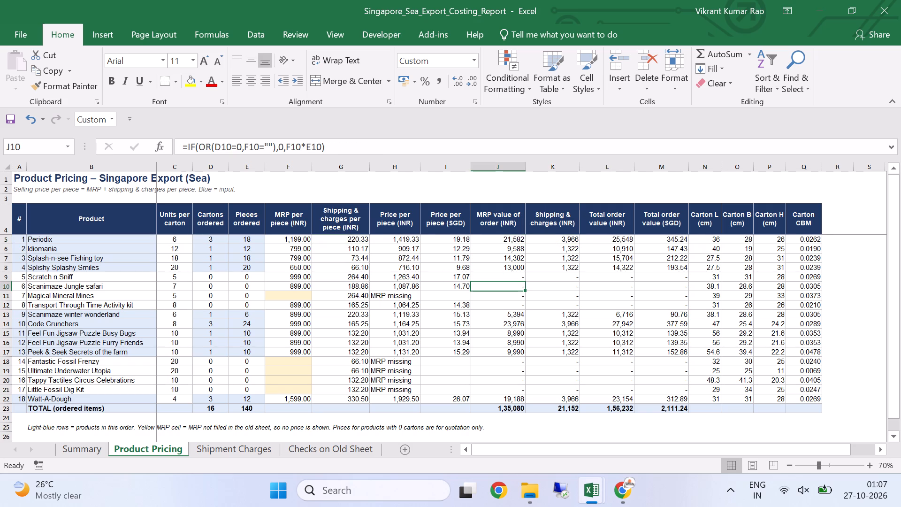
# Review the Checks on Old Sheet sheet at 70% zoom, from the listed problems and fixes through the OLD vs CORRECTED table.
pyautogui.click(352, 448)
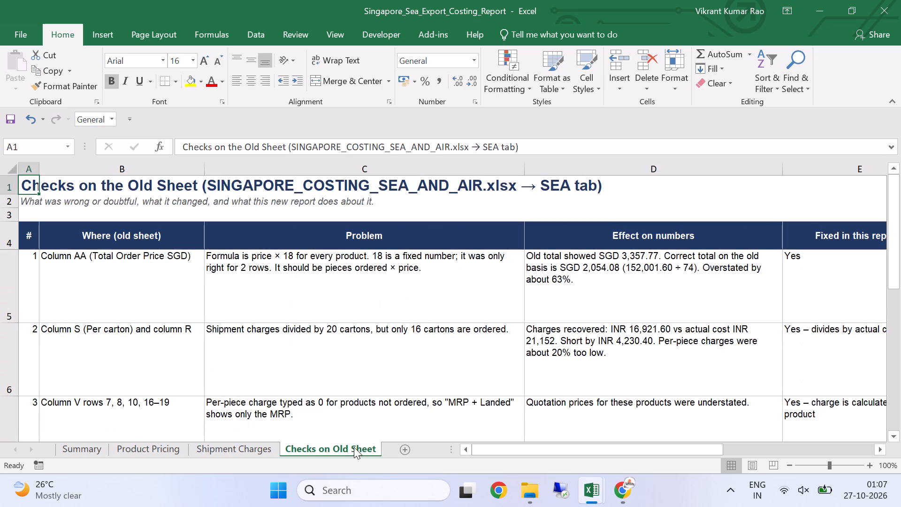
pyautogui.doubleClick(791, 465)
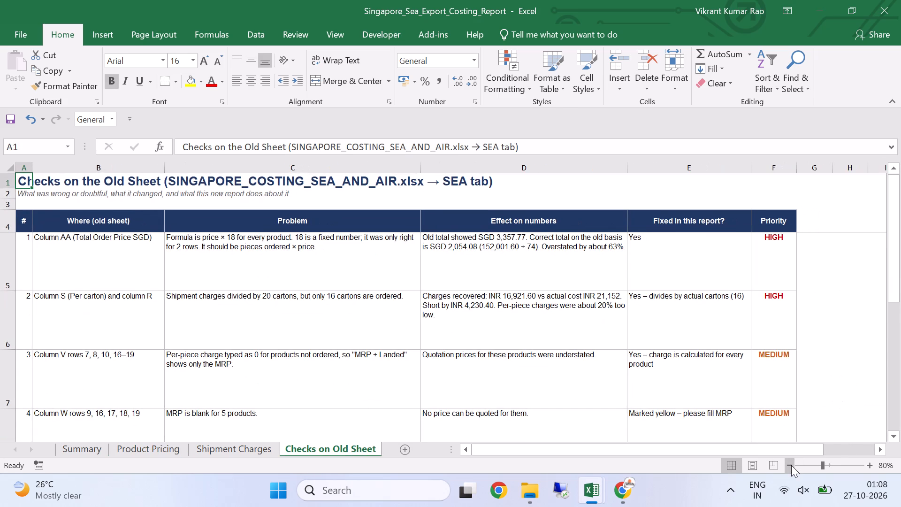
pyautogui.click(791, 465)
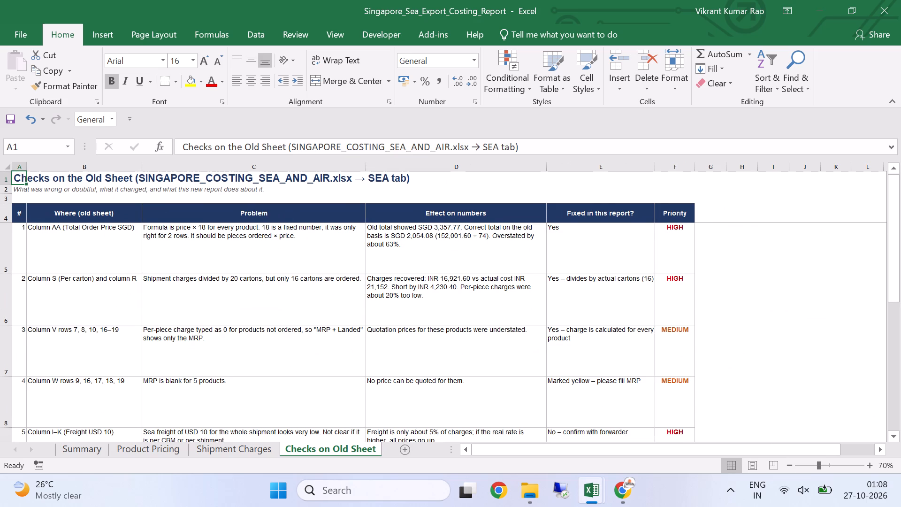
pyautogui.click(670, 337)
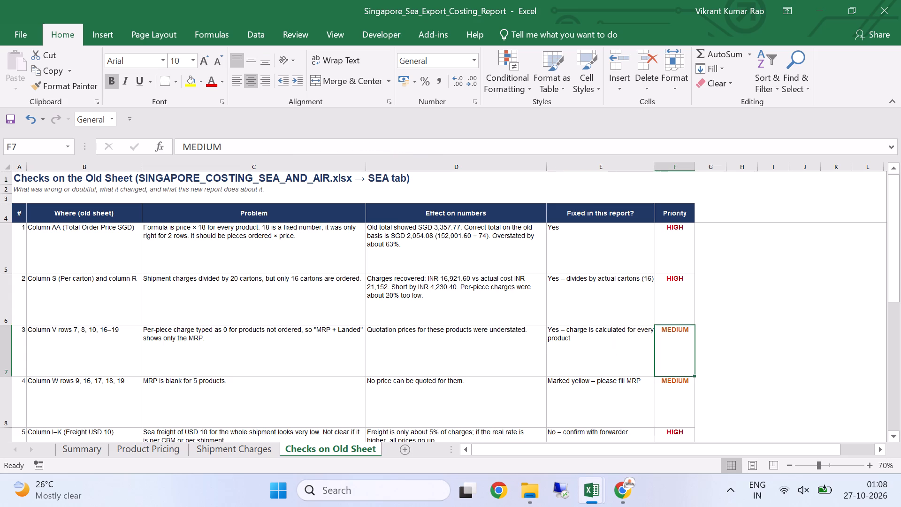
pyautogui.click(610, 359)
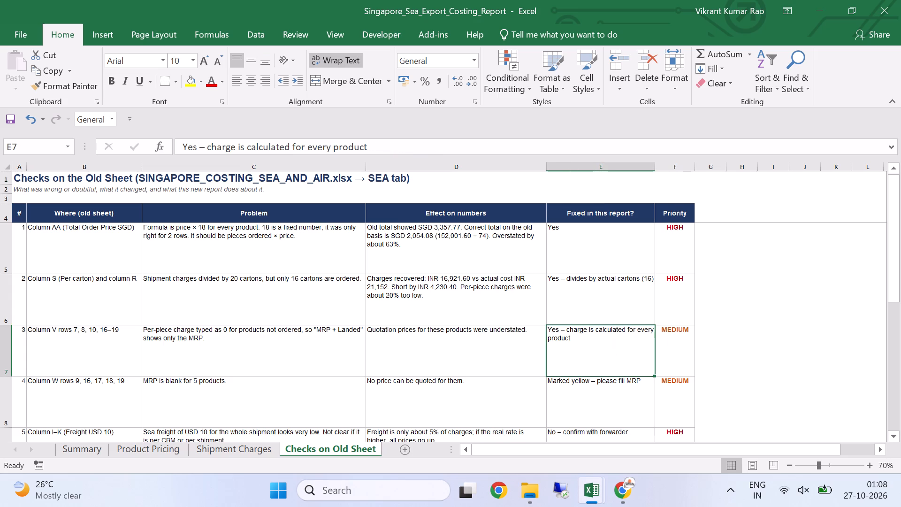
pyautogui.click(504, 367)
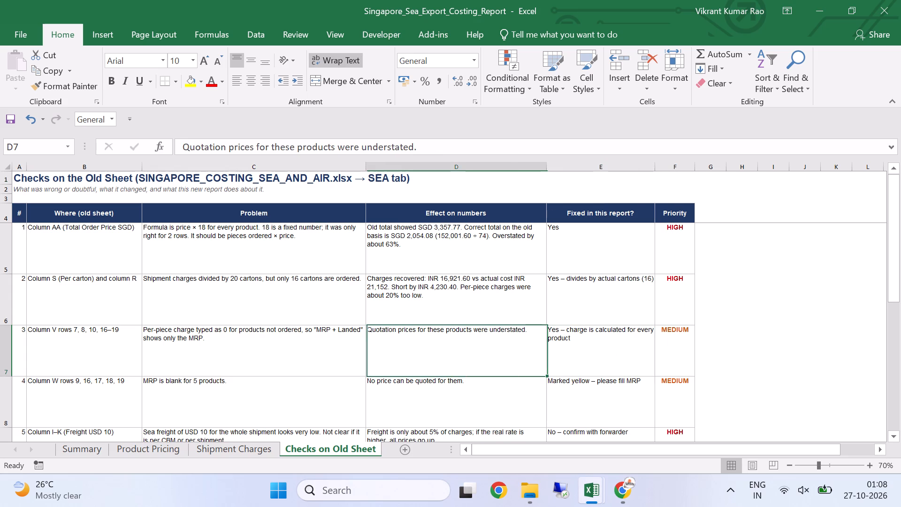
pyautogui.click(581, 400)
pyautogui.scroll(-3, 472, 313)
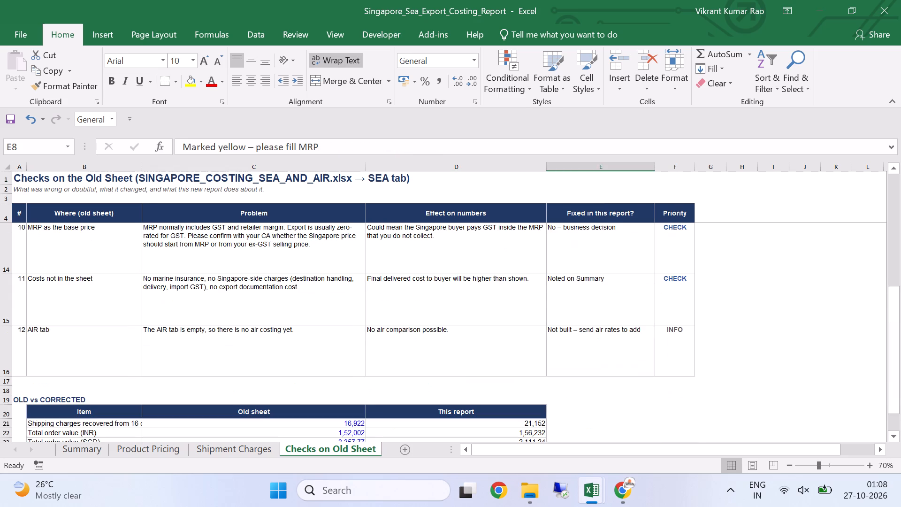
pyautogui.scroll(-2, 466, 346)
pyautogui.scroll(1, 466, 346)
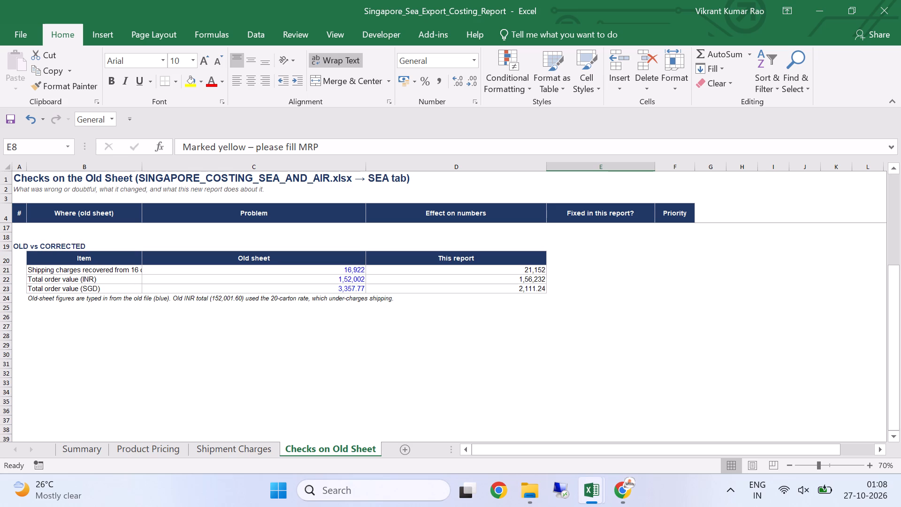
# Examine the Shipment Charges sheet at 70% zoom, checking the exchange rates, cartons in this shipment, minimum billable CBM and billable CBM.
pyautogui.click(268, 454)
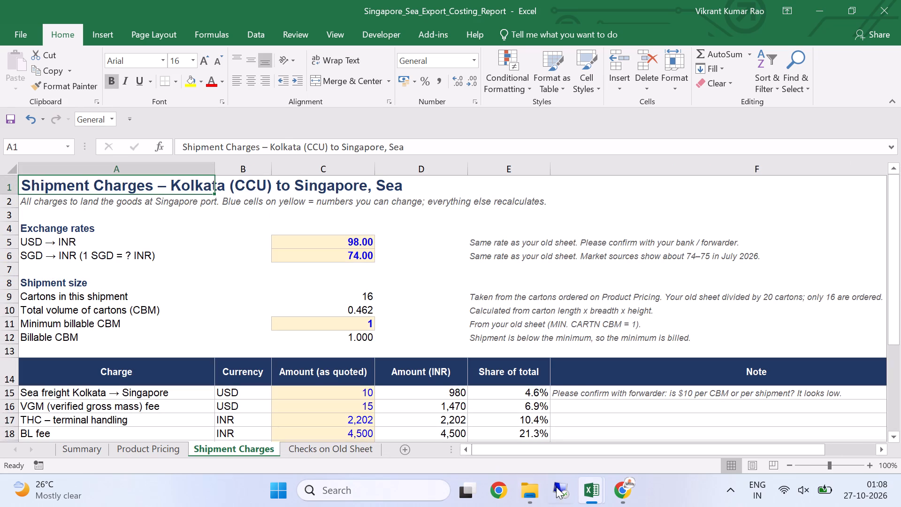
pyautogui.doubleClick(788, 466)
pyautogui.click(788, 466)
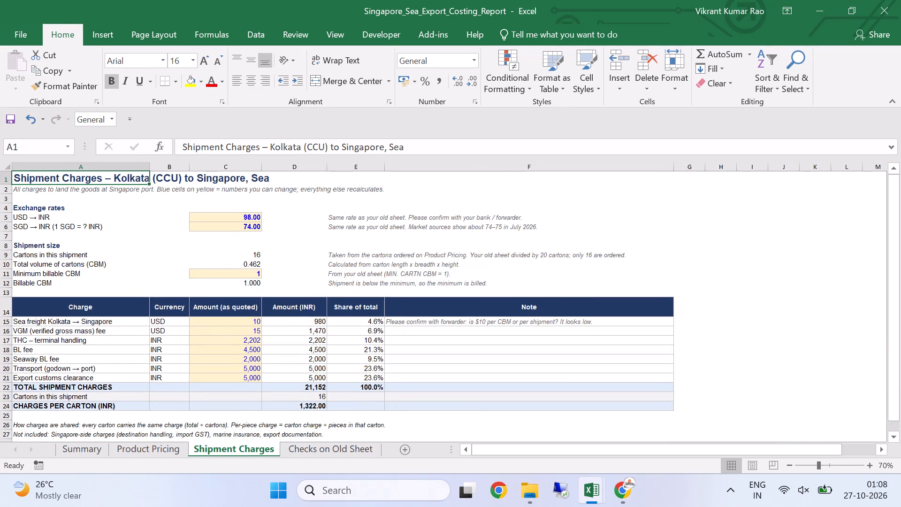
pyautogui.click(213, 228)
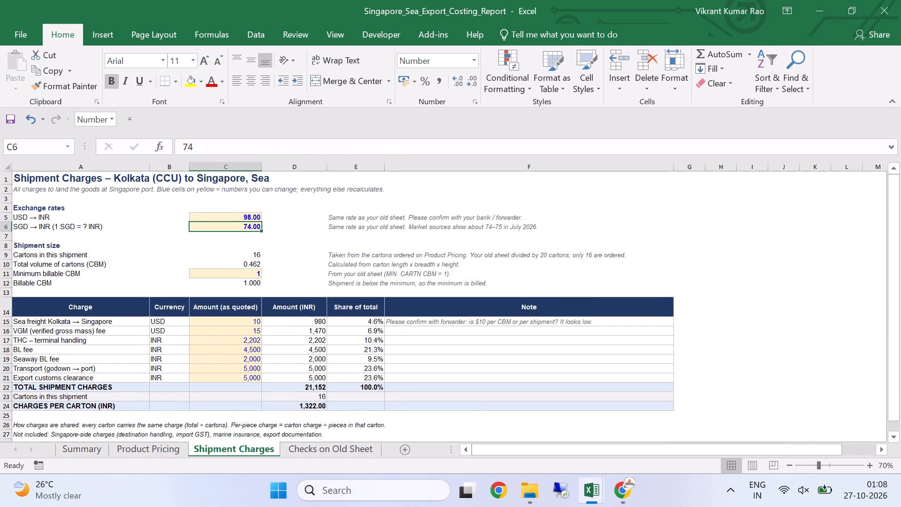
pyautogui.click(220, 218)
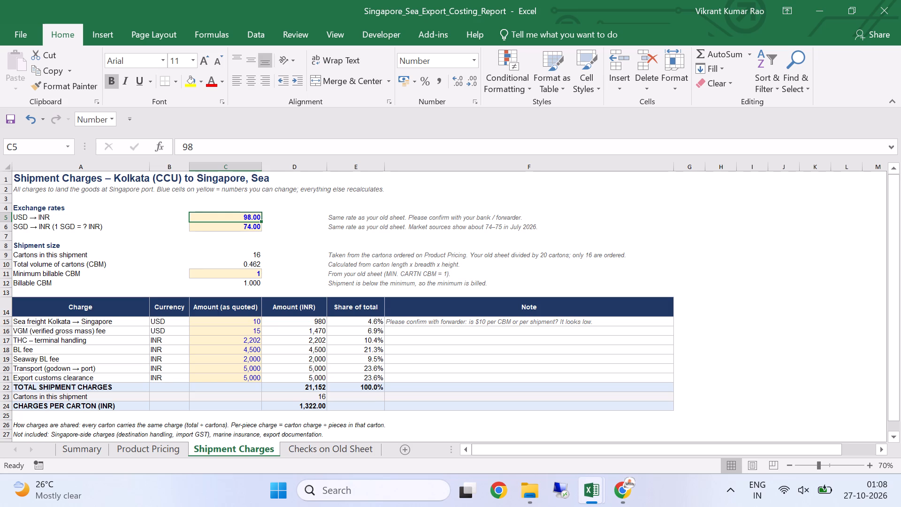
pyautogui.click(249, 256)
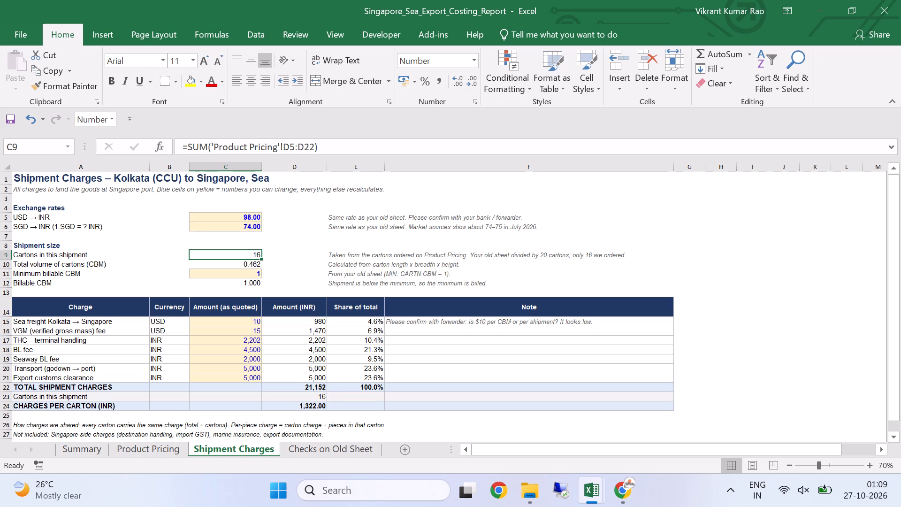
pyautogui.click(215, 272)
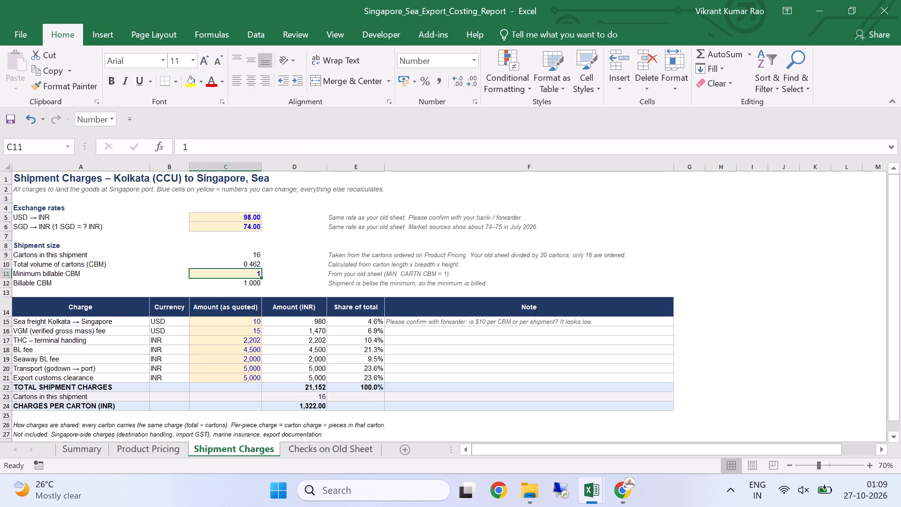
pyautogui.click(229, 284)
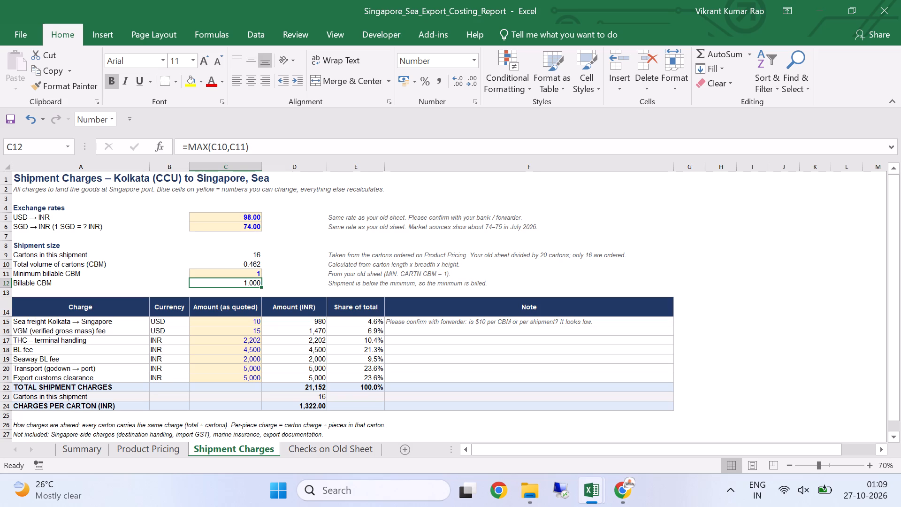
# Compare the original SEA sheet's total destination-port cost formula for Periodix with the report's total shipment charges and cartons-in-this-shipment formula.
pyautogui.hotkey('alt', 'Tab')
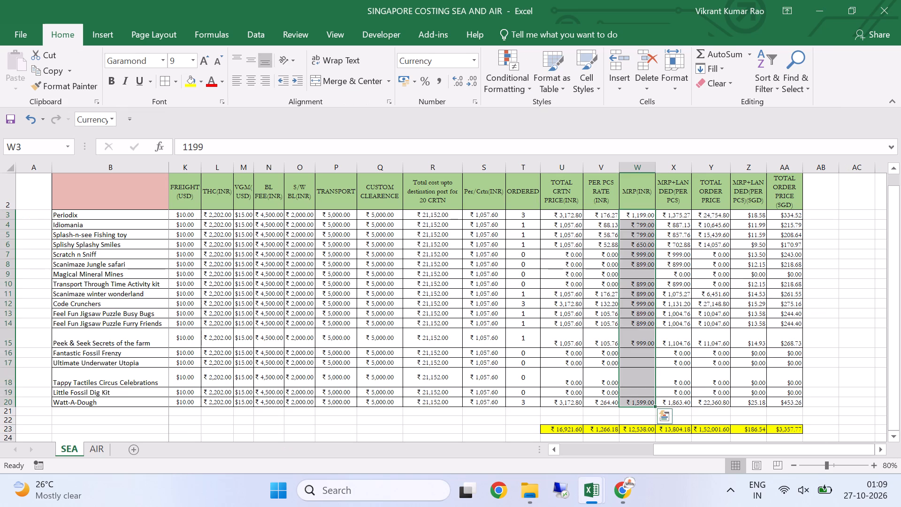
pyautogui.click(416, 217)
pyautogui.hotkey('alt', 'Tab')
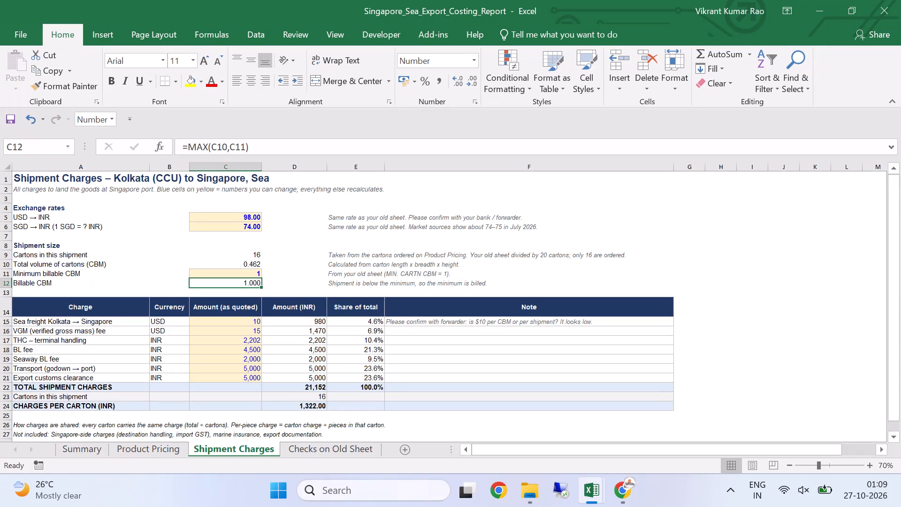
pyautogui.click(318, 398)
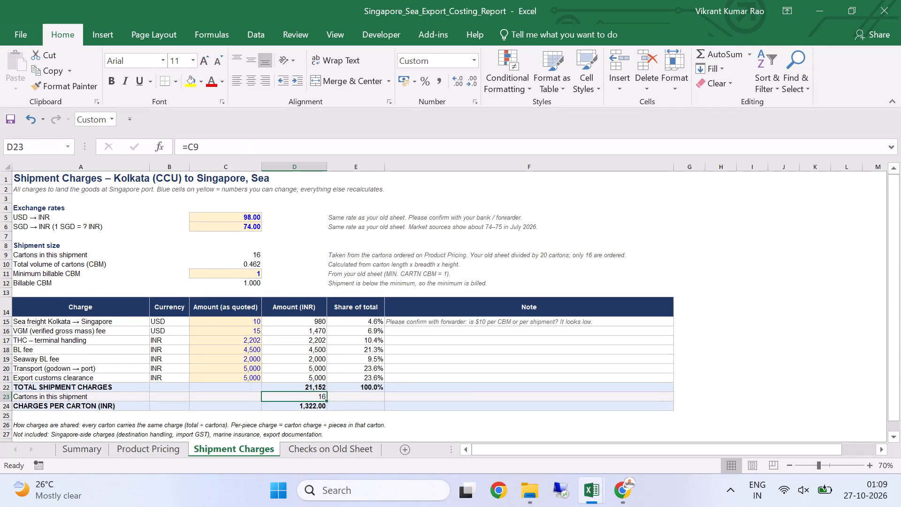
pyautogui.hotkey('alt', 'Tab')
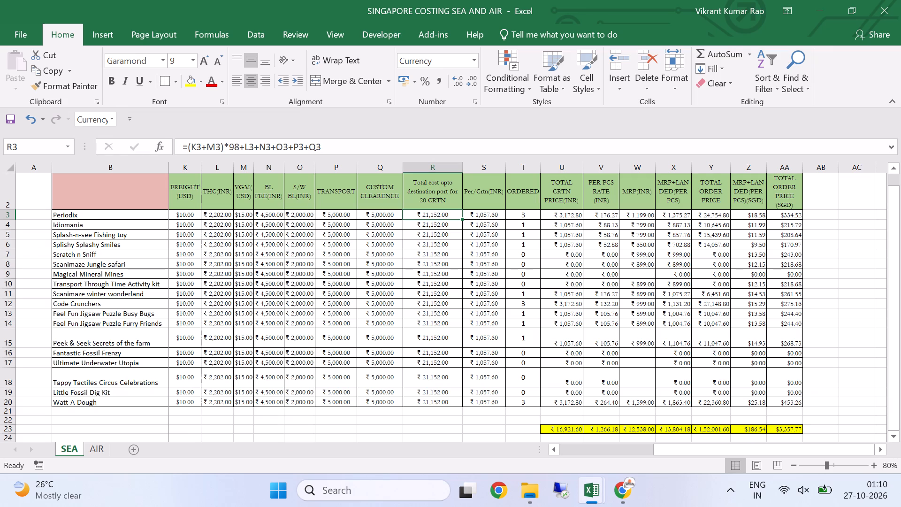
pyautogui.hotkey('alt', 'Tab')
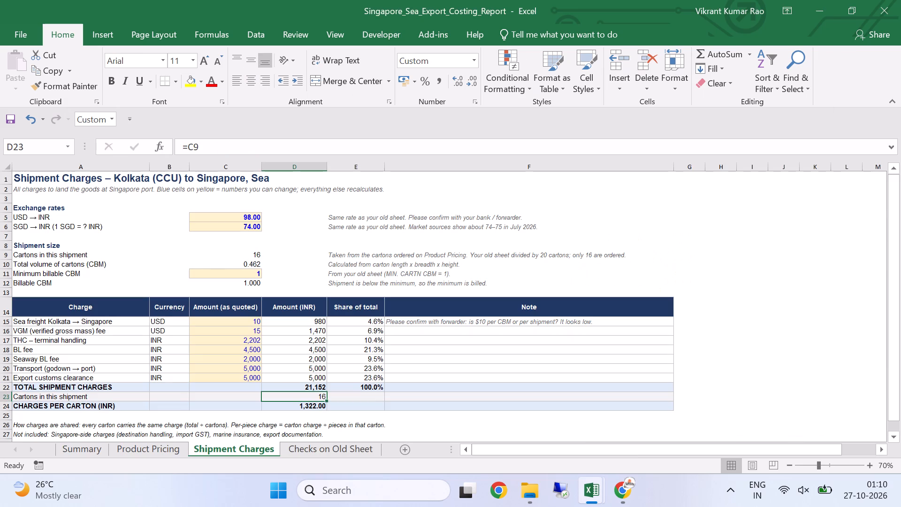
# Inspect the report's charges per carton formula and check its carton count against the sum of the original SEA sheet's ORDERED column.
pyautogui.click(291, 407)
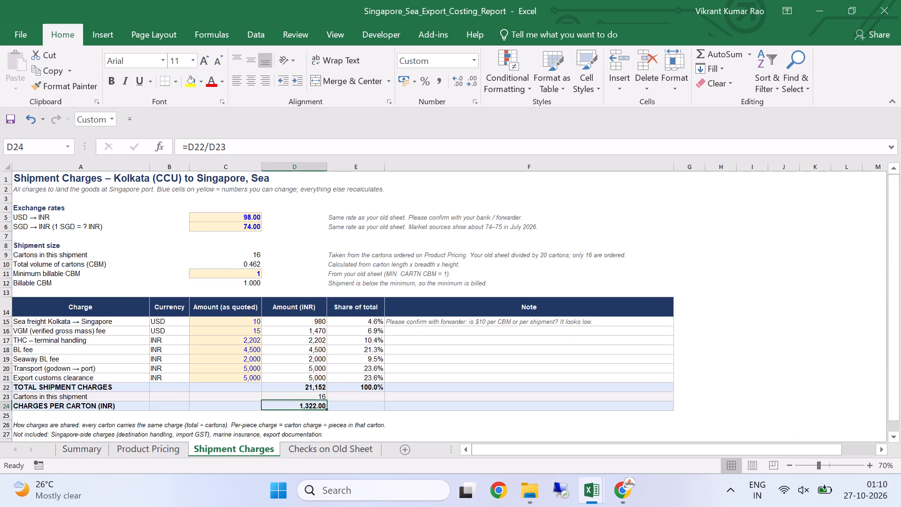
pyautogui.click(285, 150)
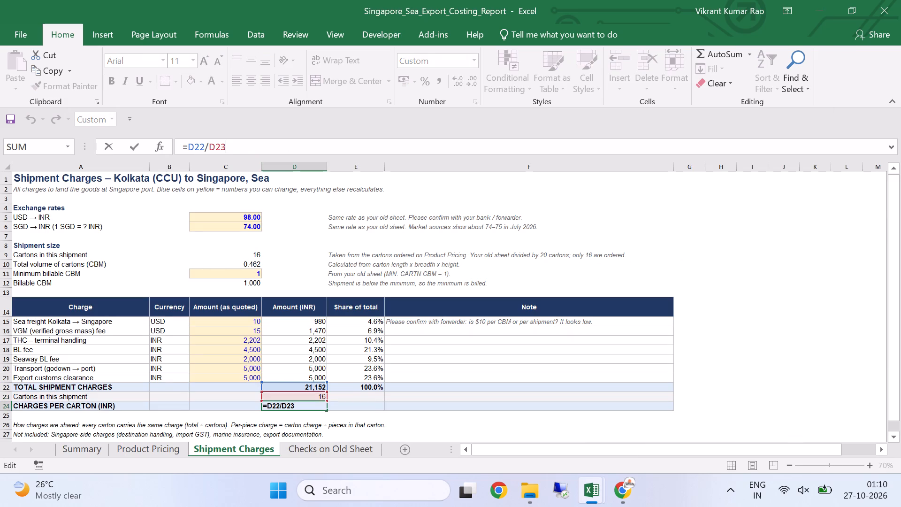
pyautogui.click(439, 435)
pyautogui.hotkey('alt', 'Tab')
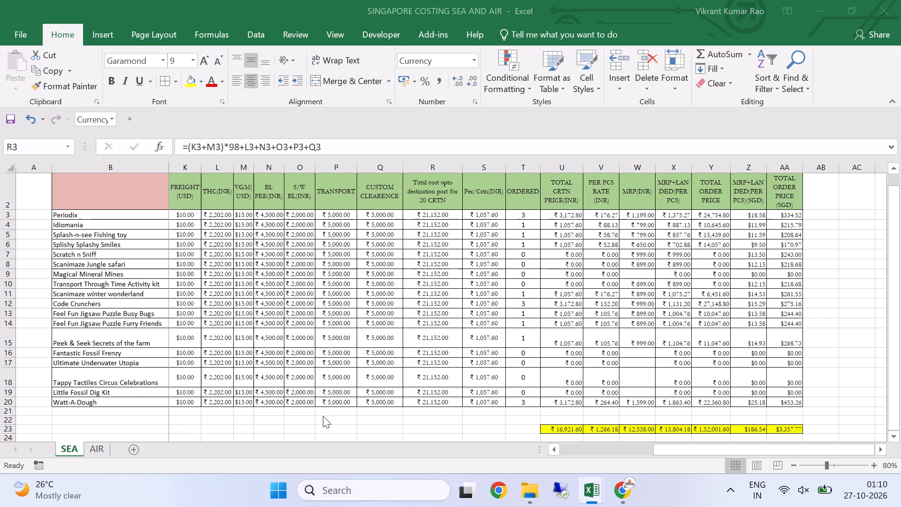
pyautogui.moveTo(531, 216); pyautogui.dragTo(532, 273)
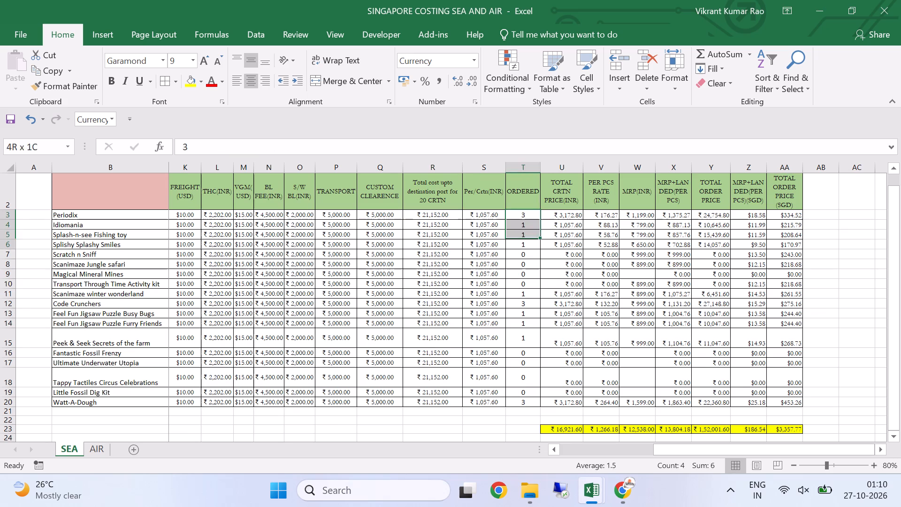
pyautogui.moveTo(532, 273); pyautogui.dragTo(532, 405)
pyautogui.hotkey('alt', 'Tab')
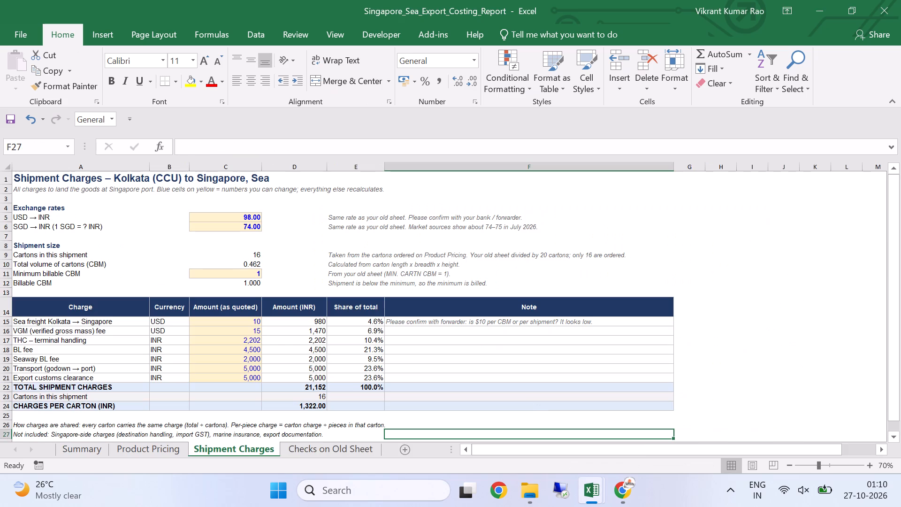
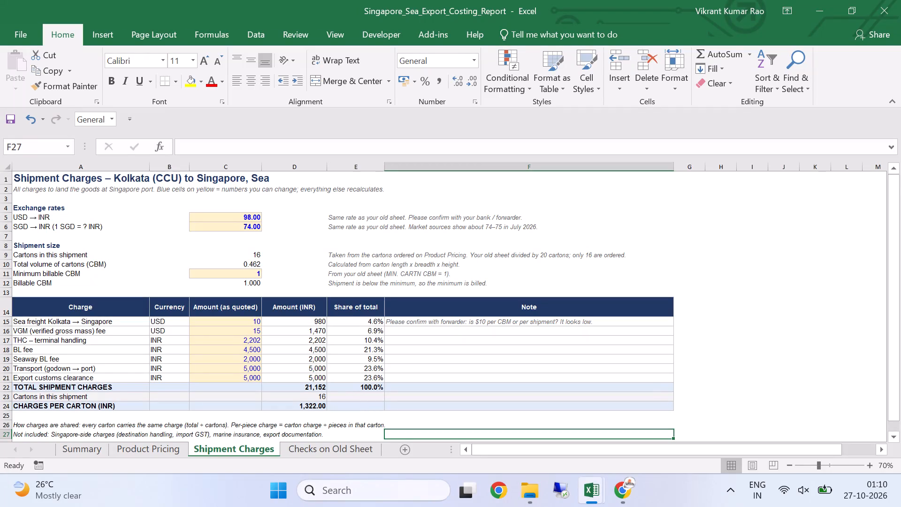
# Inspect the CHARGES PER CARTON (INR) formula on the Shipment Charges sheet.
pyautogui.scroll(-2, 354, 334)
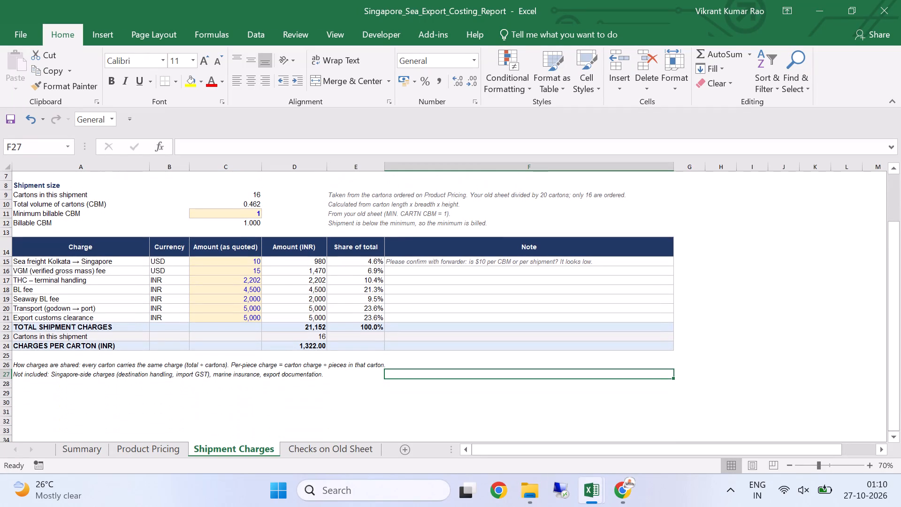
pyautogui.click(310, 345)
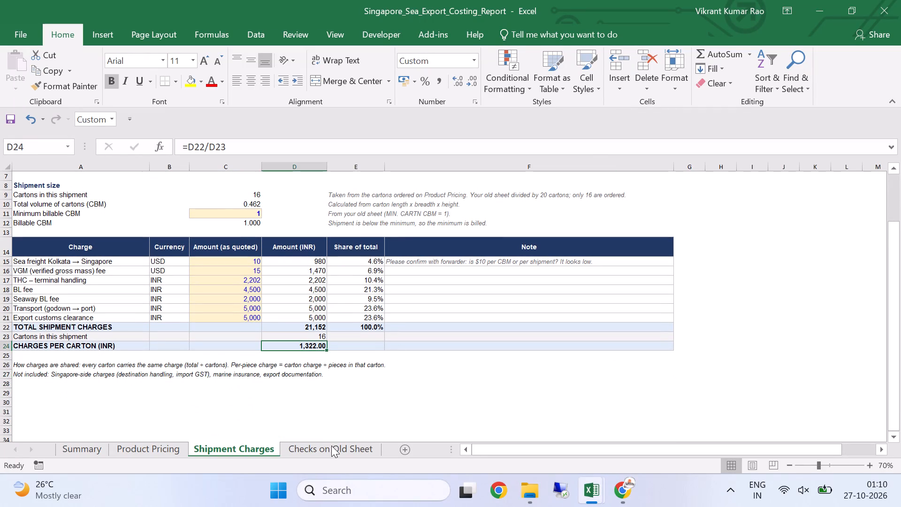
# On the Product Pricing sheet, inspect Periodix's units per carton, cartons ordered, pieces ordered and MRP per piece cells.
pyautogui.click(145, 449)
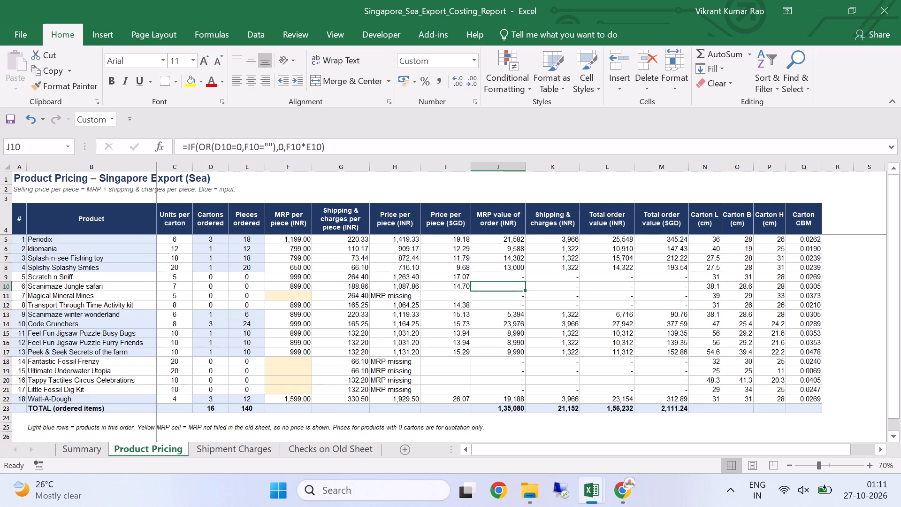
pyautogui.click(290, 241)
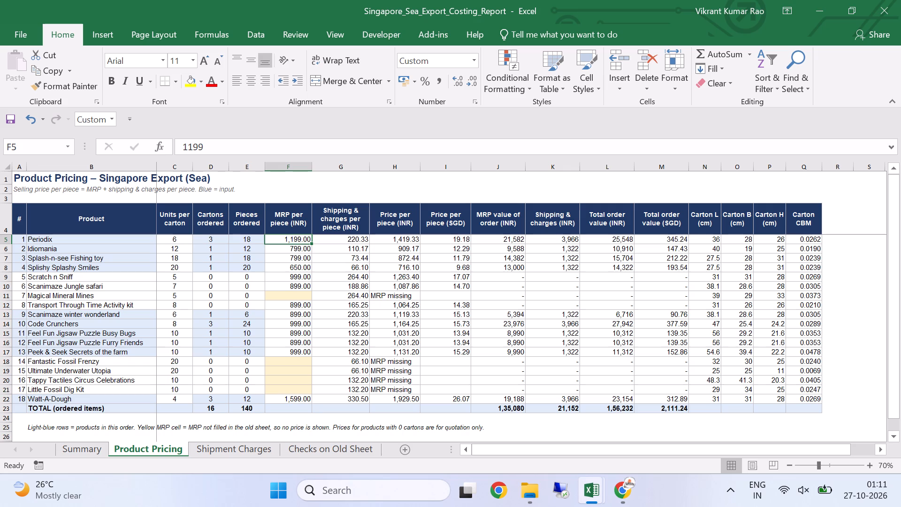
pyautogui.click(160, 242)
pyautogui.click(208, 240)
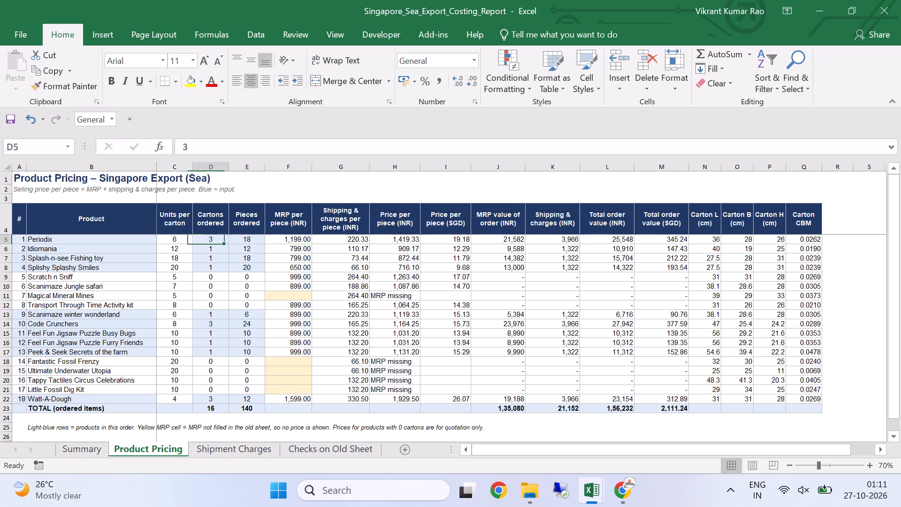
pyautogui.click(256, 240)
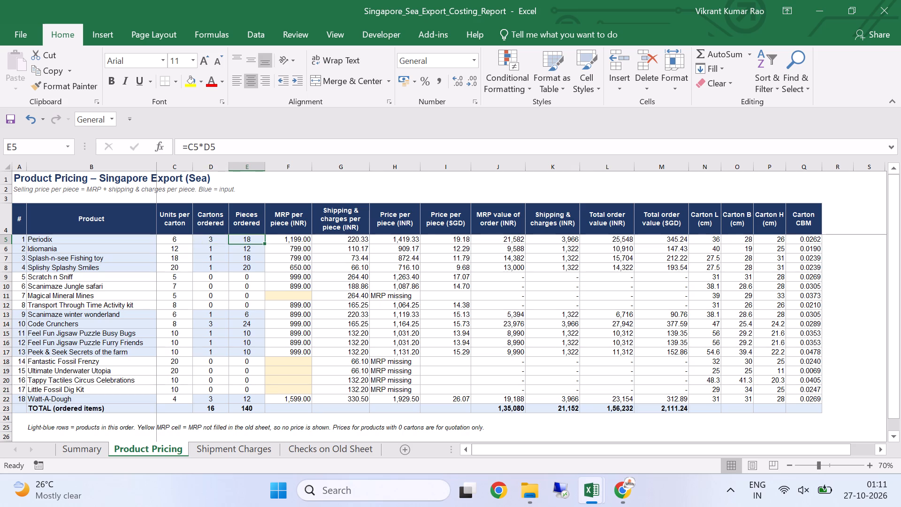
pyautogui.click(308, 241)
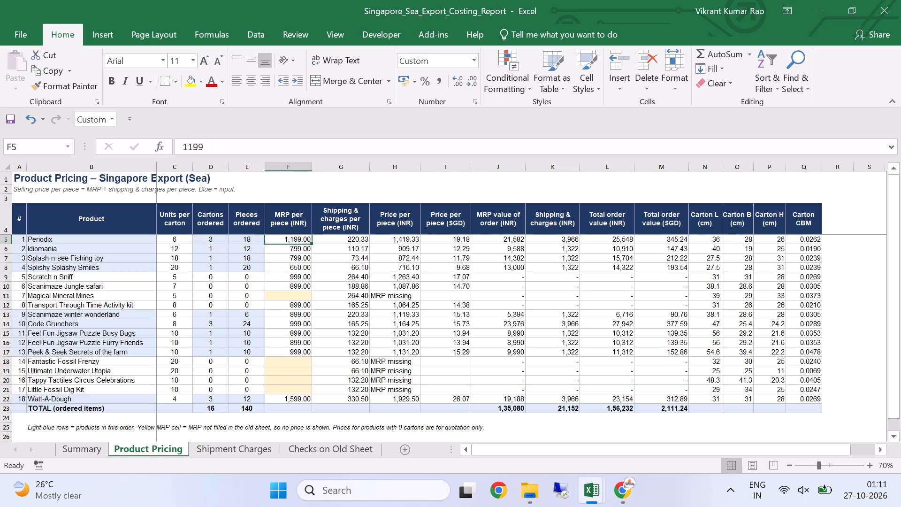
# Trace Periodix's shipping and charges per piece formula on Product Pricing back to the charges per carton cell D24 on Shipment Charges.
pyautogui.click(328, 241)
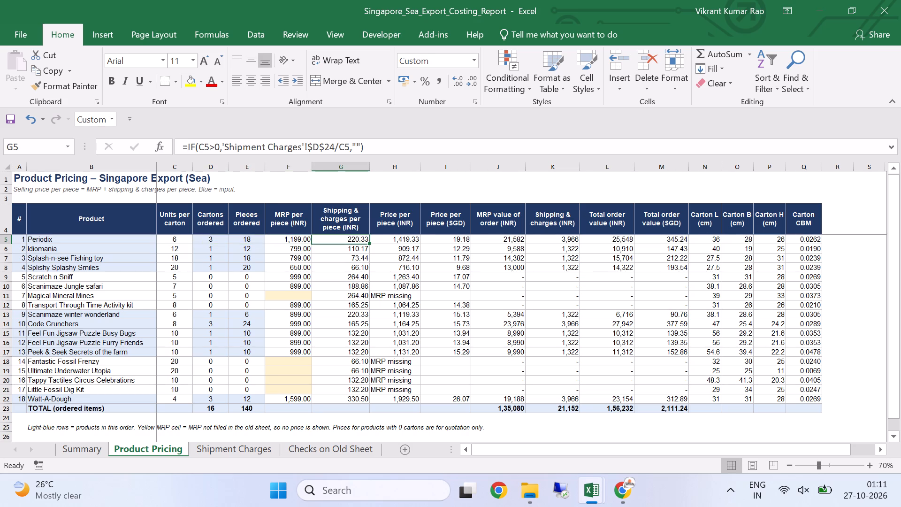
pyautogui.click(238, 452)
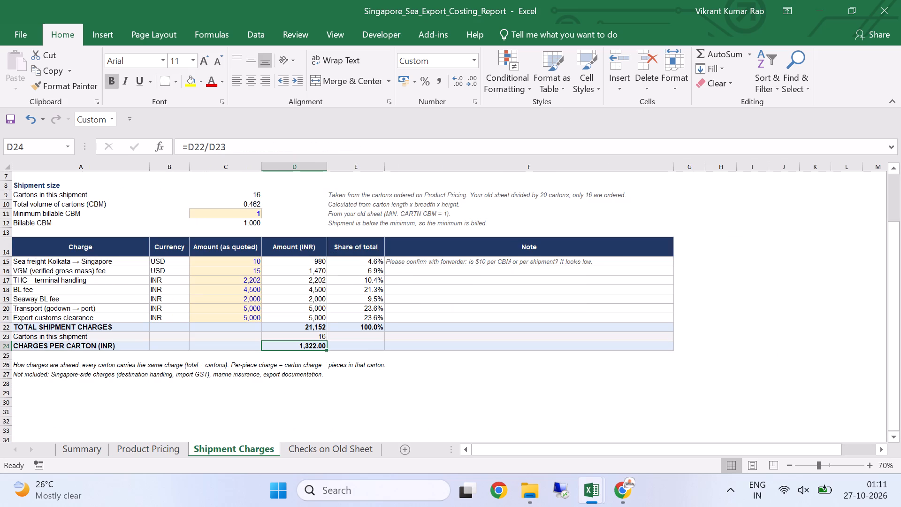
pyautogui.click(168, 453)
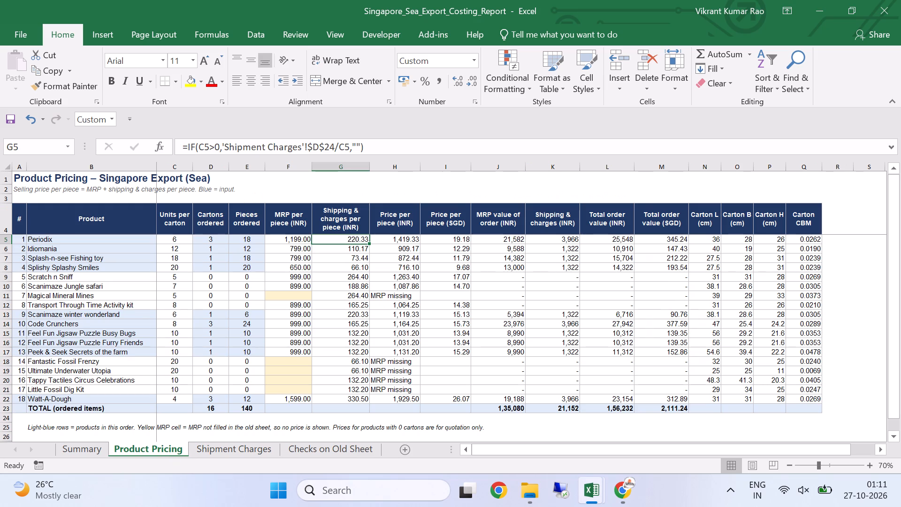
pyautogui.click(409, 146)
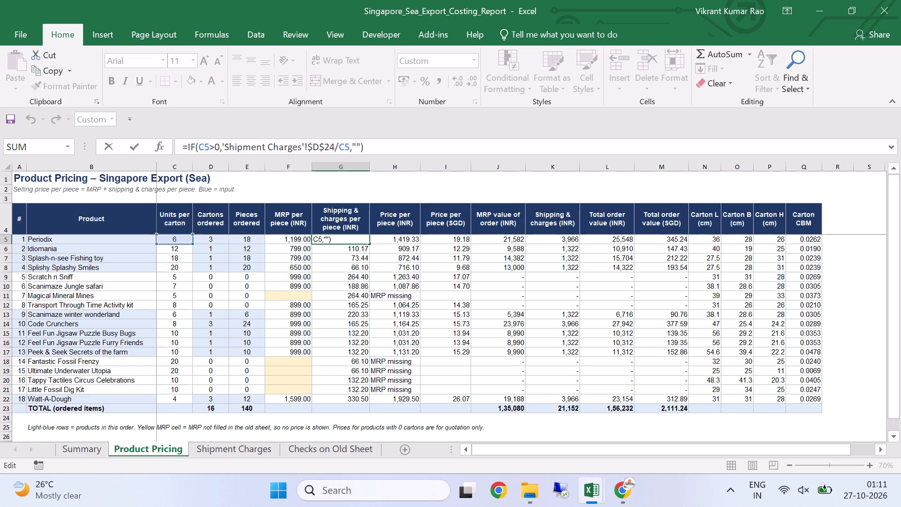
pyautogui.click(207, 448)
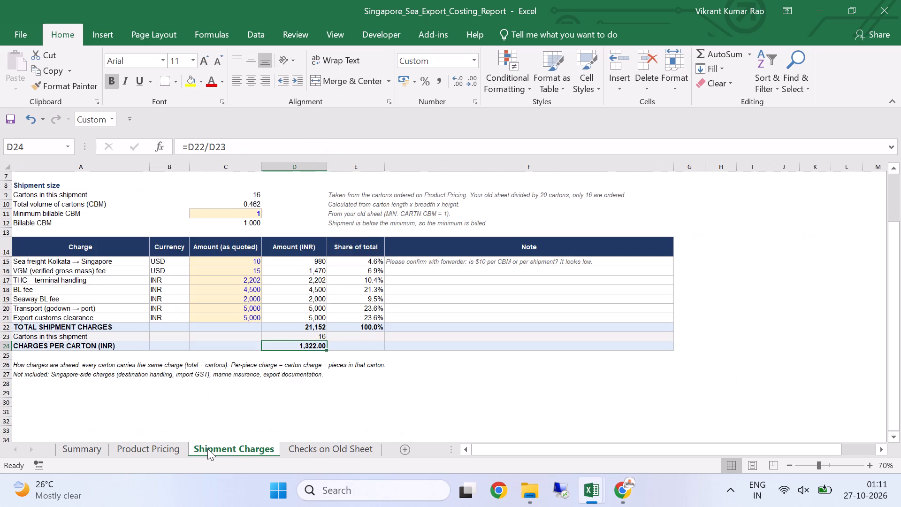
pyautogui.scroll(4, 413, 374)
pyautogui.scroll(-1, 413, 374)
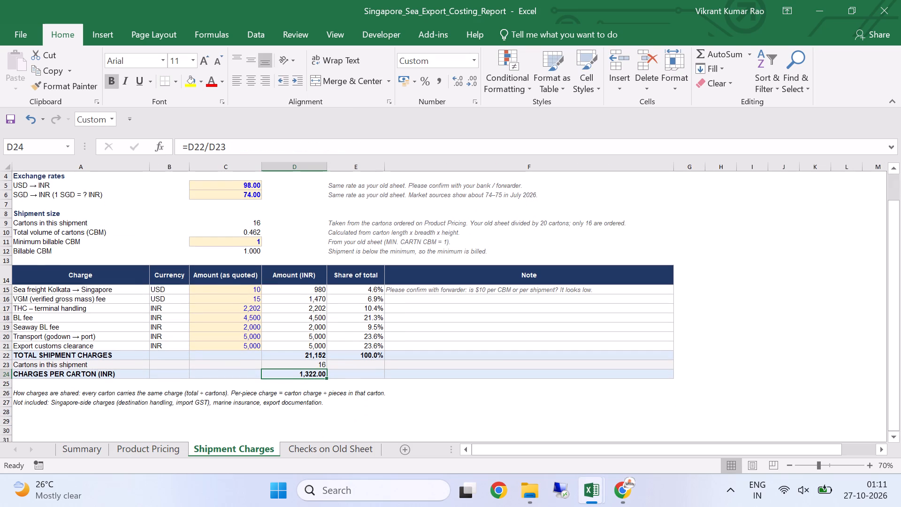
pyautogui.click(412, 338)
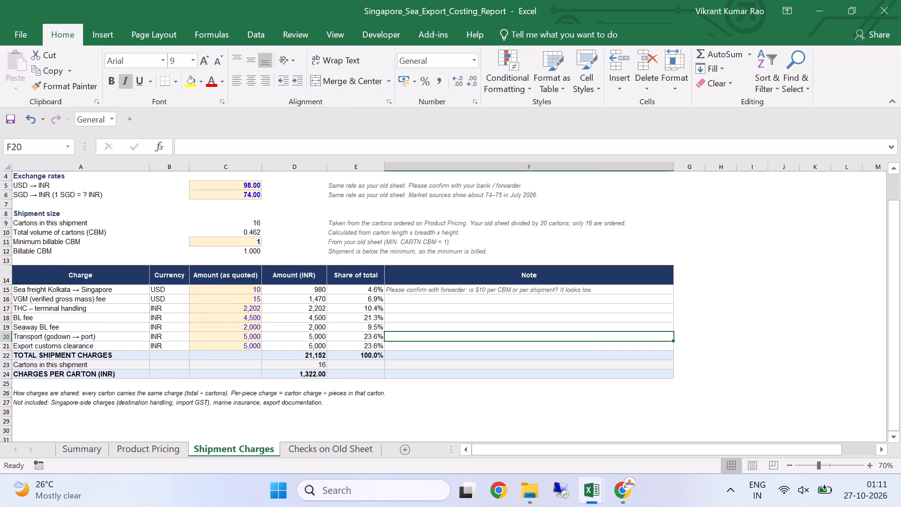
pyautogui.click(157, 449)
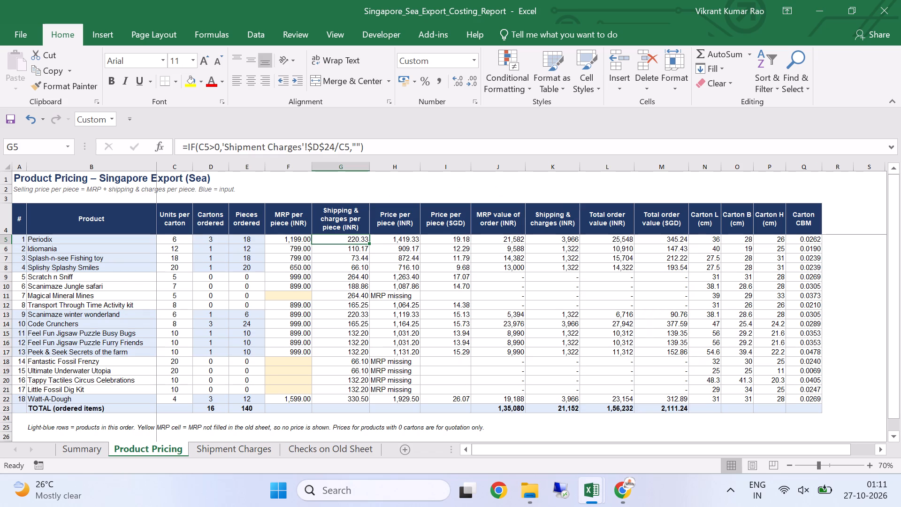
pyautogui.click(246, 449)
pyautogui.click(306, 167)
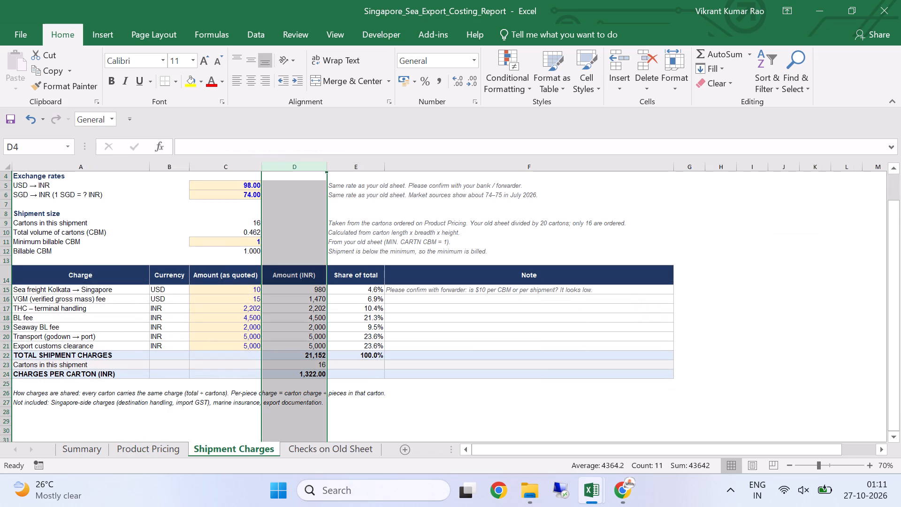
pyautogui.click(6, 376)
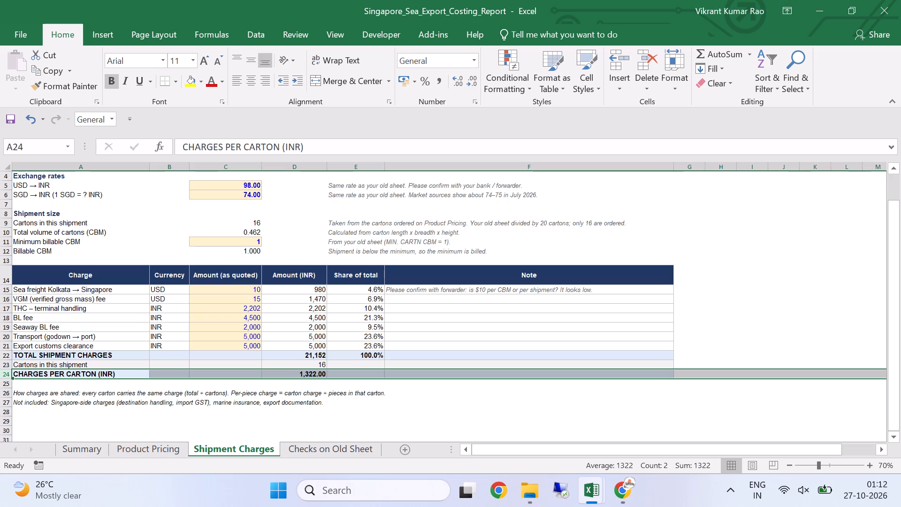
pyautogui.click(4, 184)
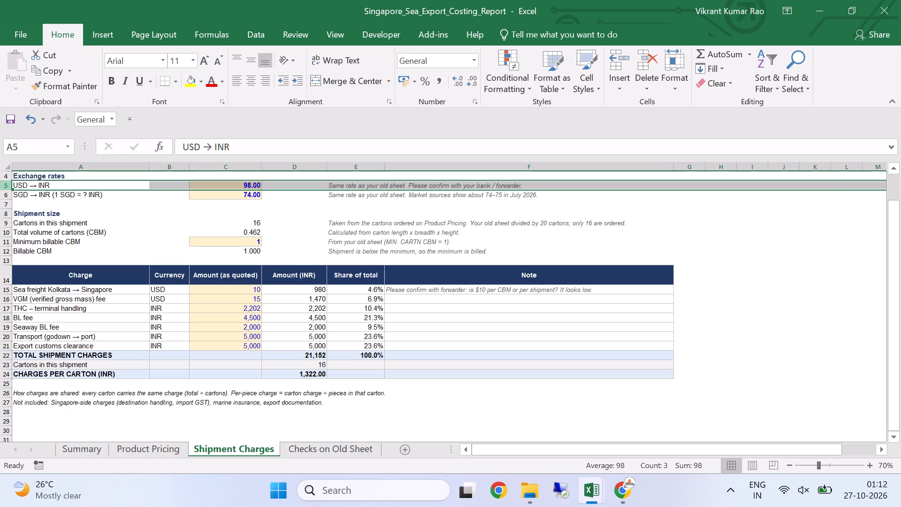
pyautogui.click(146, 454)
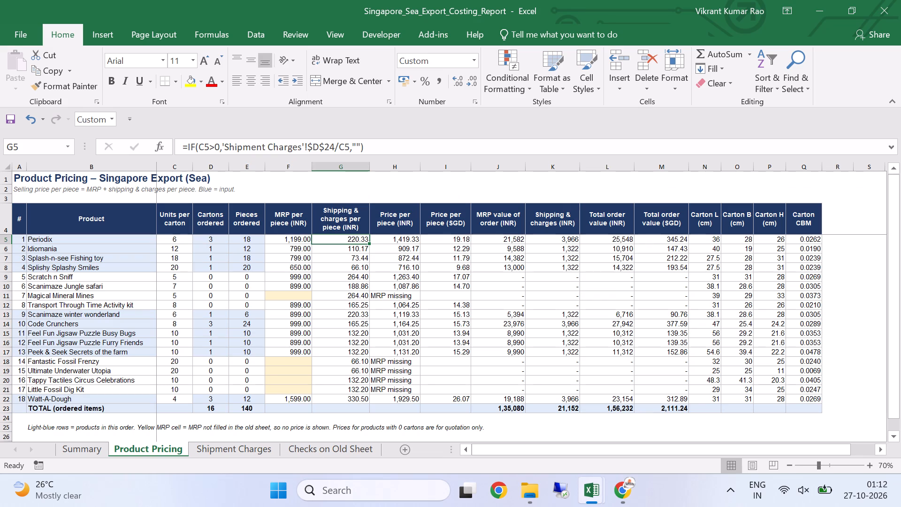
pyautogui.click(251, 452)
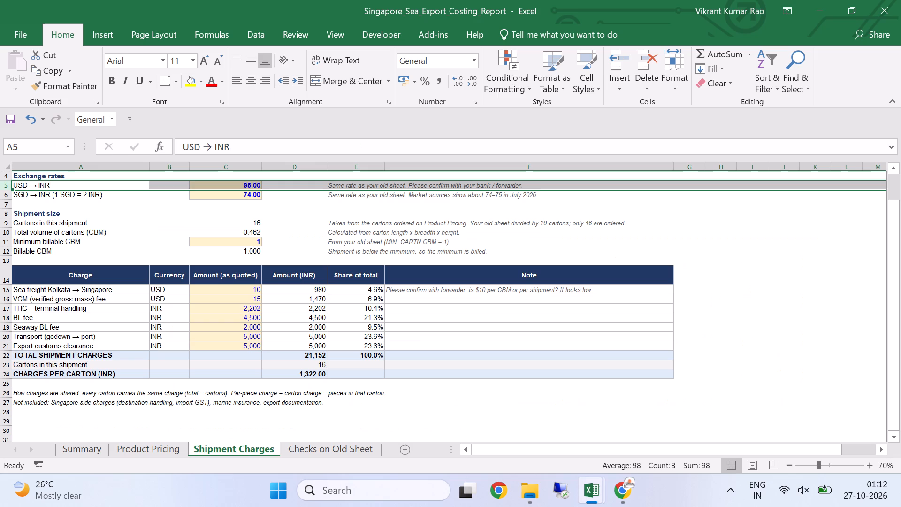
pyautogui.click(154, 449)
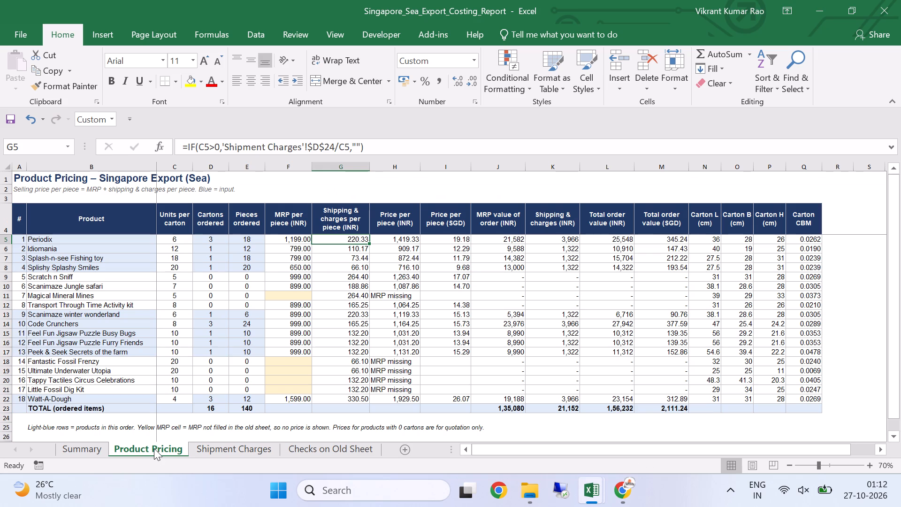
# Check Periodix's price per piece (INR) formula against the sum of its MRP and its shipping and charges per piece.
pyautogui.click(396, 240)
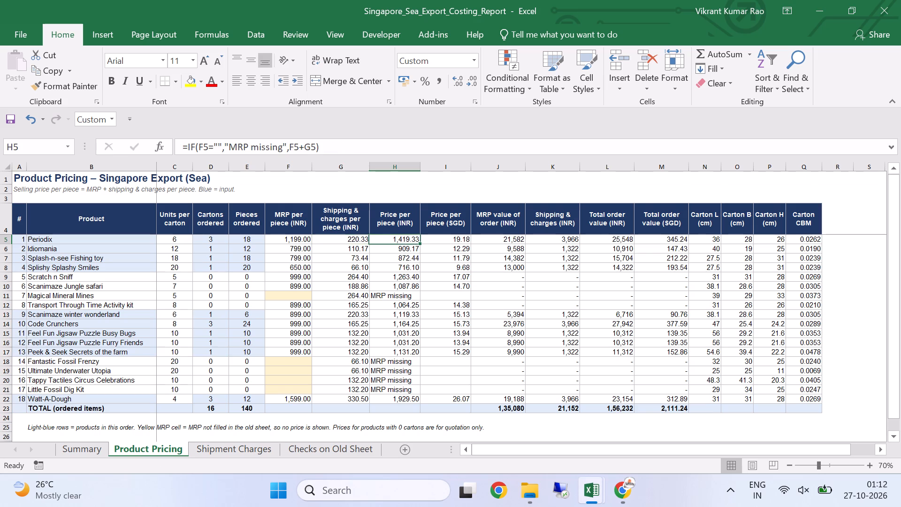
pyautogui.click(359, 152)
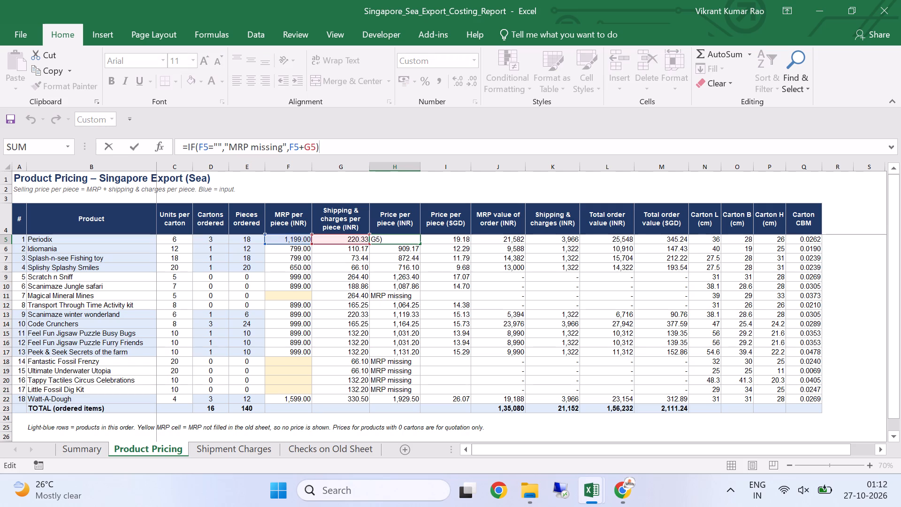
pyautogui.click(325, 309)
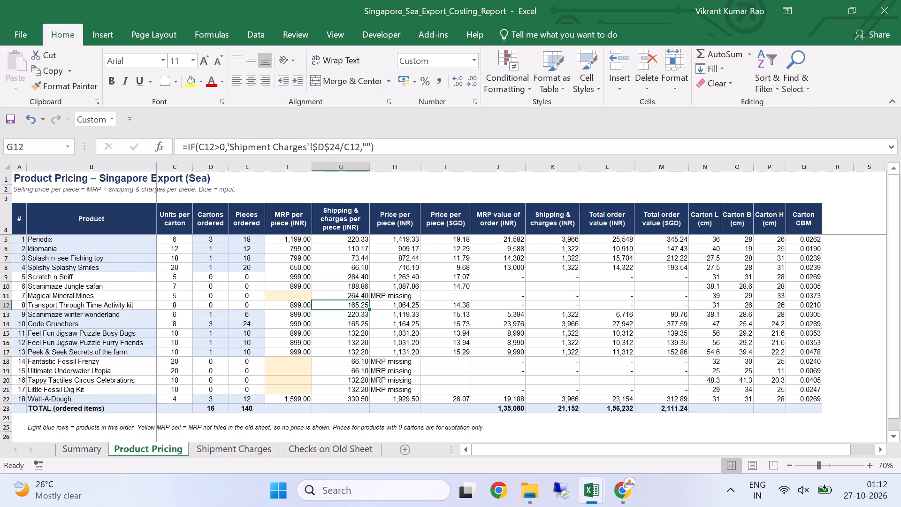
pyautogui.moveTo(291, 239); pyautogui.dragTo(336, 239)
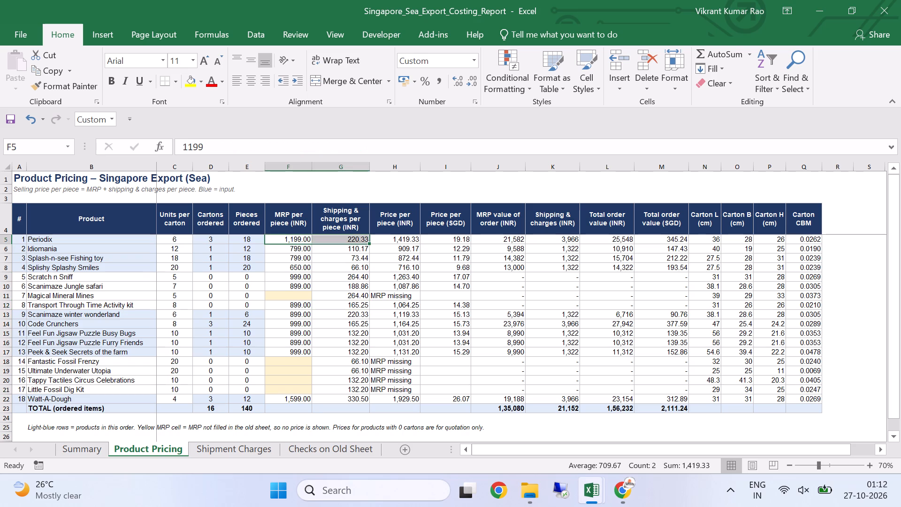
pyautogui.click(358, 298)
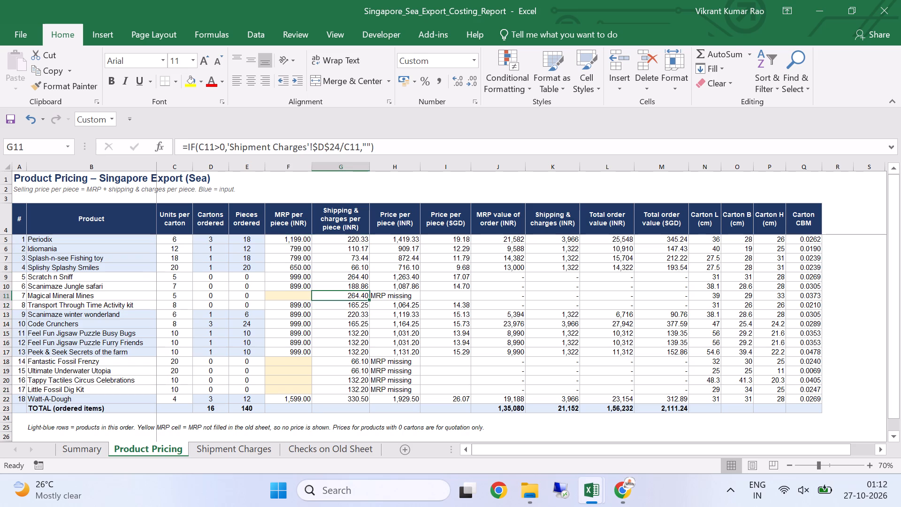
# Examine Periodix's price per piece (SGD) formula and recheck the shipping charge, MRP and INR price cells behind it.
pyautogui.click(438, 240)
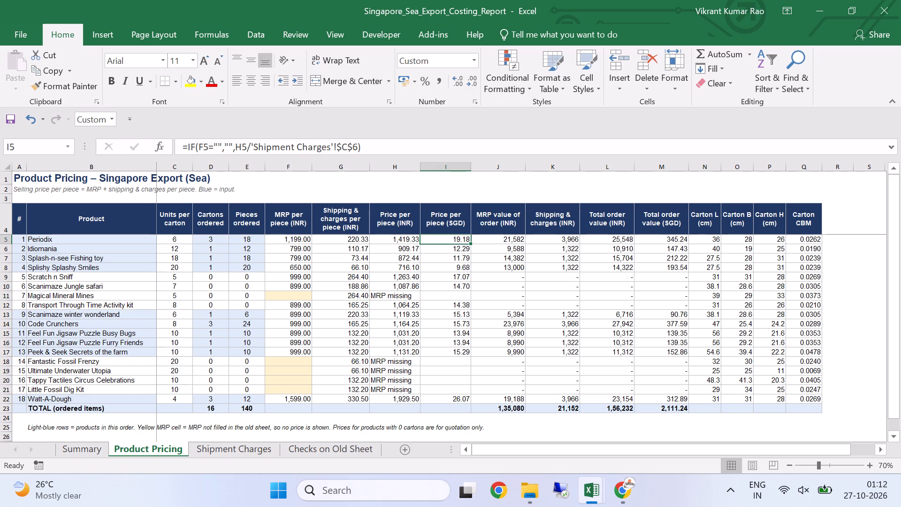
pyautogui.click(388, 151)
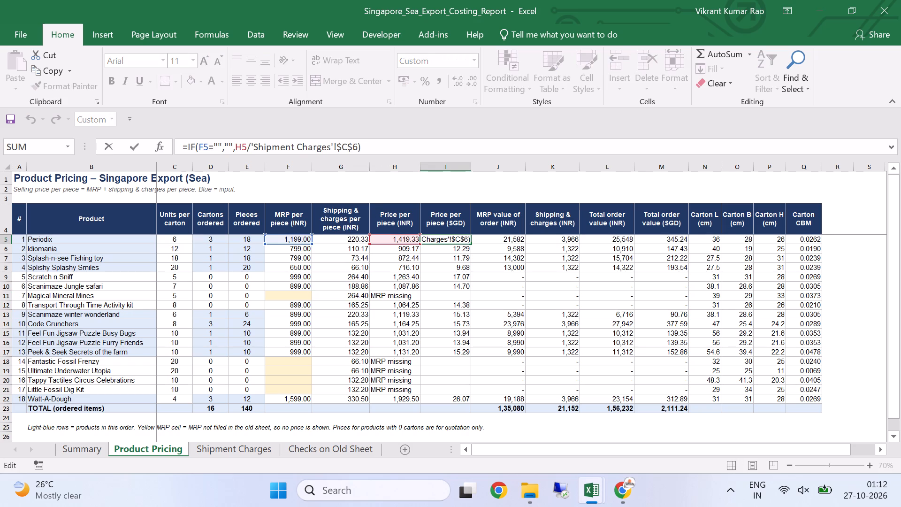
pyautogui.click(404, 290)
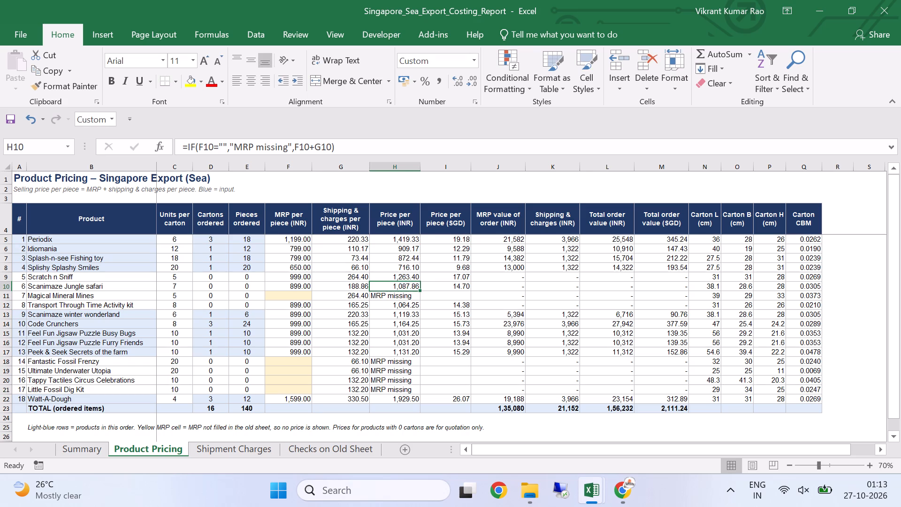
pyautogui.click(353, 239)
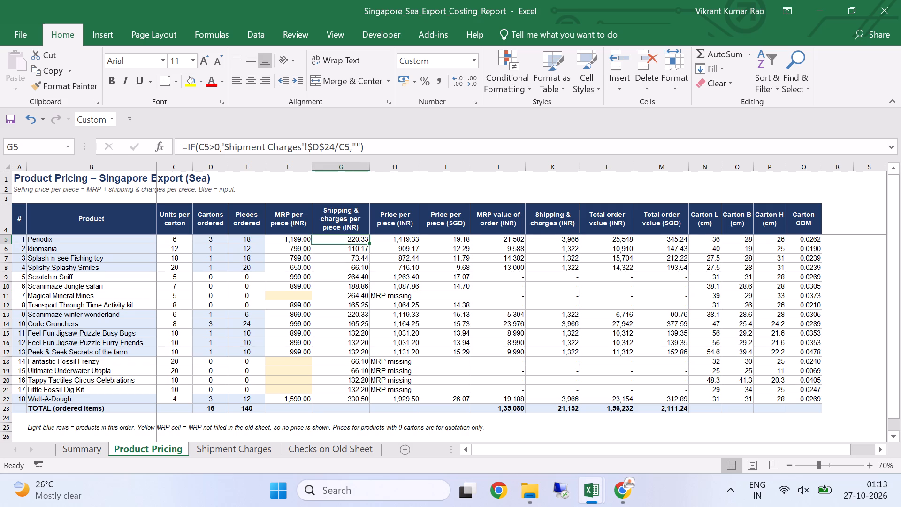
pyautogui.click(298, 240)
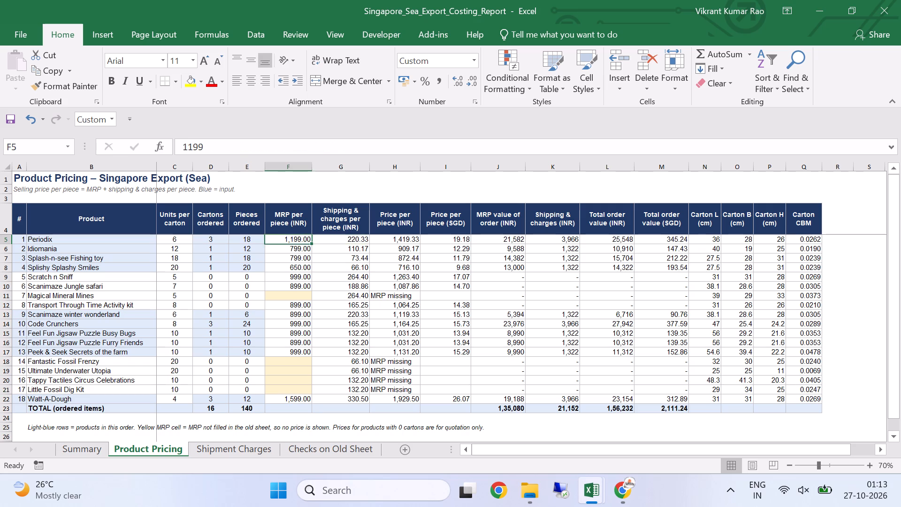
pyautogui.click(396, 243)
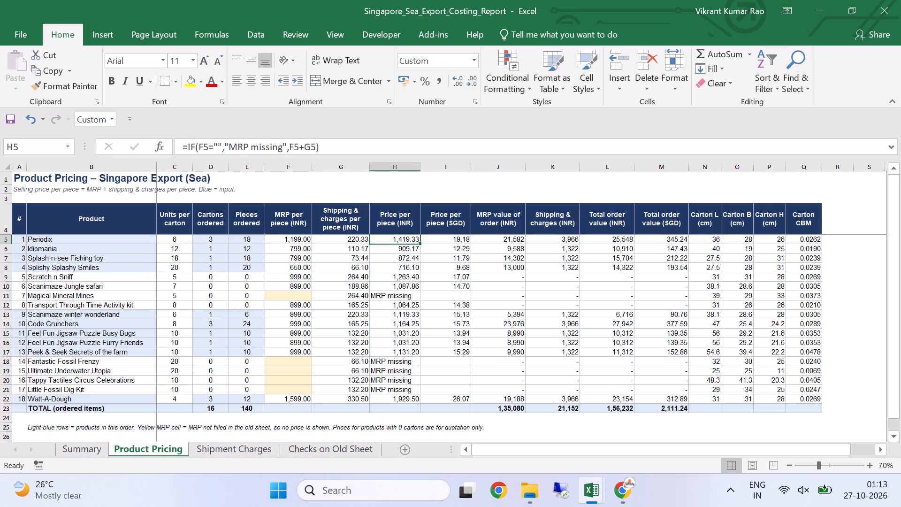
pyautogui.click(450, 238)
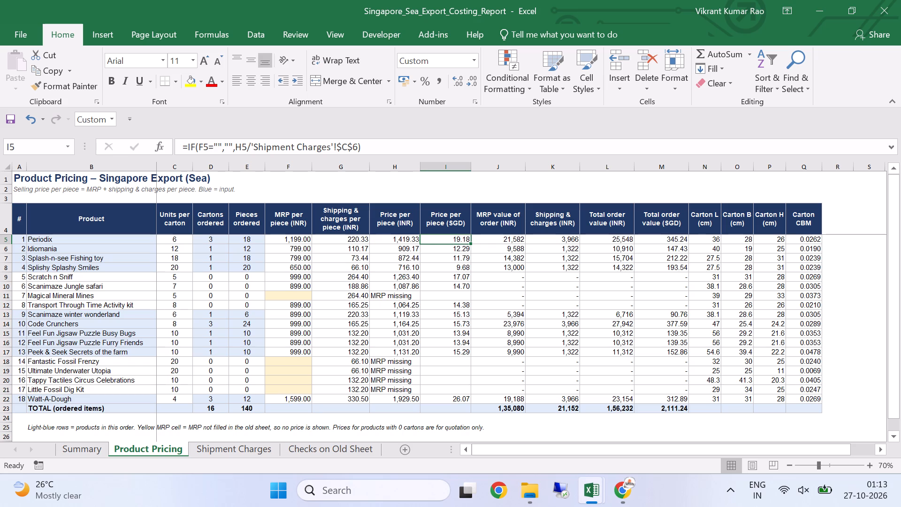
# Inspect the formulas for Periodix's MRP value of order (INR) and its order-level shipping and charges (INR).
pyautogui.click(493, 241)
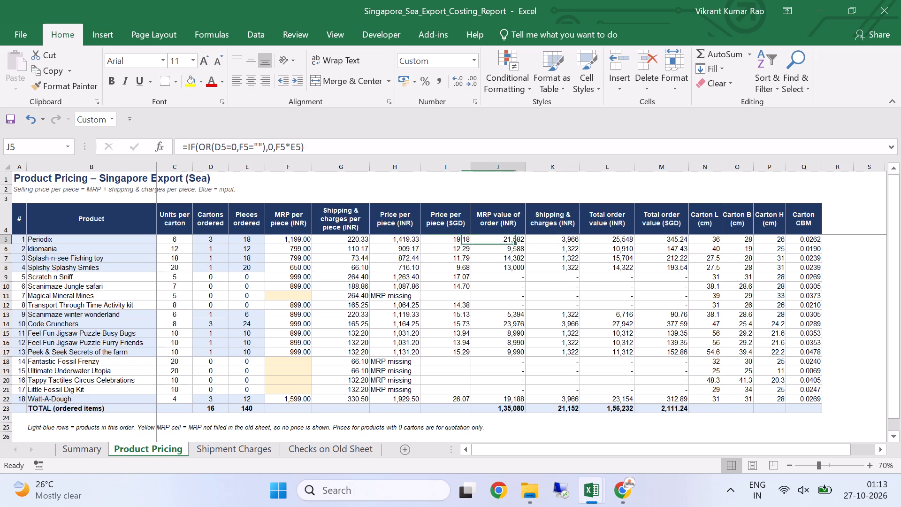
pyautogui.click(532, 240)
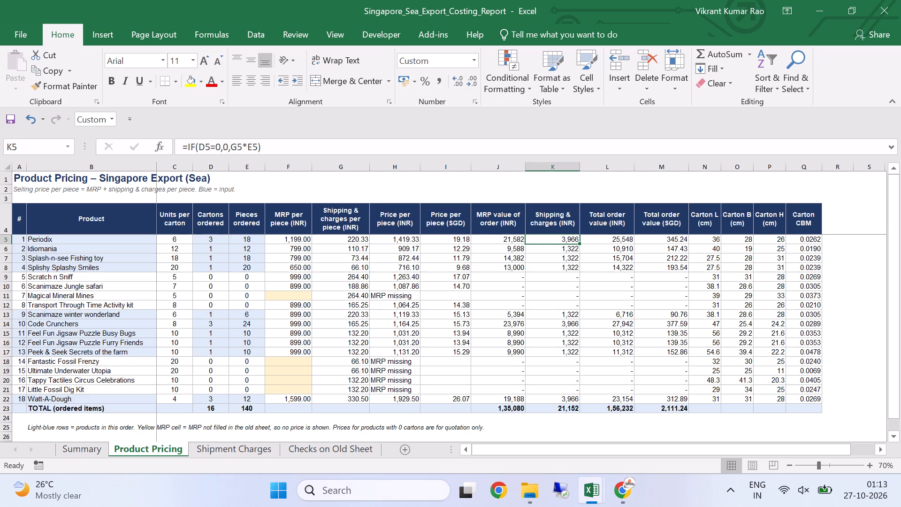
# Close the Singapore_Sea_Export_Costing_Report workbook without saving its changes.
pyautogui.click(878, 7)
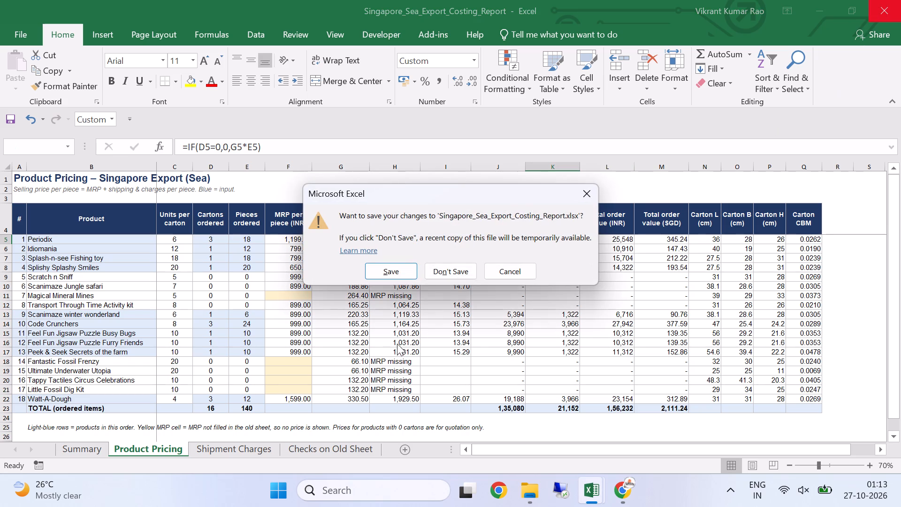
pyautogui.click(454, 268)
pyautogui.hotkey('alt', '`')
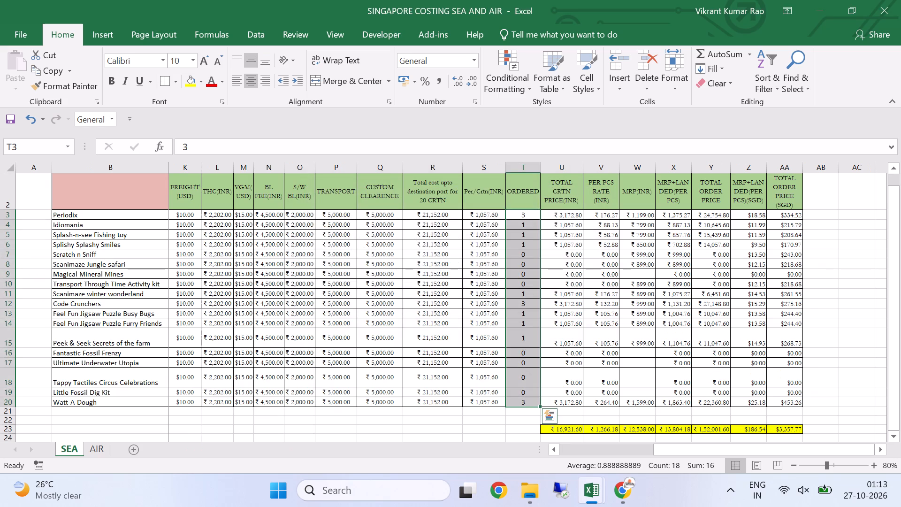
pyautogui.press('super+grave')
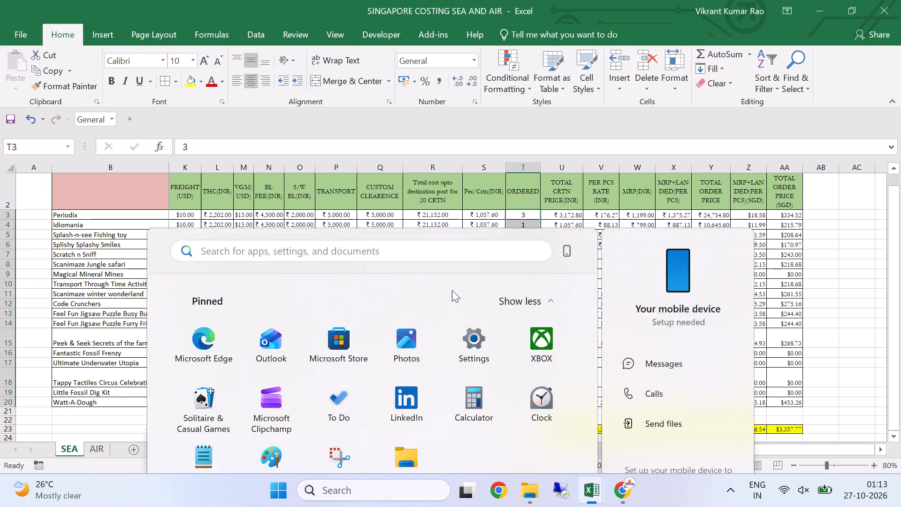
pyautogui.hotkey('alt', '`')
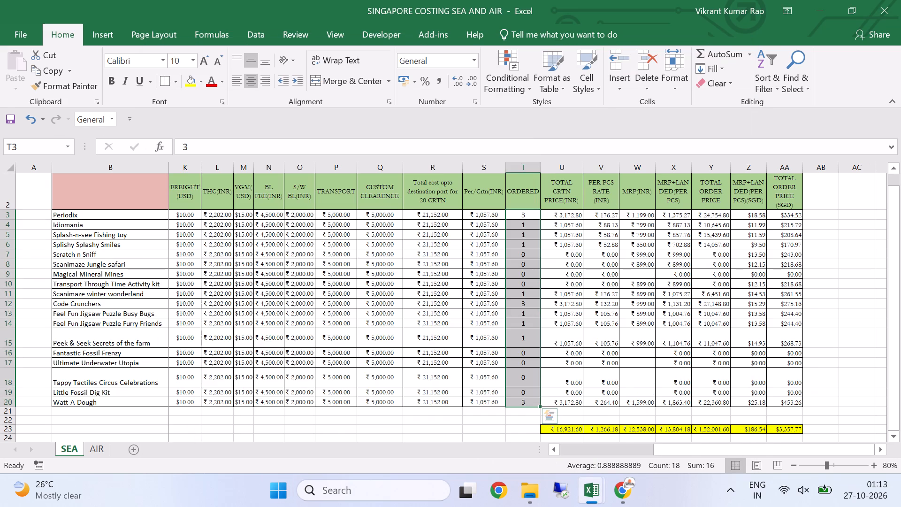
pyautogui.hotkey('alt', 'Tab')
pyautogui.hotkey('alt', 'Tab')
pyautogui.hotkey('alt', 'Tab')
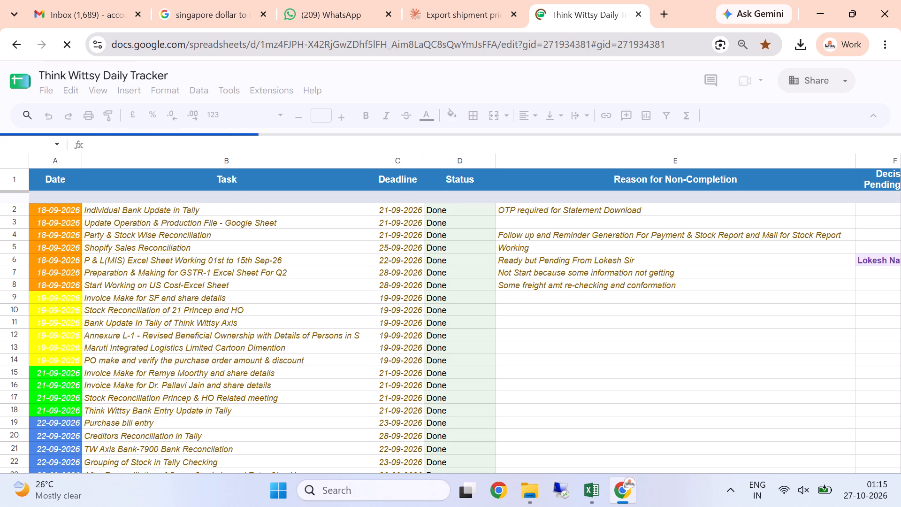
pyautogui.scroll(-7, 445, 248)
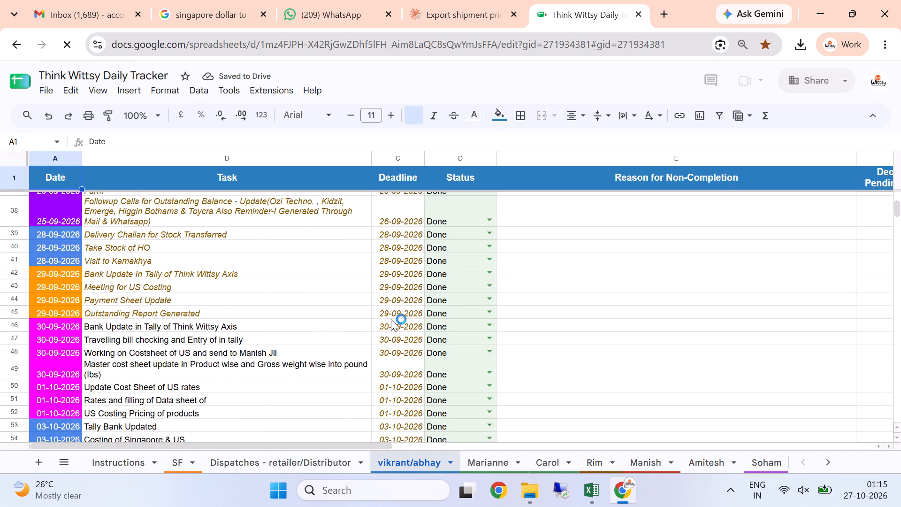
pyautogui.scroll(-8, 391, 319)
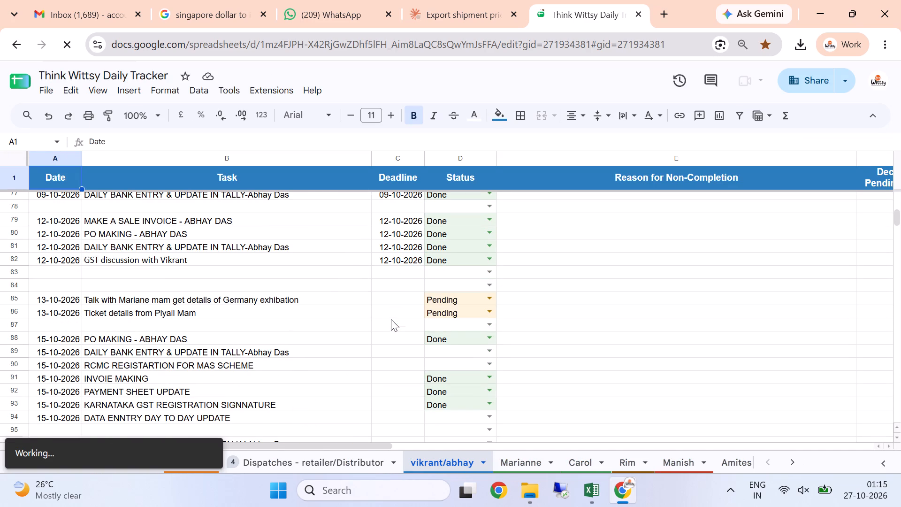
pyautogui.scroll(-5, 391, 319)
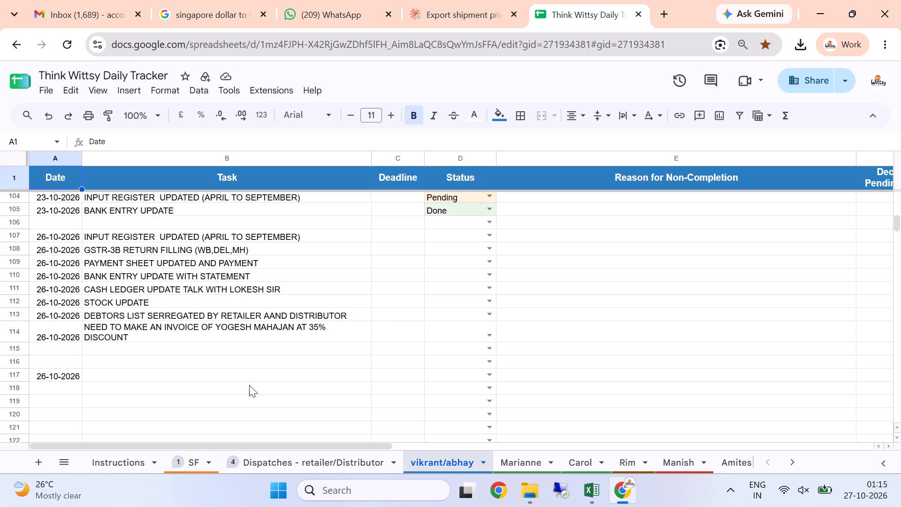
# Review the SF sheet's task list in the tracker through to the 27-10-2026 entries.
pyautogui.click(176, 454)
pyautogui.scroll(-2, 303, 338)
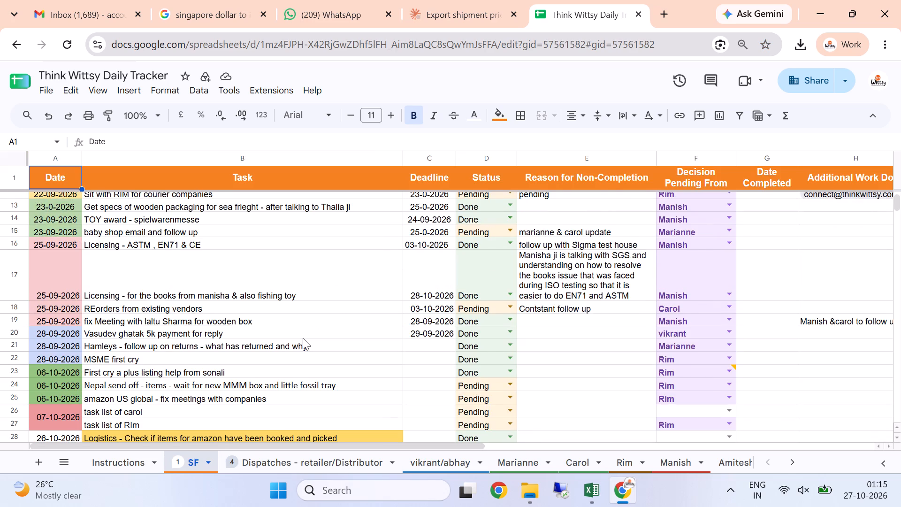
pyautogui.scroll(-7, 303, 338)
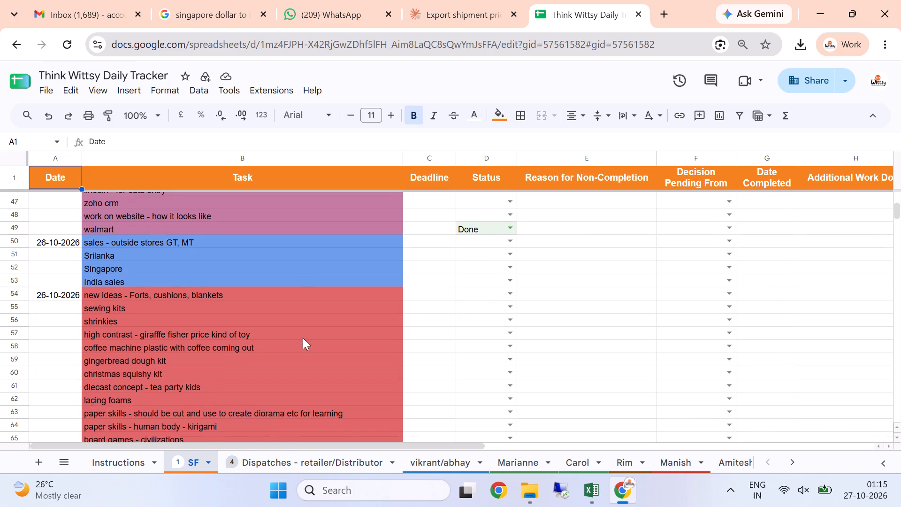
pyautogui.scroll(-1, 303, 338)
pyautogui.scroll(1, 303, 338)
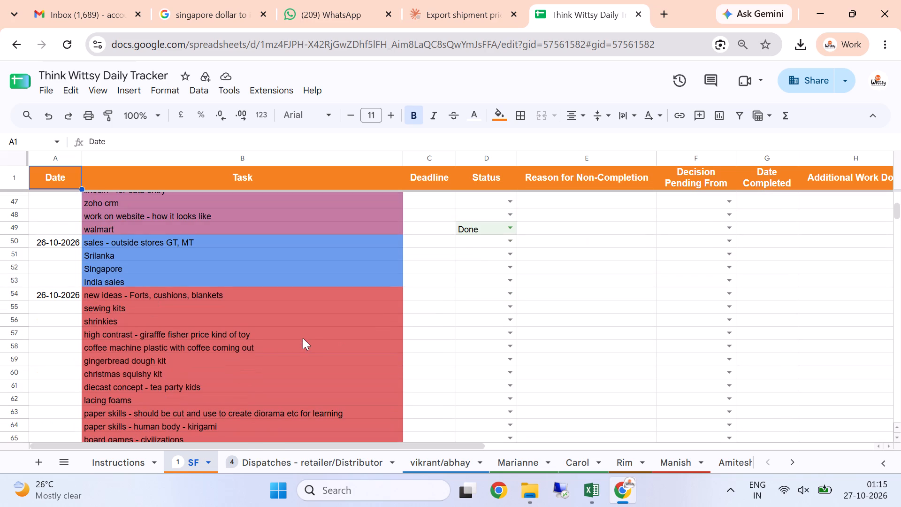
pyautogui.scroll(-2, 303, 338)
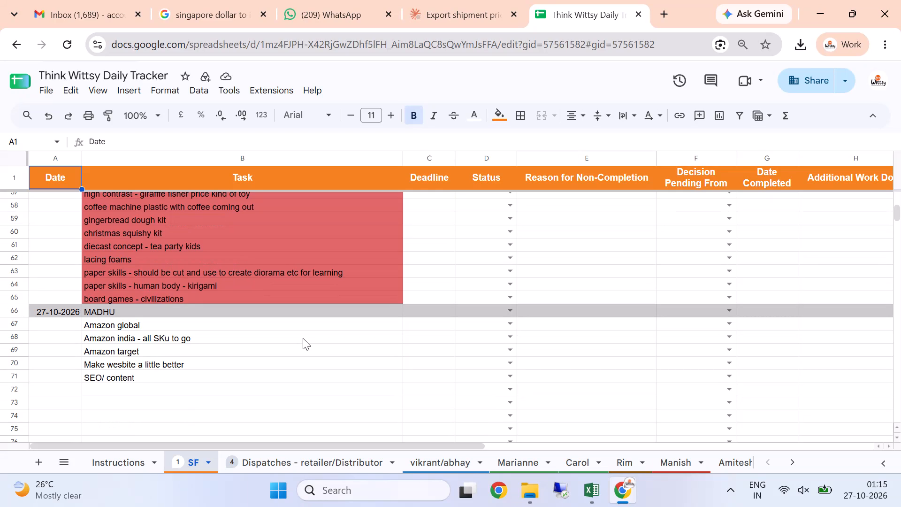
# Recheck the SF sheet's 26-10-2026 and 27-10-2026 task entries.
pyautogui.scroll(-1, 303, 338)
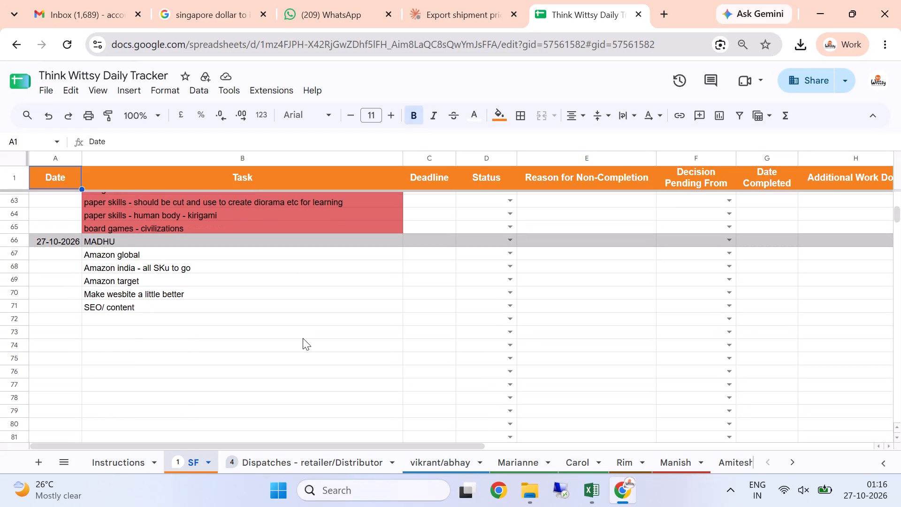
pyautogui.scroll(2, 303, 338)
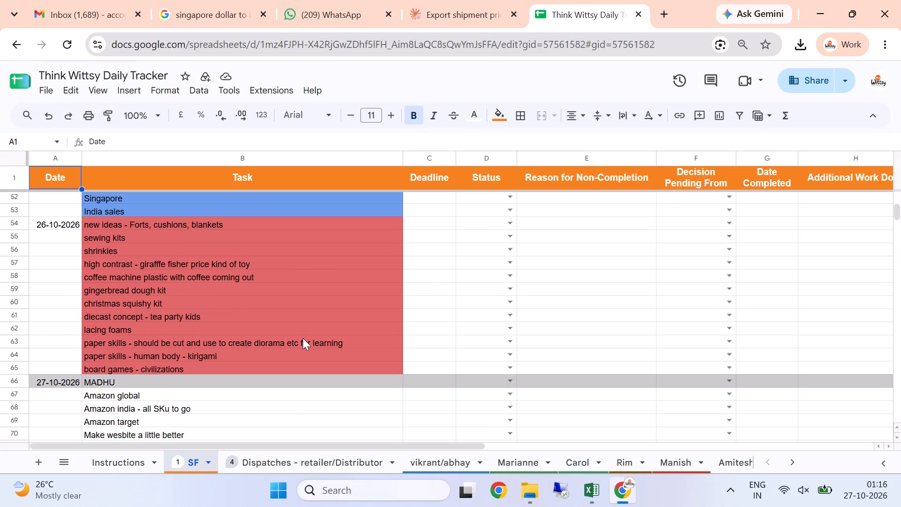
pyautogui.scroll(2, 303, 338)
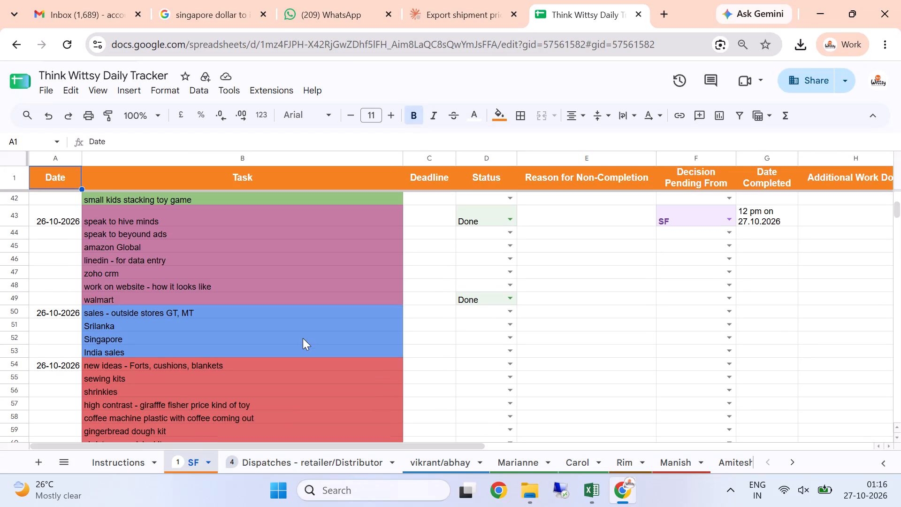
pyautogui.scroll(-1, 303, 338)
pyautogui.scroll(1, 303, 338)
pyautogui.scroll(-2, 303, 338)
# Review the Dispatches - retailer/Distributor sheet's dispatch tasks, statuses and follow-up notes from Nepal through to the Airport entry.
pyautogui.click(273, 462)
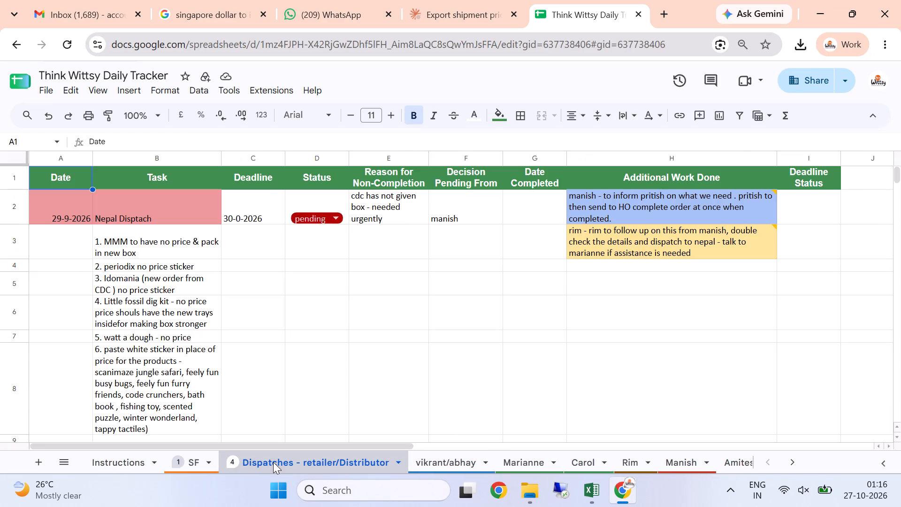
pyautogui.scroll(2, 336, 360)
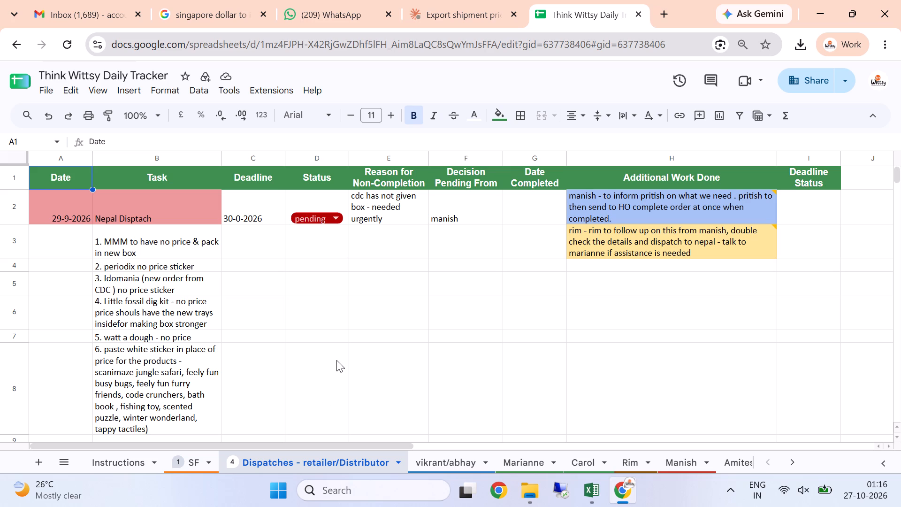
pyautogui.scroll(2, 336, 360)
pyautogui.scroll(-1, 336, 360)
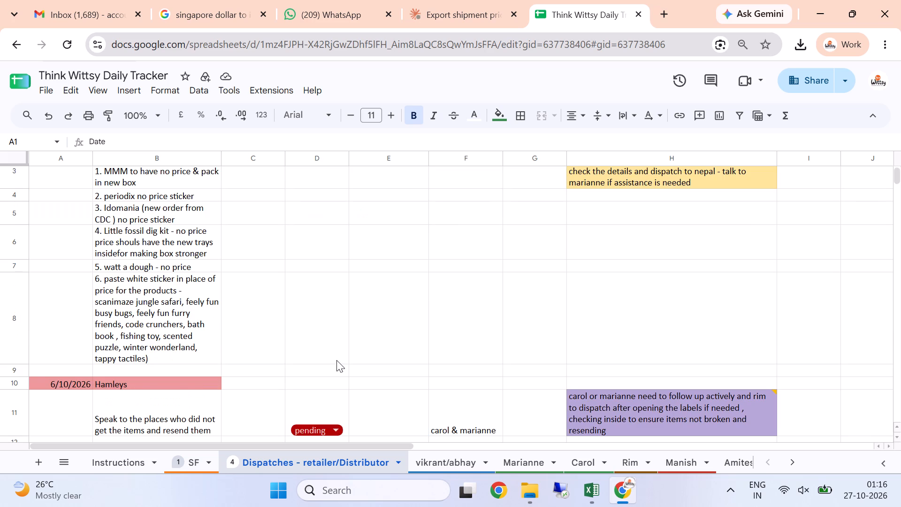
pyautogui.scroll(-2, 336, 360)
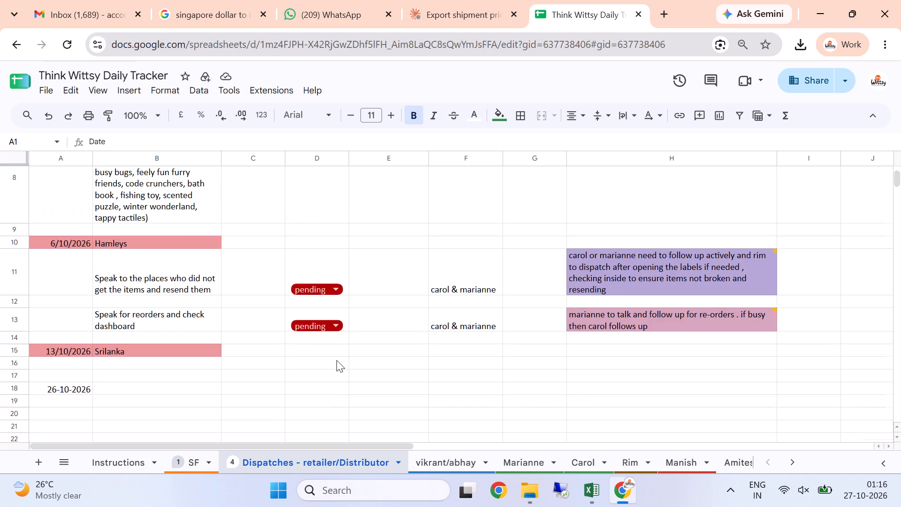
pyautogui.scroll(-5, 336, 360)
pyautogui.scroll(2, 336, 360)
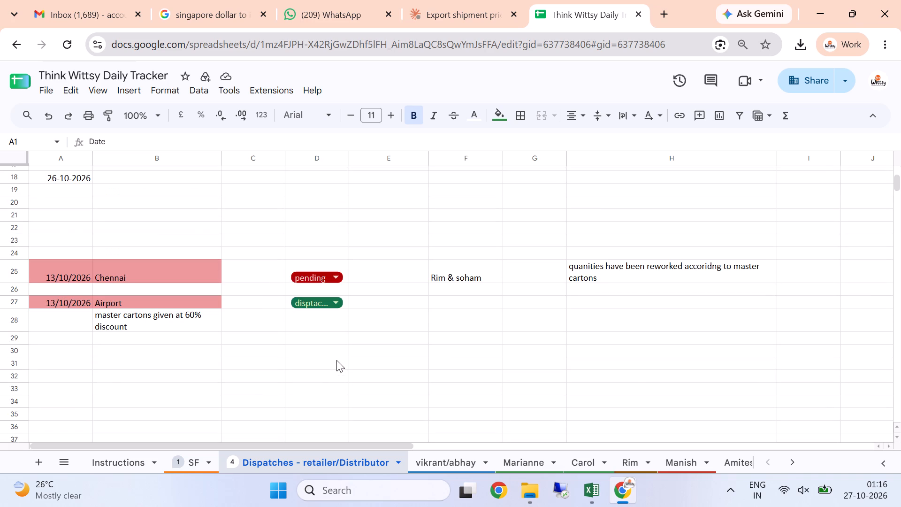
pyautogui.scroll(7, 336, 360)
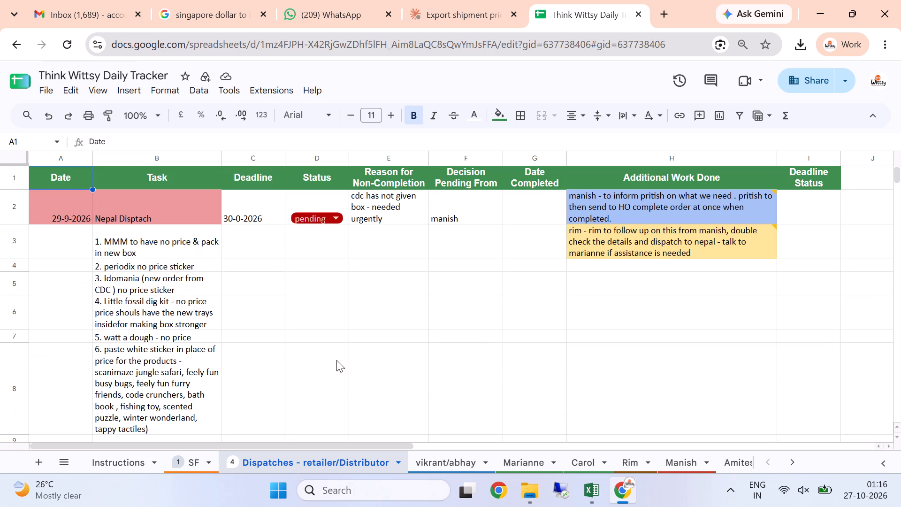
pyautogui.scroll(3, 336, 360)
# On the vikrant/abhay sheet, set the 26-10-2026 input register and GSTR-3B return filing tasks to Pending.
pyautogui.click(442, 461)
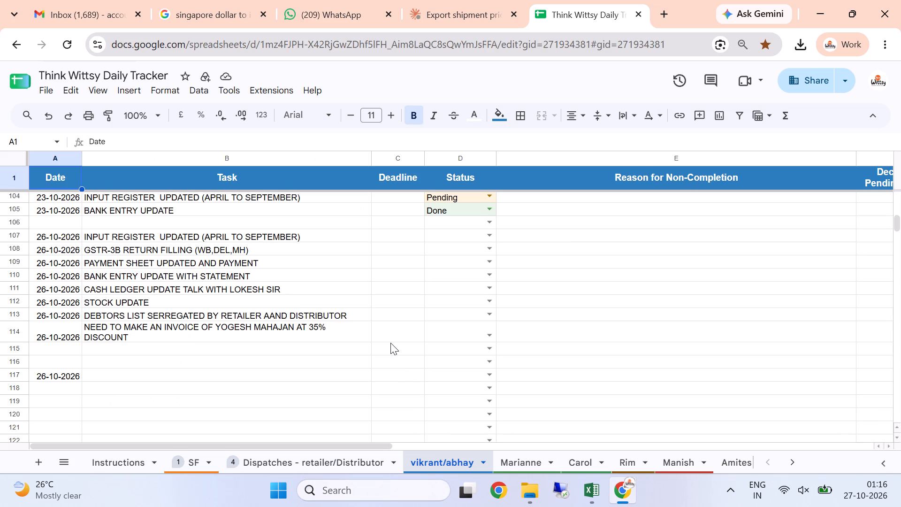
pyautogui.scroll(2, 389, 341)
pyautogui.scroll(-1, 389, 341)
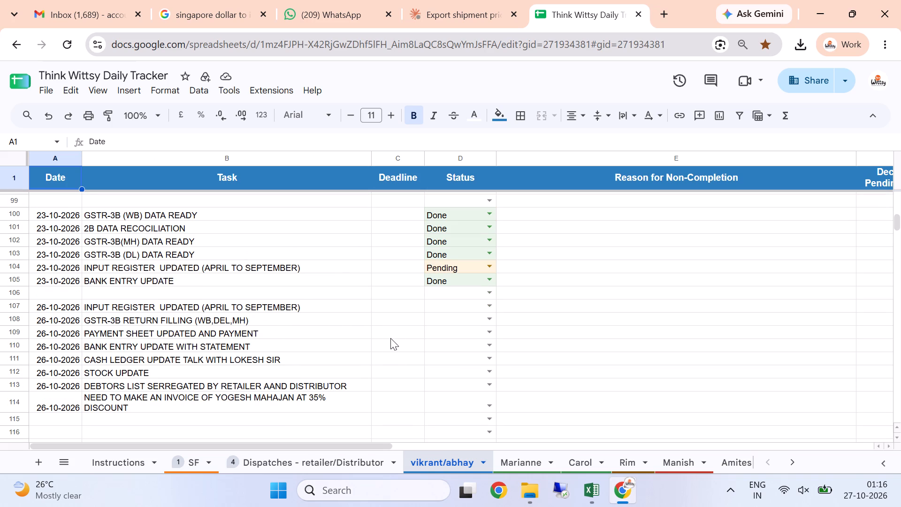
pyautogui.click(488, 305)
pyautogui.click(450, 319)
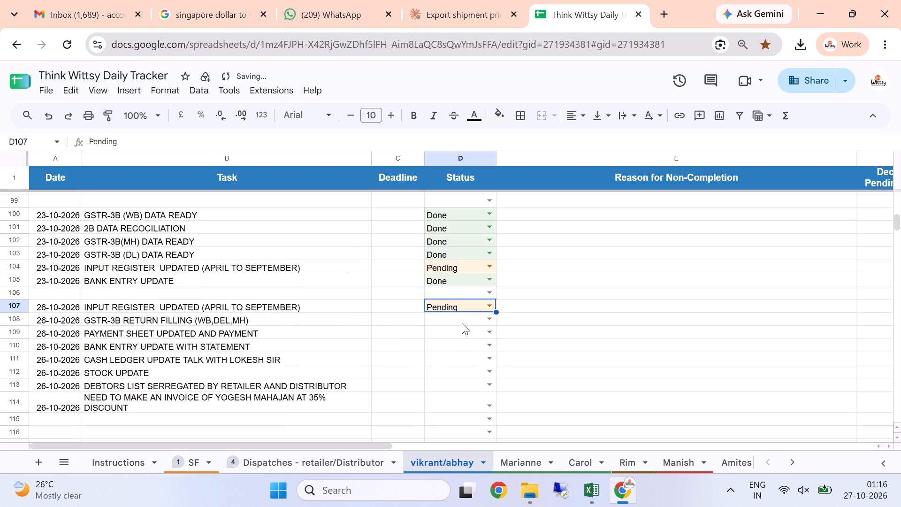
pyautogui.click(487, 320)
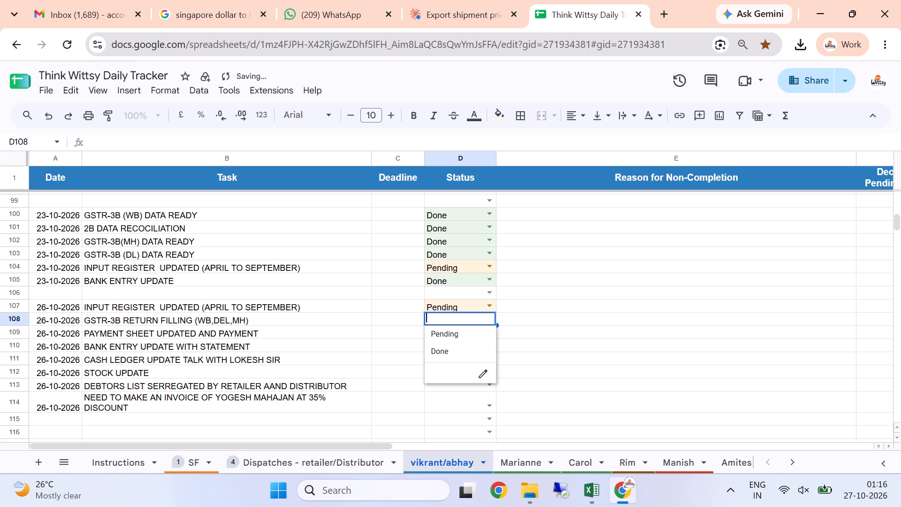
pyautogui.click(439, 352)
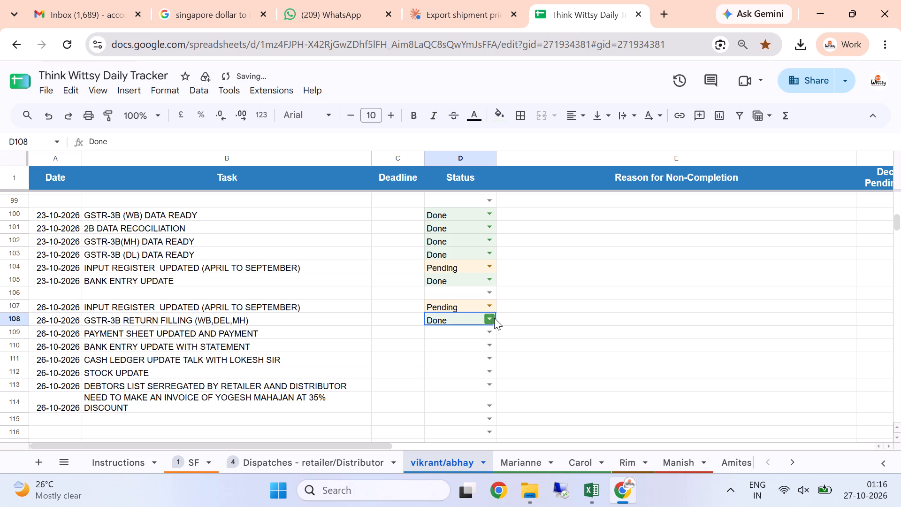
pyautogui.click(494, 318)
pyautogui.click(455, 331)
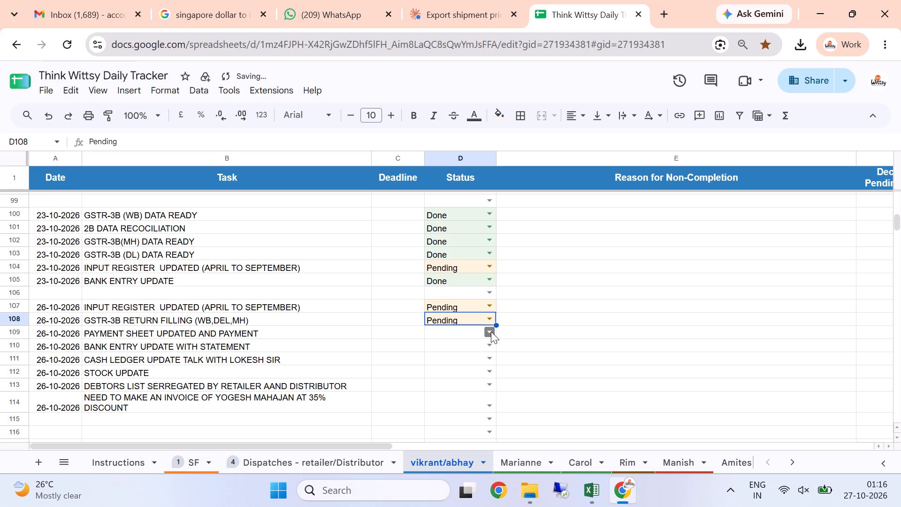
# Set the 26-10-2026 payment sheet, bank entry and cash ledger tasks to Done.
pyautogui.click(491, 331)
pyautogui.click(440, 361)
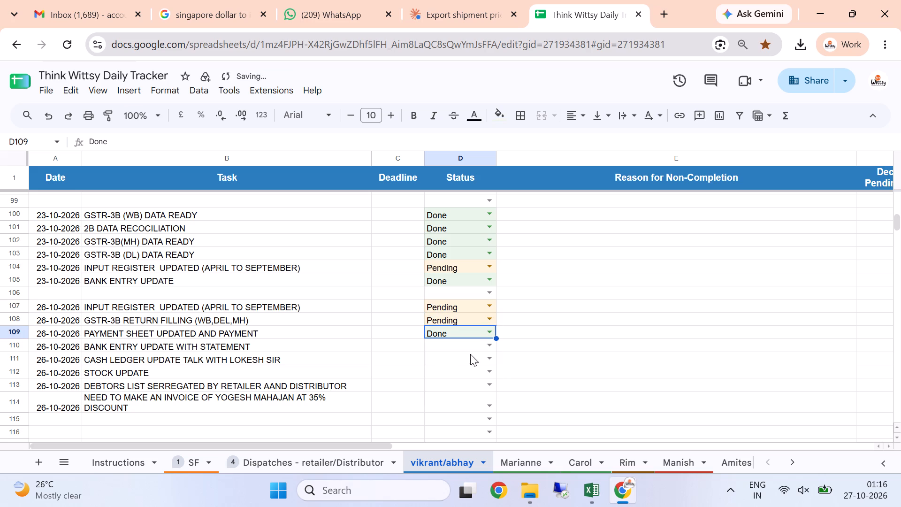
pyautogui.click(490, 345)
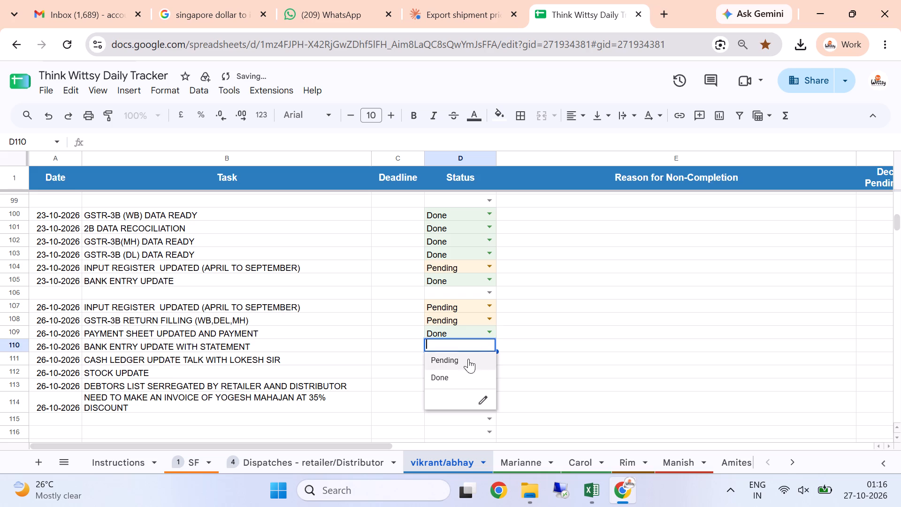
pyautogui.click(443, 375)
pyautogui.click(490, 359)
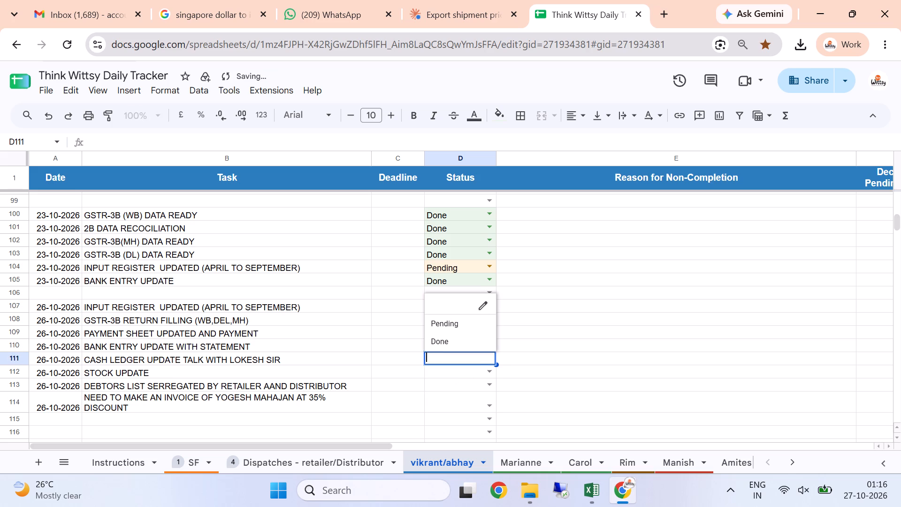
pyautogui.click(459, 341)
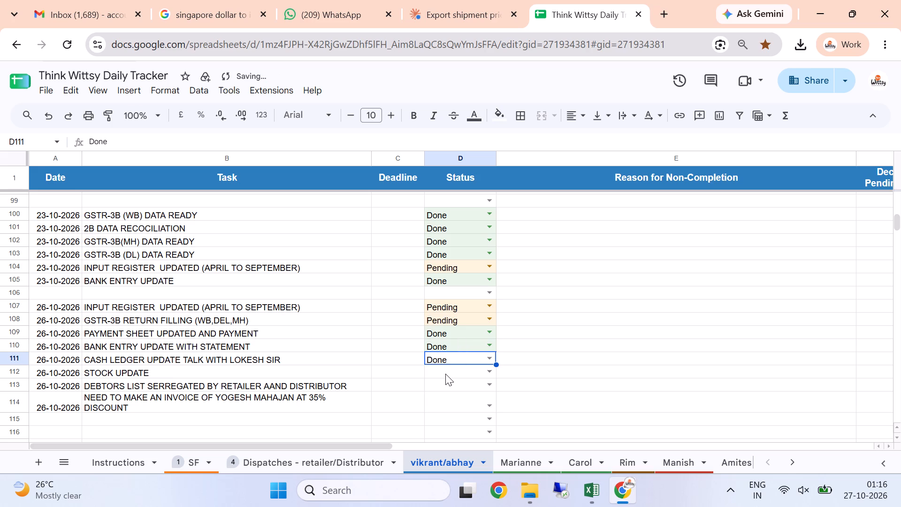
# Set the 26-10-2026 stock update and debtors list tasks to Pending, and the 35% discount invoice task to Done.
pyautogui.click(485, 371)
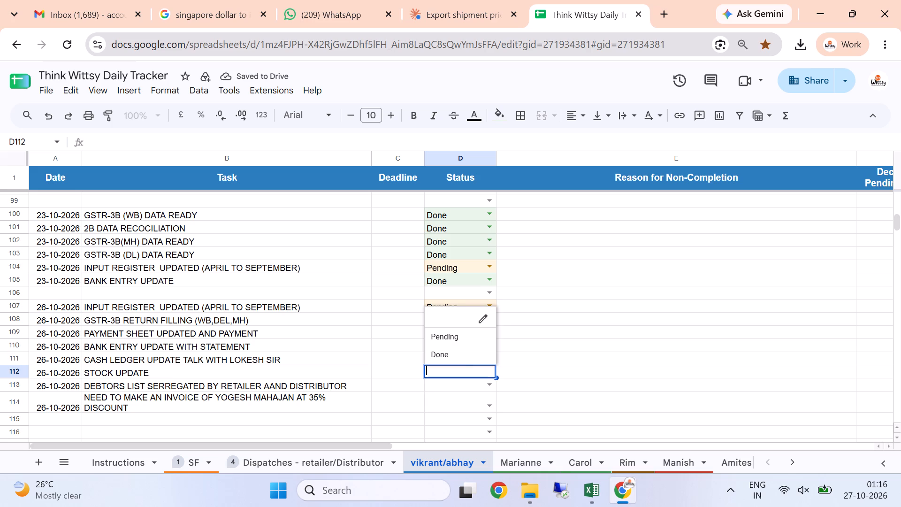
pyautogui.click(464, 339)
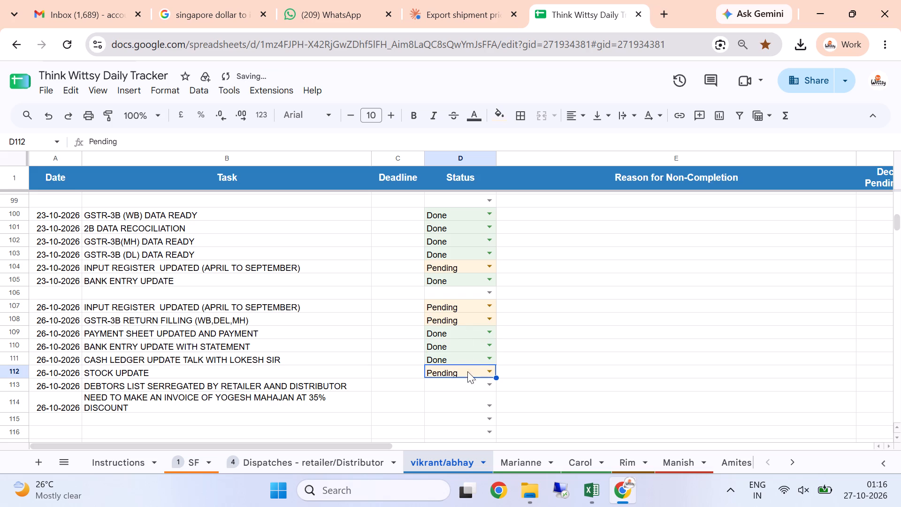
pyautogui.click(488, 386)
pyautogui.click(475, 349)
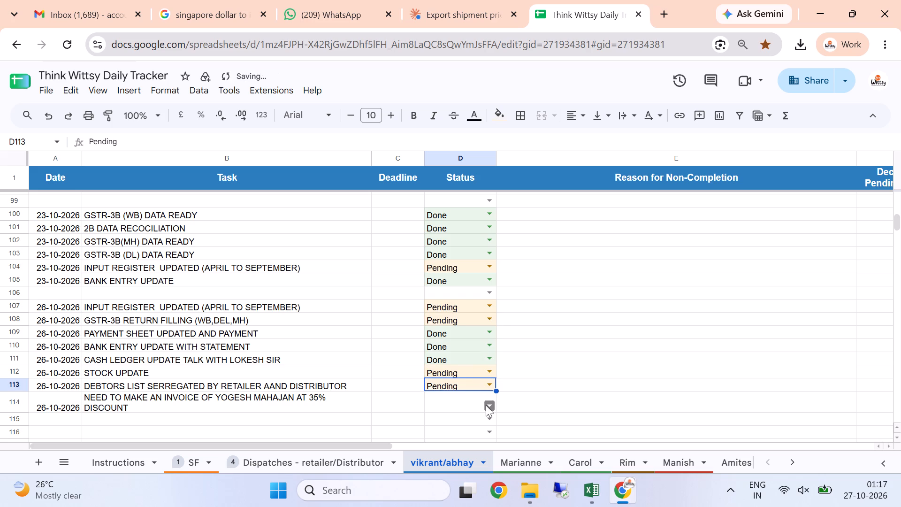
pyautogui.click(487, 405)
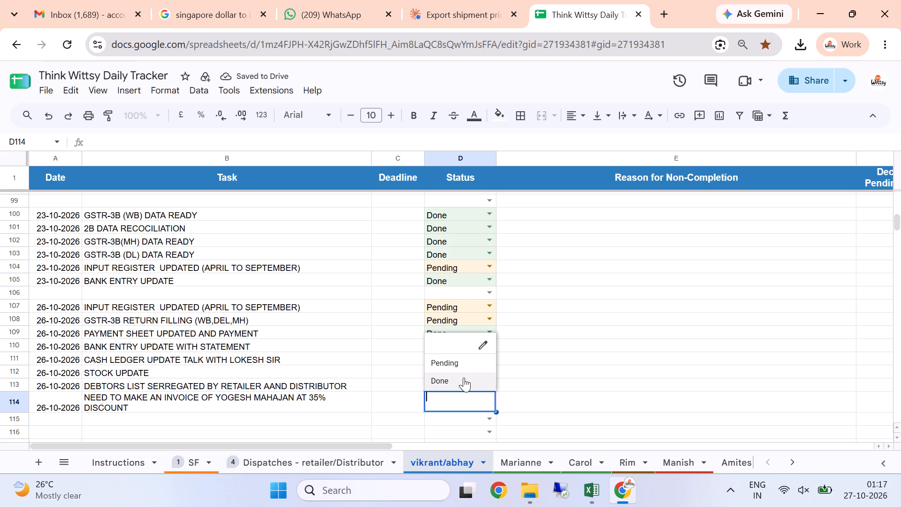
pyautogui.click(461, 379)
# Change the date in row 117, below the 26-10-2026 tasks, to 27-10-2026.
pyautogui.scroll(-1, 410, 314)
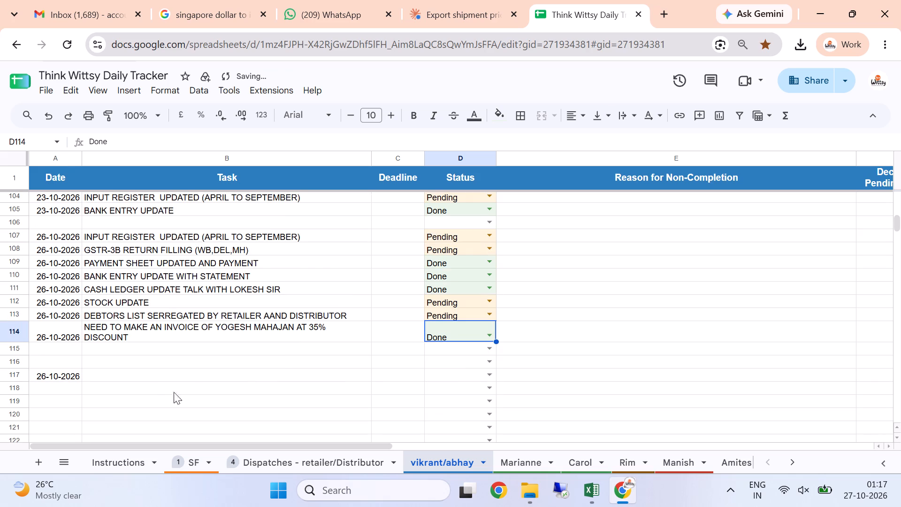
pyautogui.click(58, 371)
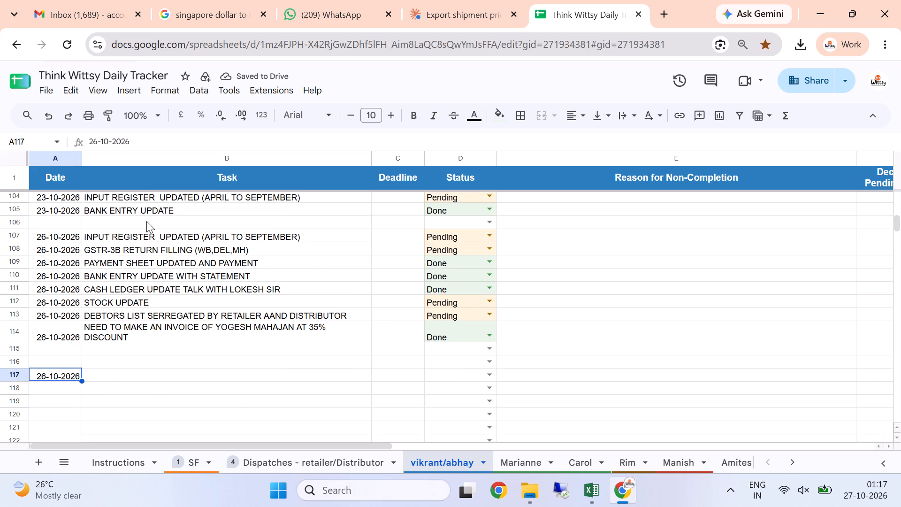
pyautogui.click(94, 142)
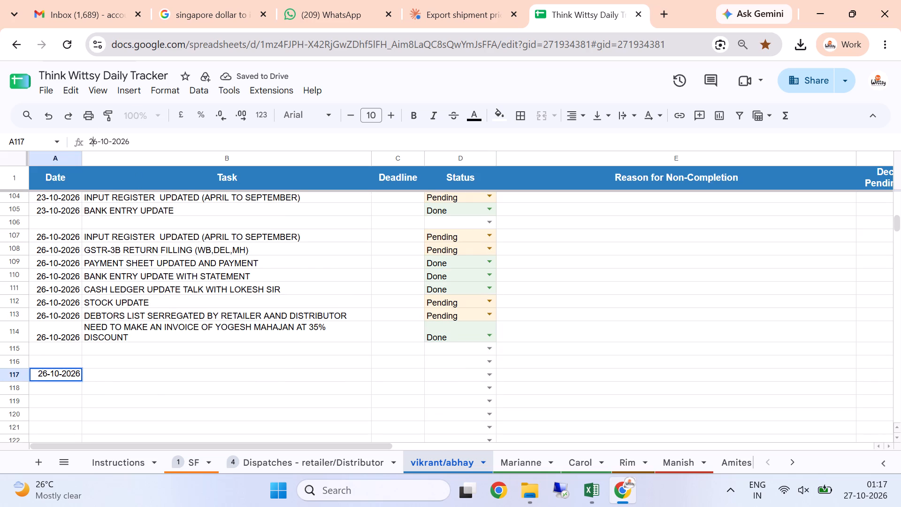
pyautogui.press('Right')
pyautogui.press('BackSpace')
pyautogui.press('7')
pyautogui.press('Return')
pyautogui.press('Return')
pyautogui.press('Up')
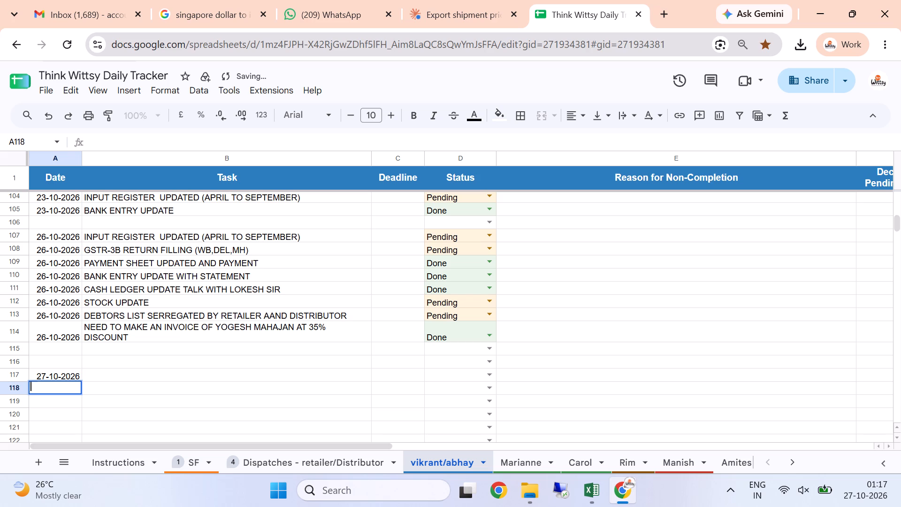
pyautogui.press('Up')
pyautogui.press('Up')
pyautogui.press('Up')
pyautogui.press('Right')
pyautogui.press('Up')
pyautogui.press('Up')
pyautogui.press('Up')
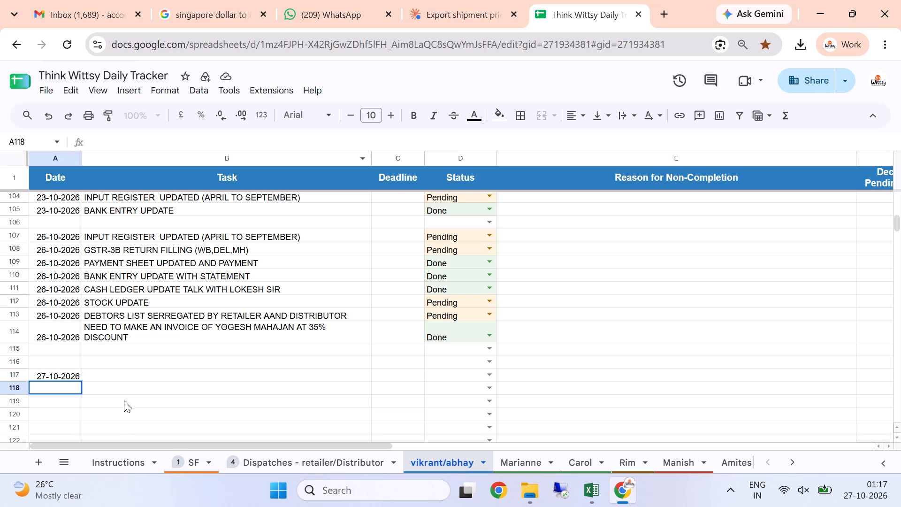
# Copy the 26-10-2026 STOCK UPDATE task into the Task cell of the 27-10-2026 row.
pyautogui.click(138, 375)
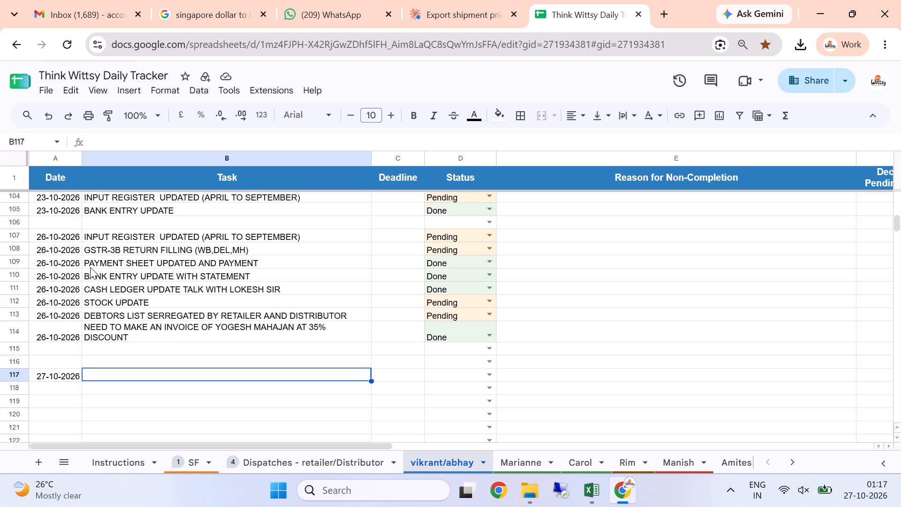
pyautogui.click(109, 299)
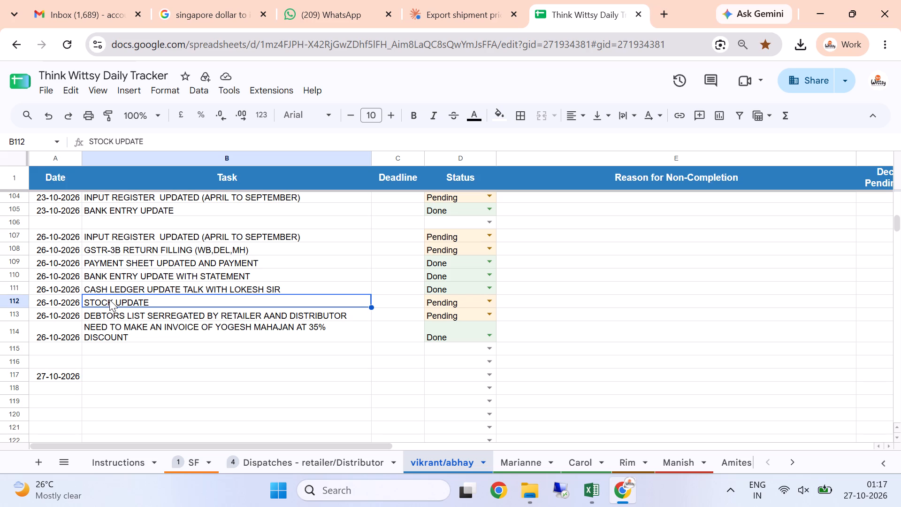
pyautogui.hotkey('ctrl', 'c')
pyautogui.click(90, 372)
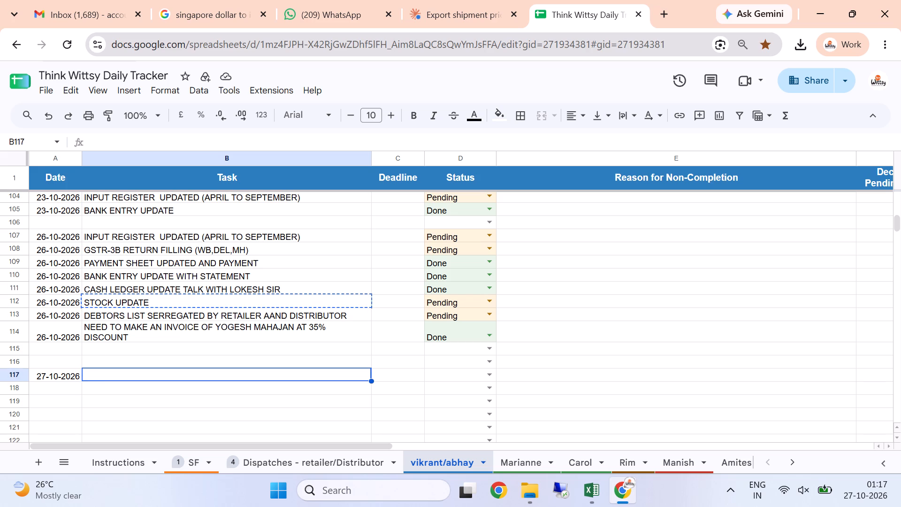
pyautogui.hotkey('ctrl', 'v')
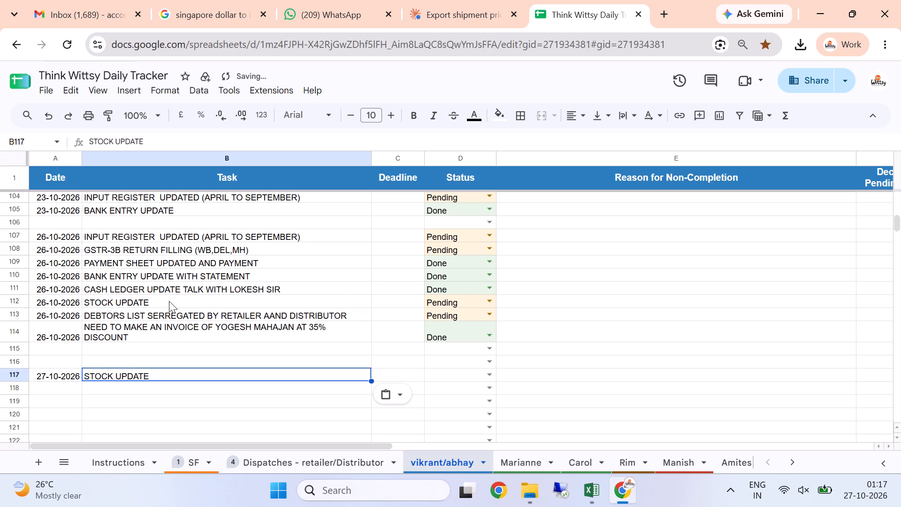
# Copy the 26-10-2026 tasks BANK ENTRY UPDATE WITH STATEMENT and PAYMENT SHEET UPDATED AND PAYMENT into Task cells B118 and B119.
pyautogui.click(121, 276)
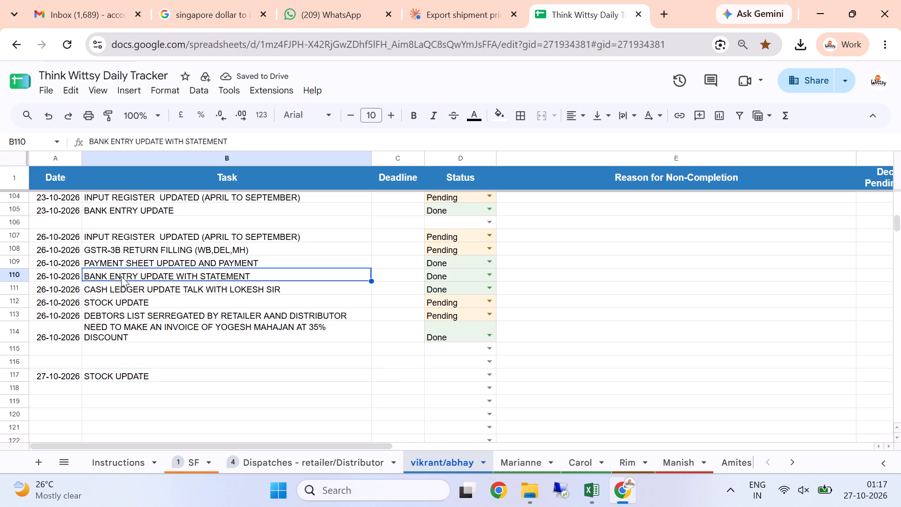
pyautogui.hotkey('ctrl', 'c')
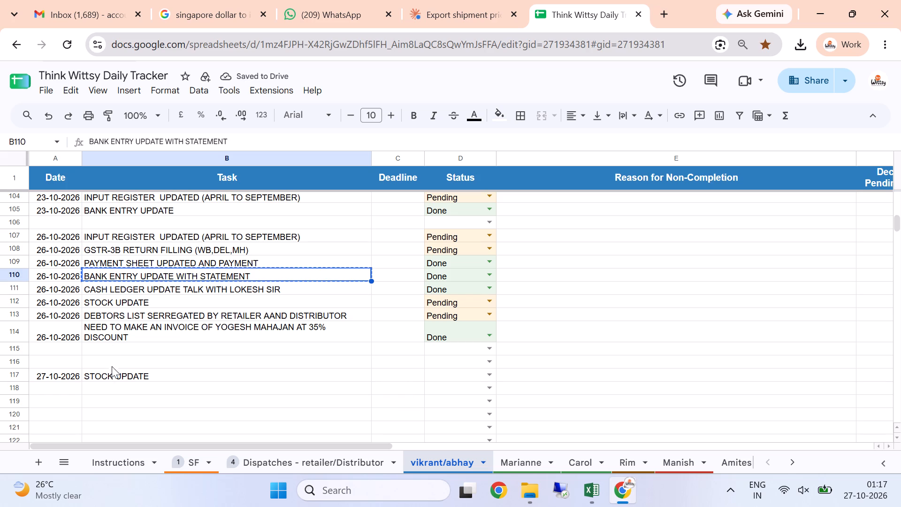
pyautogui.click(108, 384)
pyautogui.hotkey('ctrl', 'v')
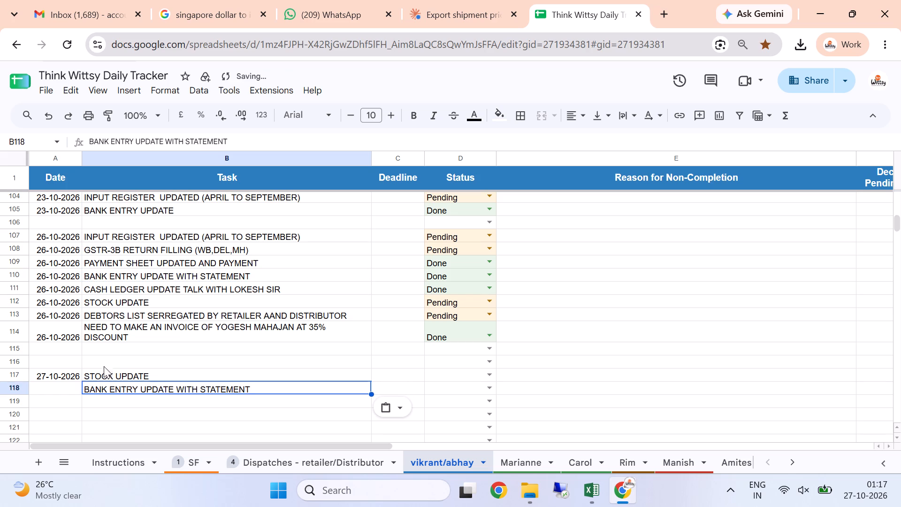
pyautogui.click(125, 265)
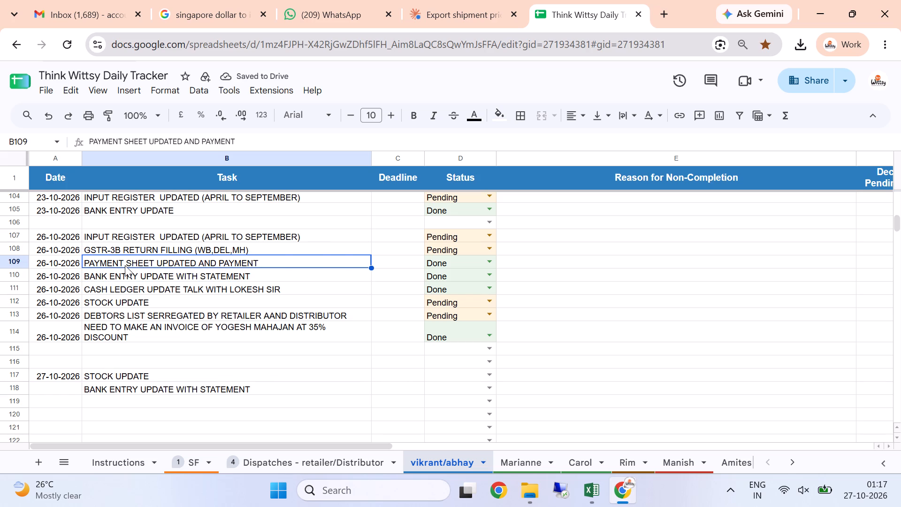
pyautogui.hotkey('ctrl', 'c')
pyautogui.click(96, 397)
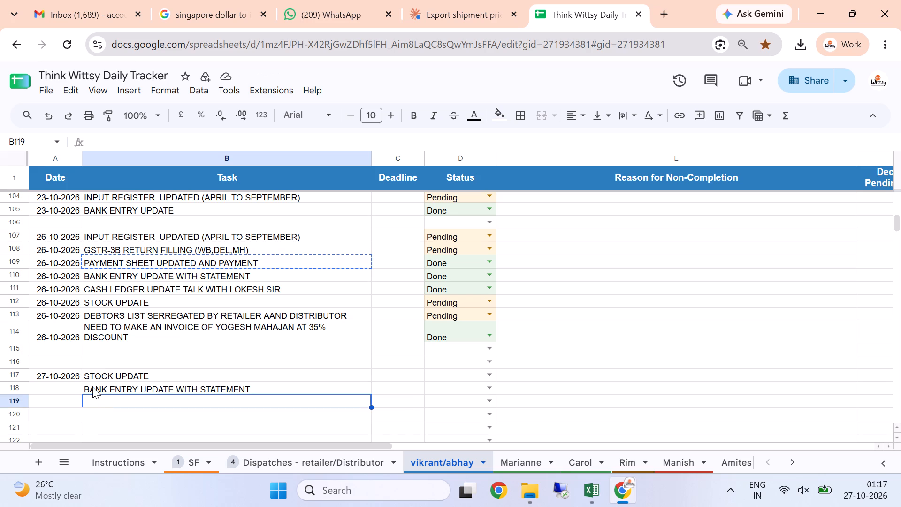
pyautogui.hotkey('ctrl', 'v')
# Enter the task P TAX PAYMENT in cell B120, below the copied payment sheet task.
pyautogui.scroll(-1, 192, 300)
pyautogui.click(119, 339)
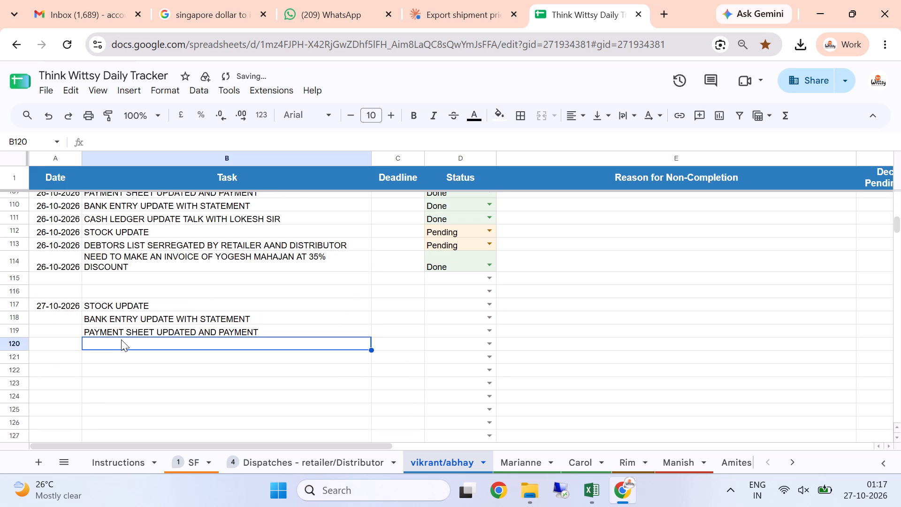
pyautogui.write('P')
pyautogui.press('space')
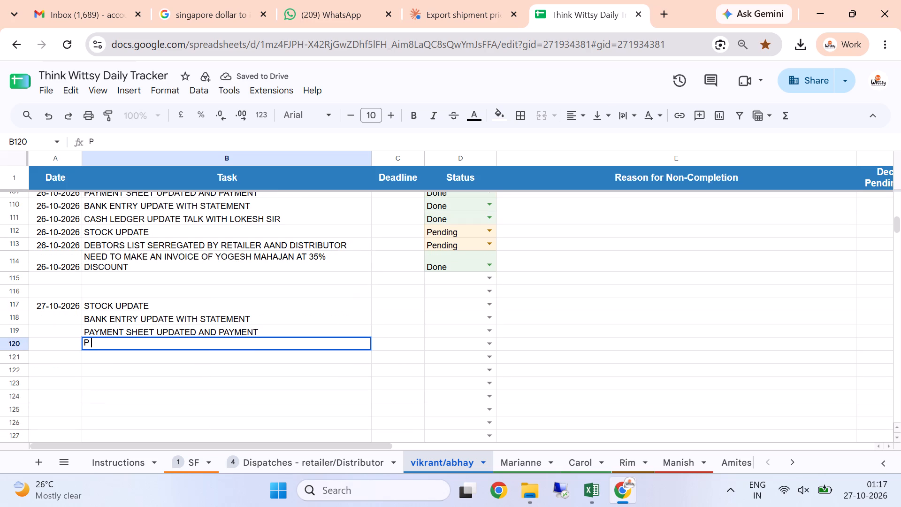
pyautogui.write('TA')
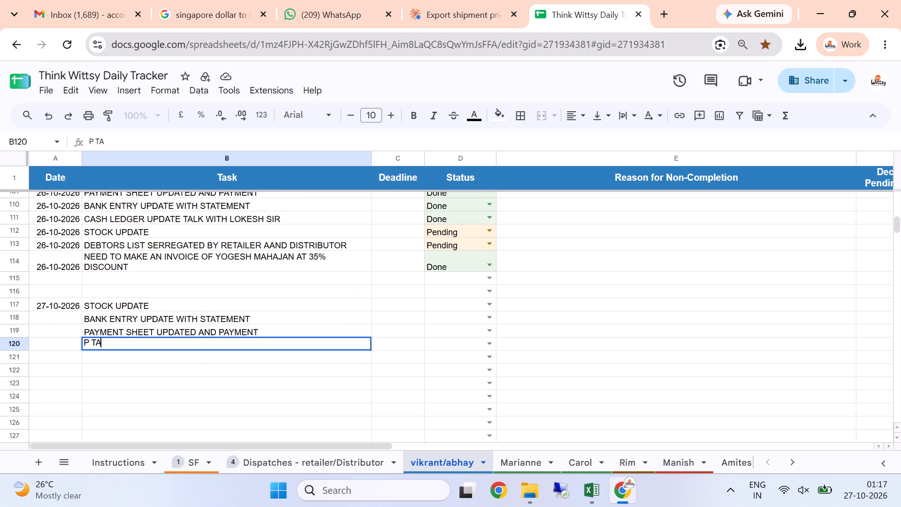
pyautogui.write('X PAY')
pyautogui.write('MENT')
pyautogui.press('Return')
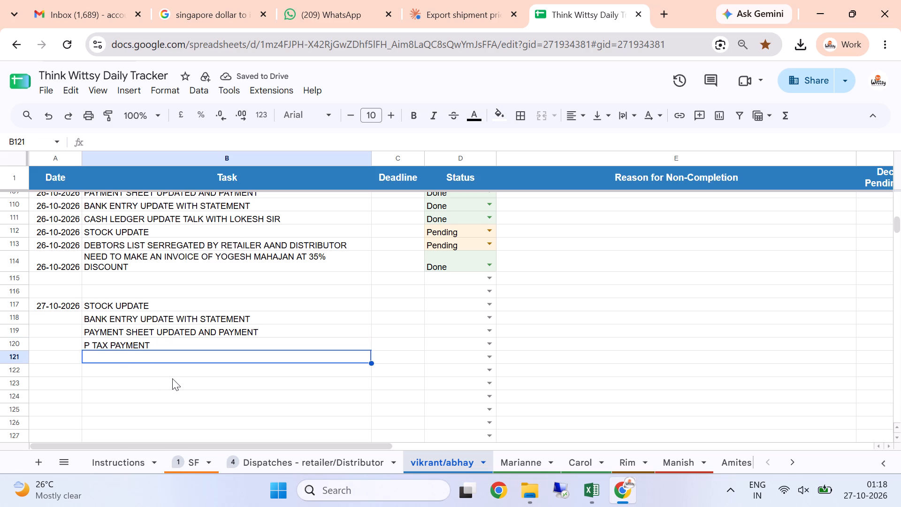
# Enter the task AMAZON FBA ON WB TALK in cell B121.
pyautogui.write('AMA')
pyautogui.write('ZON')
pyautogui.press('space')
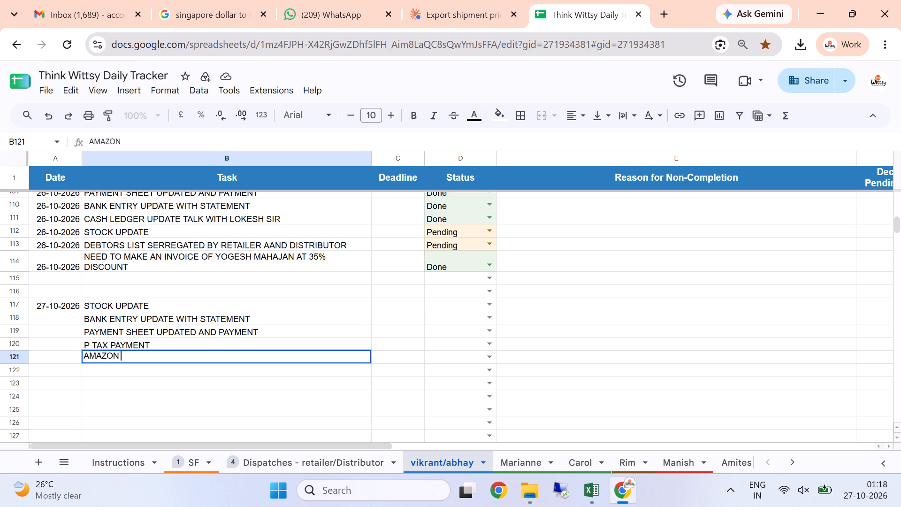
pyautogui.write('FBA ON WB')
pyautogui.press('space')
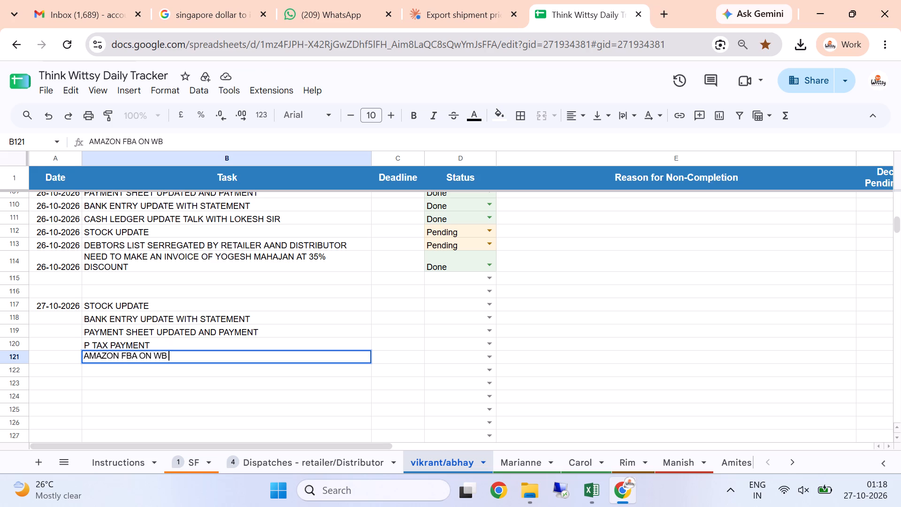
pyautogui.write('TALK')
pyautogui.press('space')
pyautogui.press('BackSpace')
pyautogui.press('space')
pyautogui.write('WITH')
pyautogui.press('space')
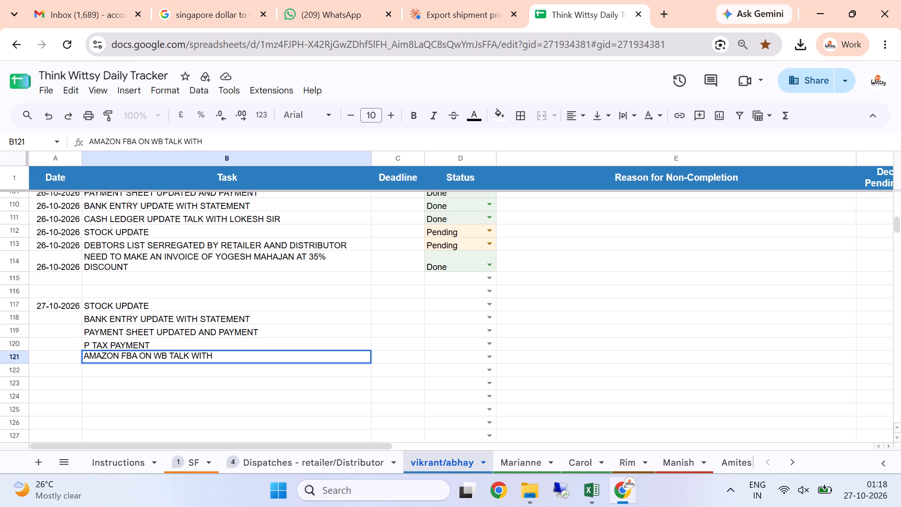
pyautogui.press('BackSpace')
pyautogui.press('BackSpace')
pyautogui.press('BackSpace')
pyautogui.press('BackSpace')
pyautogui.press('BackSpace')
pyautogui.press('BackSpace')
pyautogui.press('BackSpace')
pyautogui.press('k')
pyautogui.press('Return')
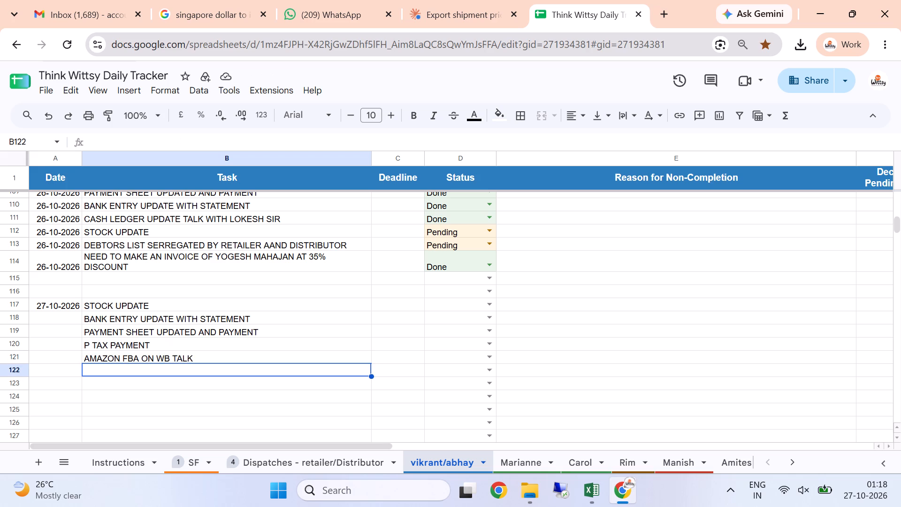
# Enter the tasks SINGAPORE COSTING in cell B122 and RCM APPLICATION ONLINE in cell B123.
pyautogui.write('SINGAPORE COSTING')
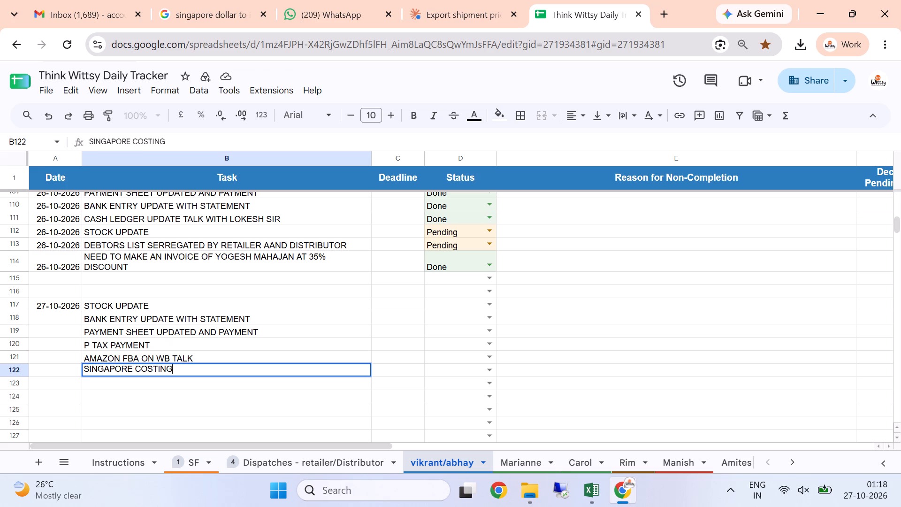
pyautogui.press('Return')
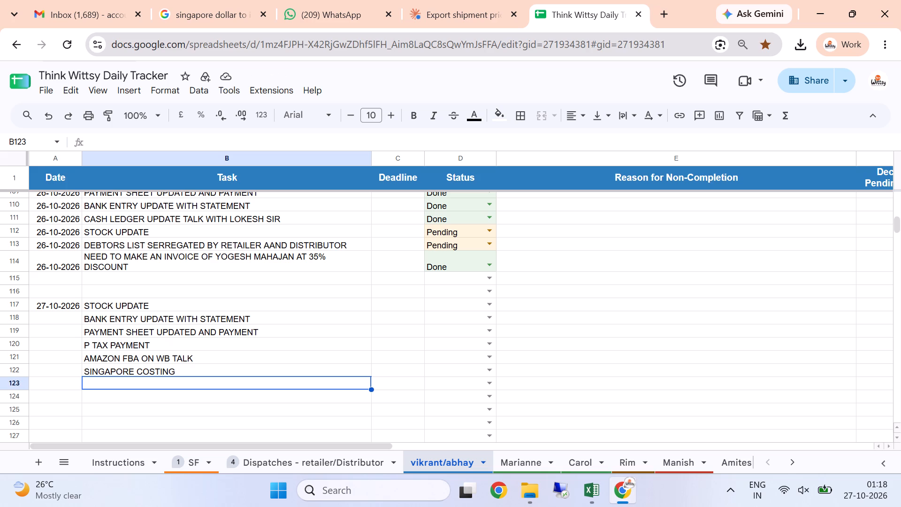
pyautogui.write('RCM APPL')
pyautogui.write('ICATION')
pyautogui.press('space')
pyautogui.write('ONLINE')
pyautogui.press('Return')
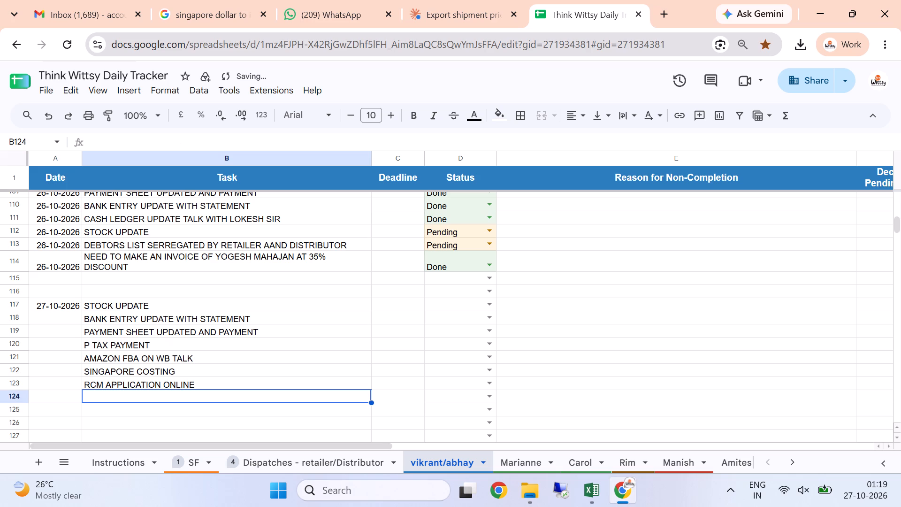
# Correct the task in cell B123 to read RCMC APPLICATION ONLINE.
pyautogui.press('Up')
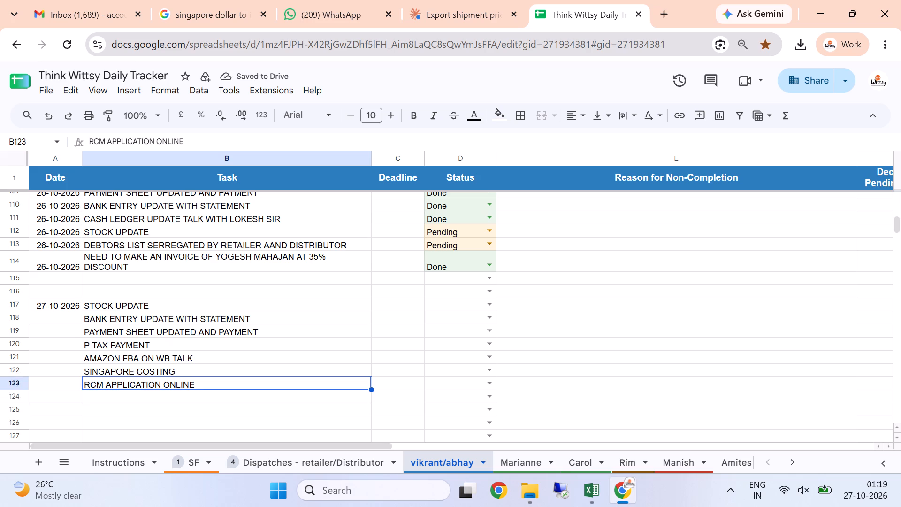
pyautogui.click(107, 143)
pyautogui.press('Left')
pyautogui.press('c')
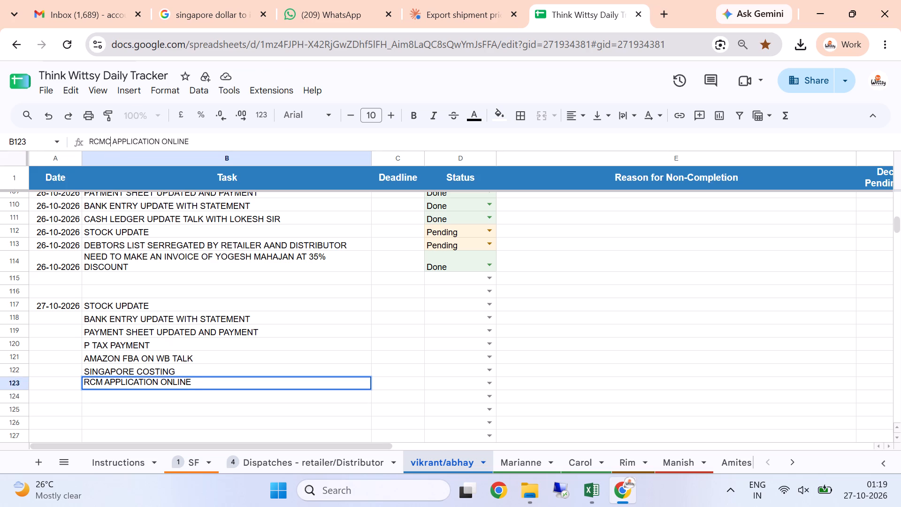
pyautogui.press('Return')
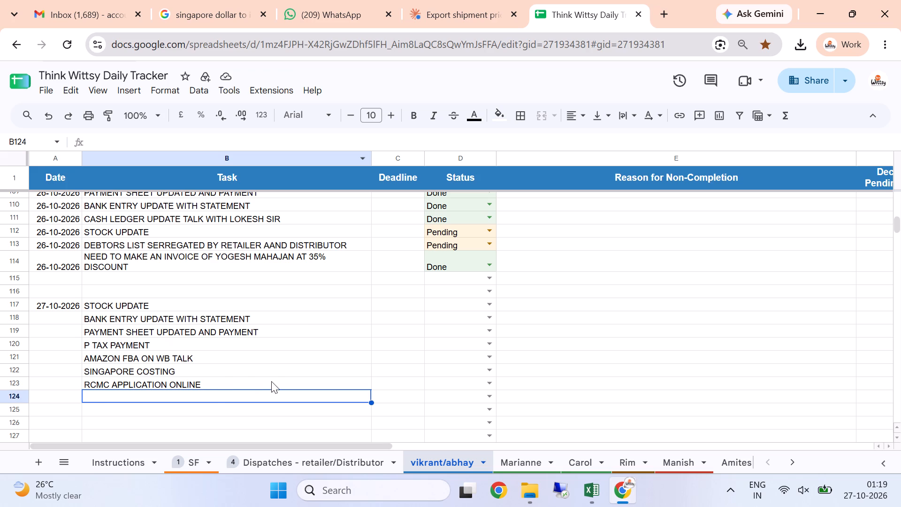
# Copy the date 27-10-2026 from row 117 into the Date cells of rows 118 to 123.
pyautogui.scroll(3, 276, 384)
pyautogui.scroll(-3, 277, 381)
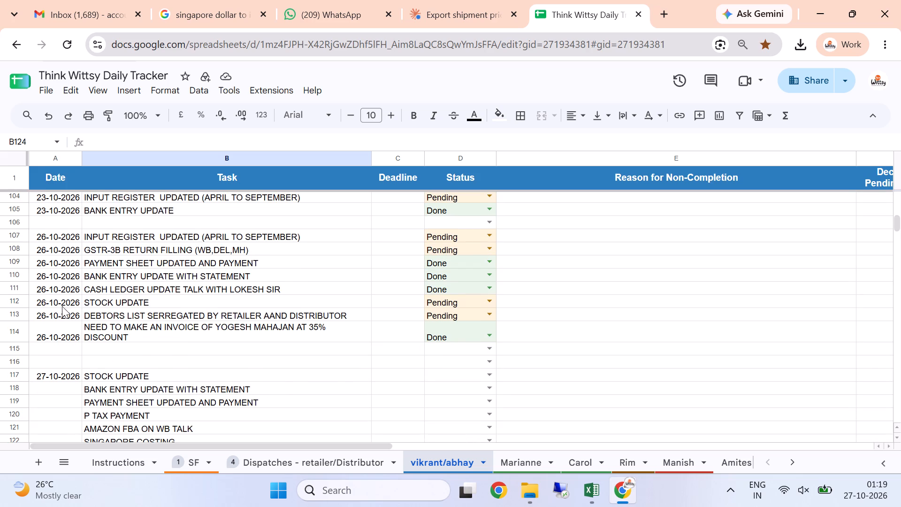
pyautogui.click(62, 306)
pyautogui.click(82, 310)
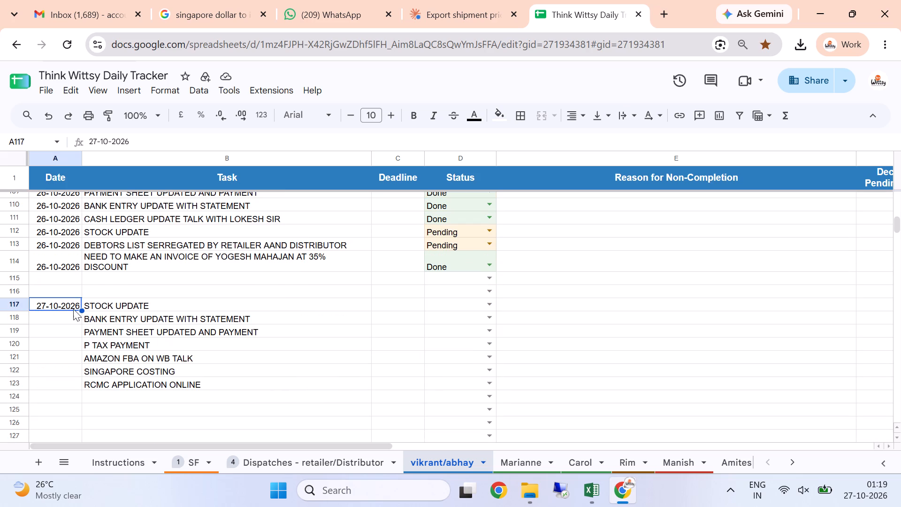
pyautogui.hotkey('ctrl', 'c')
pyautogui.moveTo(62, 315); pyautogui.dragTo(64, 388)
pyautogui.hotkey('ctrl', 'v')
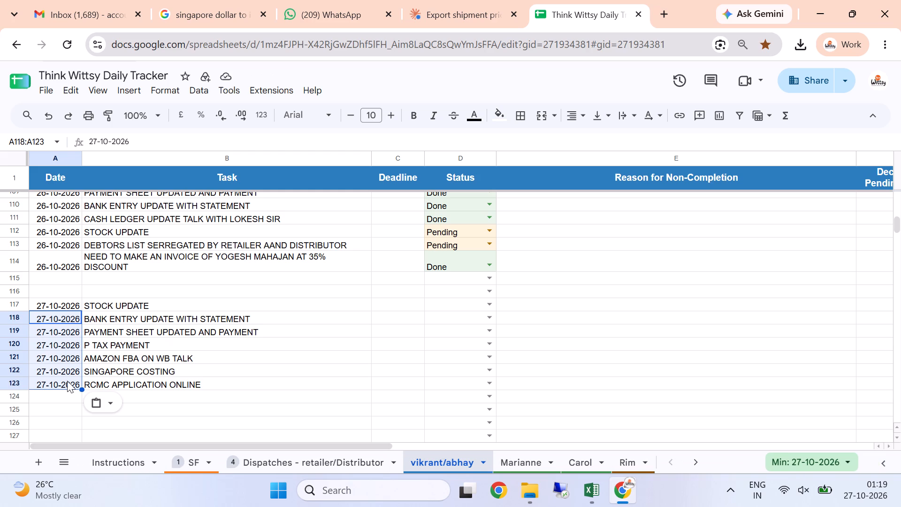
pyautogui.click(154, 385)
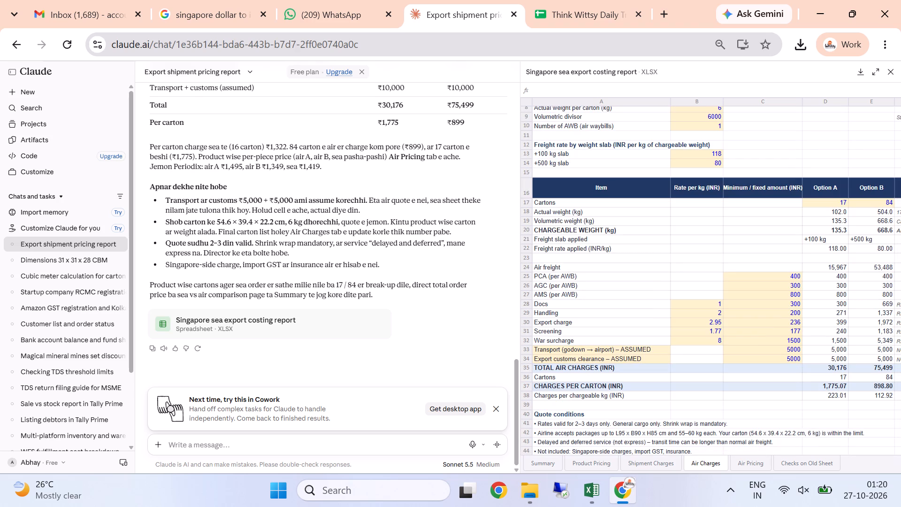
pyautogui.click(752, 463)
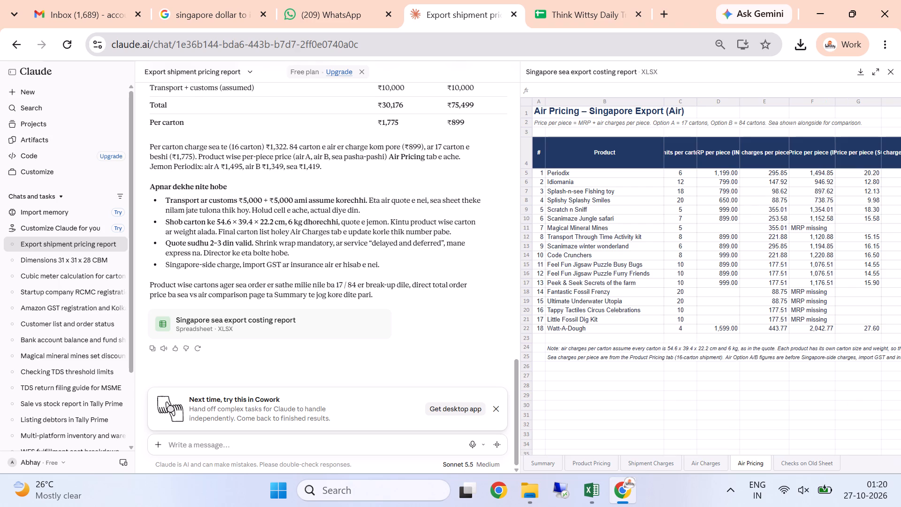
pyautogui.click(804, 461)
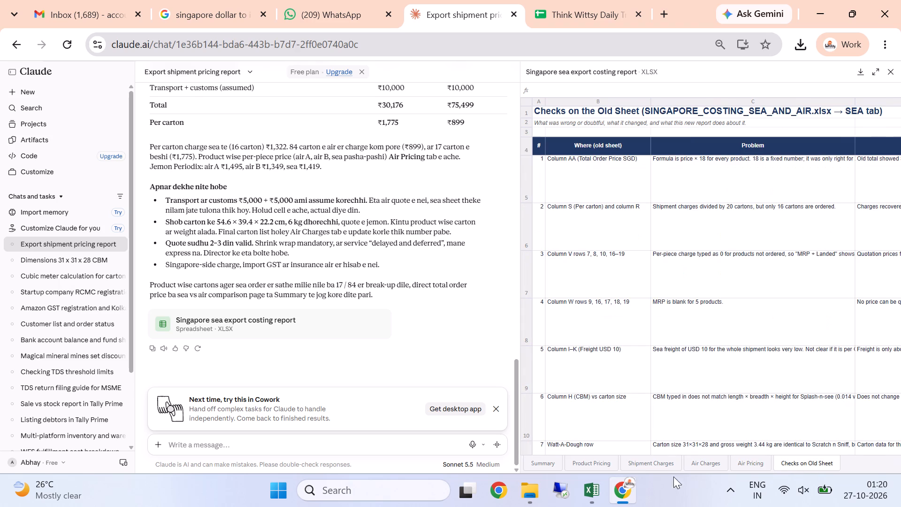
pyautogui.click(601, 467)
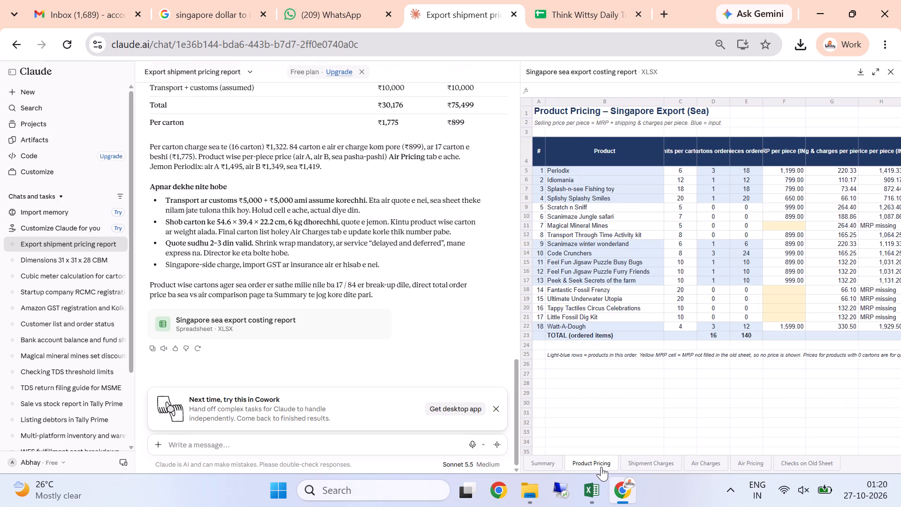
pyautogui.click(642, 461)
pyautogui.scroll(3, 763, 390)
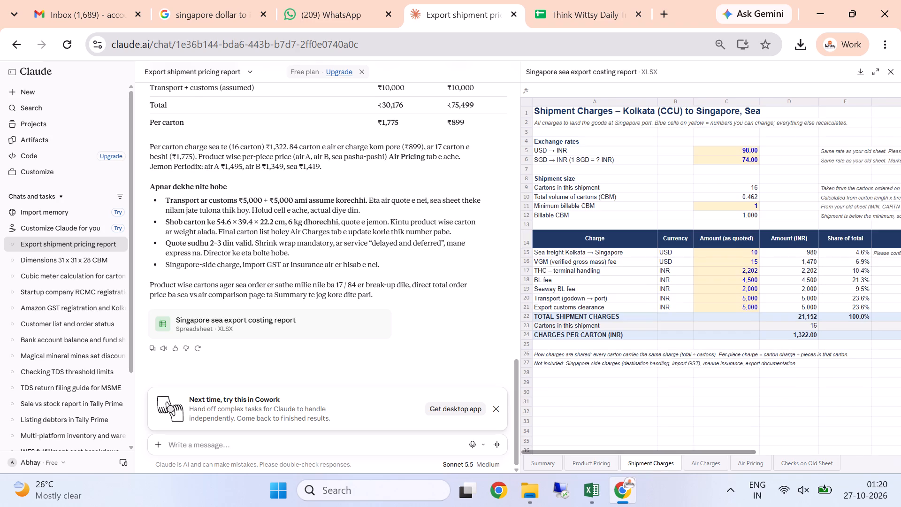
pyautogui.scroll(-1, 763, 390)
pyautogui.click(543, 461)
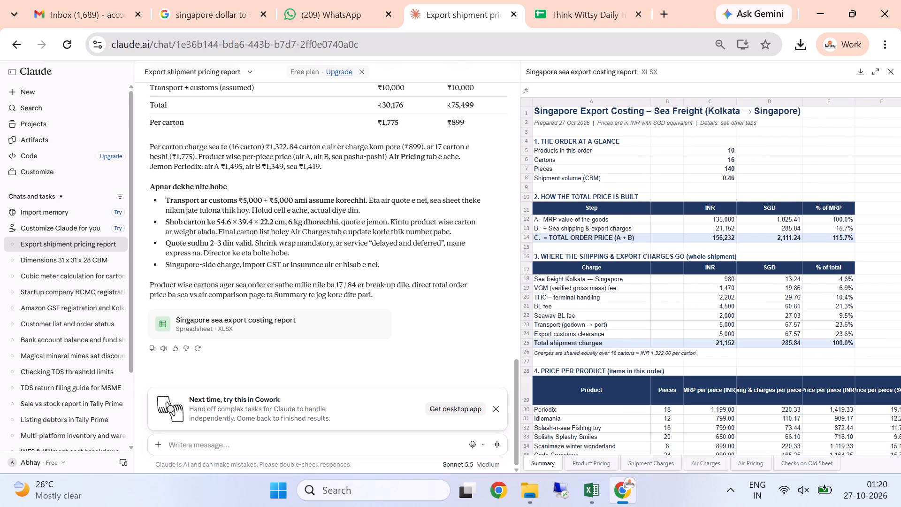
pyautogui.scroll(-2, 694, 376)
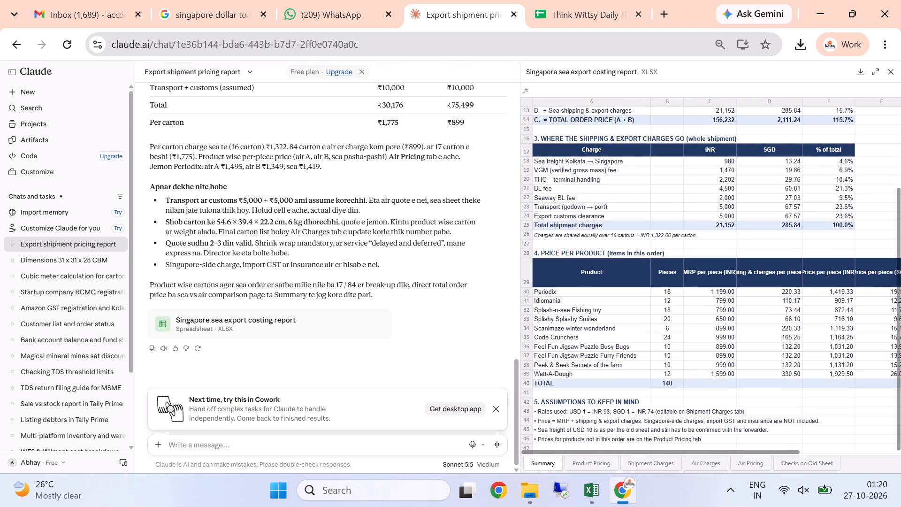